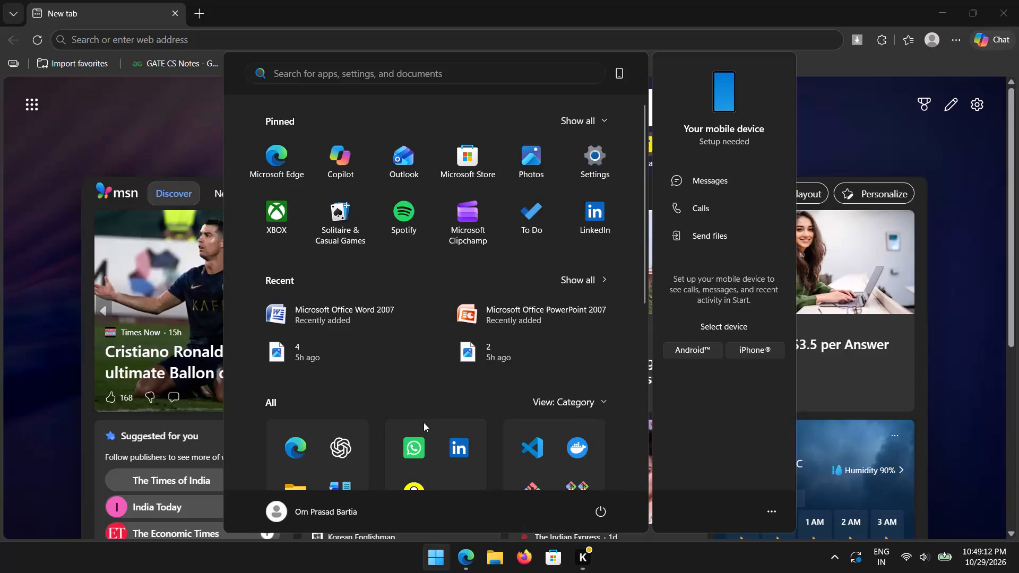
Launch the Photocraft image editor, clear the browser window out of the way and maximize the editor.
{"action": "scroll", "coordinate": [424, 422], "scroll_direction": "down", "scroll_amount": 3}
{"action": "scroll", "coordinate": [424, 422], "scroll_direction": "up", "scroll_amount": 4}
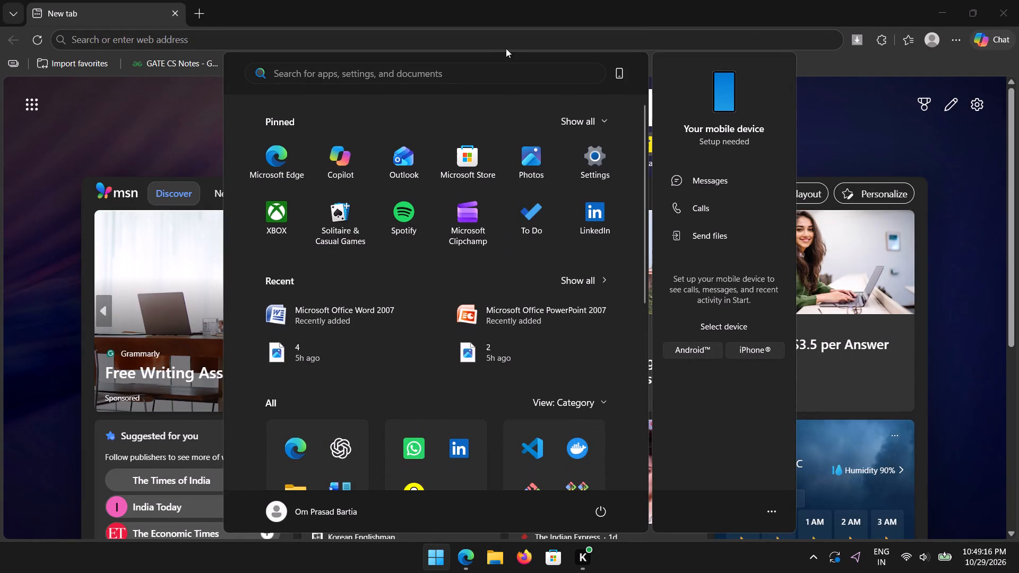
{"action": "left_click", "coordinate": [468, 73]}
{"action": "type", "text": "pho"}
{"action": "key", "text": "Return"}
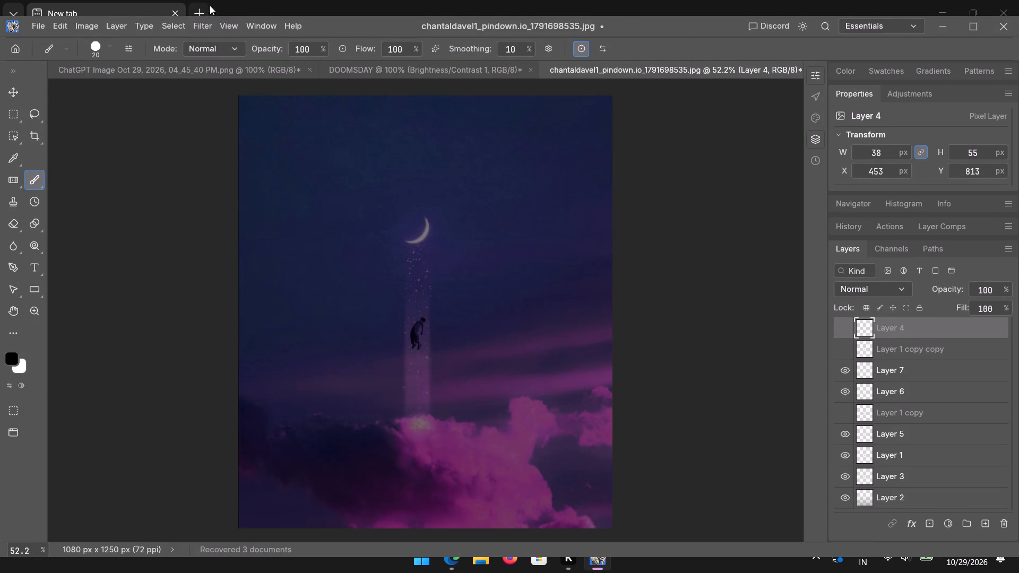
{"action": "left_click", "coordinate": [322, 5]}
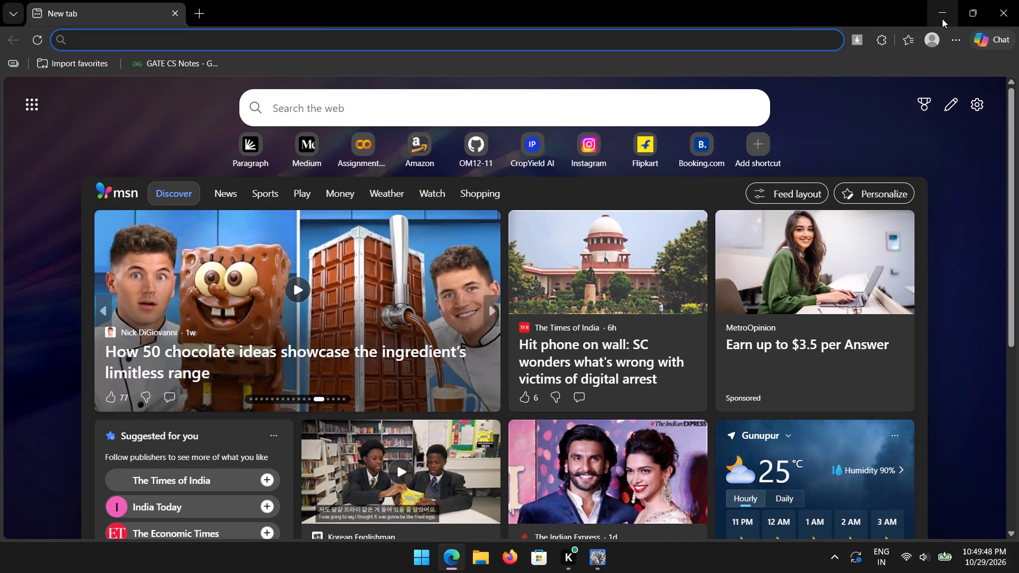
{"action": "left_click", "coordinate": [941, 14]}
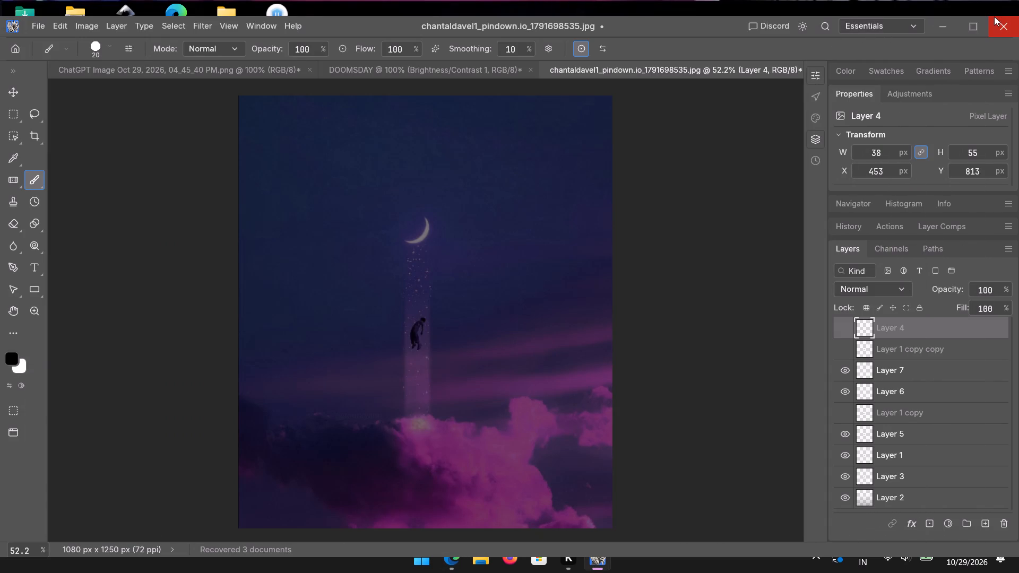
{"action": "left_click", "coordinate": [975, 27]}
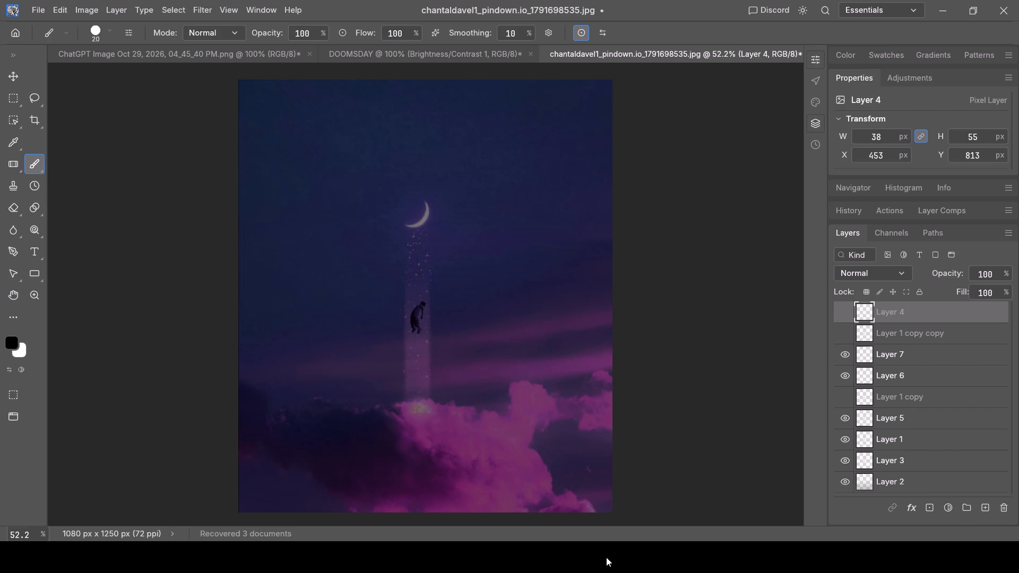
{"action": "left_click", "coordinate": [581, 556]}
{"action": "left_click", "coordinate": [246, 537]}
Start a new document using the Art & Illustration Poster preset, 18 x 24 in at 300 ppi.
{"action": "left_click", "coordinate": [33, 17]}
{"action": "left_click", "coordinate": [54, 33]}
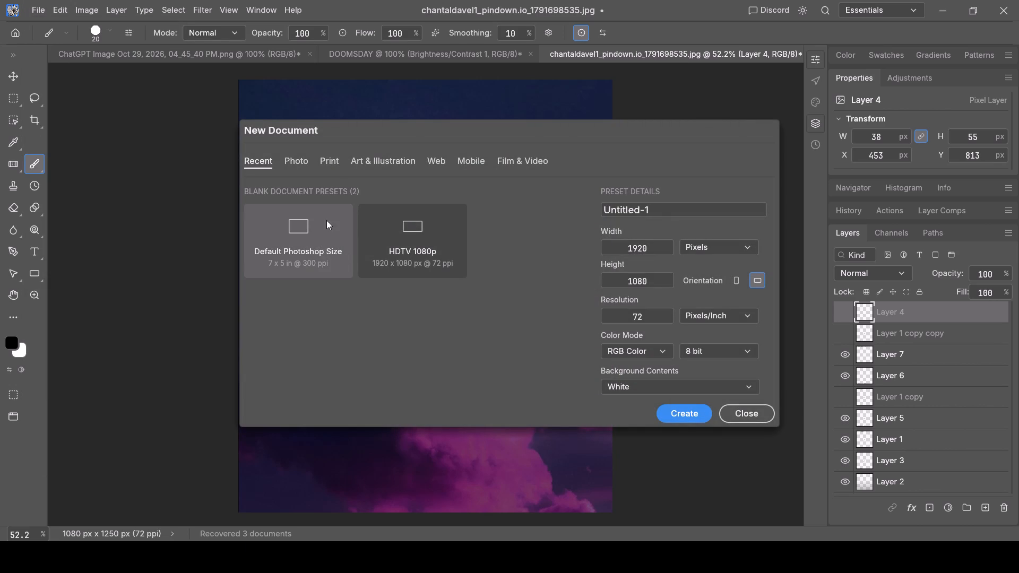
{"action": "left_click", "coordinate": [372, 166]}
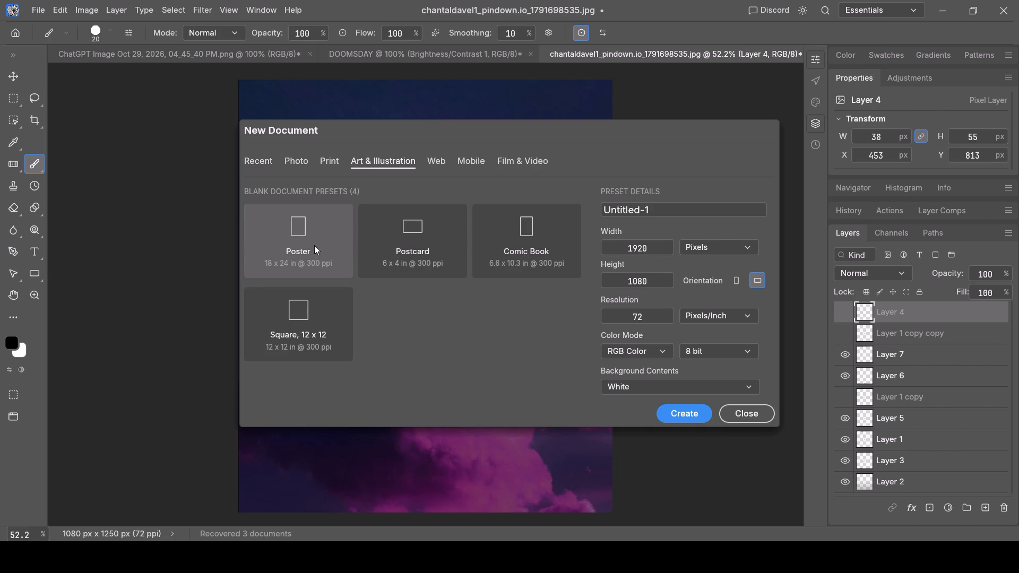
{"action": "left_click", "coordinate": [314, 245]}
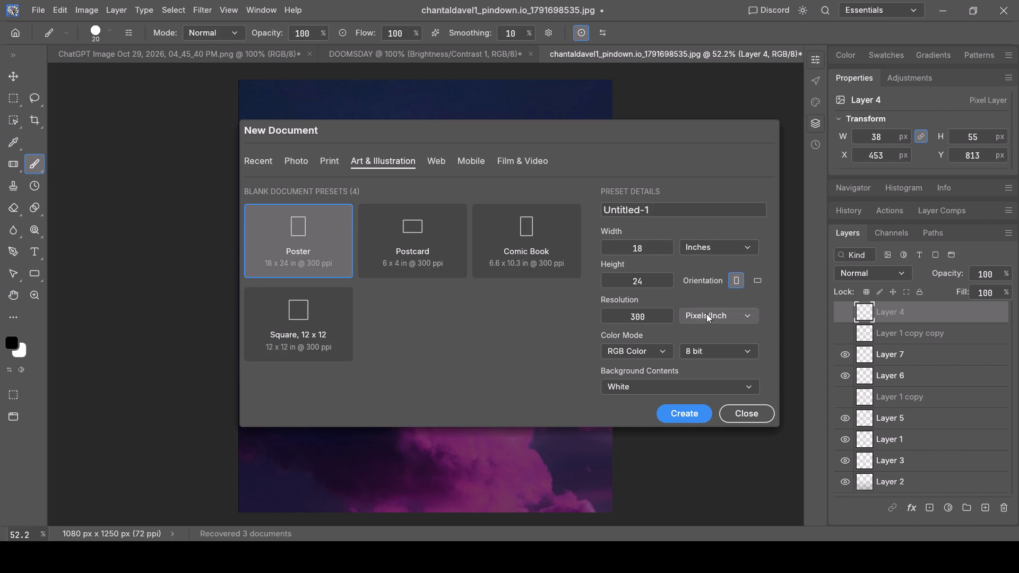
Clear the default name of the new poster document.
{"action": "left_click", "coordinate": [685, 210]}
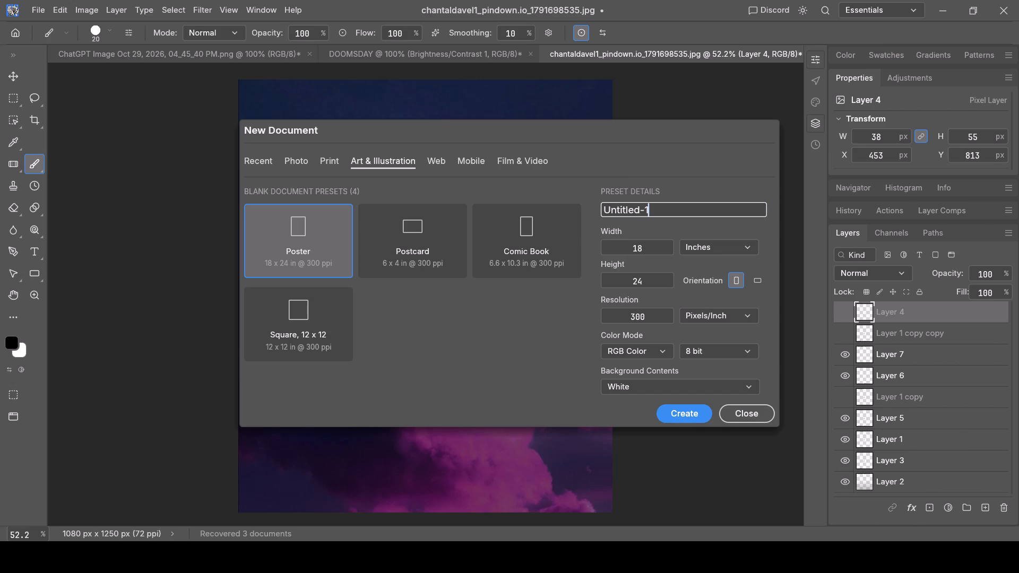
{"action": "key", "text": "BackSpace"}
{"action": "key", "text": "BackSpace"}
{"action": "key", "text": "BackSpace"}
{"action": "key", "text": "BackSpace"}
{"action": "key", "text": "BackSpace"}
{"action": "key", "text": "BackSpace"}
{"action": "key", "text": "BackSpace"}
{"action": "key", "text": "BackSpace"}
{"action": "key", "text": "BackSpace"}
{"action": "key", "text": "BackSpace"}
{"action": "key", "text": "BackSpace"}
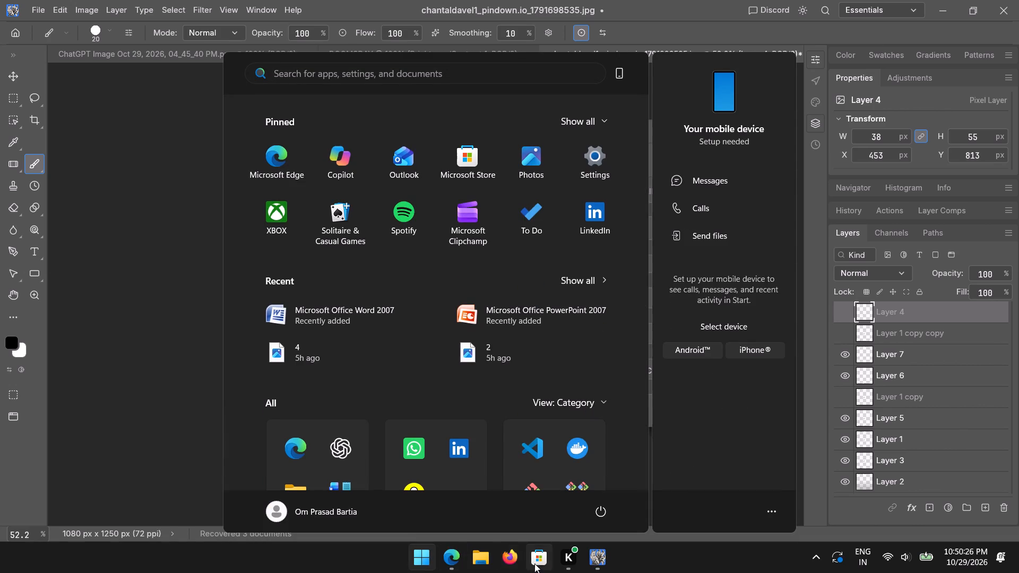
Switch to Microsoft Edge and begin a new web address or search entry.
{"action": "left_click", "coordinate": [454, 563]}
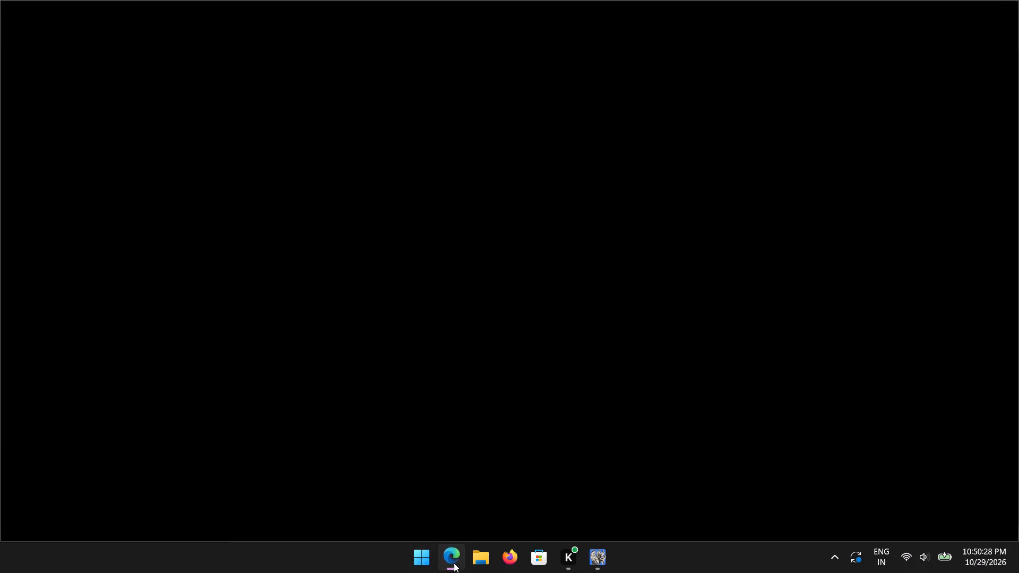
{"action": "left_click", "coordinate": [525, 40]}
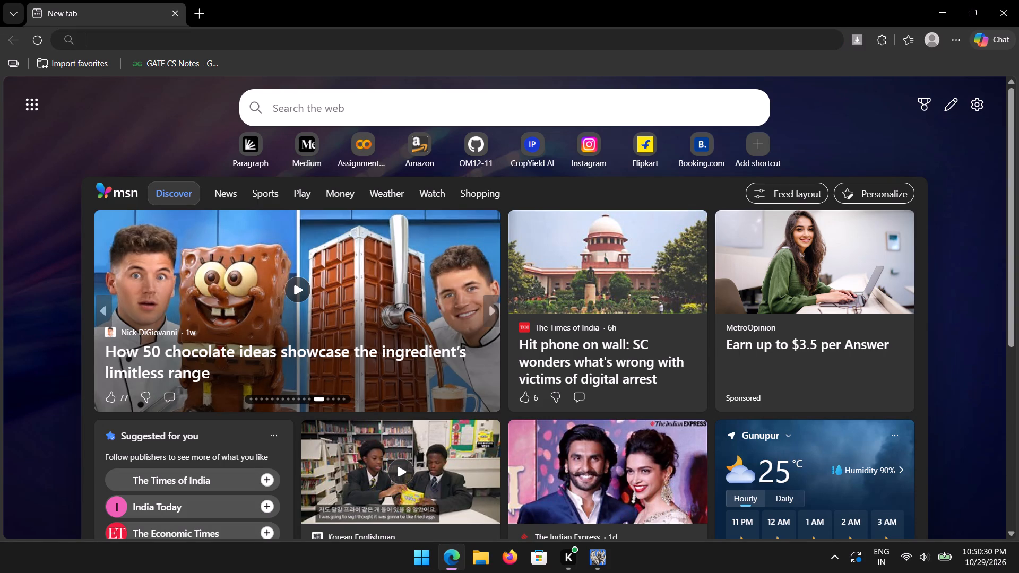
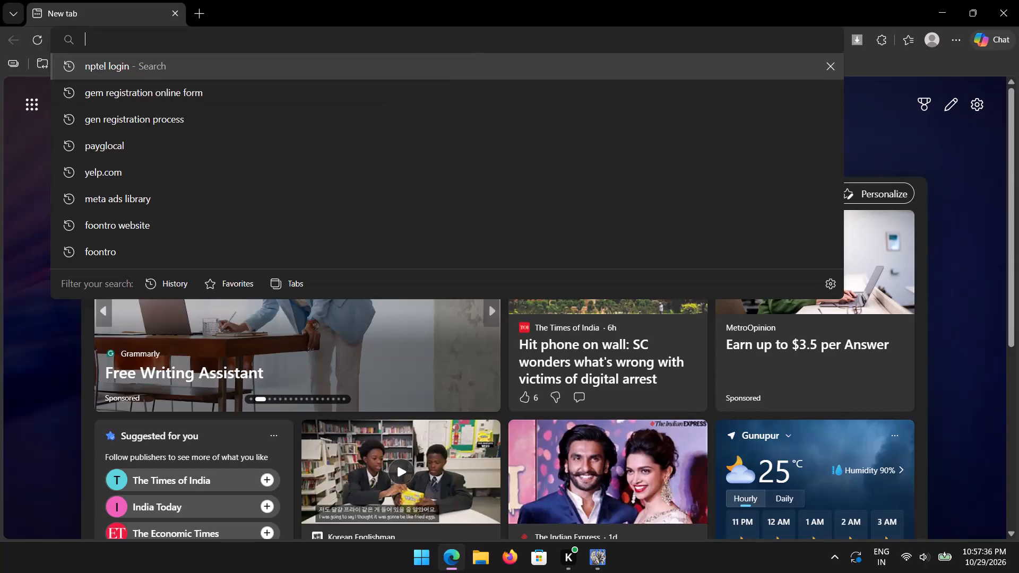
Search the web for "amazing spider man 2 pics movies" and open the full image results.
{"action": "left_click", "coordinate": [476, 40]}
{"action": "type", "text": "ame"}
{"action": "key", "text": "BackSpace"}
{"action": "type", "text": "azing spider man 2"}
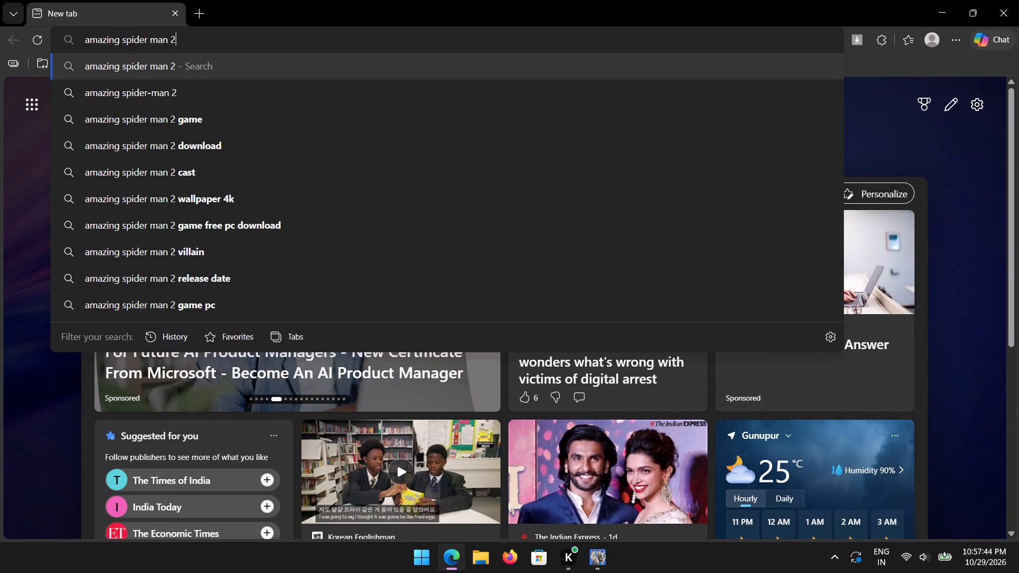
{"action": "key", "text": "space"}
{"action": "type", "text": "pics movies"}
{"action": "key", "text": "space"}
{"action": "key", "text": "Return"}
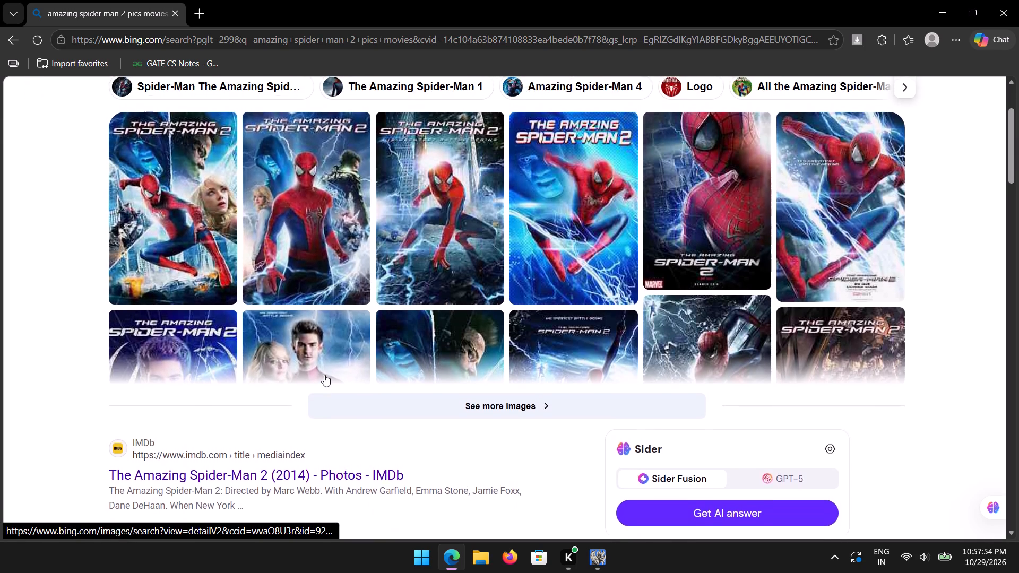
{"action": "left_click", "coordinate": [293, 173]}
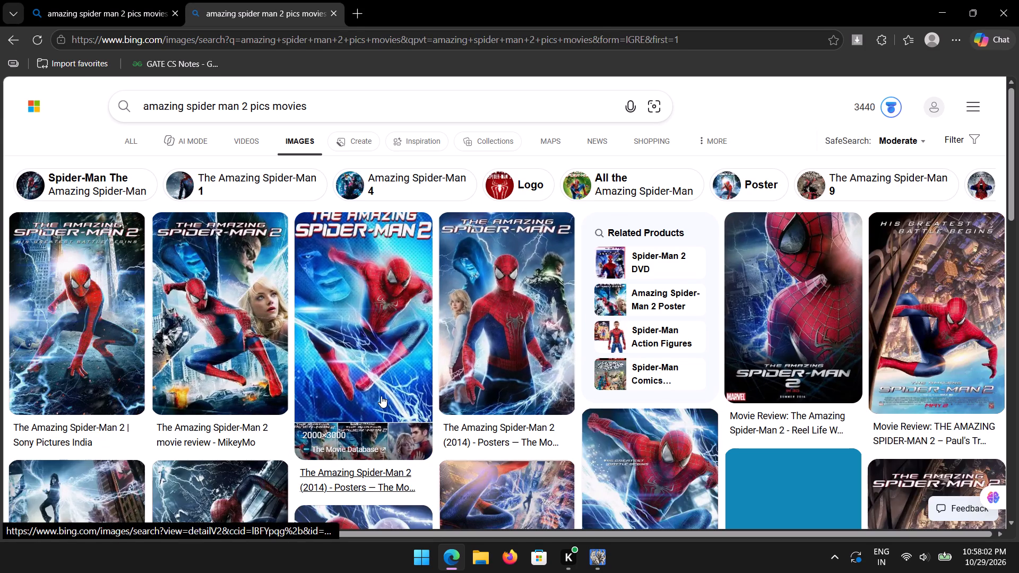
Look through the Amazing Spider-Man 2 image results for pictures suitable for the poster.
{"action": "scroll", "coordinate": [375, 426], "scroll_direction": "down", "scroll_amount": 3}
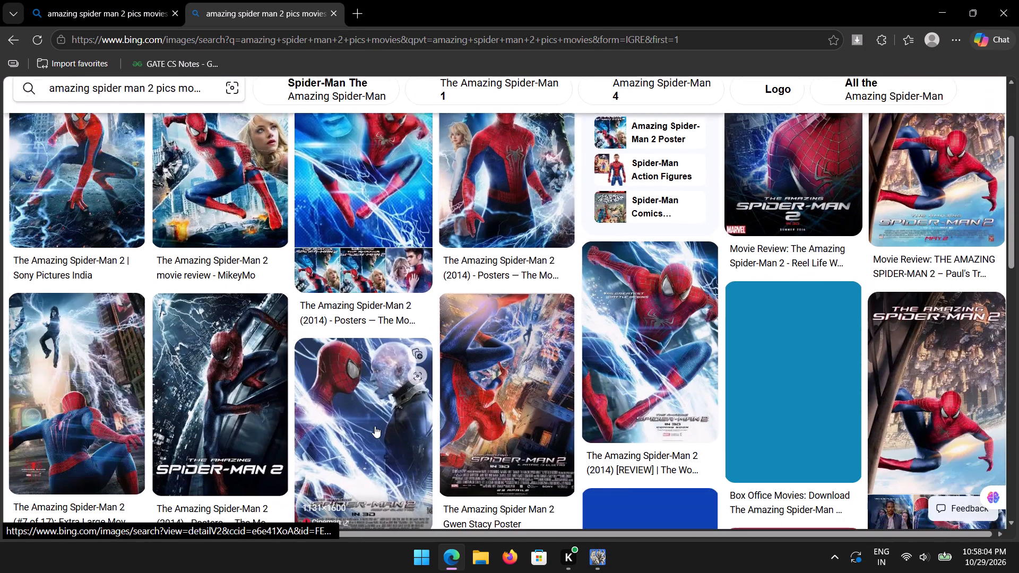
{"action": "scroll", "coordinate": [375, 426], "scroll_direction": "down", "scroll_amount": 1}
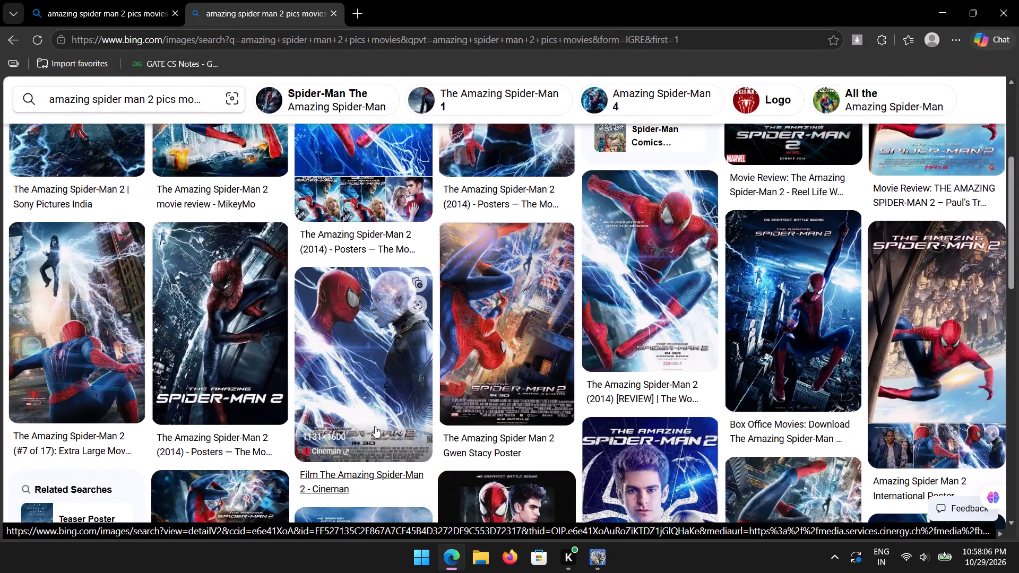
{"action": "scroll", "coordinate": [375, 426], "scroll_direction": "down", "scroll_amount": 2}
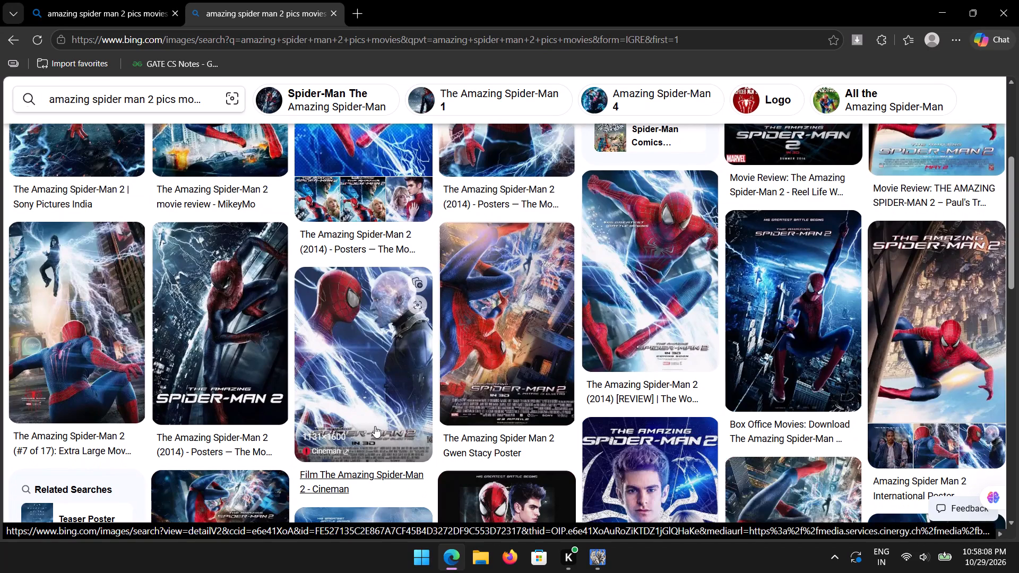
{"action": "scroll", "coordinate": [375, 426], "scroll_direction": "down", "scroll_amount": 4}
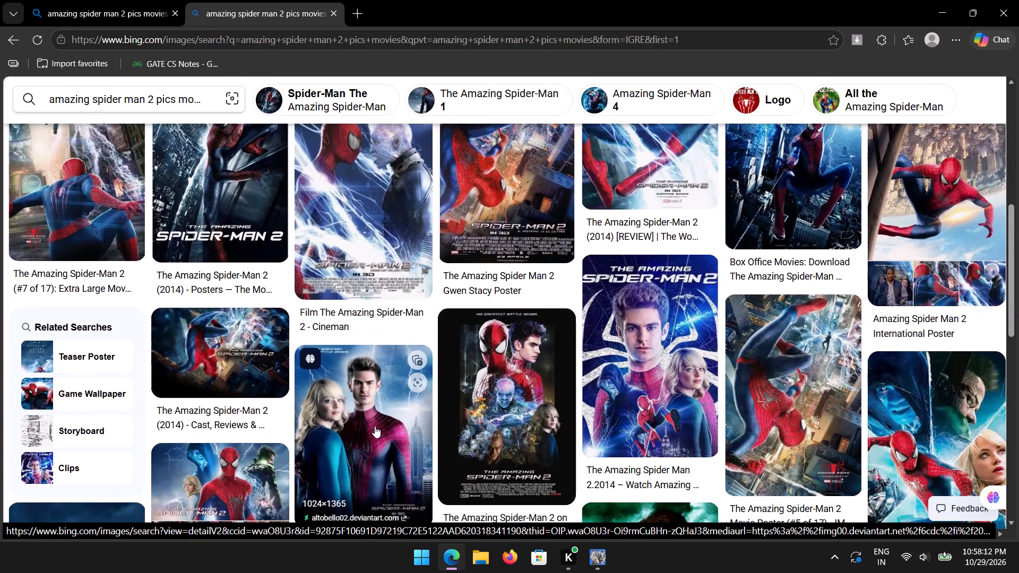
{"action": "scroll", "coordinate": [375, 426], "scroll_direction": "down", "scroll_amount": 2}
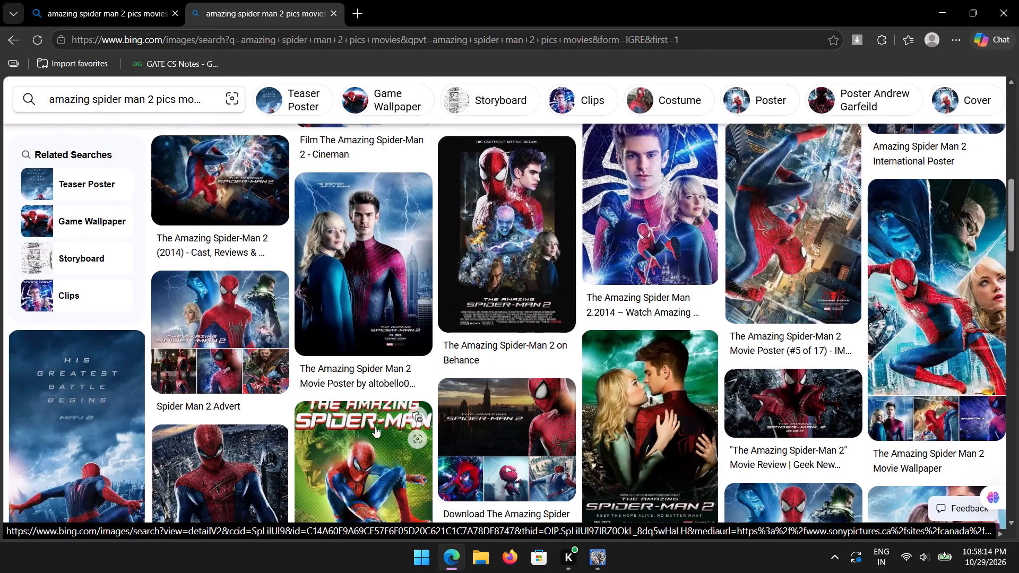
{"action": "scroll", "coordinate": [375, 426], "scroll_direction": "down", "scroll_amount": 2}
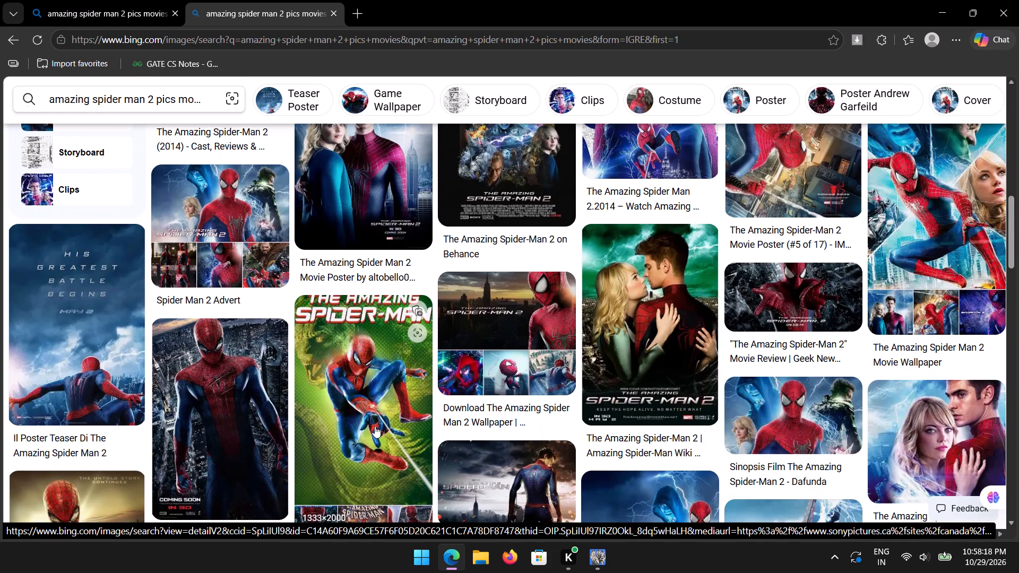
{"action": "scroll", "coordinate": [375, 426], "scroll_direction": "down", "scroll_amount": 3}
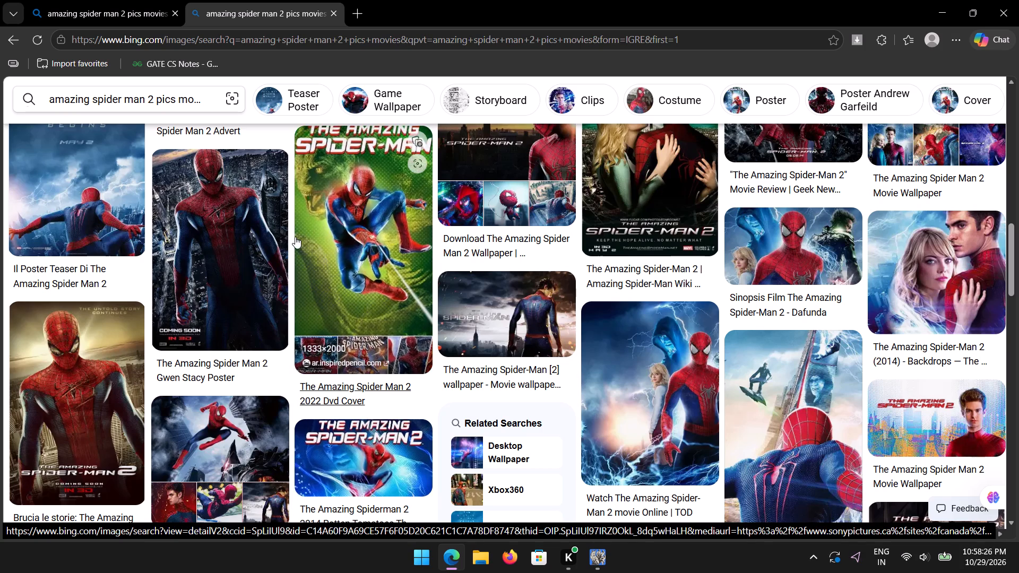
{"action": "scroll", "coordinate": [295, 237], "scroll_direction": "up", "scroll_amount": 11}
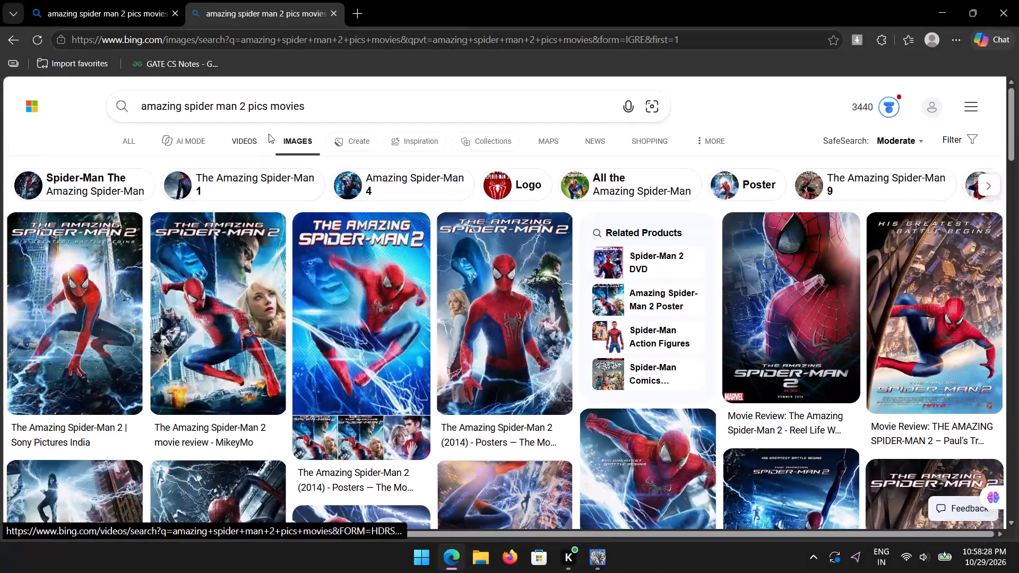
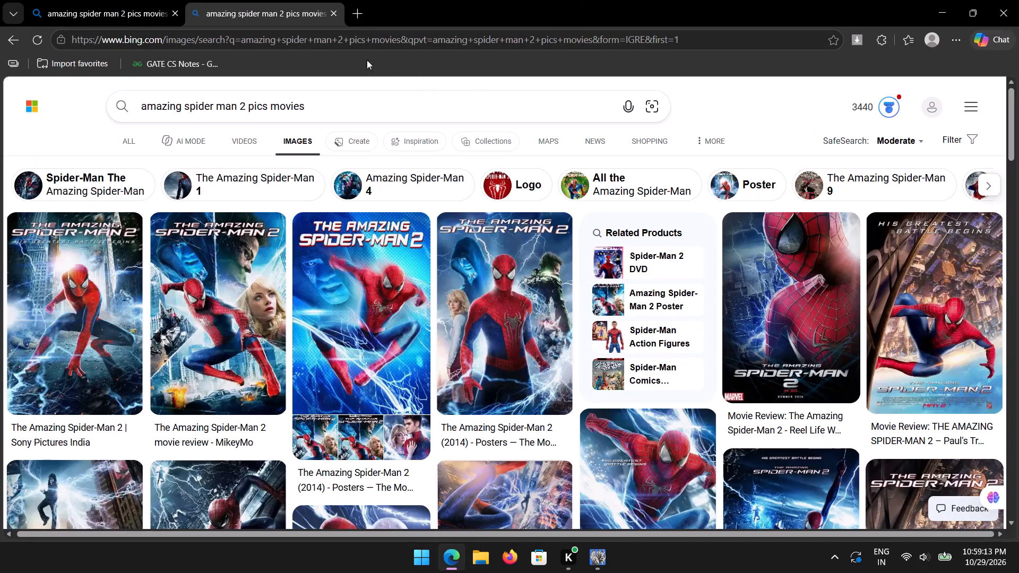
Search the web for "morgue file" in a new tab and open the Morguefile free stock photo site.
{"action": "left_click", "coordinate": [352, 12]}
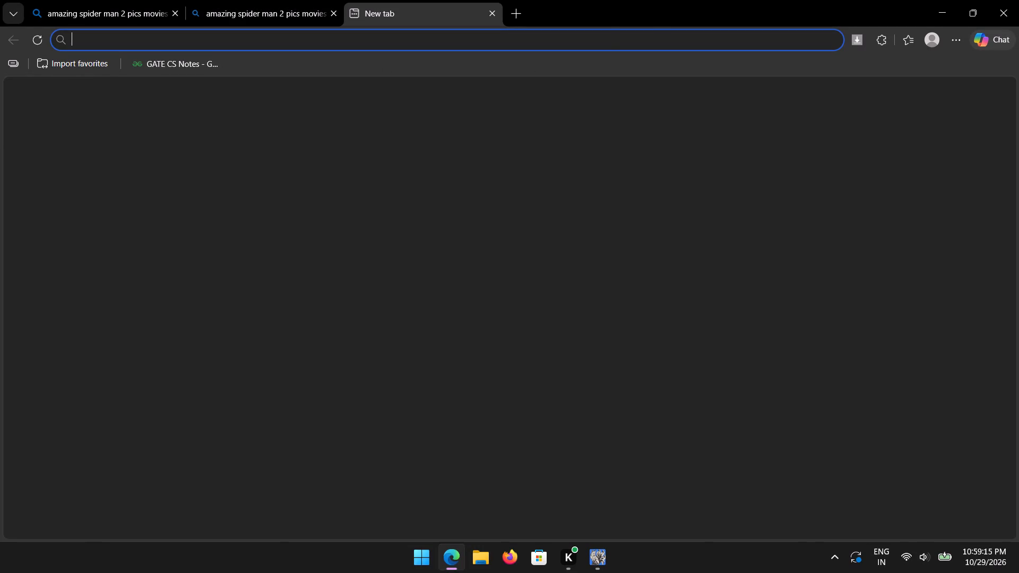
{"action": "left_click", "coordinate": [336, 42]}
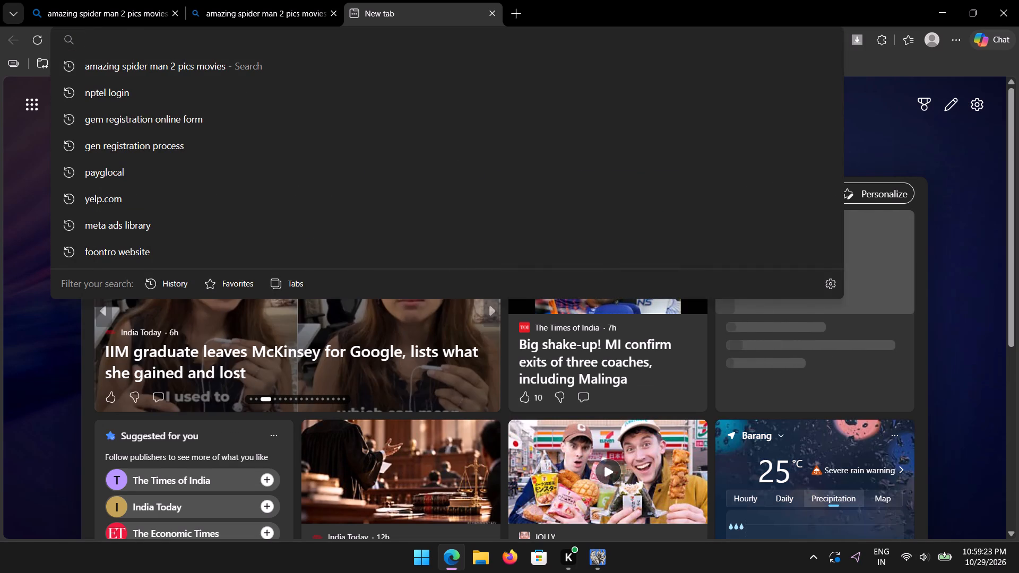
{"action": "type", "text": "morgue"}
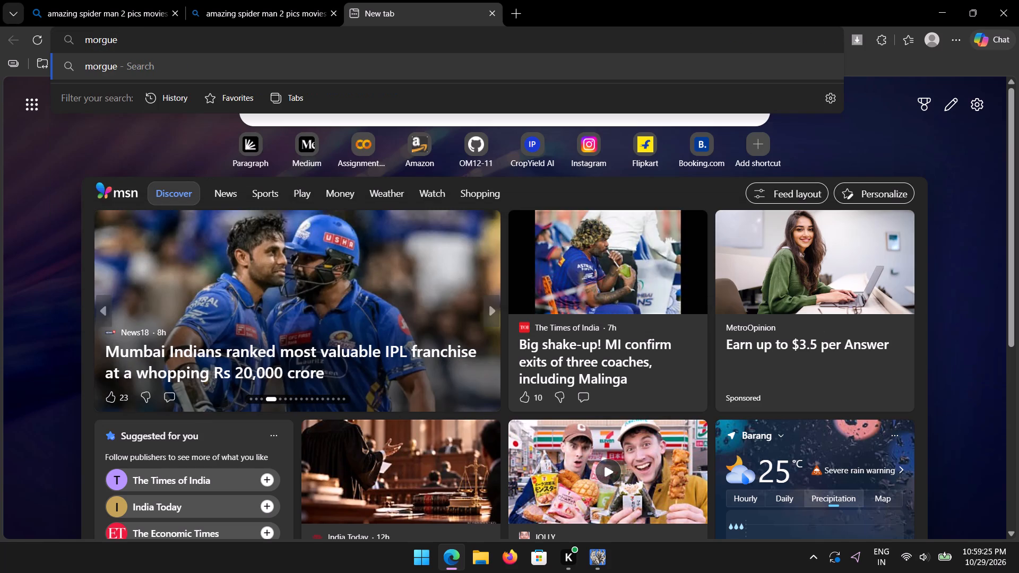
{"action": "key", "text": "space"}
{"action": "type", "text": "file"}
{"action": "key", "text": "Return"}
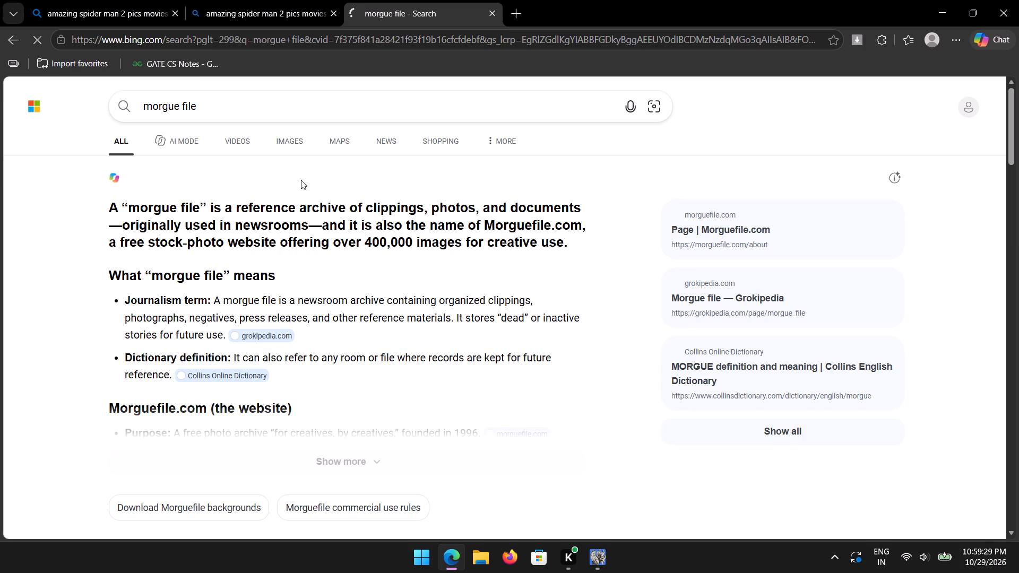
{"action": "scroll", "coordinate": [301, 180], "scroll_direction": "down", "scroll_amount": 1}
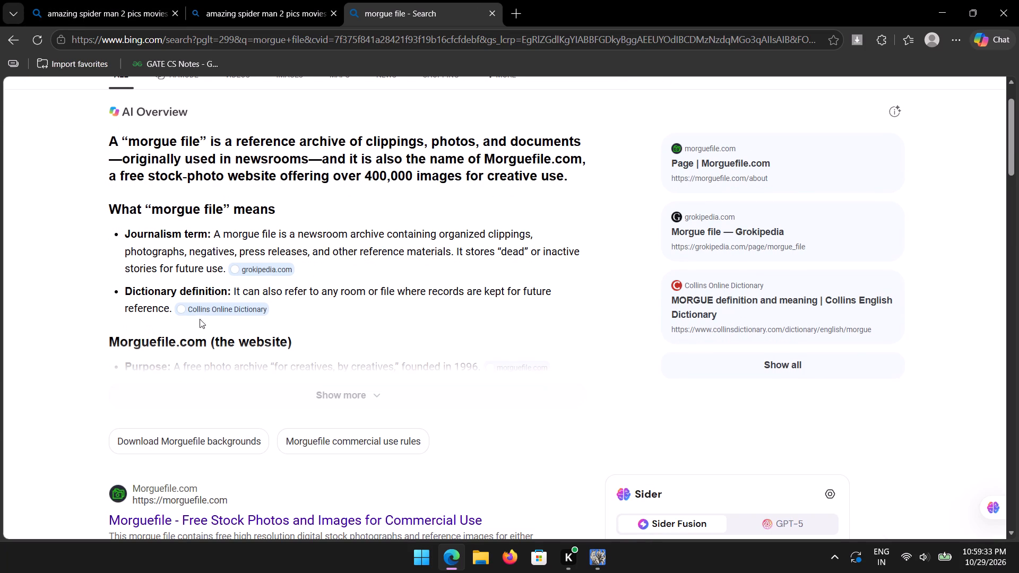
{"action": "scroll", "coordinate": [227, 346], "scroll_direction": "down", "scroll_amount": 3}
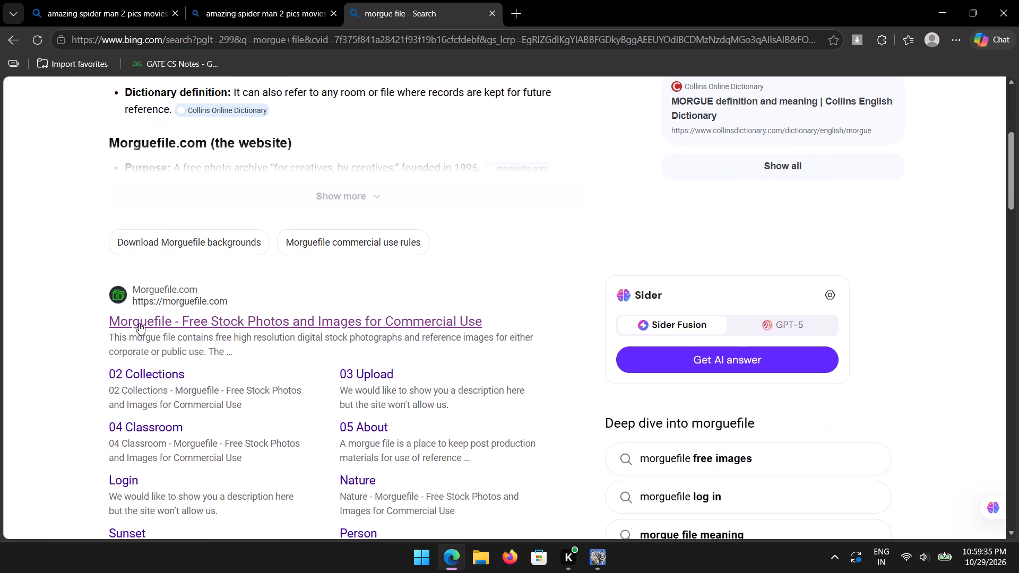
{"action": "left_click", "coordinate": [139, 323]}
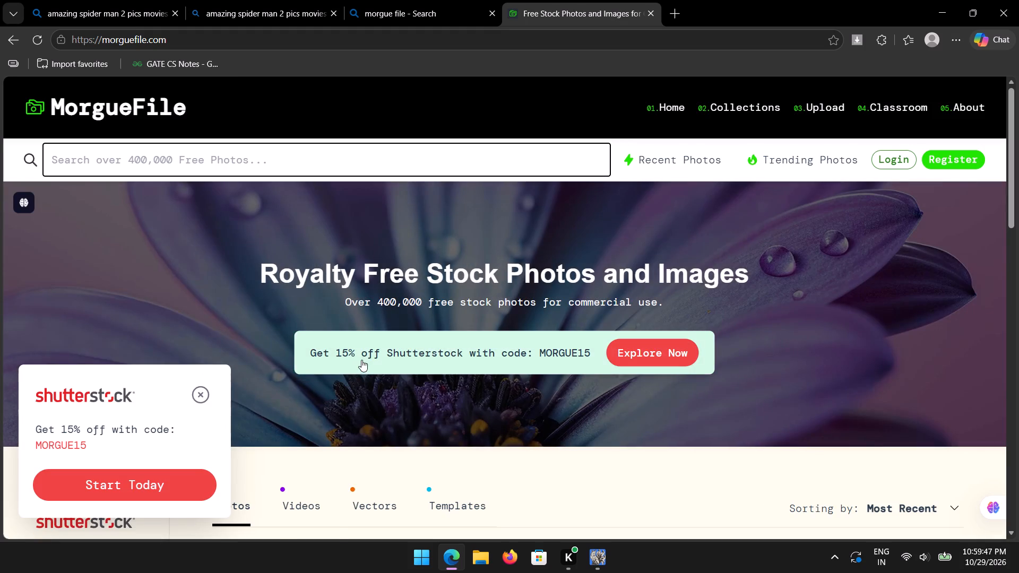
Search the MorgueFile photo library for "spider man".
{"action": "scroll", "coordinate": [318, 370], "scroll_direction": "down", "scroll_amount": 4}
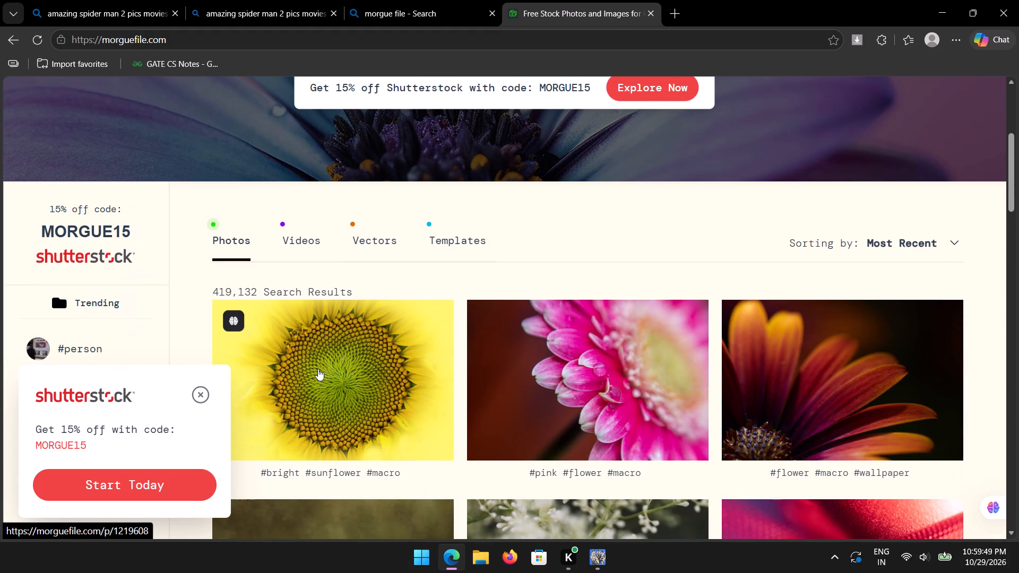
{"action": "scroll", "coordinate": [293, 316], "scroll_direction": "down", "scroll_amount": 5}
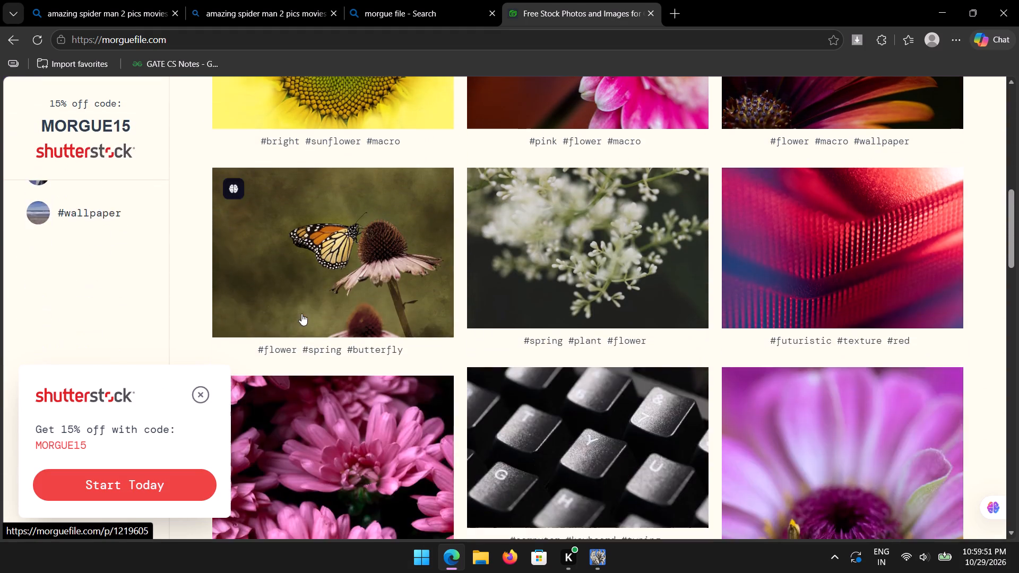
{"action": "scroll", "coordinate": [301, 314], "scroll_direction": "up", "scroll_amount": 9}
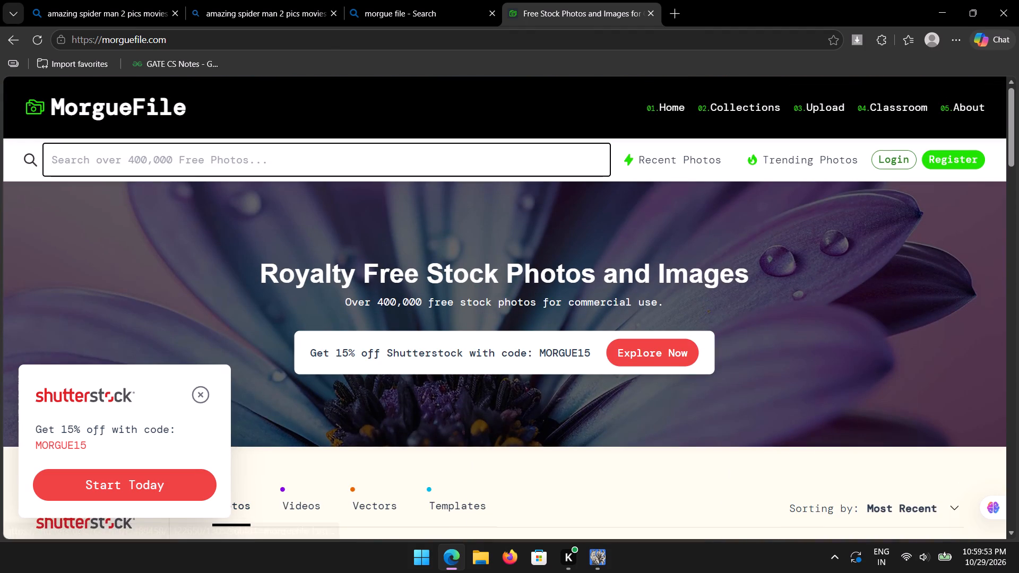
{"action": "left_click", "coordinate": [210, 151]}
{"action": "type", "text": "sp"}
{"action": "key", "text": "BackSpace"}
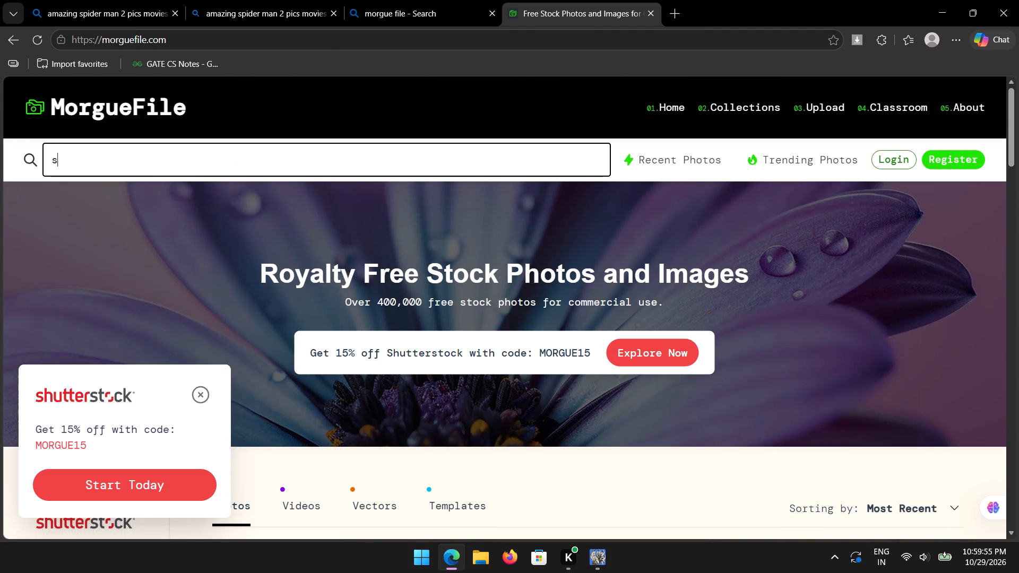
{"action": "key", "text": "BackSpace"}
{"action": "key", "text": "BackSpace"}
{"action": "type", "text": "spider man"}
{"action": "key", "text": "Return"}
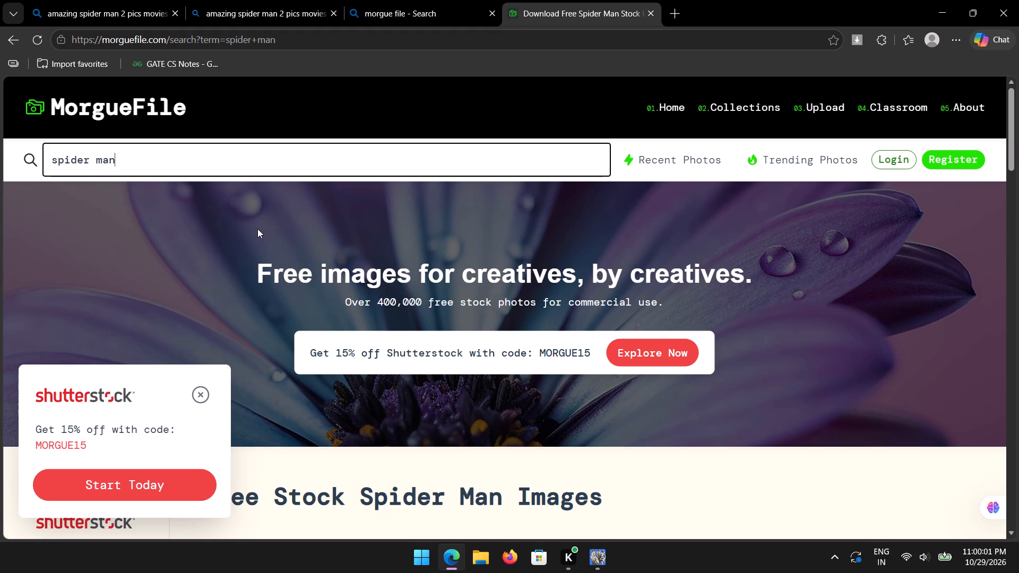
Look through the MorgueFile "spider man" results for photos suitable for the poster.
{"action": "scroll", "coordinate": [255, 241], "scroll_direction": "down", "scroll_amount": 6}
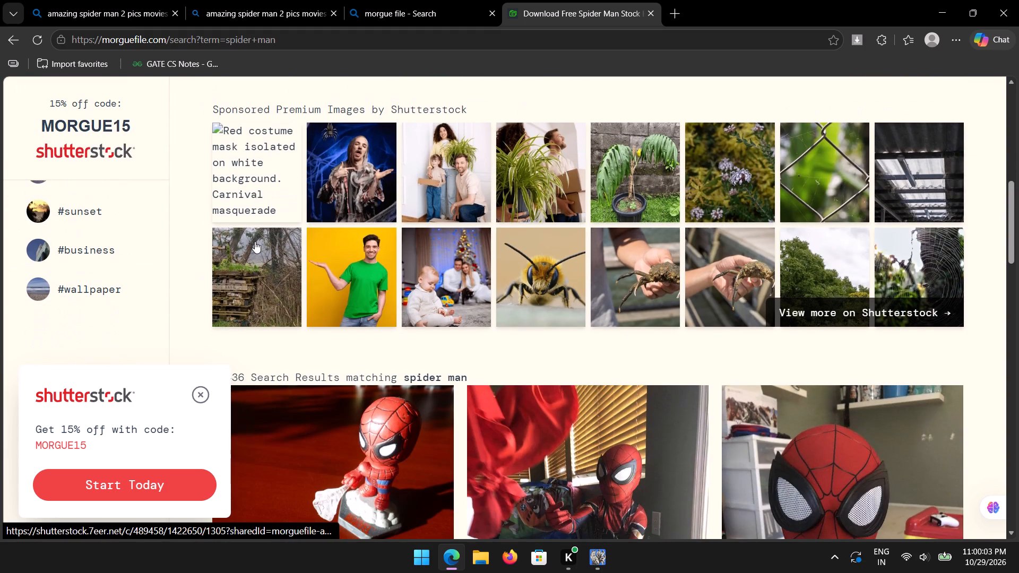
{"action": "scroll", "coordinate": [255, 241], "scroll_direction": "down", "scroll_amount": 7}
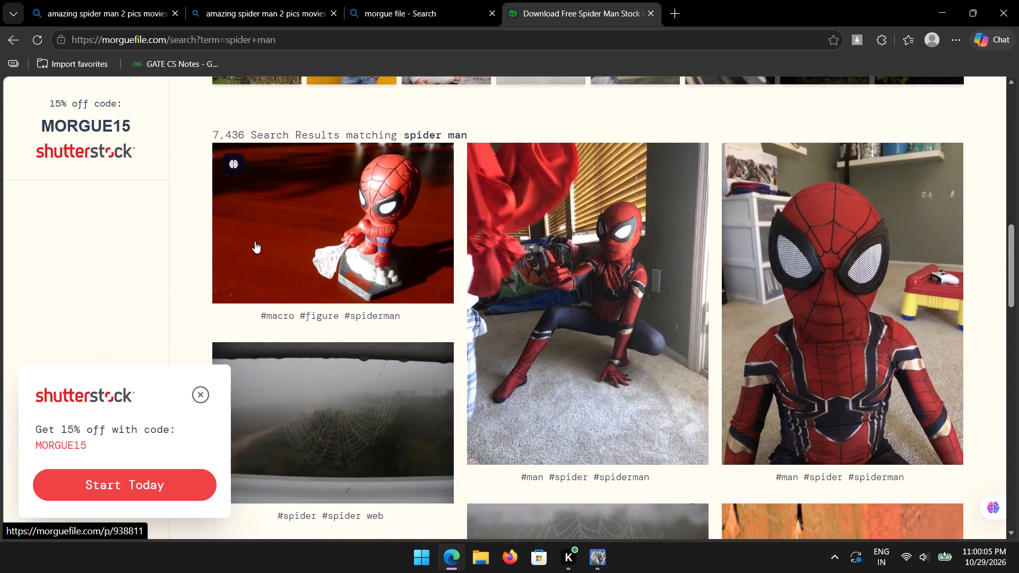
{"action": "scroll", "coordinate": [255, 241], "scroll_direction": "down", "scroll_amount": 7}
{"action": "scroll", "coordinate": [255, 241], "scroll_direction": "up", "scroll_amount": 2}
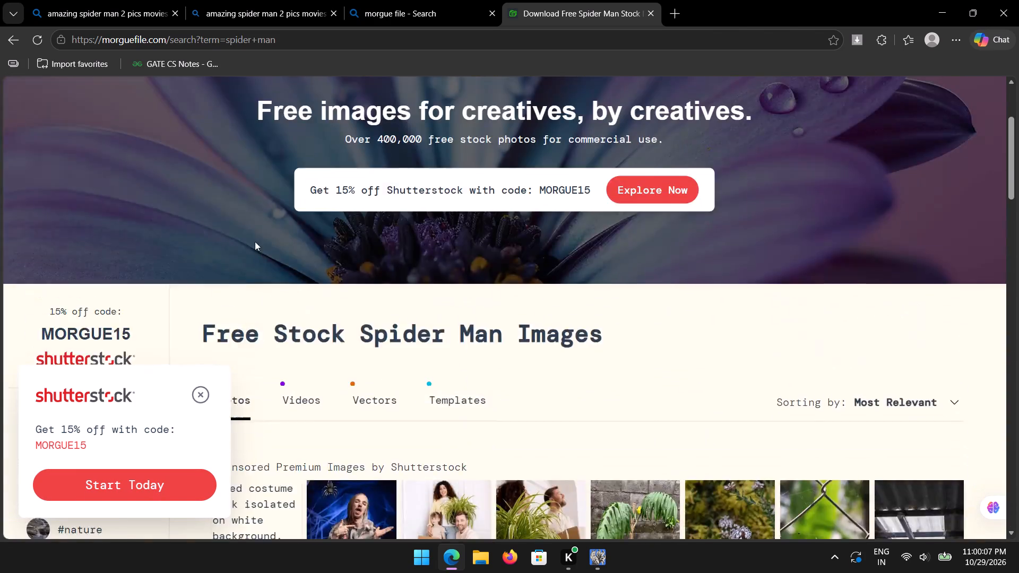
{"action": "scroll", "coordinate": [255, 241], "scroll_direction": "up", "scroll_amount": 5}
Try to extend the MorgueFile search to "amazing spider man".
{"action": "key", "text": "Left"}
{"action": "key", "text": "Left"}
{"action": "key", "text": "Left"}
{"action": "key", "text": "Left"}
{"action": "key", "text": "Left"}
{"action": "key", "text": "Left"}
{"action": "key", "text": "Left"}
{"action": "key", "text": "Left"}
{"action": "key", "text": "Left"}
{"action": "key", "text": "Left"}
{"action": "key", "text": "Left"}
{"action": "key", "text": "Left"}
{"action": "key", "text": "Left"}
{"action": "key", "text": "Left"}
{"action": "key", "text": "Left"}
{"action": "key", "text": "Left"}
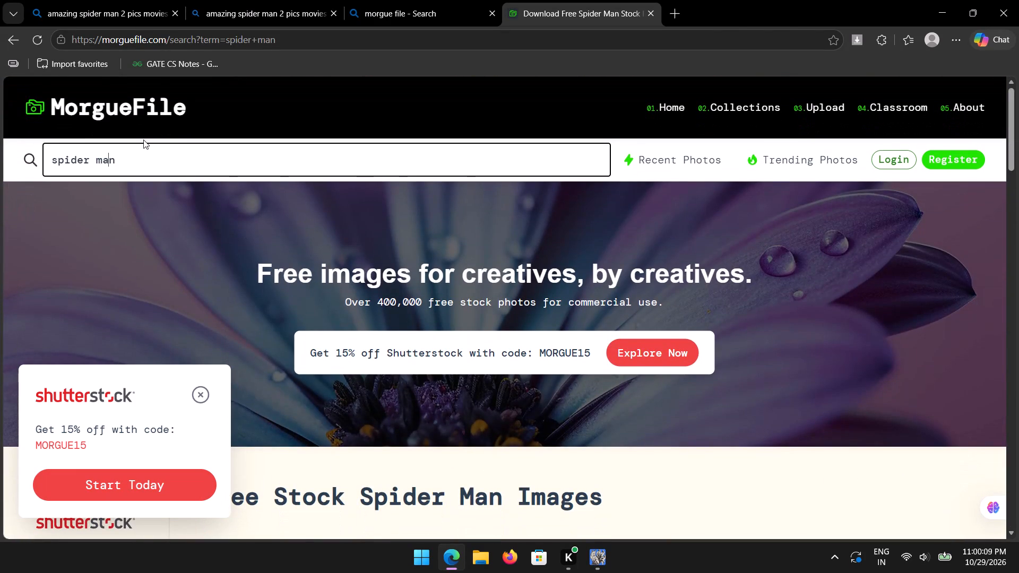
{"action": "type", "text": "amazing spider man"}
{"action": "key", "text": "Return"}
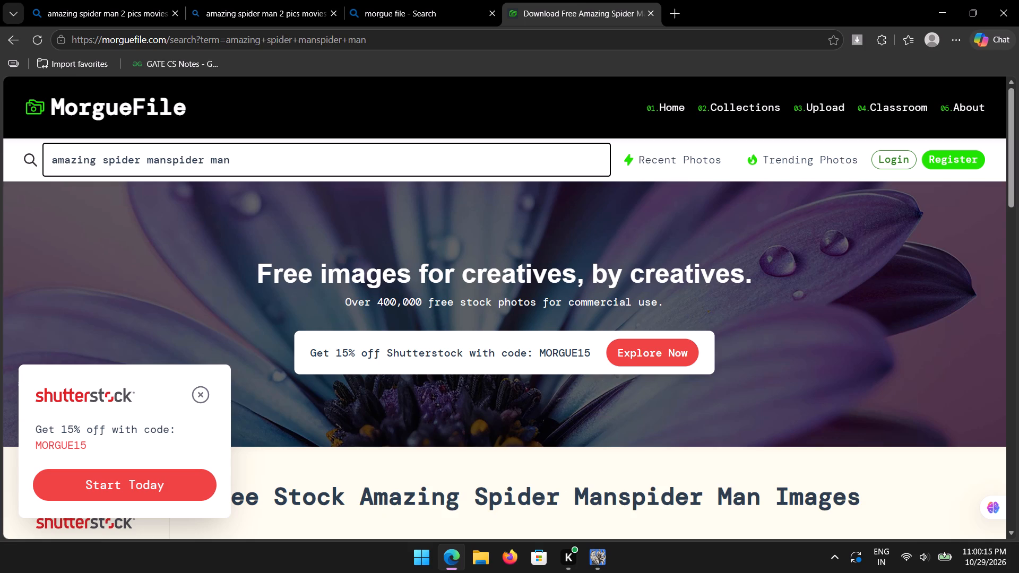
Correct the MorgueFile search term to "amazing spider man" and run the search again.
{"action": "scroll", "coordinate": [188, 162], "scroll_direction": "down", "scroll_amount": 5}
{"action": "scroll", "coordinate": [188, 162], "scroll_direction": "up", "scroll_amount": 1}
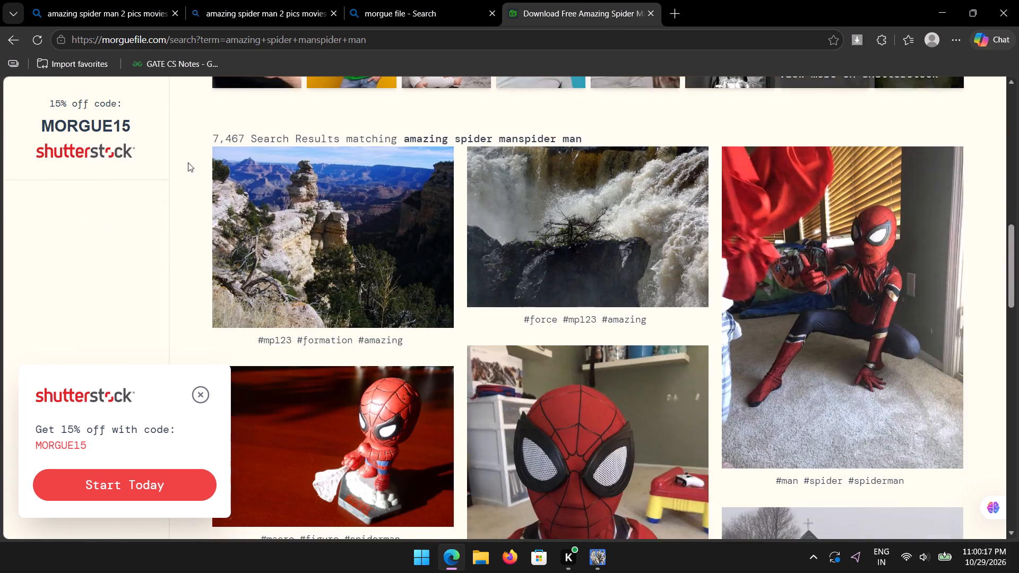
{"action": "scroll", "coordinate": [188, 162], "scroll_direction": "up", "scroll_amount": 4}
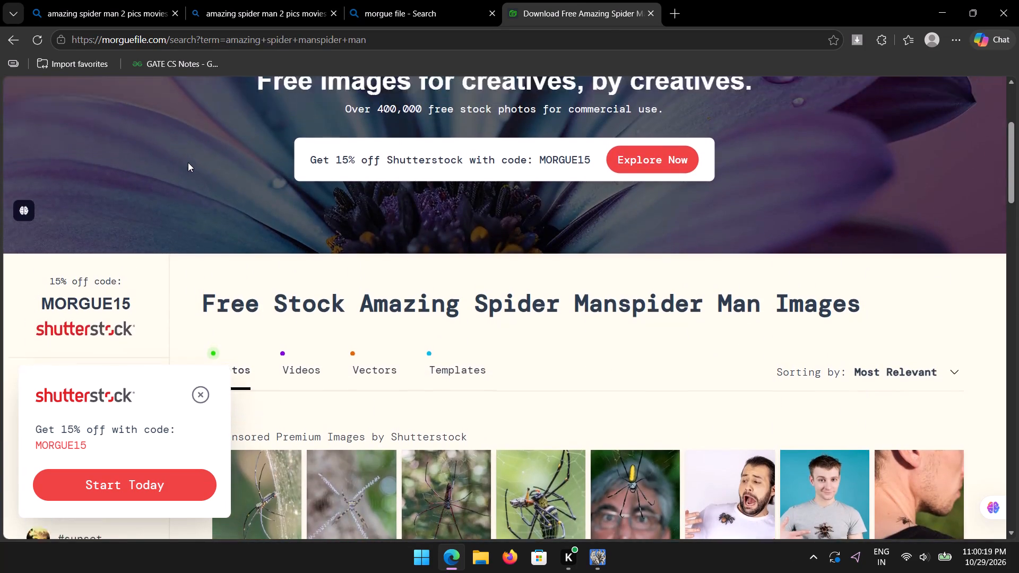
{"action": "scroll", "coordinate": [188, 162], "scroll_direction": "up", "scroll_amount": 3}
{"action": "left_click", "coordinate": [239, 149]}
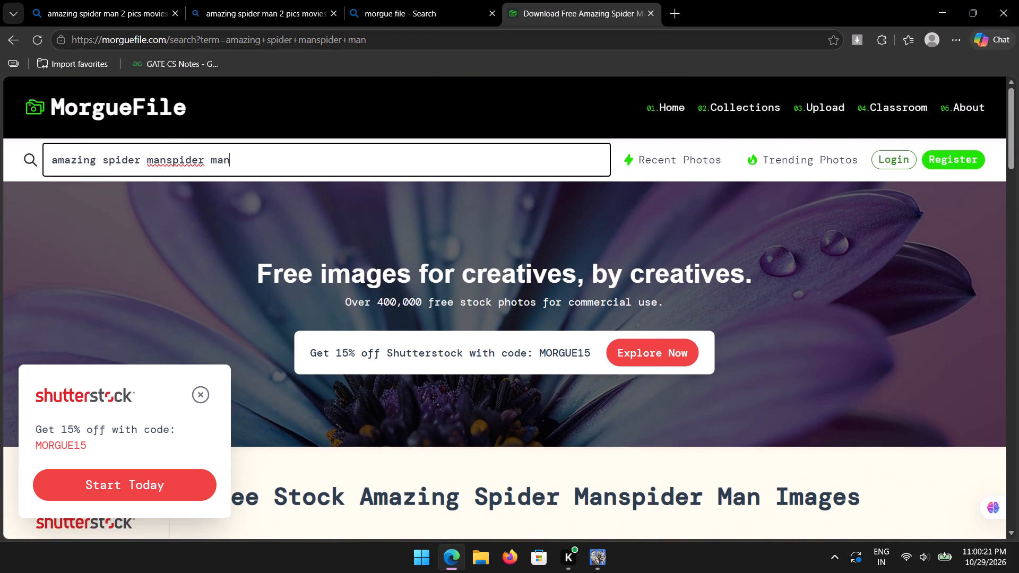
{"action": "key", "text": "BackSpace"}
{"action": "key", "text": "BackSpace"}
{"action": "key", "text": "BackSpace"}
{"action": "key", "text": "BackSpace"}
{"action": "key", "text": "BackSpace"}
{"action": "key", "text": "BackSpace"}
{"action": "key", "text": "BackSpace"}
{"action": "key", "text": "BackSpace"}
{"action": "key", "text": "BackSpace"}
{"action": "key", "text": "BackSpace"}
{"action": "key", "text": "BackSpace"}
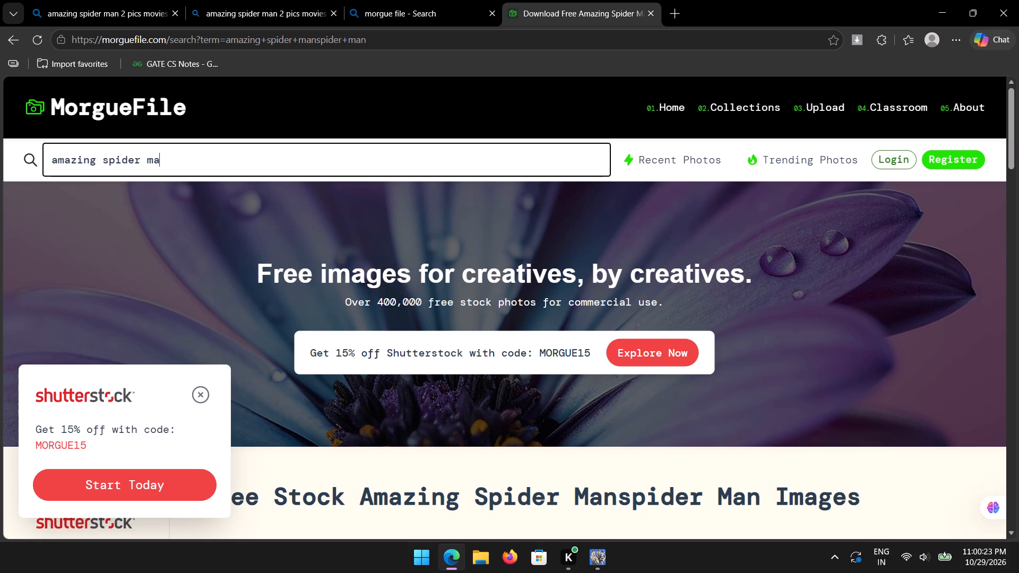
{"action": "key", "text": "n"}
{"action": "key", "text": "Return"}
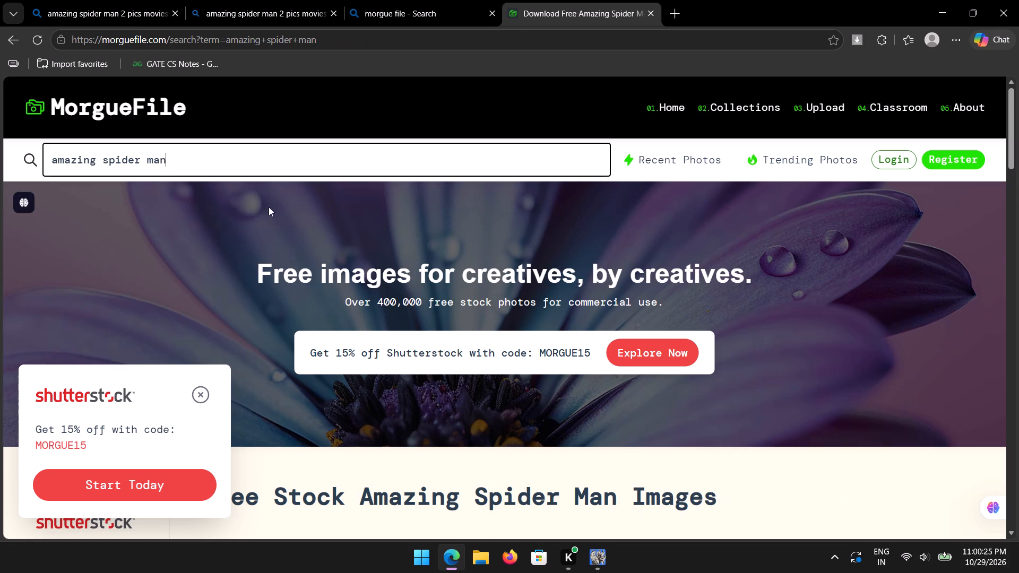
Look through the MorgueFile "amazing spider man" results for usable poster images.
{"action": "scroll", "coordinate": [306, 231], "scroll_direction": "down", "scroll_amount": 6}
{"action": "scroll", "coordinate": [306, 231], "scroll_direction": "up", "scroll_amount": 2}
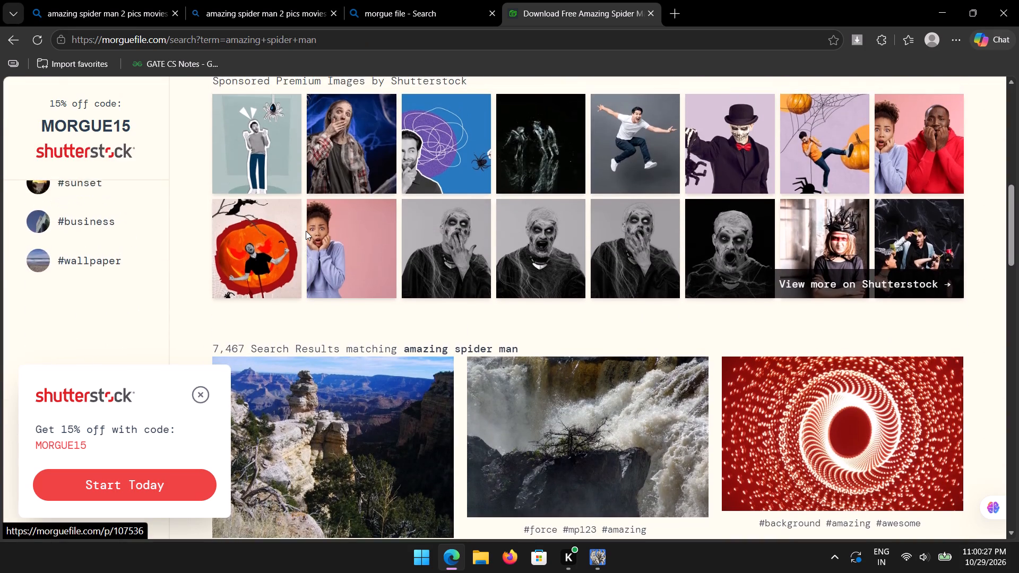
{"action": "scroll", "coordinate": [306, 231], "scroll_direction": "up", "scroll_amount": 1}
{"action": "scroll", "coordinate": [306, 231], "scroll_direction": "down", "scroll_amount": 8}
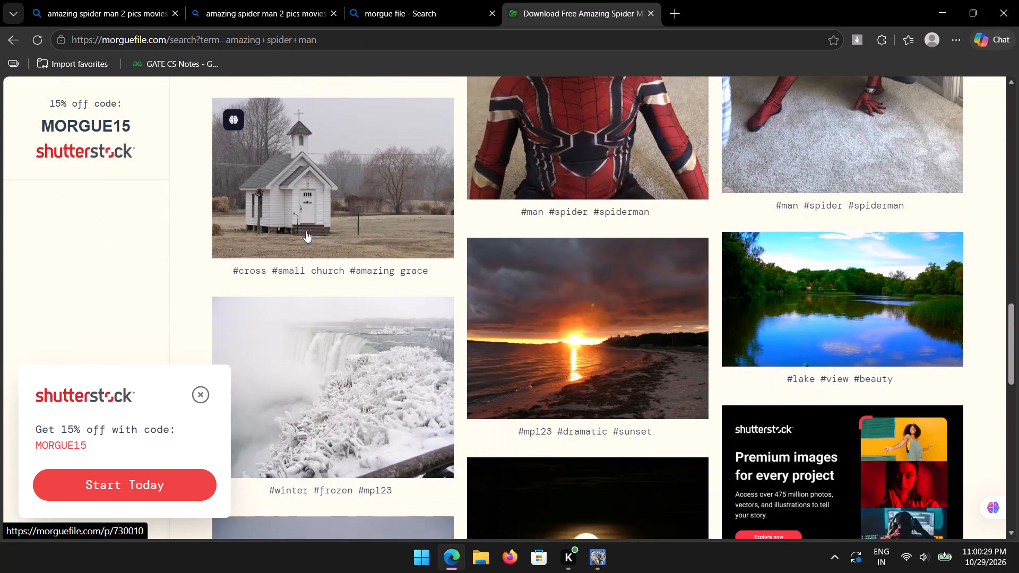
{"action": "scroll", "coordinate": [306, 231], "scroll_direction": "down", "scroll_amount": 3}
{"action": "scroll", "coordinate": [306, 231], "scroll_direction": "up", "scroll_amount": 14}
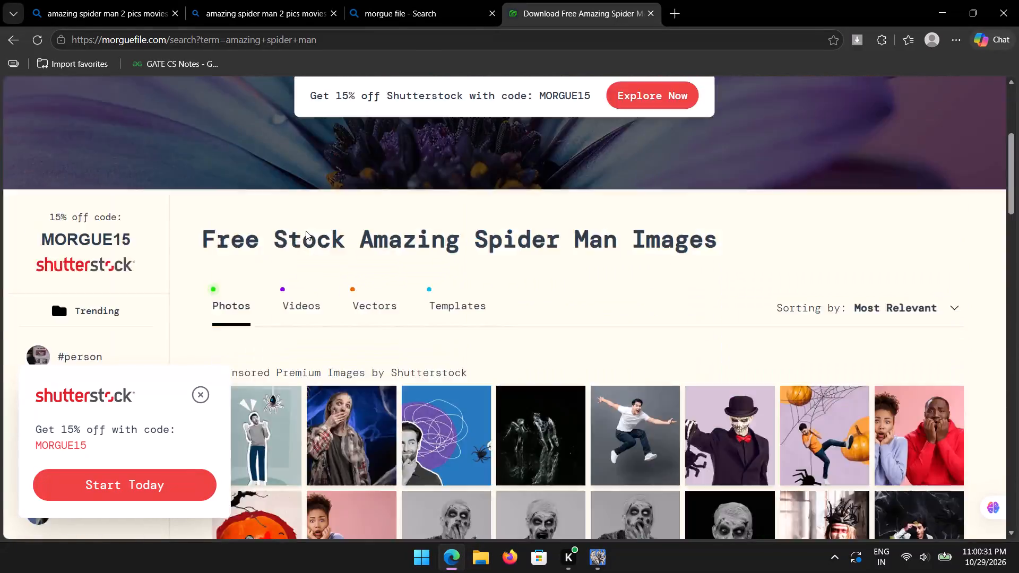
{"action": "scroll", "coordinate": [306, 231], "scroll_direction": "up", "scroll_amount": 8}
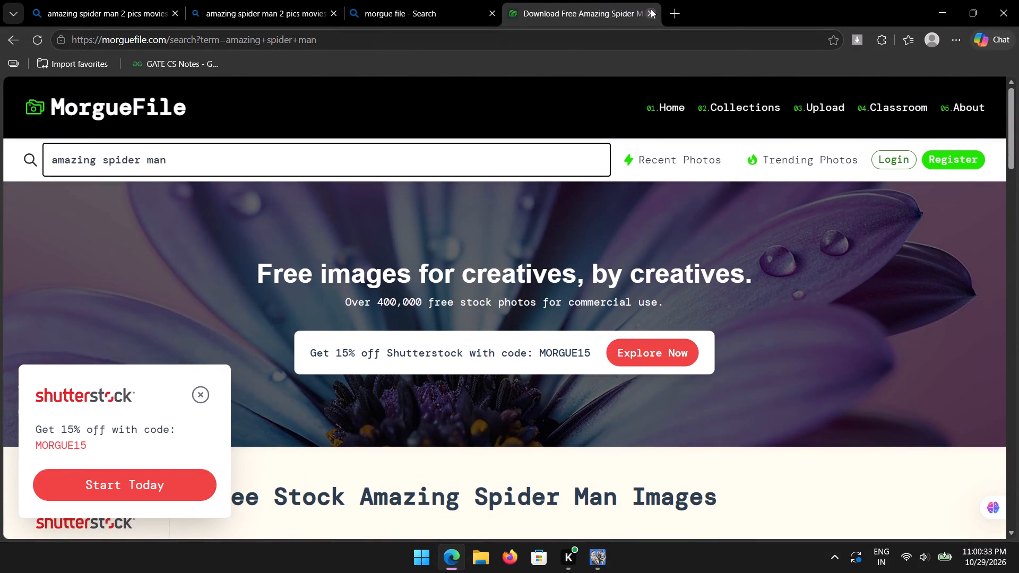
Close the MorgueFile site, search the web for "stock vault" and open Stockvault.net.
{"action": "left_click", "coordinate": [651, 9]}
{"action": "scroll", "coordinate": [309, 120], "scroll_direction": "up", "scroll_amount": 6}
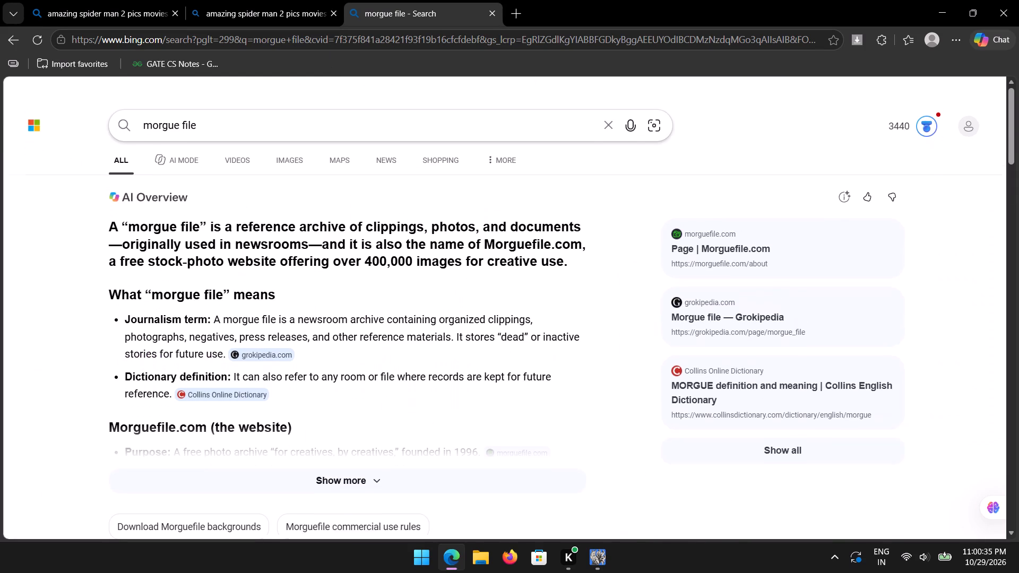
{"action": "left_click", "coordinate": [272, 106]}
{"action": "key", "text": "BackSpace"}
{"action": "key", "text": "BackSpace"}
{"action": "key", "text": "BackSpace"}
{"action": "key", "text": "BackSpace"}
{"action": "key", "text": "BackSpace"}
{"action": "key", "text": "BackSpace"}
{"action": "key", "text": "BackSpace"}
{"action": "key", "text": "BackSpace"}
{"action": "key", "text": "BackSpace"}
{"action": "key", "text": "BackSpace"}
{"action": "key", "text": "BackSpace"}
{"action": "key", "text": "BackSpace"}
{"action": "key", "text": "BackSpace"}
{"action": "key", "text": "BackSpace"}
{"action": "key", "text": "BackSpace"}
{"action": "key", "text": "BackSpace"}
{"action": "key", "text": "BackSpace"}
{"action": "key", "text": "BackSpace"}
{"action": "key", "text": "BackSpace"}
{"action": "key", "text": "BackSpace"}
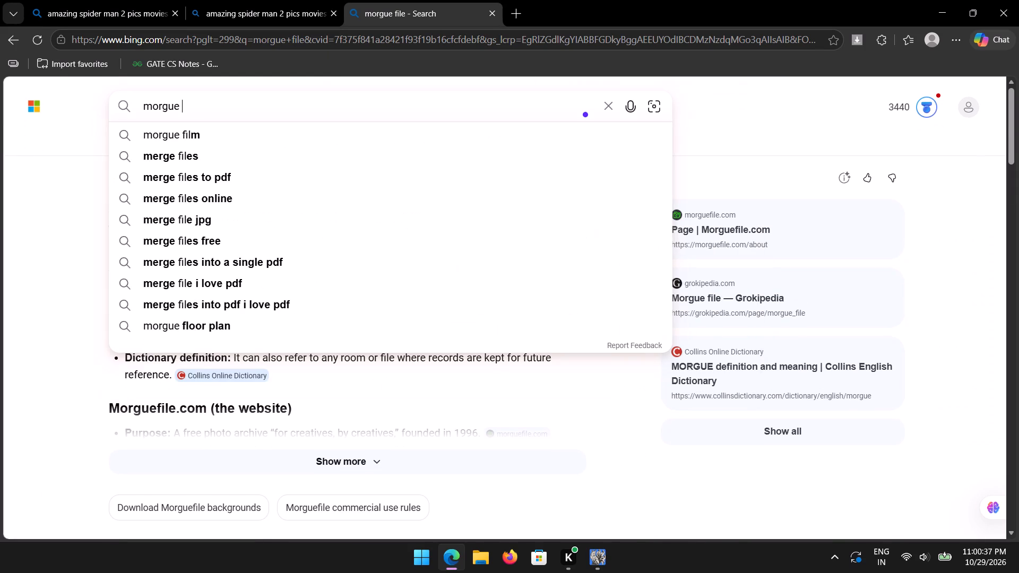
{"action": "type", "text": "stock vault"}
{"action": "key", "text": "Return"}
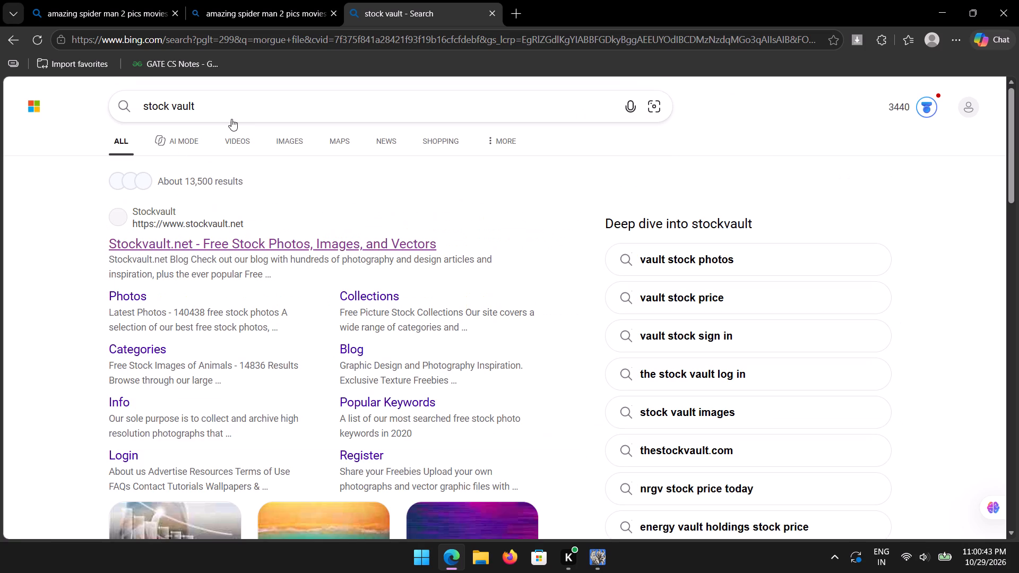
{"action": "left_click", "coordinate": [179, 249]}
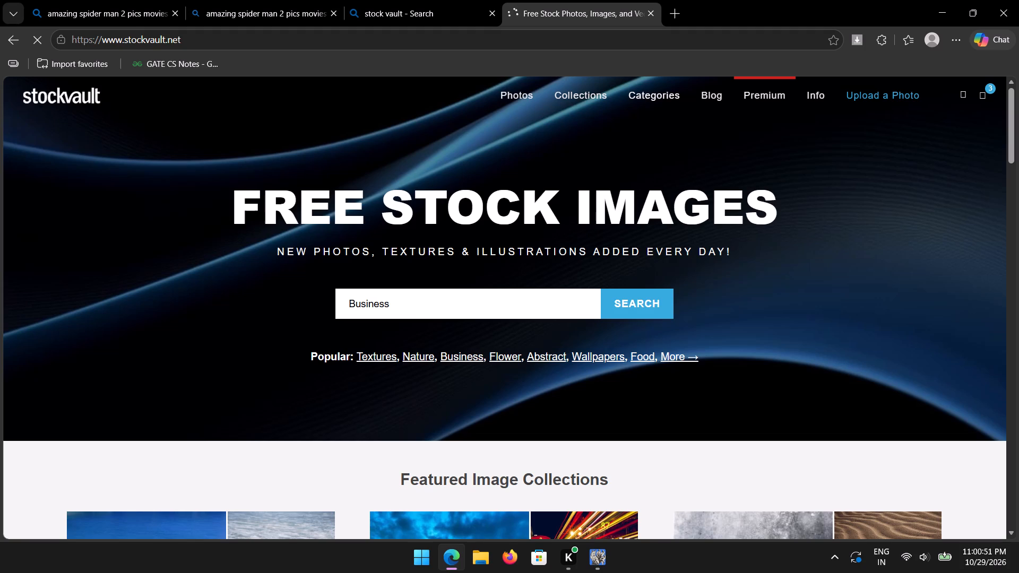
Search Stockvault's free stock images for "amazing spider man".
{"action": "left_click", "coordinate": [539, 298]}
{"action": "key", "text": "BackSpace"}
{"action": "key", "text": "BackSpace"}
{"action": "key", "text": "BackSpace"}
{"action": "key", "text": "BackSpace"}
{"action": "key", "text": "BackSpace"}
{"action": "key", "text": "BackSpace"}
{"action": "key", "text": "BackSpace"}
{"action": "key", "text": "BackSpace"}
{"action": "key", "text": "BackSpace"}
{"action": "key", "text": "BackSpace"}
{"action": "key", "text": "BackSpace"}
{"action": "key", "text": "BackSpace"}
{"action": "key", "text": "BackSpace"}
{"action": "key", "text": "BackSpace"}
{"action": "key", "text": "BackSpace"}
{"action": "key", "text": "BackSpace"}
{"action": "key", "text": "BackSpace"}
{"action": "key", "text": "BackSpace"}
{"action": "key", "text": "BackSpace"}
{"action": "type", "text": "ama"}
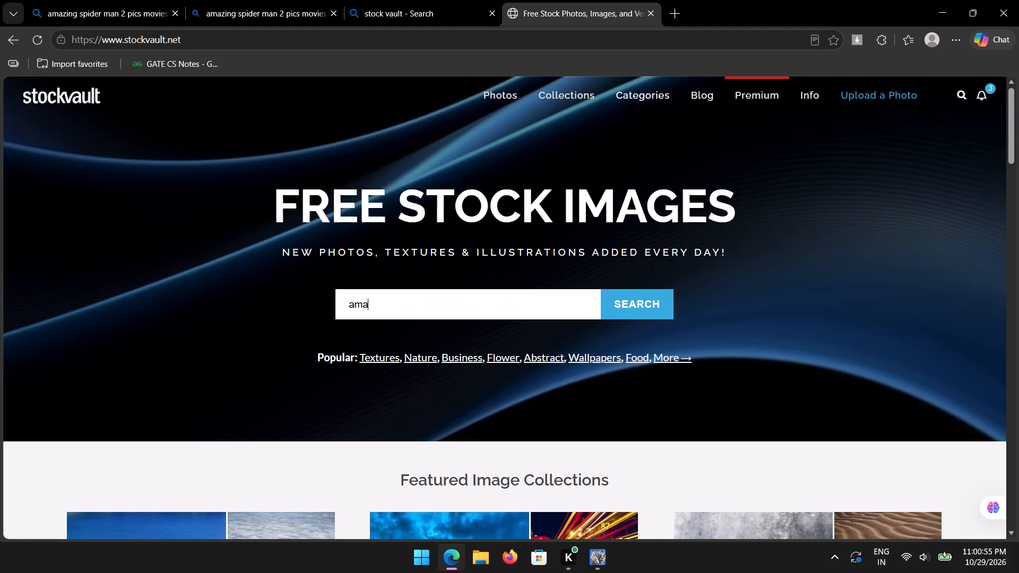
{"action": "type", "text": "zing spider man"}
{"action": "key", "text": "Return"}
{"action": "left_click", "coordinate": [641, 303]}
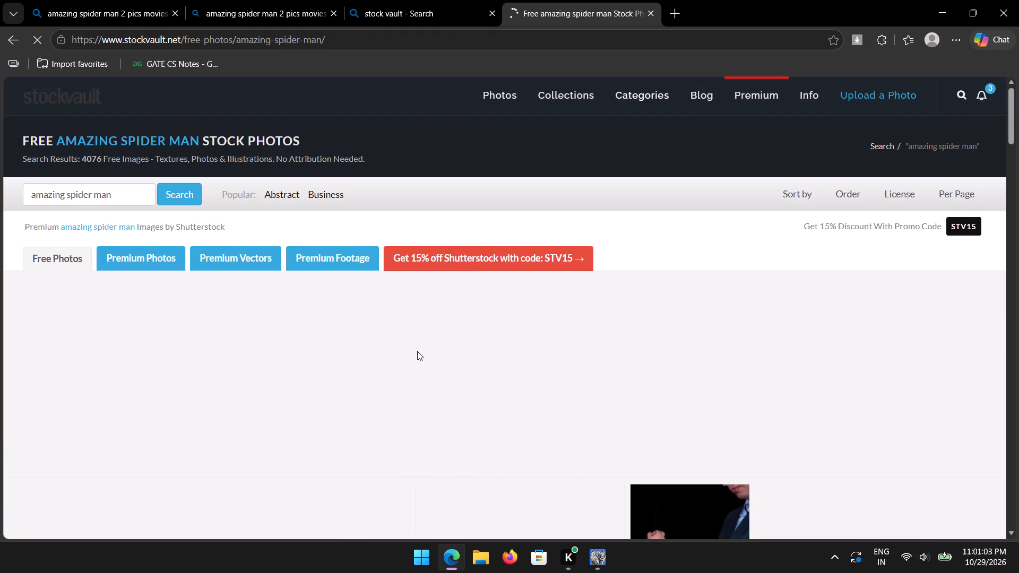
Look through the Stockvault "amazing spider man" results for usable poster images and close the Stockvault site.
{"action": "scroll", "coordinate": [331, 338], "scroll_direction": "down", "scroll_amount": 2}
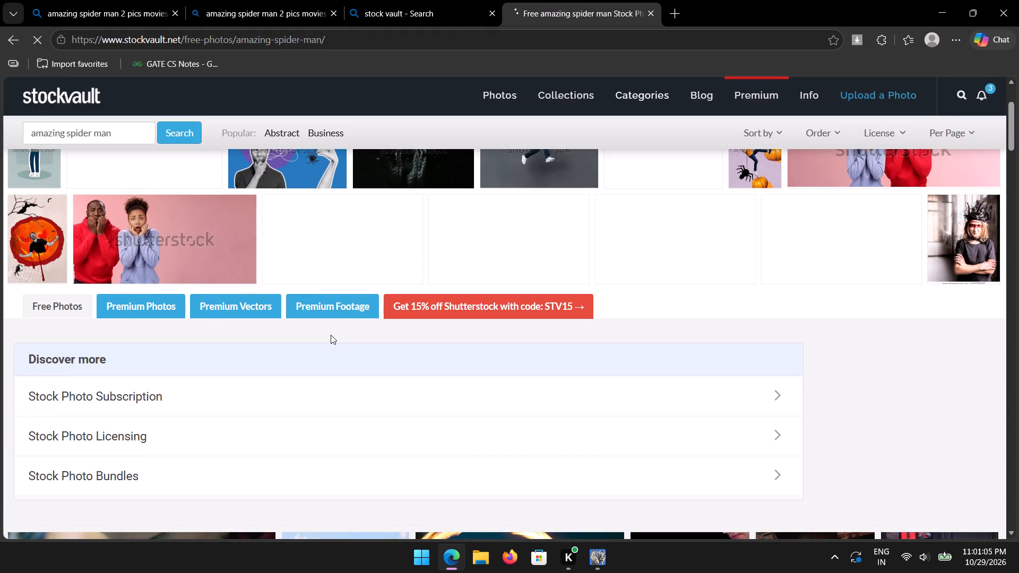
{"action": "scroll", "coordinate": [184, 387], "scroll_direction": "down", "scroll_amount": 3}
{"action": "scroll", "coordinate": [277, 350], "scroll_direction": "down", "scroll_amount": 3}
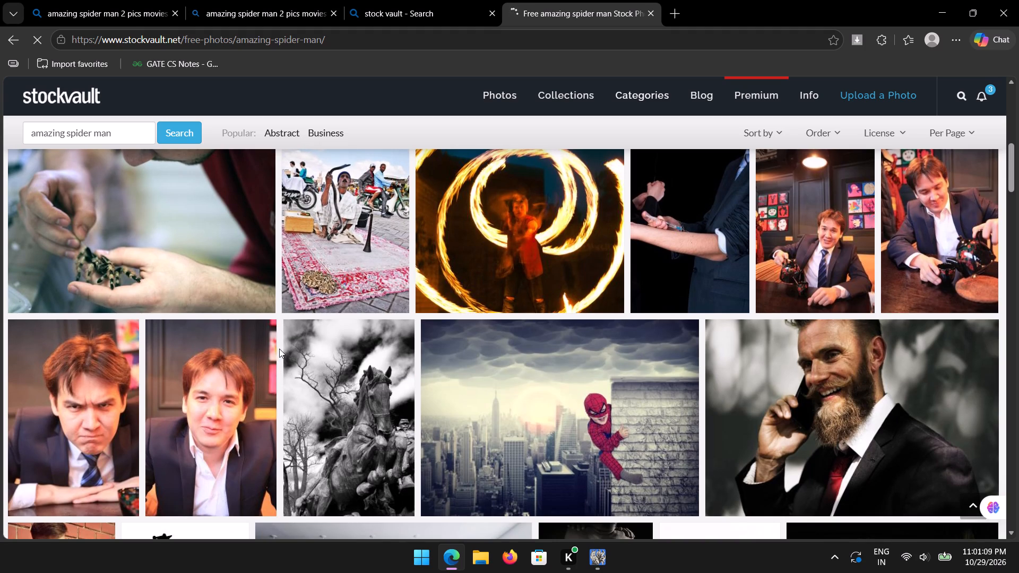
{"action": "scroll", "coordinate": [280, 348], "scroll_direction": "down", "scroll_amount": 8}
{"action": "scroll", "coordinate": [281, 348], "scroll_direction": "up", "scroll_amount": 2}
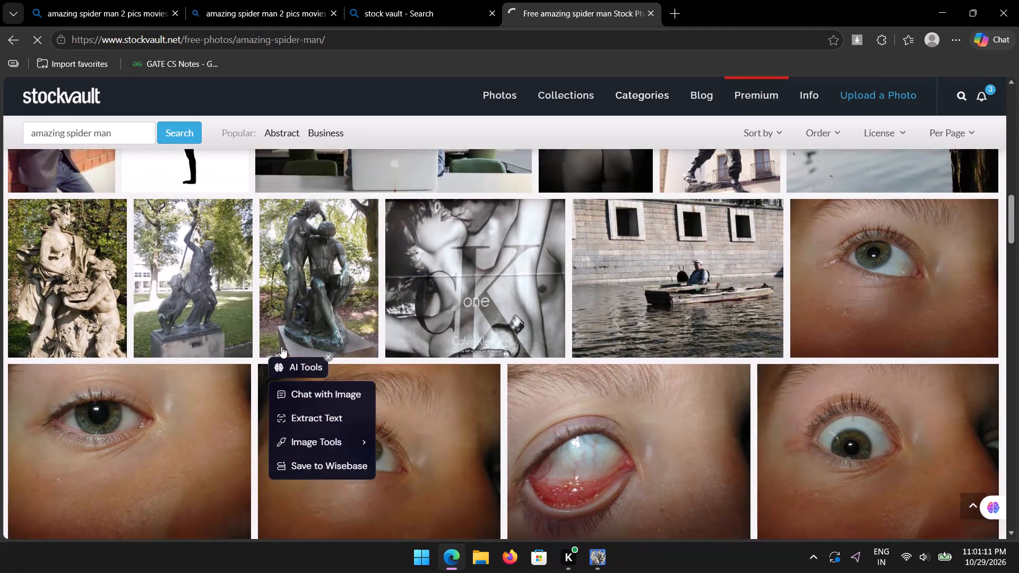
{"action": "scroll", "coordinate": [281, 346], "scroll_direction": "up", "scroll_amount": 2}
{"action": "scroll", "coordinate": [284, 341], "scroll_direction": "down", "scroll_amount": 11}
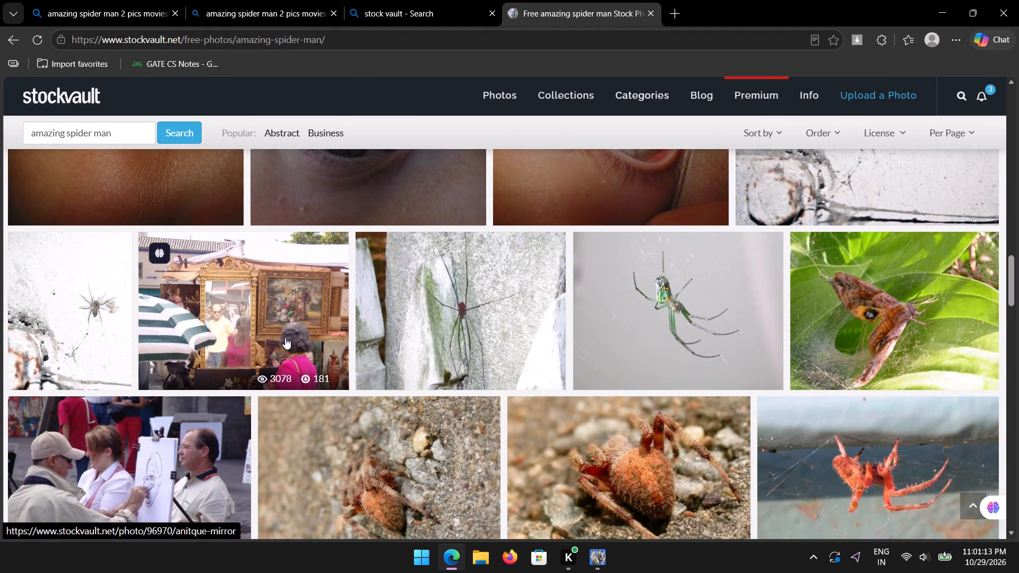
{"action": "scroll", "coordinate": [287, 329], "scroll_direction": "down", "scroll_amount": 14}
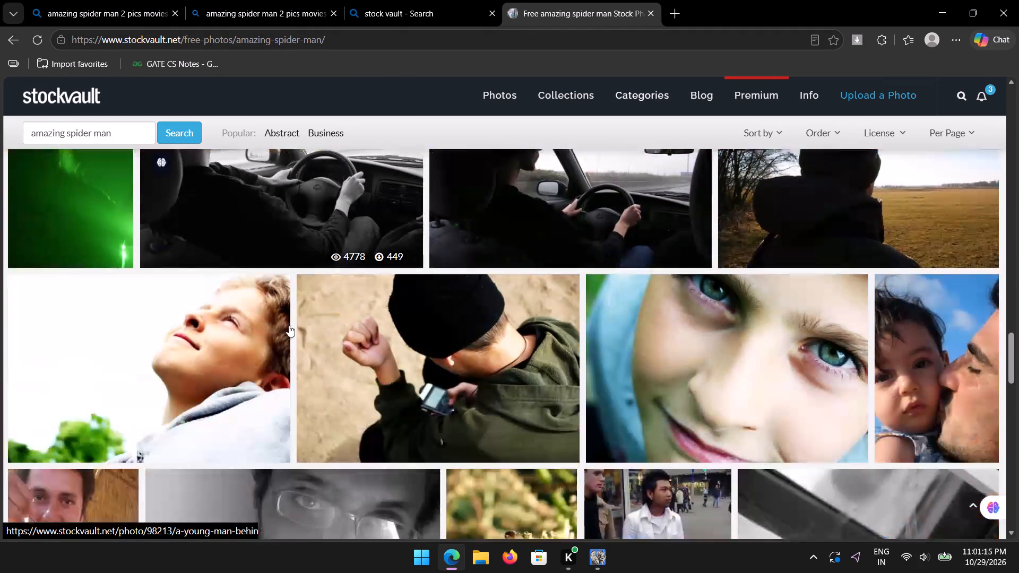
{"action": "scroll", "coordinate": [289, 325], "scroll_direction": "up", "scroll_amount": 20}
{"action": "scroll", "coordinate": [289, 325], "scroll_direction": "up", "scroll_amount": 16}
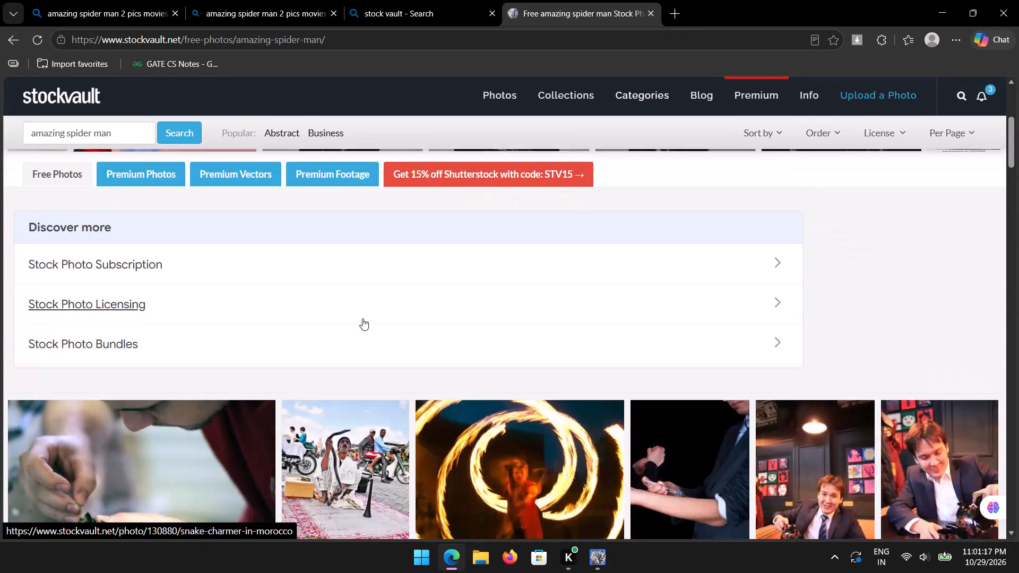
{"action": "scroll", "coordinate": [362, 318], "scroll_direction": "up", "scroll_amount": 19}
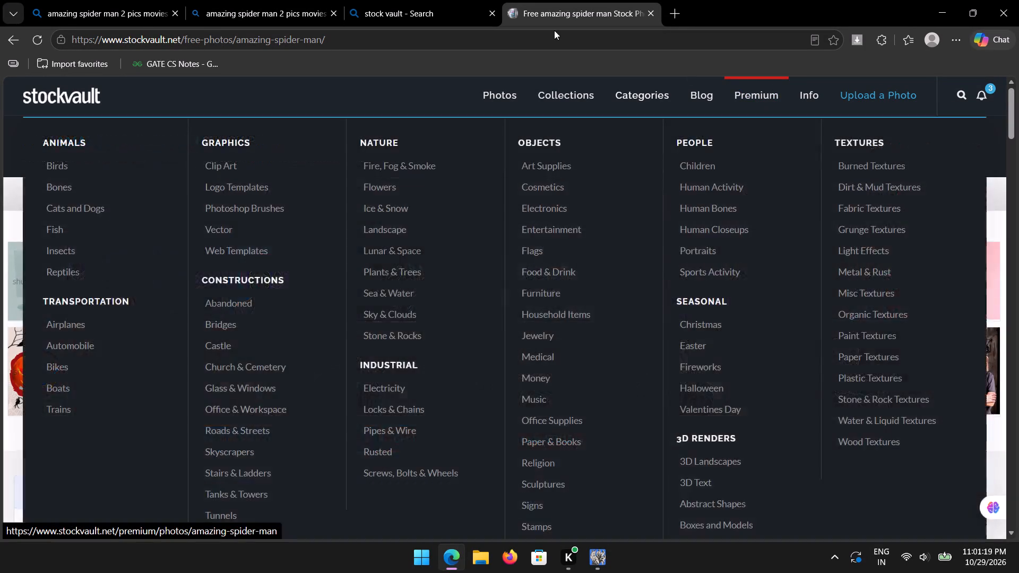
{"action": "left_click", "coordinate": [654, 13]}
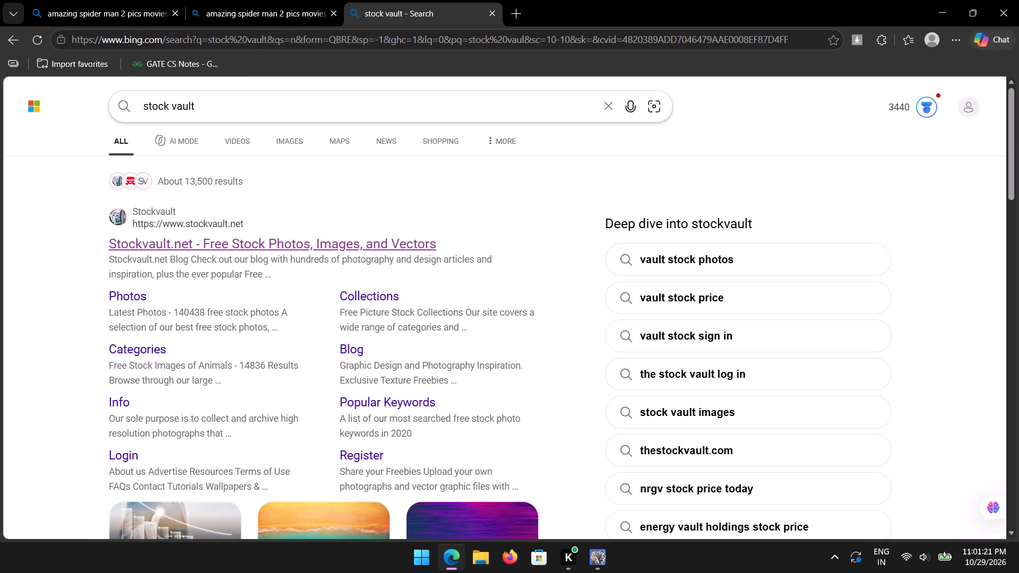
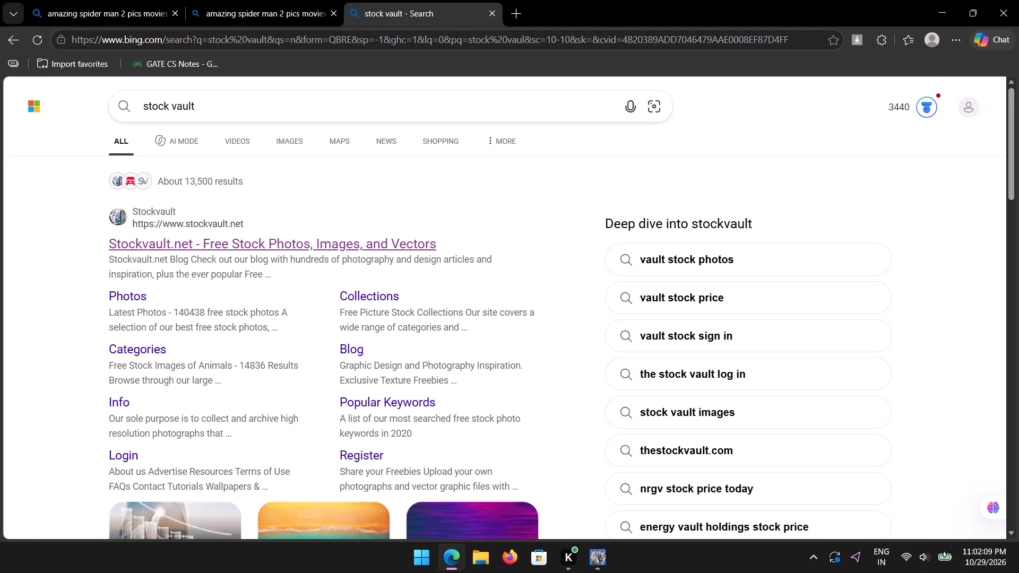
Search the web for "the moviedb" and open The Movie Database (TMDB) site.
{"action": "left_click_drag", "start_coordinate": [289, 98], "coordinate": [141, 95]}
{"action": "key", "text": "BackSpace"}
{"action": "type", "text": "the"}
{"action": "key", "text": "space"}
{"action": "type", "text": "moviedb"}
{"action": "key", "text": "Return"}
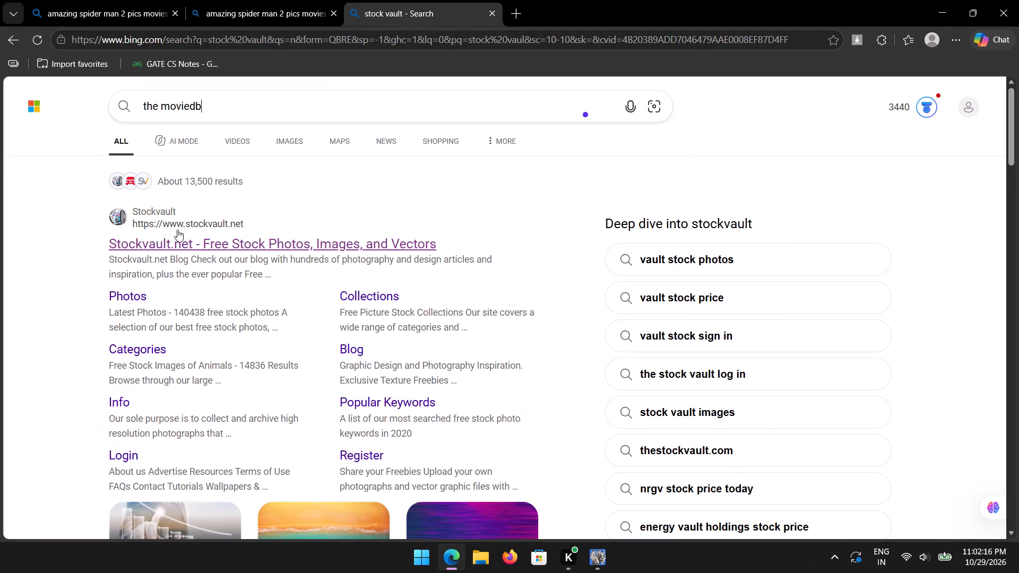
{"action": "left_click", "coordinate": [226, 280]}
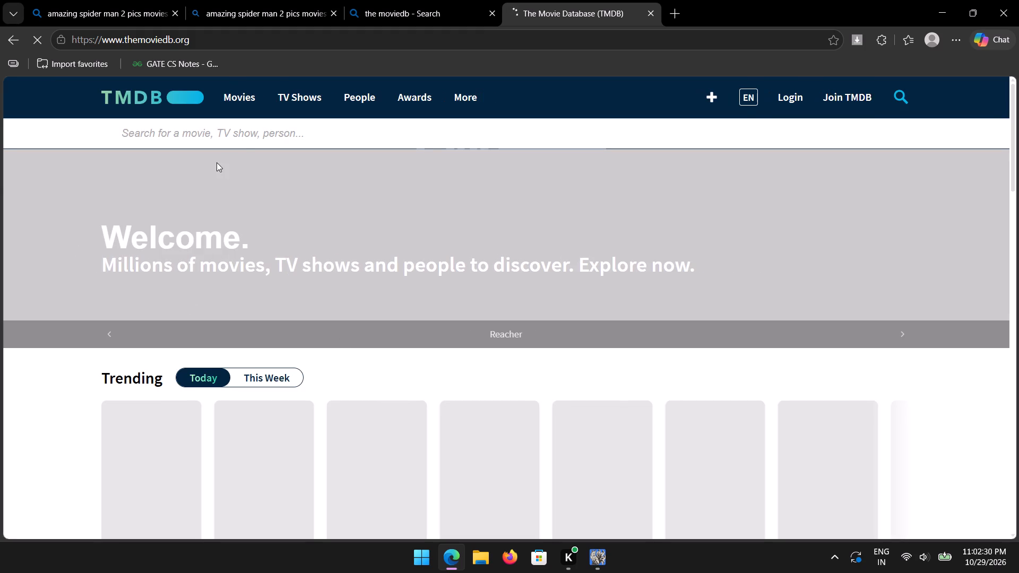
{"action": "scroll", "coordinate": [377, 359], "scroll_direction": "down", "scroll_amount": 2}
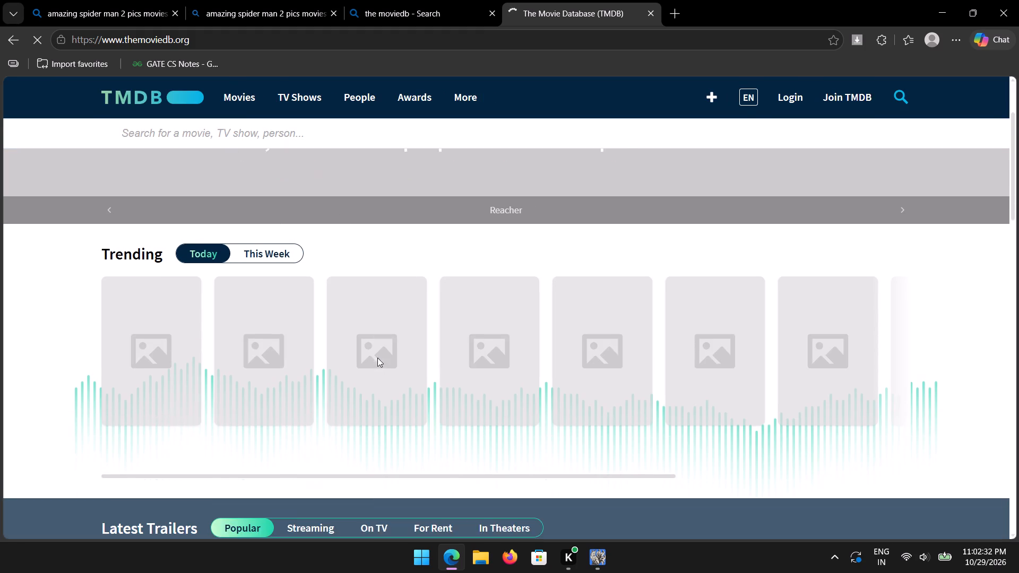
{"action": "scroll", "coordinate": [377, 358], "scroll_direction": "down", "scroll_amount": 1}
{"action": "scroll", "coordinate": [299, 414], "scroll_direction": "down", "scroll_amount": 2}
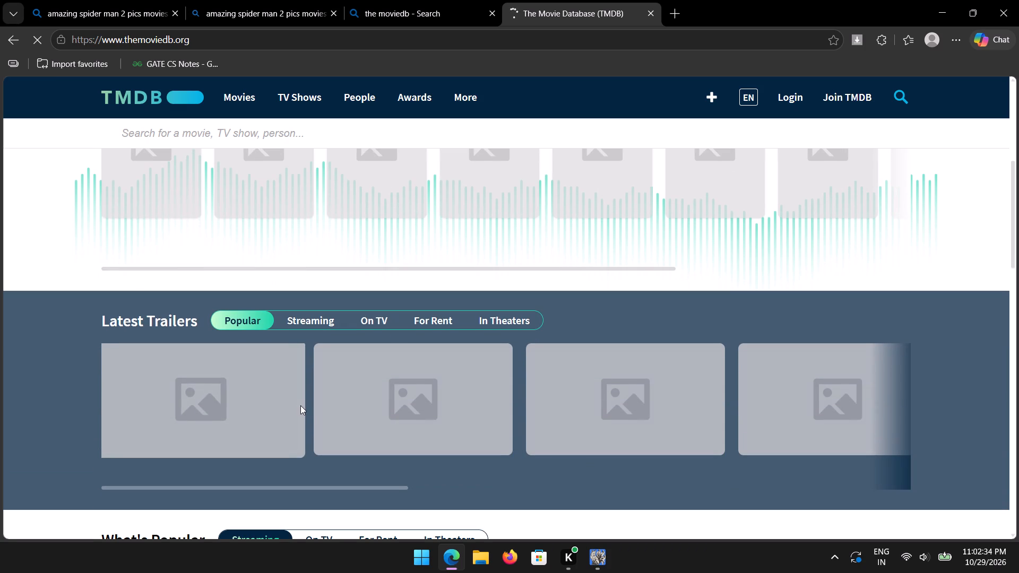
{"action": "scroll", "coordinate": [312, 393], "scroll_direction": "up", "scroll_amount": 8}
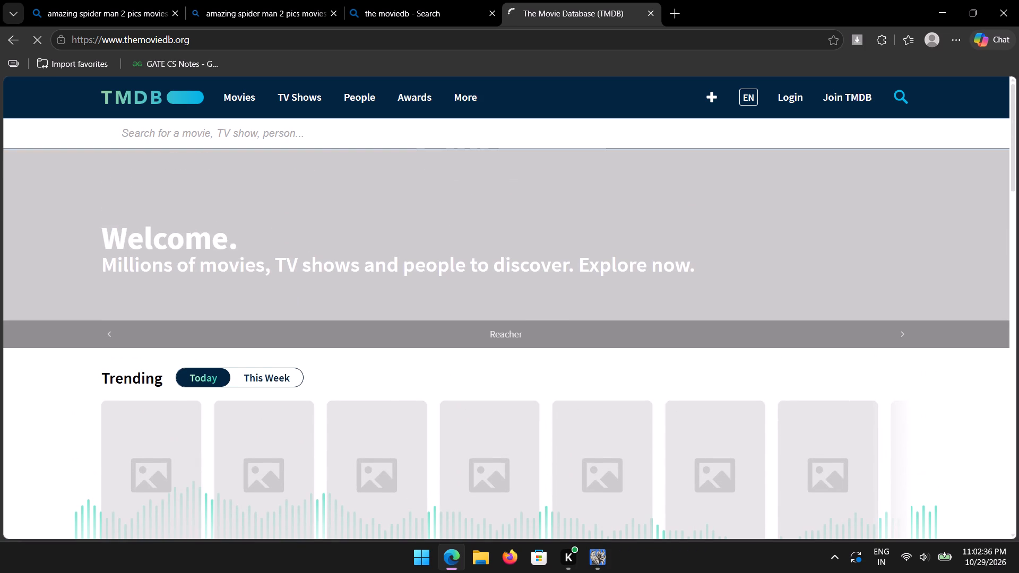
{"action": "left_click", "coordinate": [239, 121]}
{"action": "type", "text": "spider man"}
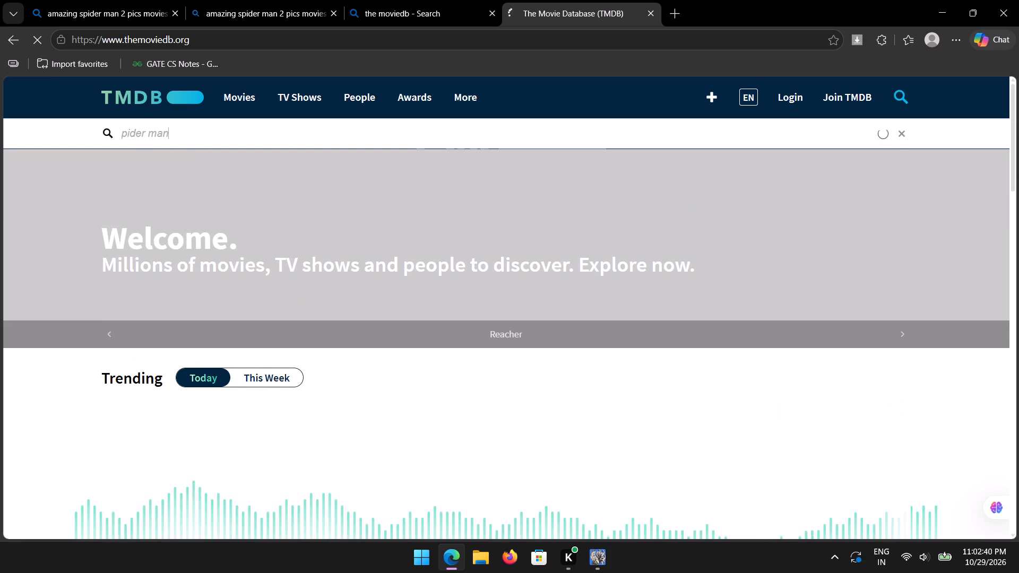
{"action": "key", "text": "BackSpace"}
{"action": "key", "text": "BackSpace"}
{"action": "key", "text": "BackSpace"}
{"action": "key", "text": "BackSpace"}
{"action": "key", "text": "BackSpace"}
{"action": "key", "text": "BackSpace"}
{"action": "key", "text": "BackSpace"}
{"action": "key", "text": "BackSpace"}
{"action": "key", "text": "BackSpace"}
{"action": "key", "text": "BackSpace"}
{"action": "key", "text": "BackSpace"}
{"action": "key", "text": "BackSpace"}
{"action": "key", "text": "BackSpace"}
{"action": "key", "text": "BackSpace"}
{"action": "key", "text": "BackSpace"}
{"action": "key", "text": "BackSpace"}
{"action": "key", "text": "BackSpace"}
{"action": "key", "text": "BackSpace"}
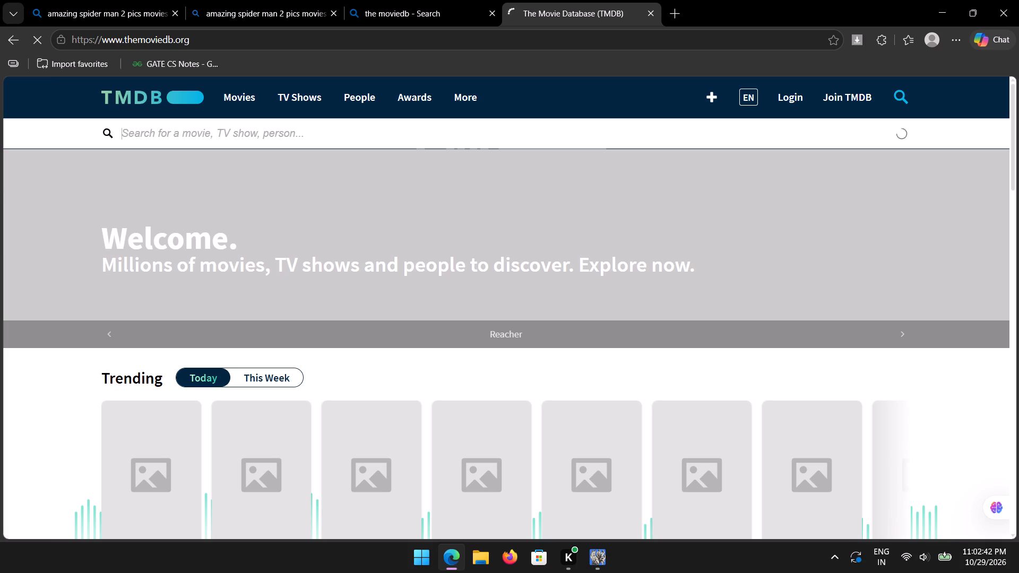
Search TMDB for "the amazing spider man" and show the matching movies.
{"action": "type", "text": "the amazing spider man"}
{"action": "key", "text": "space"}
{"action": "key", "text": "Return"}
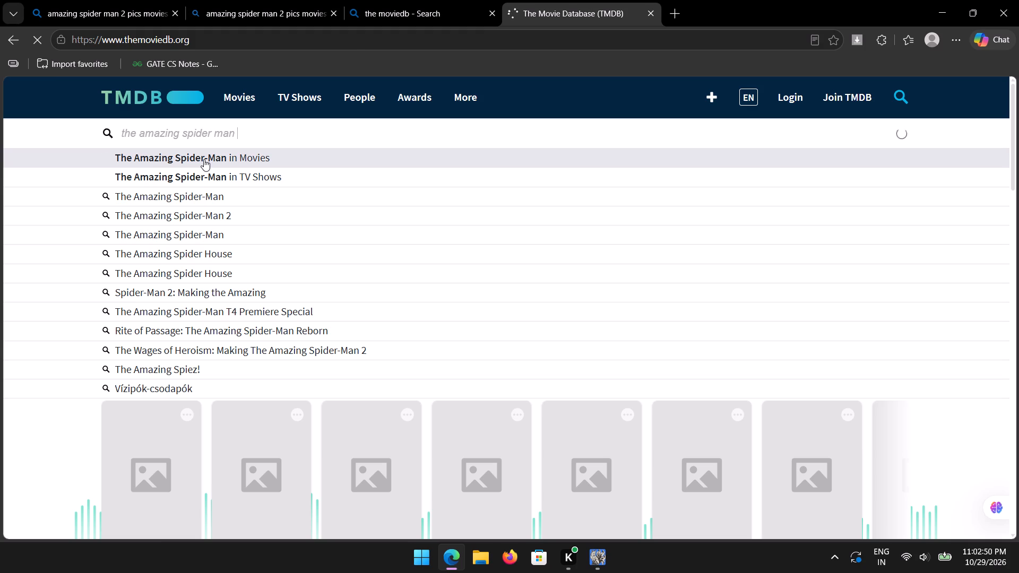
{"action": "left_click", "coordinate": [204, 159]}
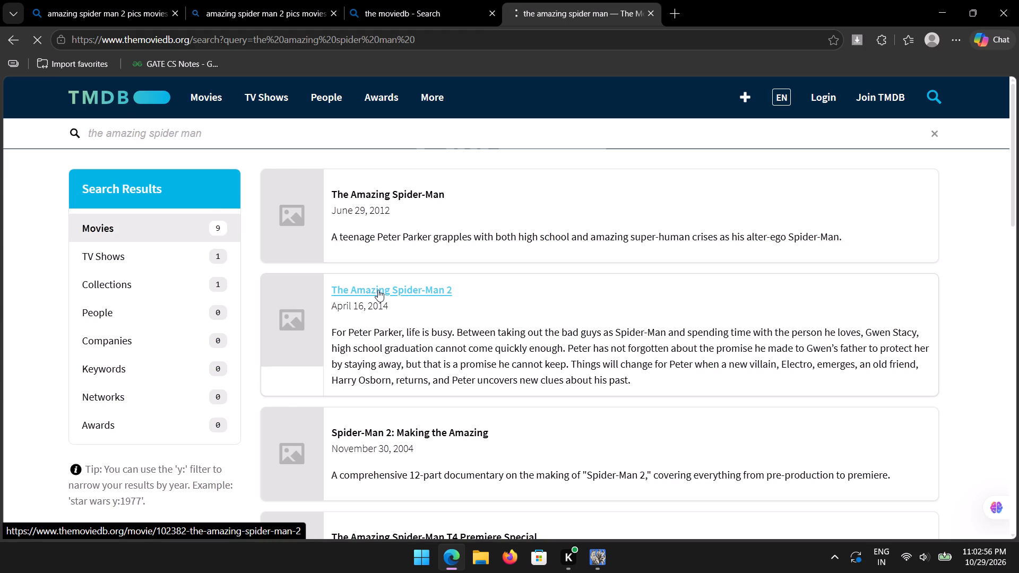
Open the page of The Amazing Spider-Man (2012) and show the posters in its Media section.
{"action": "left_click", "coordinate": [364, 193]}
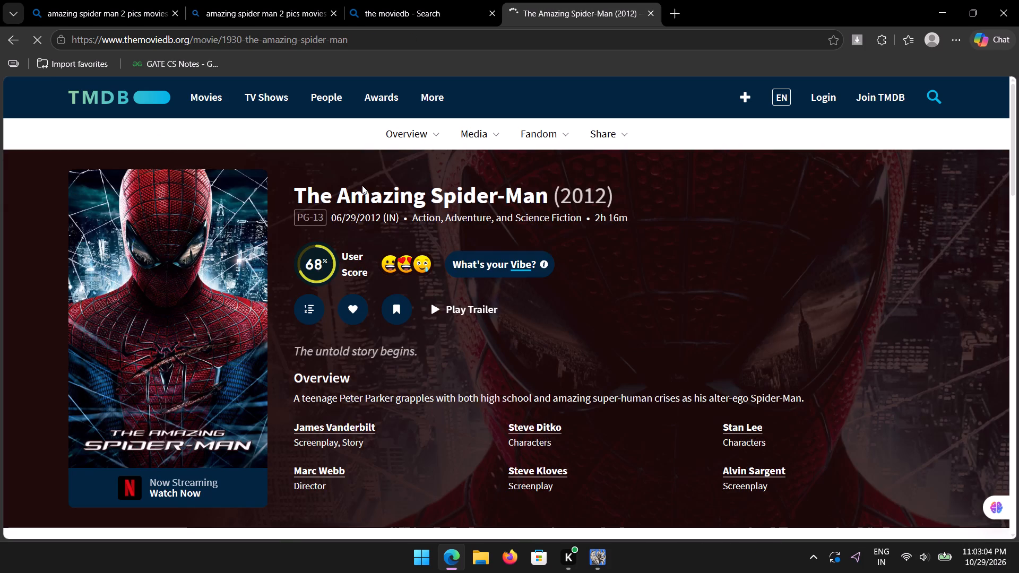
{"action": "scroll", "coordinate": [445, 320], "scroll_direction": "down", "scroll_amount": 6}
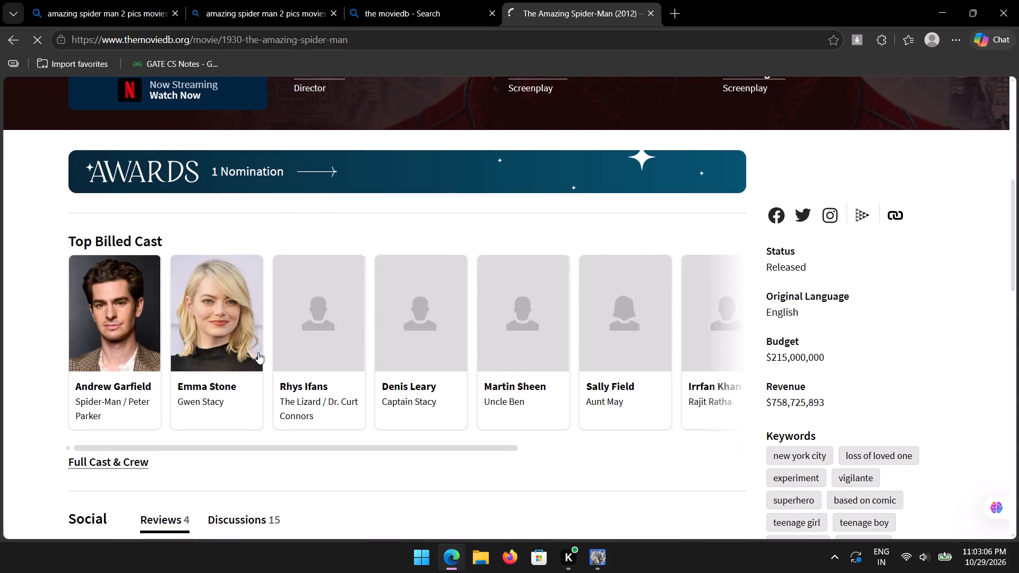
{"action": "scroll", "coordinate": [260, 360], "scroll_direction": "down", "scroll_amount": 8}
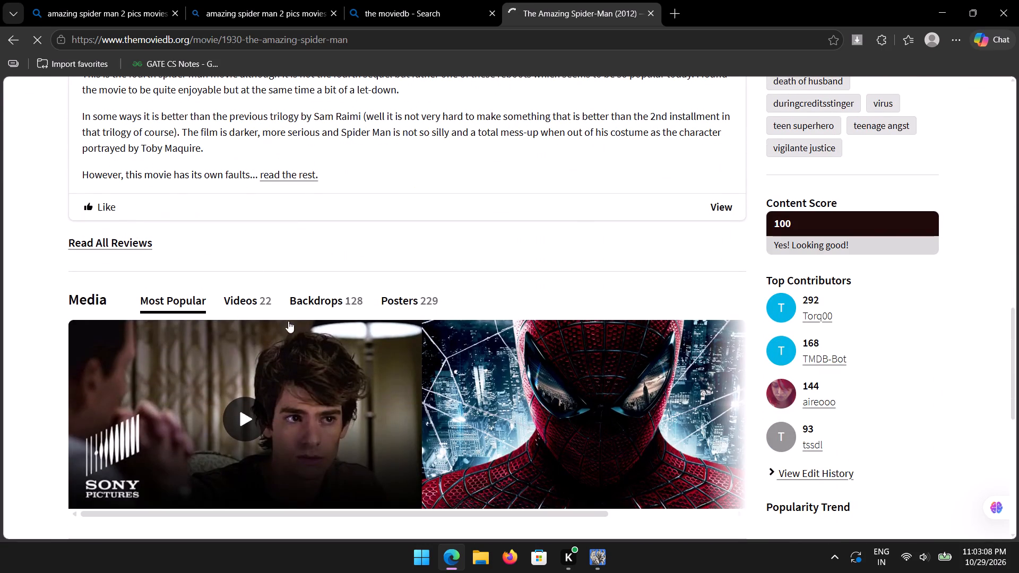
{"action": "left_click", "coordinate": [413, 300]}
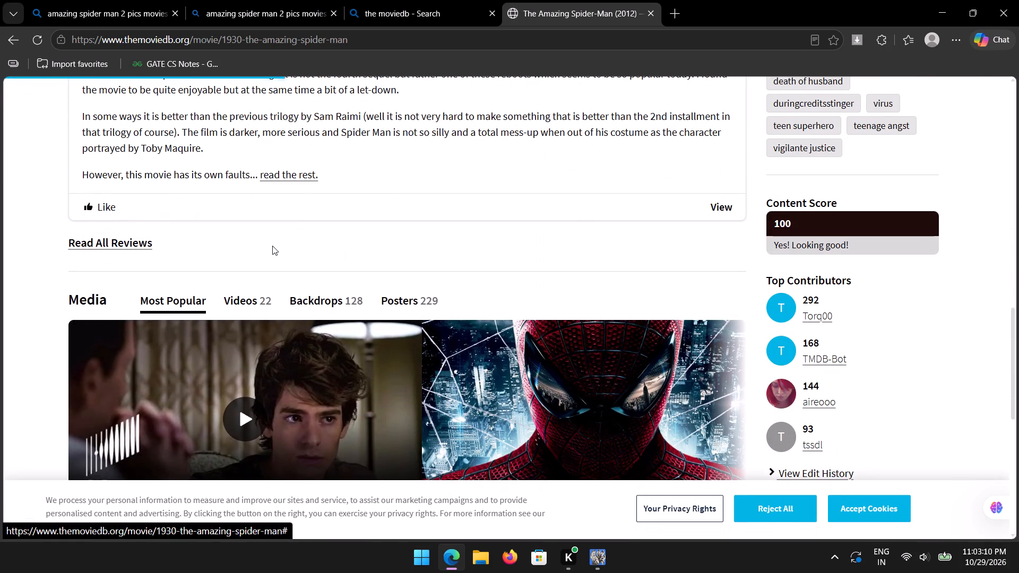
{"action": "scroll", "coordinate": [272, 245], "scroll_direction": "down", "scroll_amount": 1}
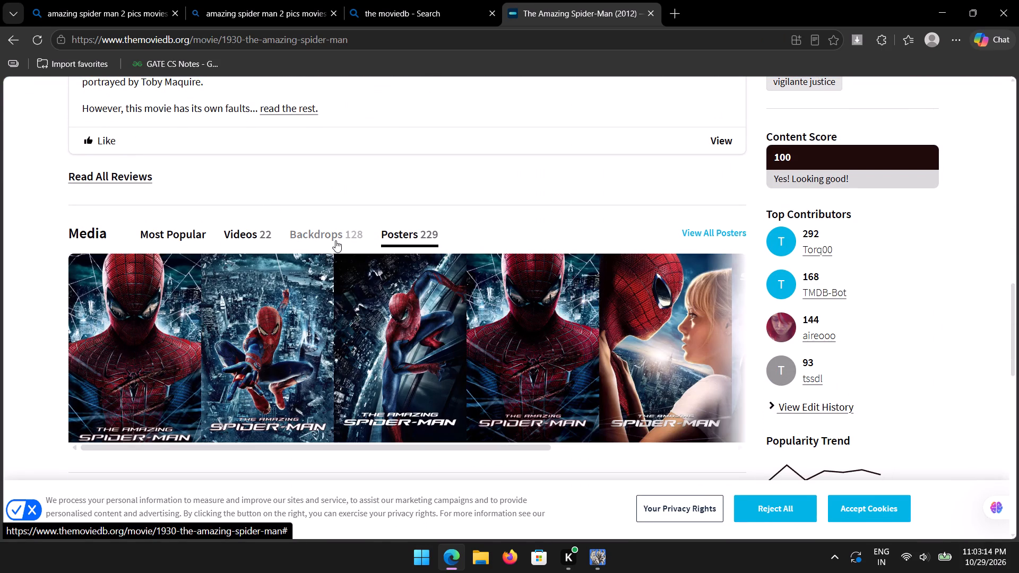
Switch the film's media to Backdrops, browse the previews and open the full backdrops gallery.
{"action": "left_click", "coordinate": [335, 240]}
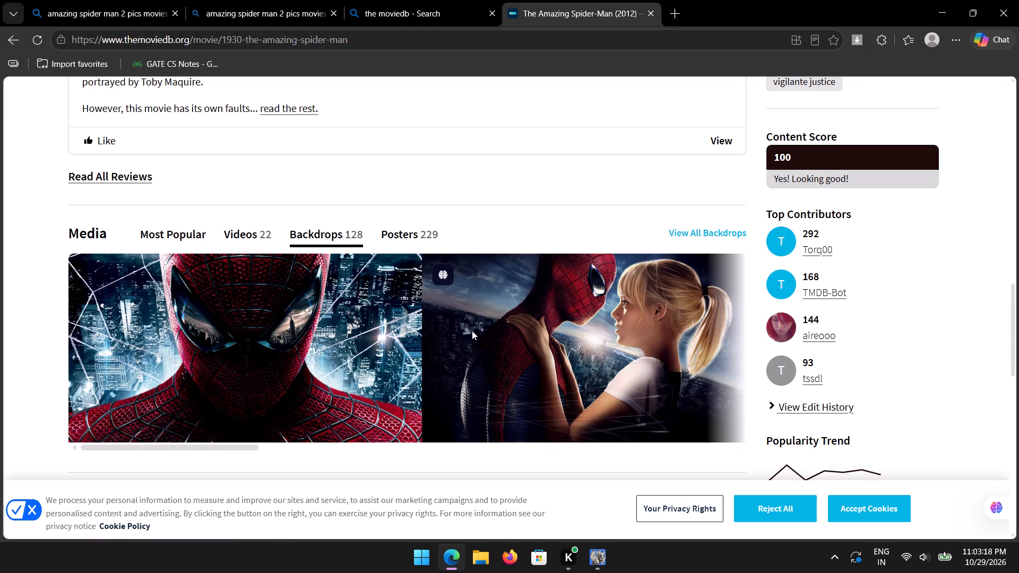
{"action": "scroll", "coordinate": [472, 332], "scroll_direction": "down", "scroll_amount": 1}
{"action": "scroll", "coordinate": [475, 332], "scroll_direction": "left", "scroll_amount": 5}
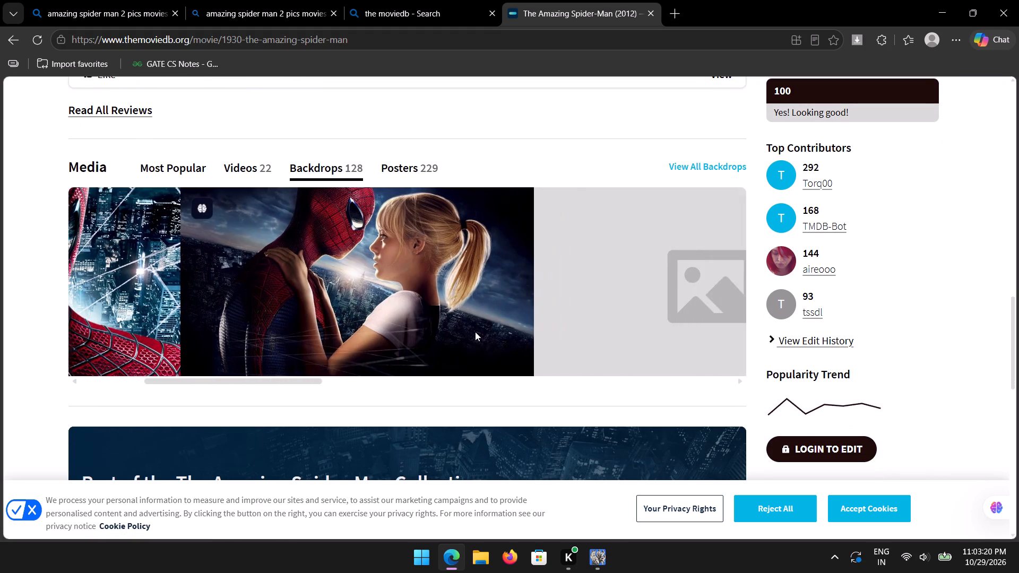
{"action": "scroll", "coordinate": [475, 332], "scroll_direction": "left", "scroll_amount": 2}
{"action": "left_click", "coordinate": [703, 164]}
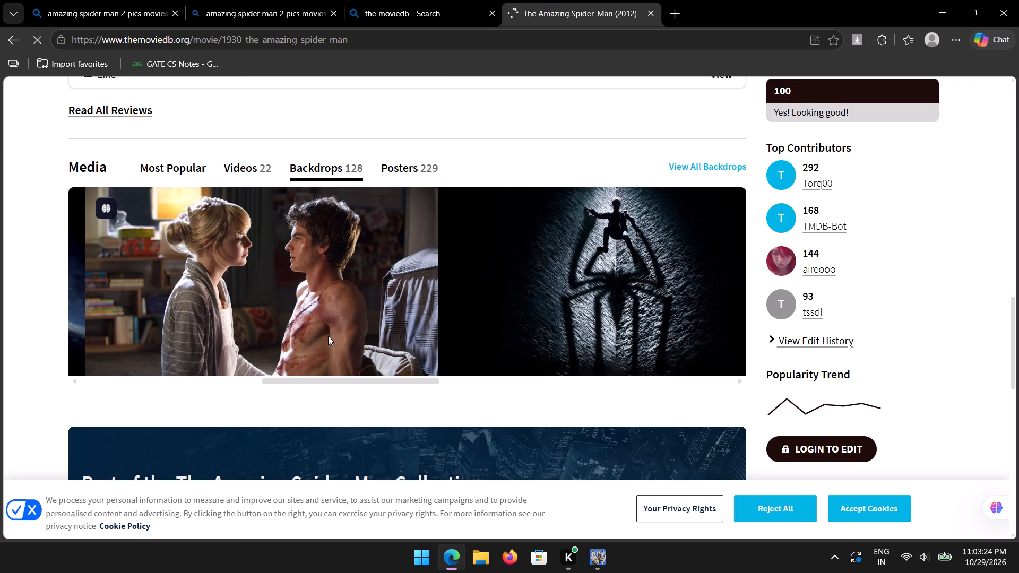
Look through the No Language backdrops of The Amazing Spider-Man for an image suitable as the poster's main picture.
{"action": "scroll", "coordinate": [433, 406], "scroll_direction": "down", "scroll_amount": 2}
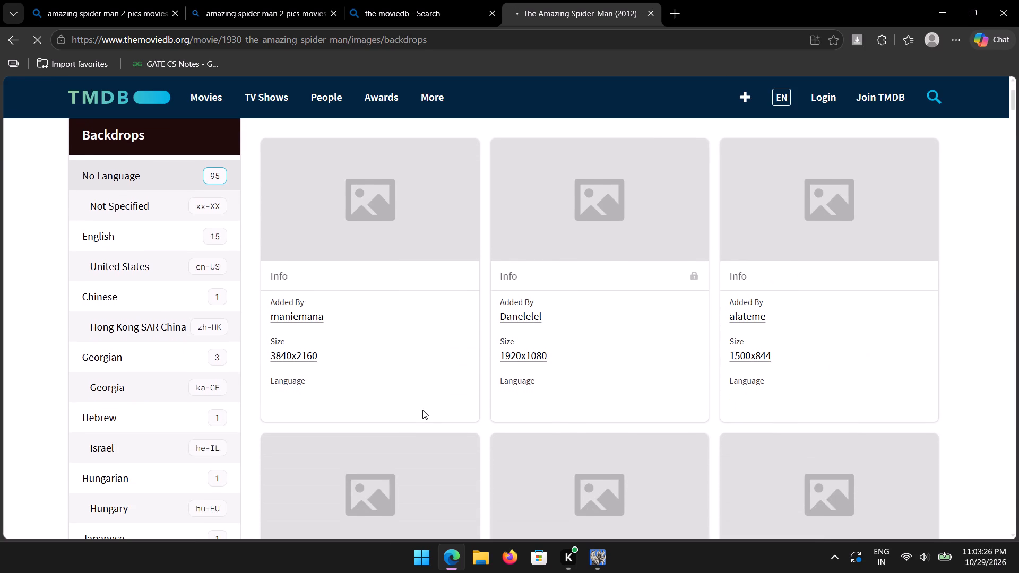
{"action": "scroll", "coordinate": [422, 408], "scroll_direction": "down", "scroll_amount": 1}
{"action": "scroll", "coordinate": [422, 406], "scroll_direction": "up", "scroll_amount": 2}
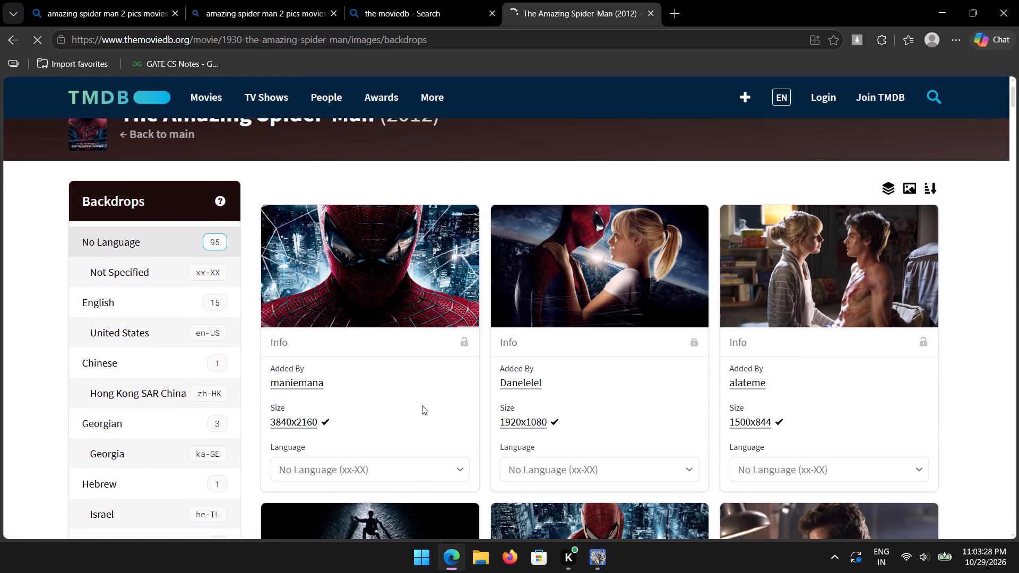
{"action": "scroll", "coordinate": [422, 405], "scroll_direction": "down", "scroll_amount": 4}
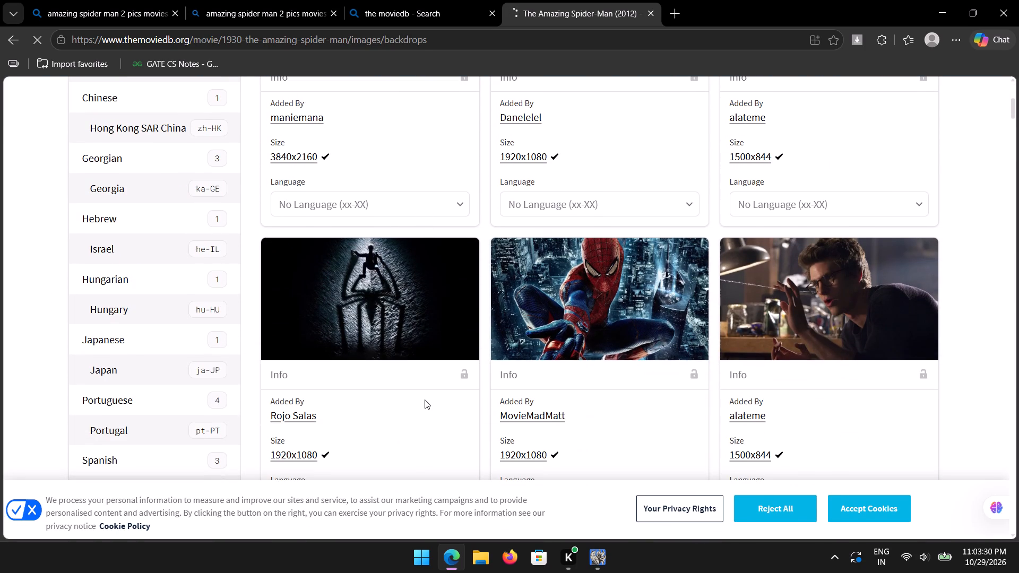
{"action": "scroll", "coordinate": [426, 392], "scroll_direction": "down", "scroll_amount": 3}
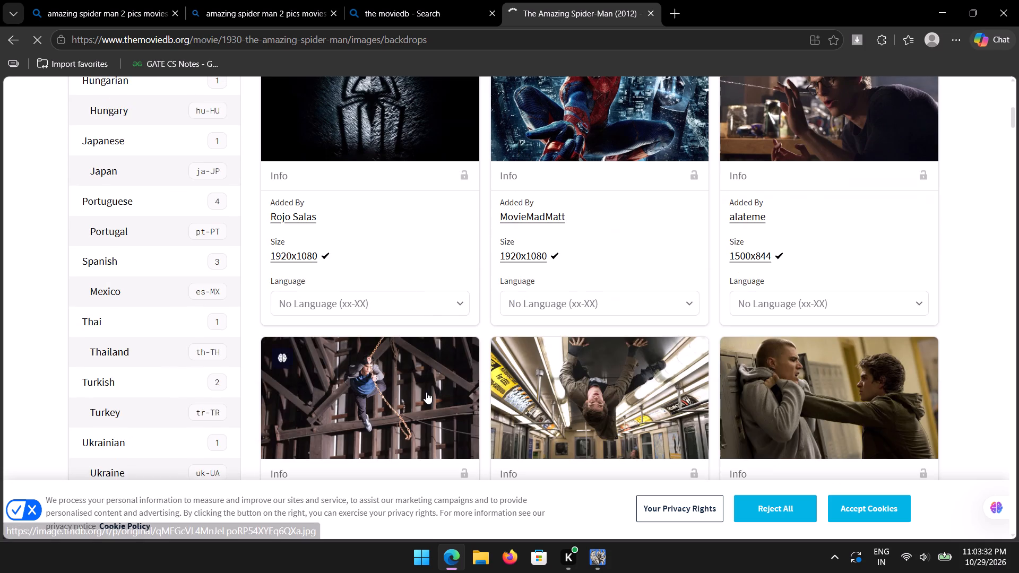
{"action": "scroll", "coordinate": [426, 392], "scroll_direction": "down", "scroll_amount": 5}
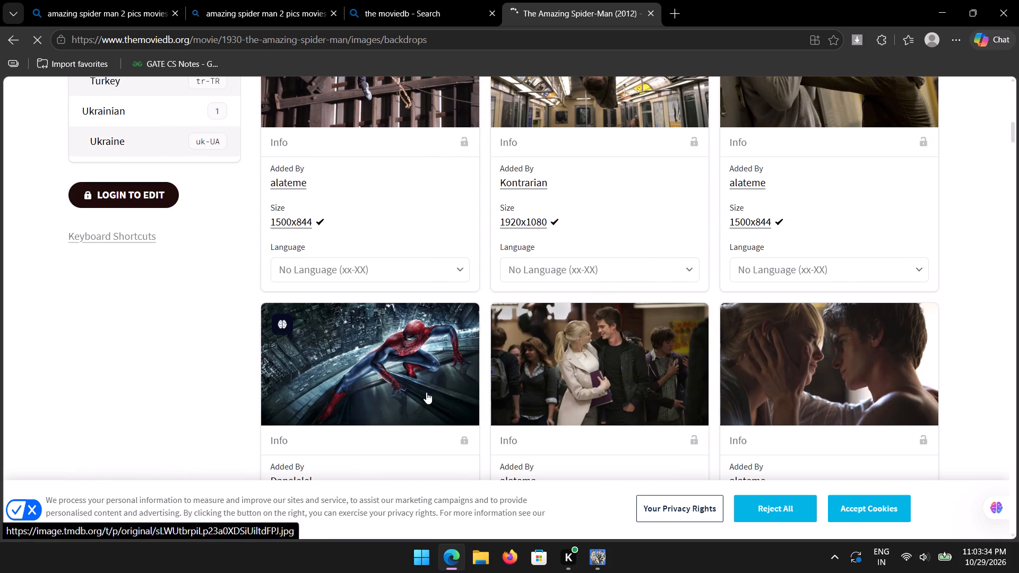
{"action": "scroll", "coordinate": [426, 392], "scroll_direction": "down", "scroll_amount": 11}
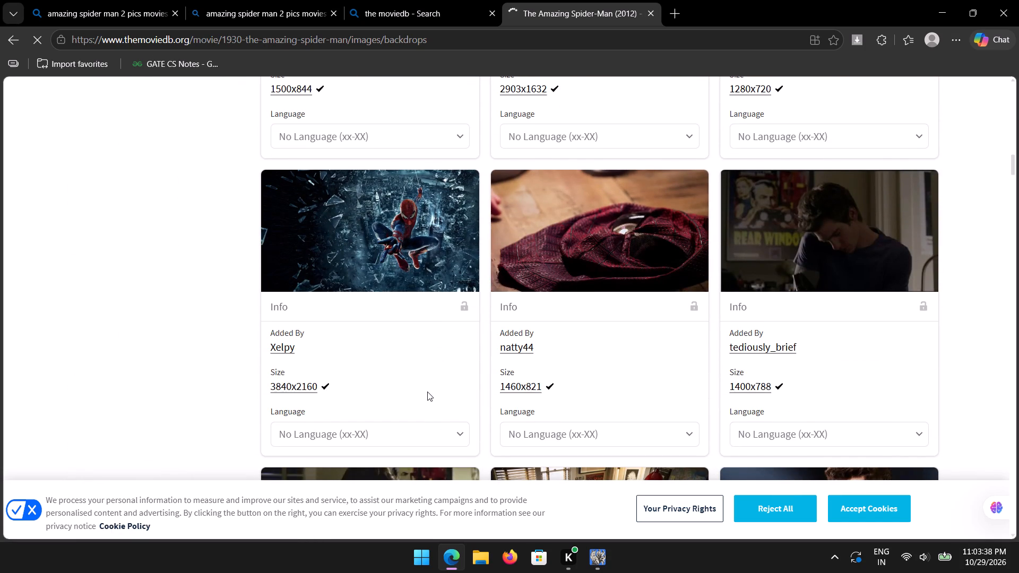
{"action": "scroll", "coordinate": [427, 392], "scroll_direction": "down", "scroll_amount": 5}
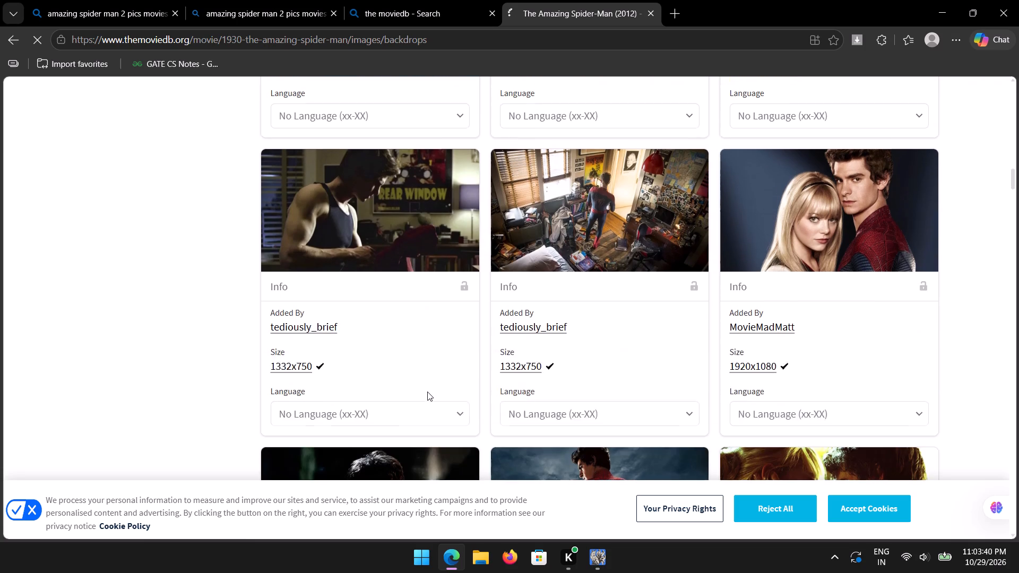
{"action": "scroll", "coordinate": [427, 392], "scroll_direction": "down", "scroll_amount": 4}
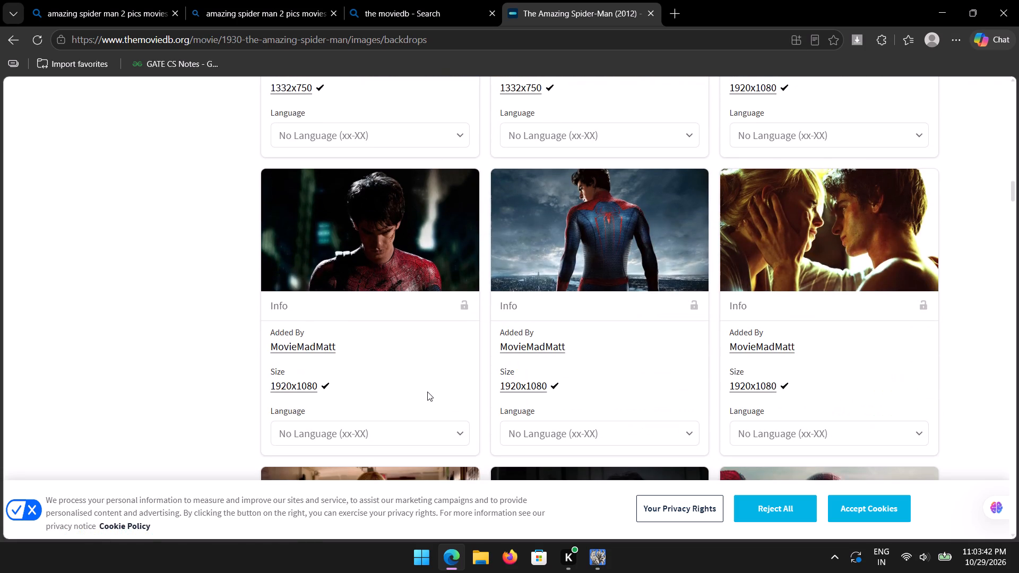
{"action": "scroll", "coordinate": [428, 392], "scroll_direction": "down", "scroll_amount": 2}
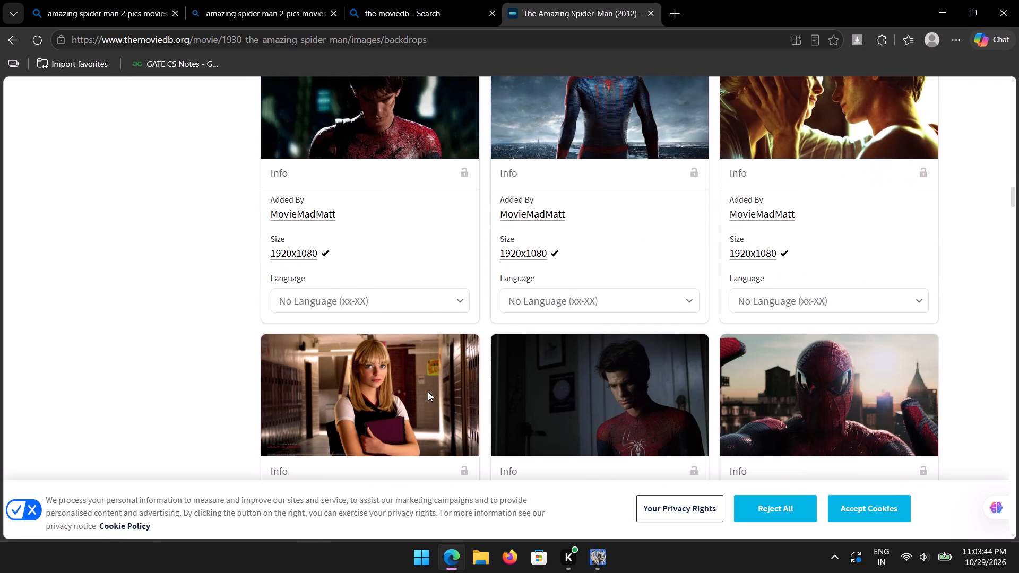
{"action": "scroll", "coordinate": [428, 392], "scroll_direction": "down", "scroll_amount": 2}
{"action": "scroll", "coordinate": [428, 392], "scroll_direction": "up", "scroll_amount": 4}
{"action": "scroll", "coordinate": [428, 390], "scroll_direction": "down", "scroll_amount": 3}
{"action": "scroll", "coordinate": [428, 390], "scroll_direction": "up", "scroll_amount": 3}
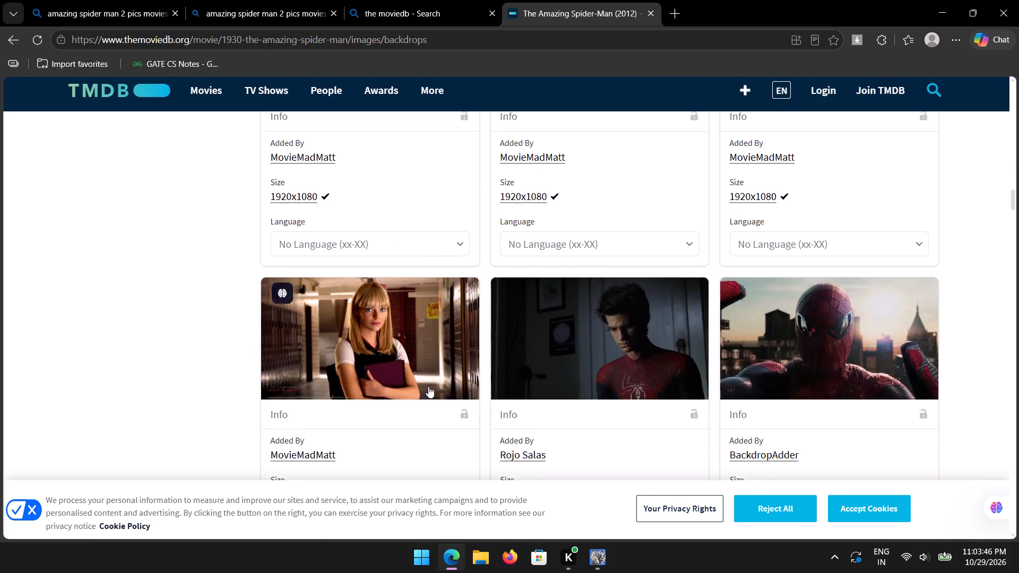
{"action": "scroll", "coordinate": [428, 386], "scroll_direction": "up", "scroll_amount": 6}
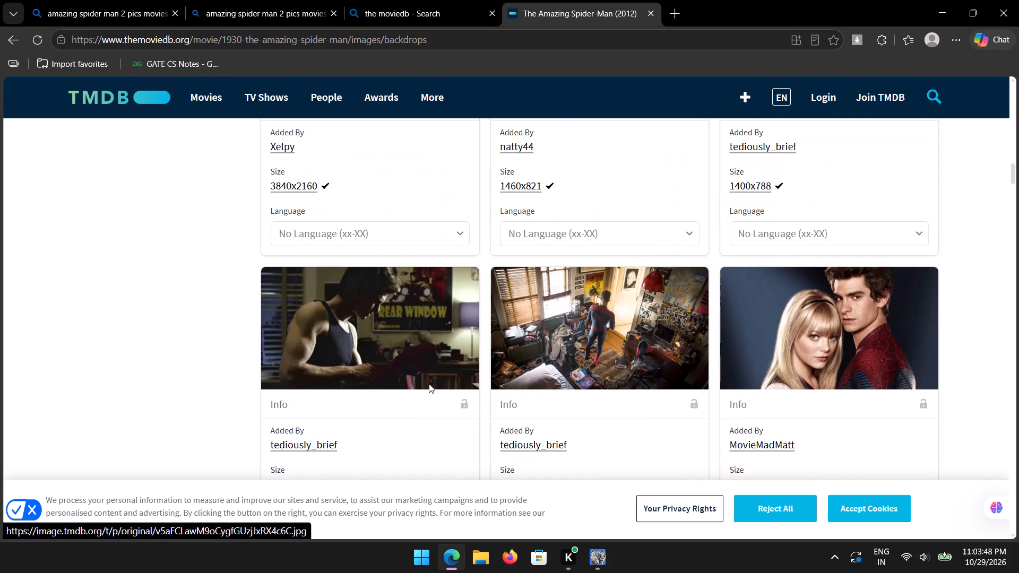
{"action": "scroll", "coordinate": [429, 384], "scroll_direction": "up", "scroll_amount": 6}
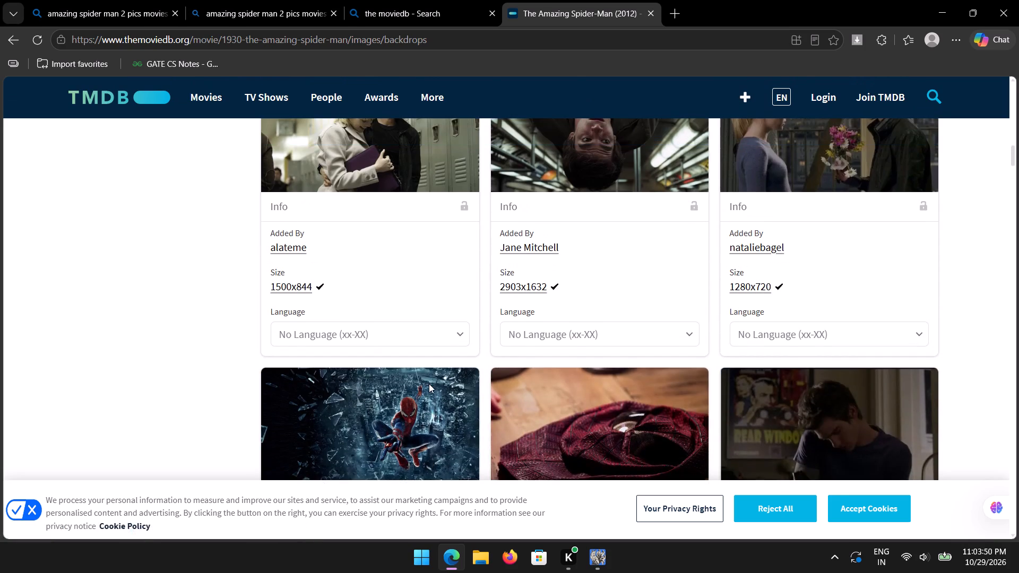
{"action": "scroll", "coordinate": [429, 384], "scroll_direction": "up", "scroll_amount": 13}
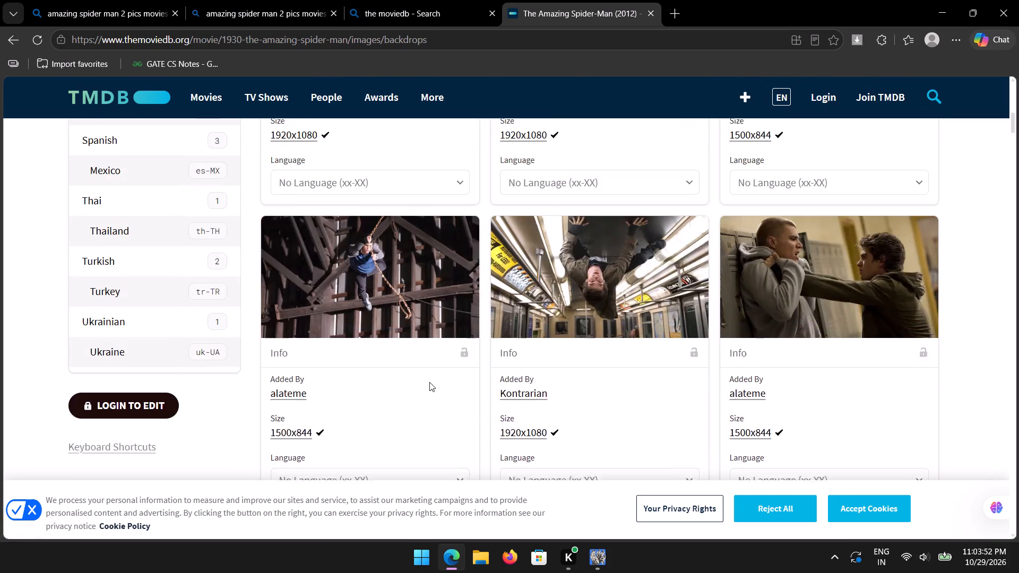
{"action": "scroll", "coordinate": [429, 382], "scroll_direction": "up", "scroll_amount": 12}
{"action": "scroll", "coordinate": [430, 381], "scroll_direction": "down", "scroll_amount": 6}
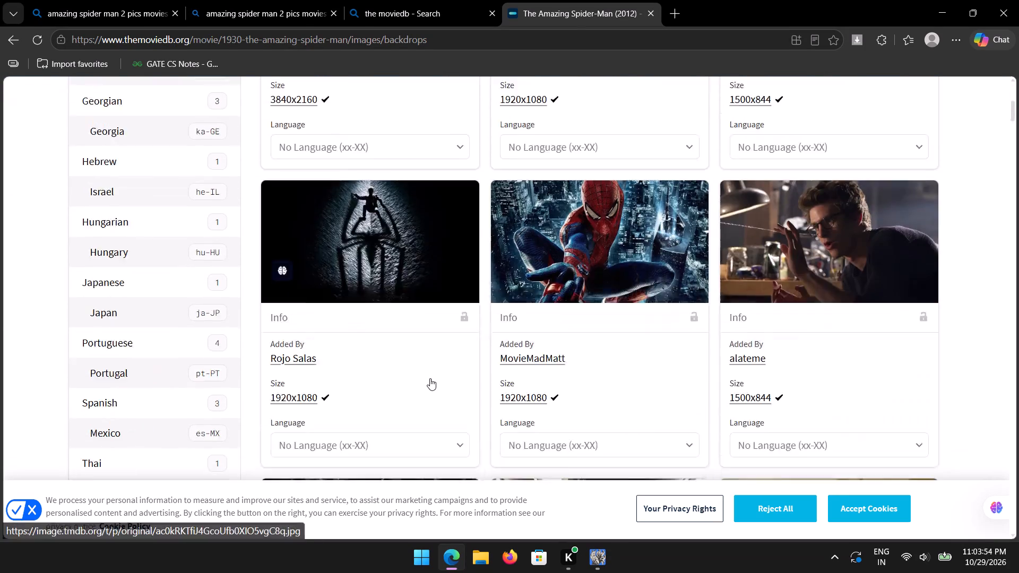
{"action": "scroll", "coordinate": [430, 378], "scroll_direction": "down", "scroll_amount": 20}
{"action": "scroll", "coordinate": [430, 378], "scroll_direction": "down", "scroll_amount": 3}
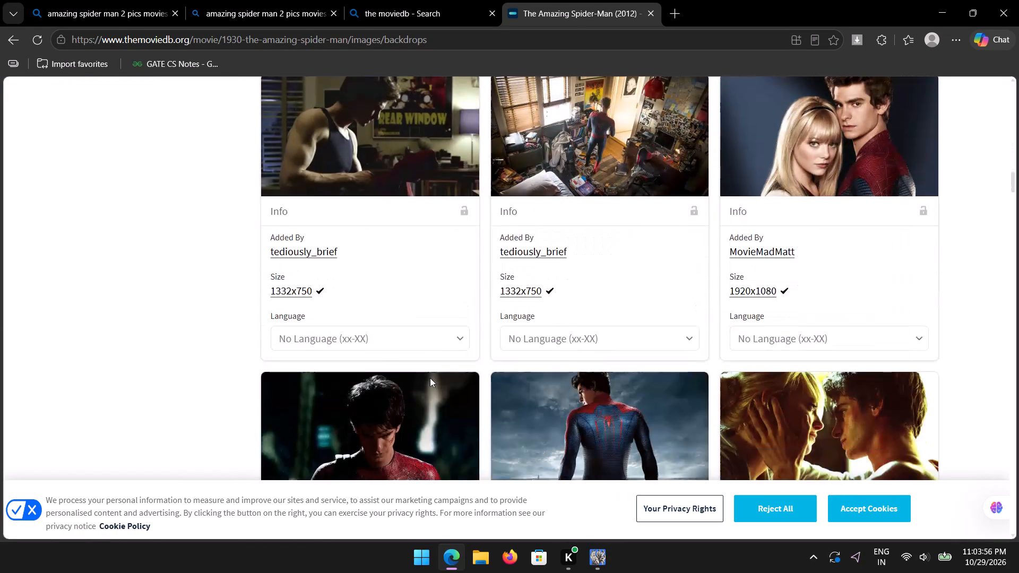
{"action": "scroll", "coordinate": [430, 378], "scroll_direction": "down", "scroll_amount": 13}
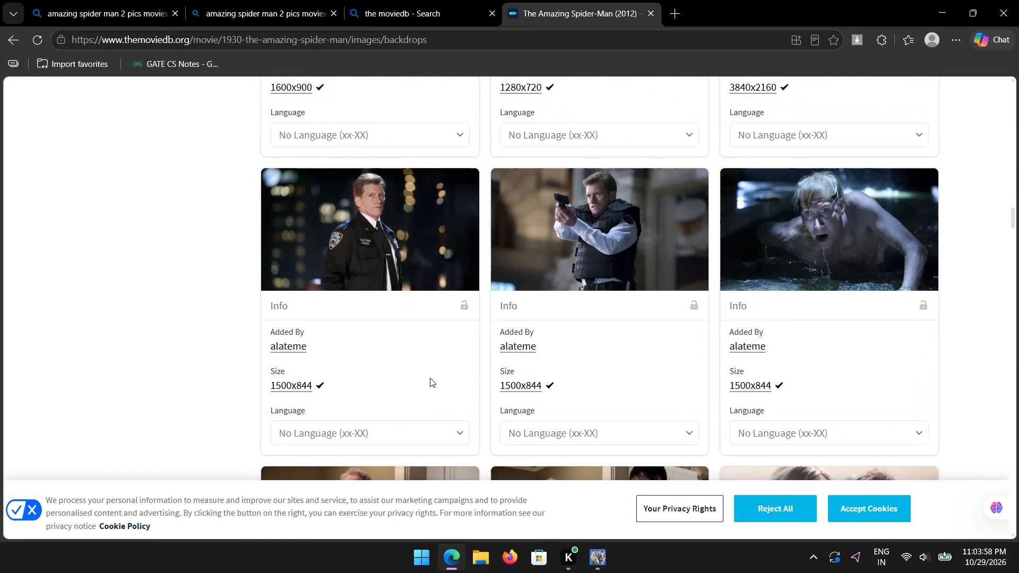
{"action": "scroll", "coordinate": [430, 378], "scroll_direction": "down", "scroll_amount": 10}
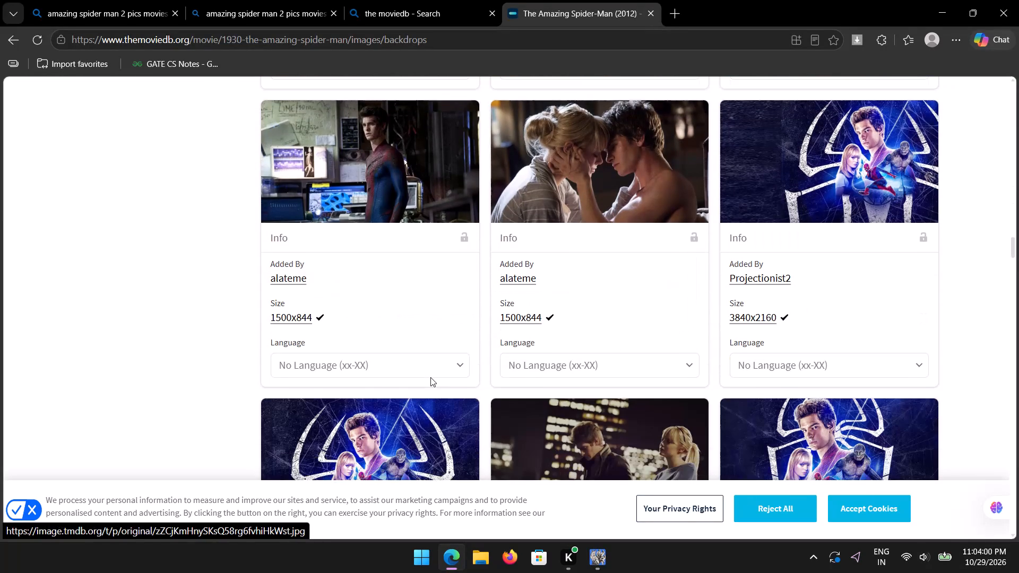
{"action": "scroll", "coordinate": [430, 377], "scroll_direction": "down", "scroll_amount": 3}
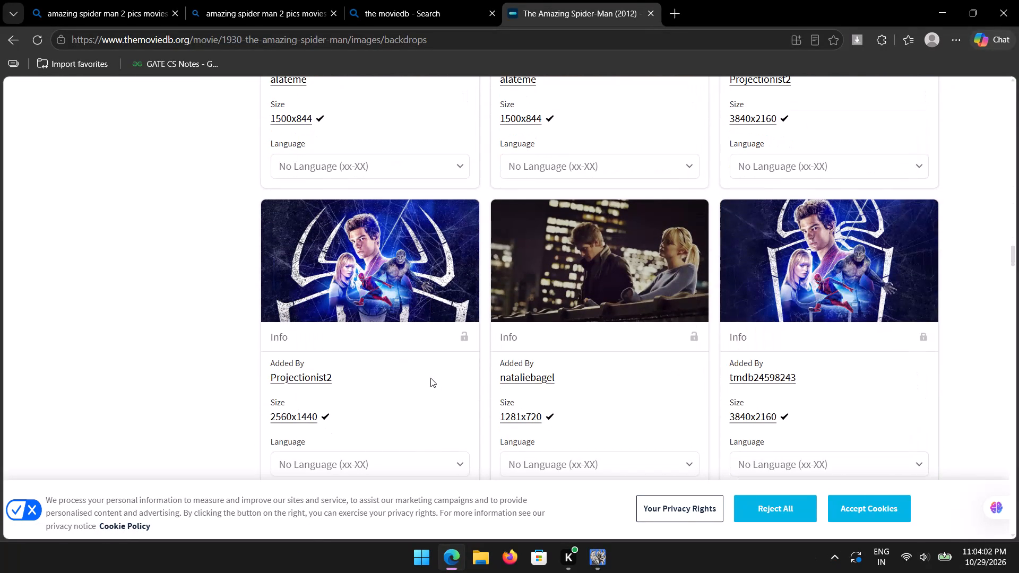
{"action": "scroll", "coordinate": [430, 378], "scroll_direction": "down", "scroll_amount": 4}
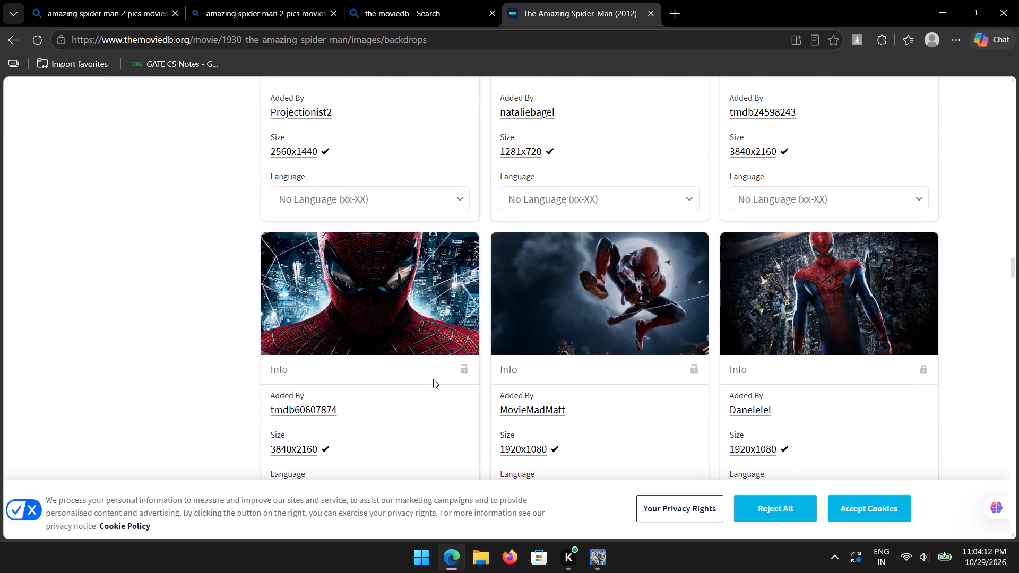
{"action": "scroll", "coordinate": [435, 378], "scroll_direction": "down", "scroll_amount": 5}
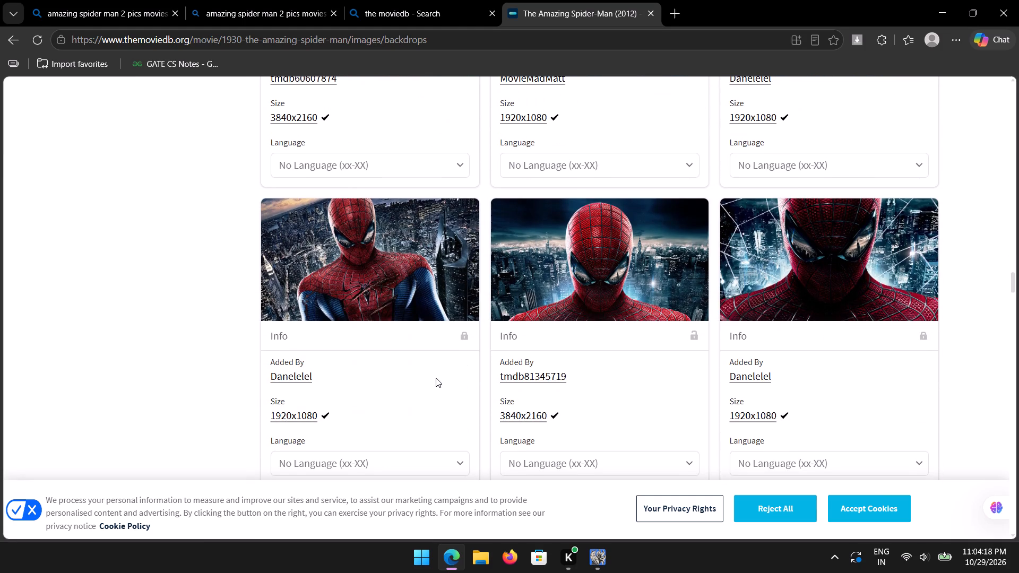
{"action": "scroll", "coordinate": [436, 378], "scroll_direction": "down", "scroll_amount": 4}
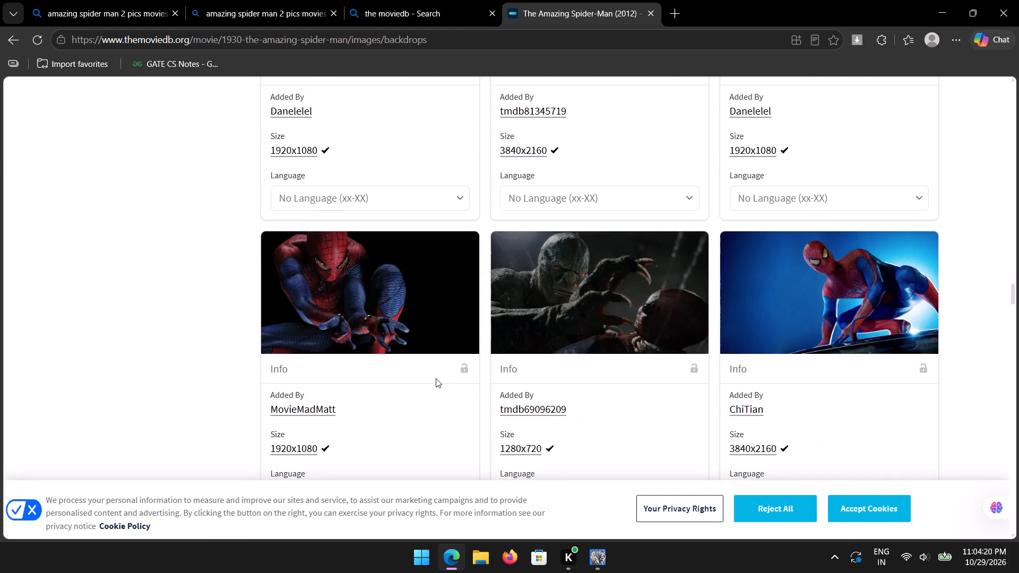
{"action": "scroll", "coordinate": [436, 378], "scroll_direction": "down", "scroll_amount": 2}
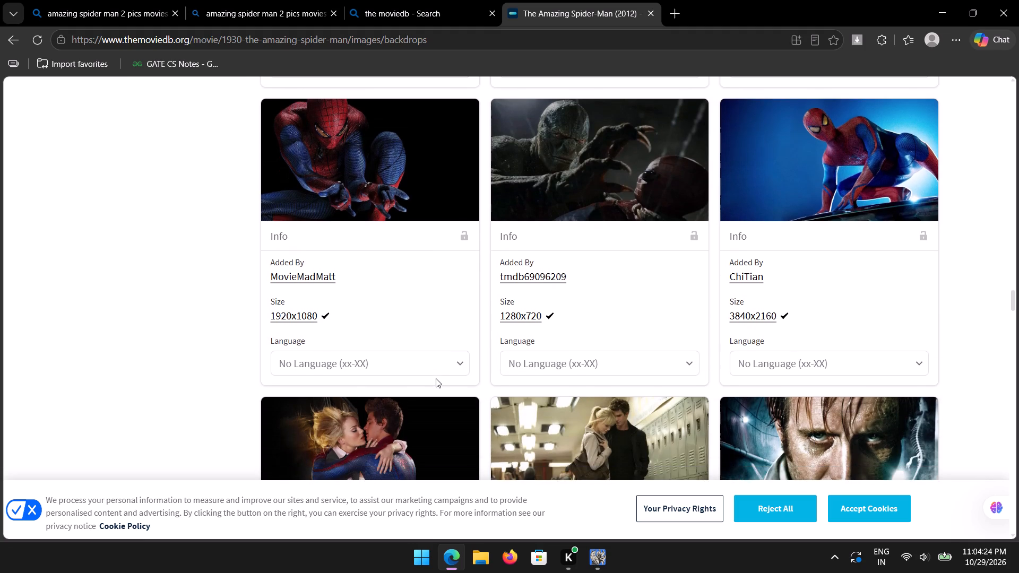
{"action": "scroll", "coordinate": [436, 378], "scroll_direction": "down", "scroll_amount": 10}
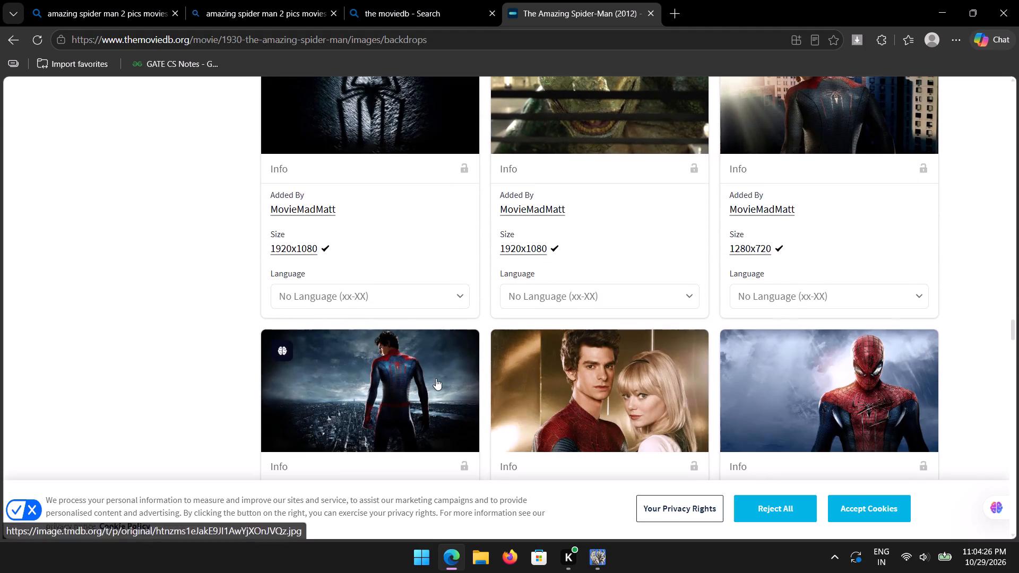
{"action": "scroll", "coordinate": [436, 378], "scroll_direction": "up", "scroll_amount": 3}
{"action": "scroll", "coordinate": [436, 378], "scroll_direction": "down", "scroll_amount": 2}
{"action": "scroll", "coordinate": [434, 380], "scroll_direction": "up", "scroll_amount": 1}
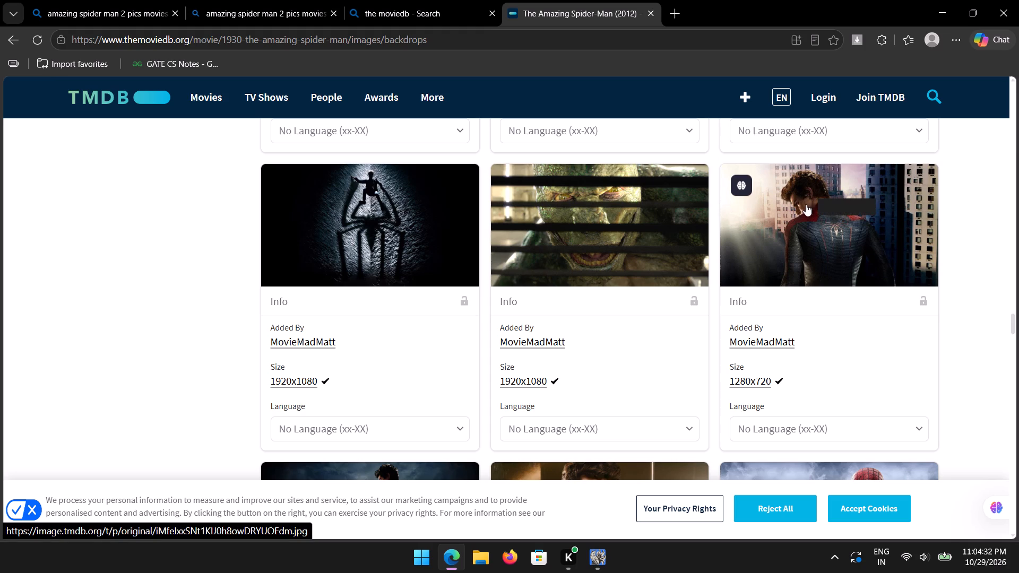
{"action": "scroll", "coordinate": [601, 378], "scroll_direction": "down", "scroll_amount": 3}
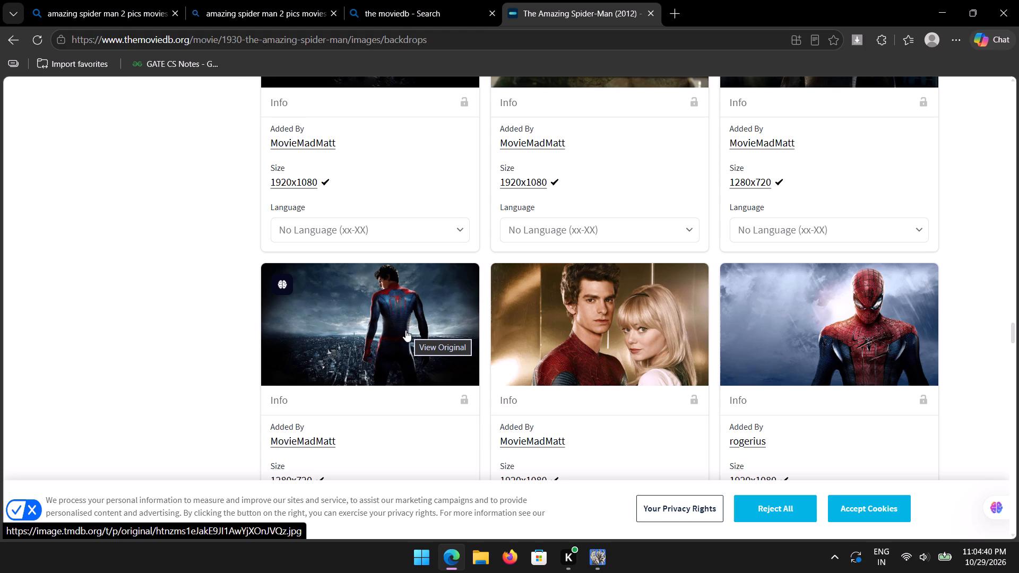
{"action": "scroll", "coordinate": [387, 351], "scroll_direction": "down", "scroll_amount": 2}
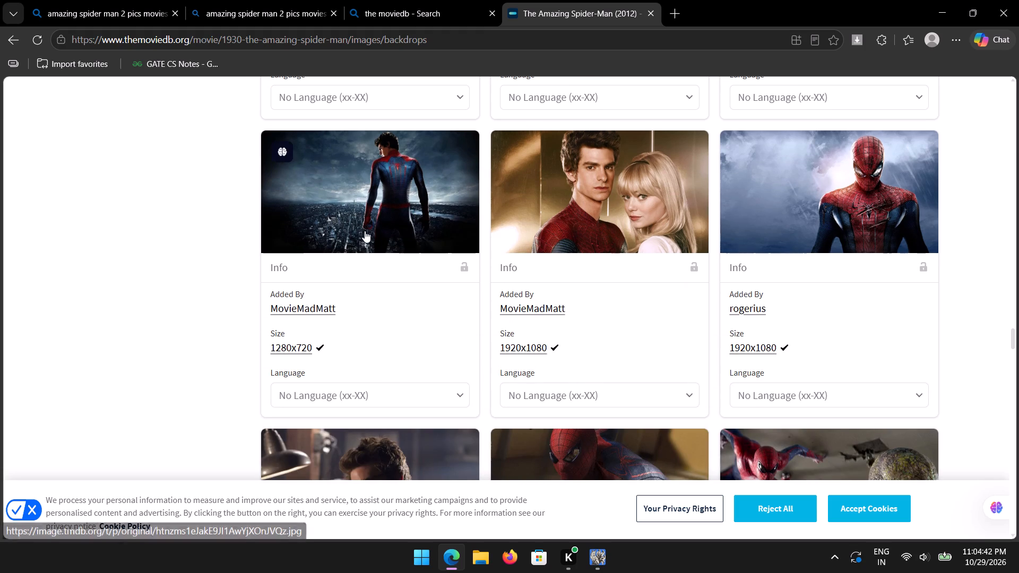
Open the original of the 1280x720 backdrop showing unmasked Spider-Man from behind above the city, and copy the image.
{"action": "left_click", "coordinate": [453, 397]}
{"action": "left_click", "coordinate": [456, 392]}
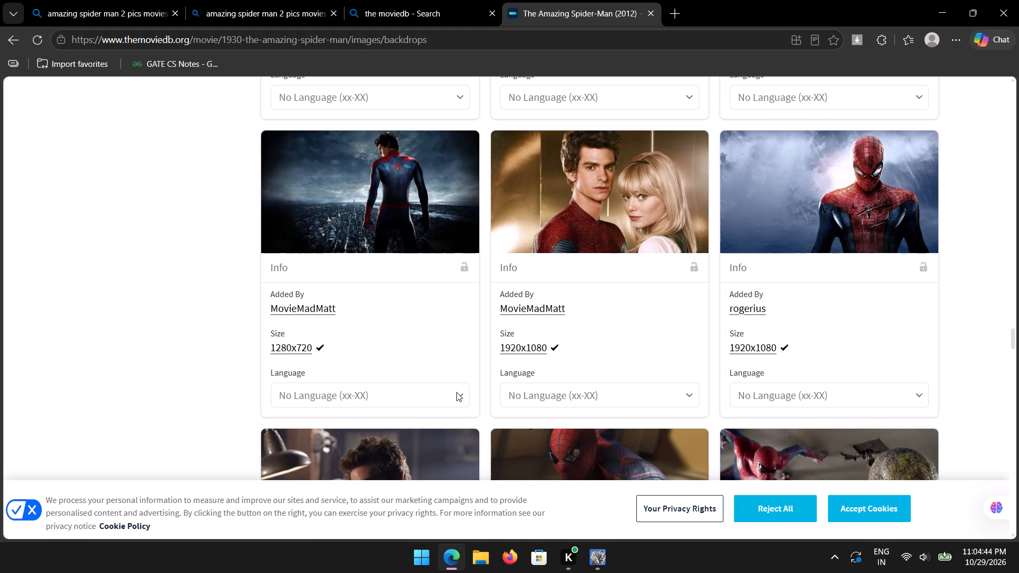
{"action": "left_click", "coordinate": [349, 210]}
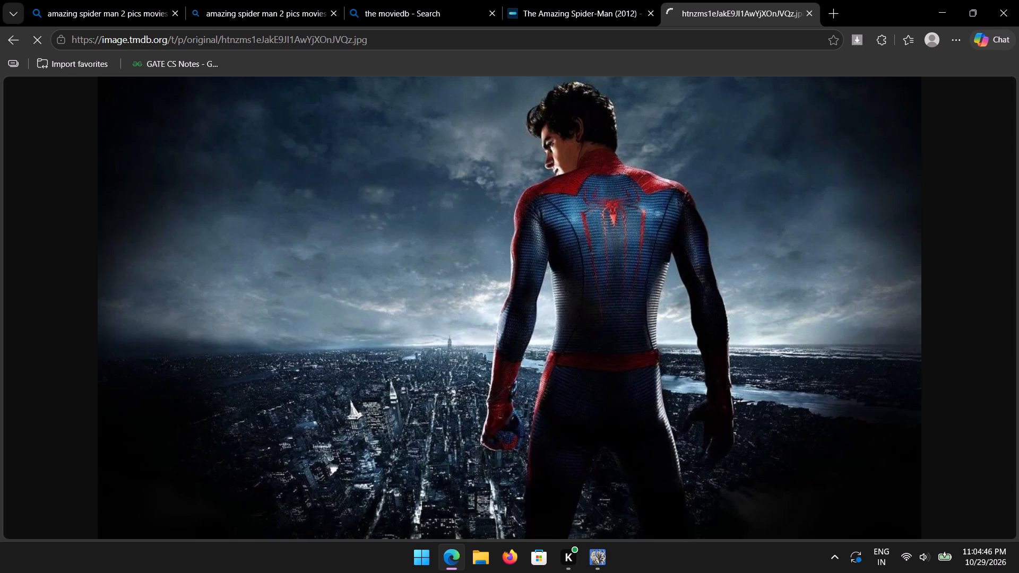
{"action": "scroll", "coordinate": [460, 317], "scroll_direction": "down", "scroll_amount": 4}
{"action": "scroll", "coordinate": [459, 316], "scroll_direction": "up", "scroll_amount": 4}
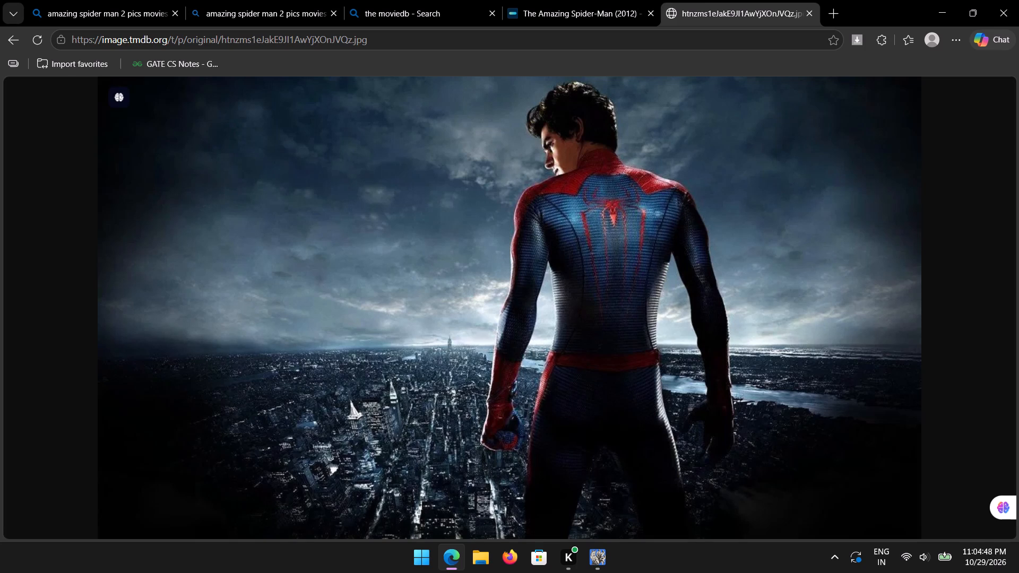
{"action": "right_click", "coordinate": [454, 267]}
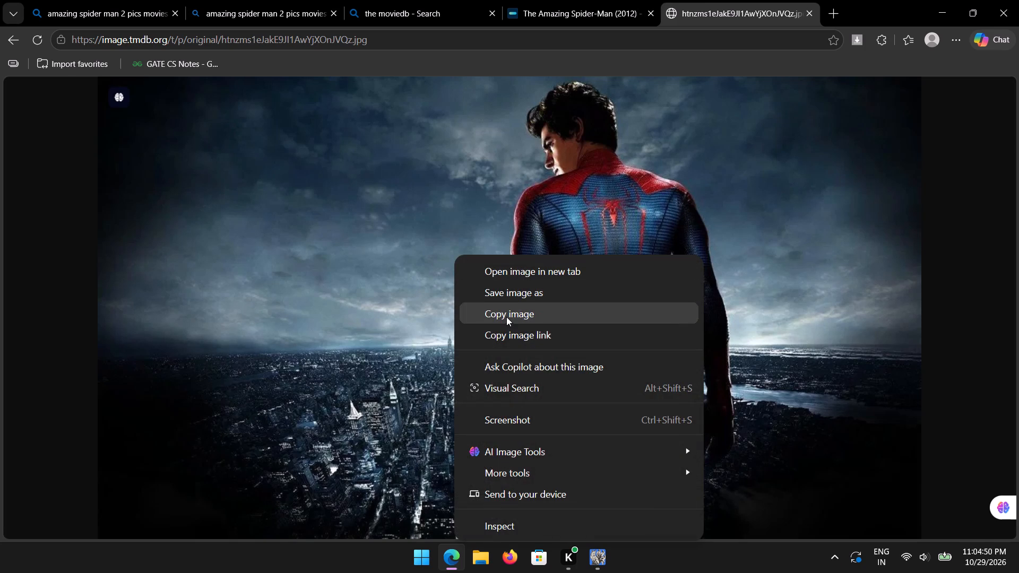
{"action": "left_click", "coordinate": [507, 314]}
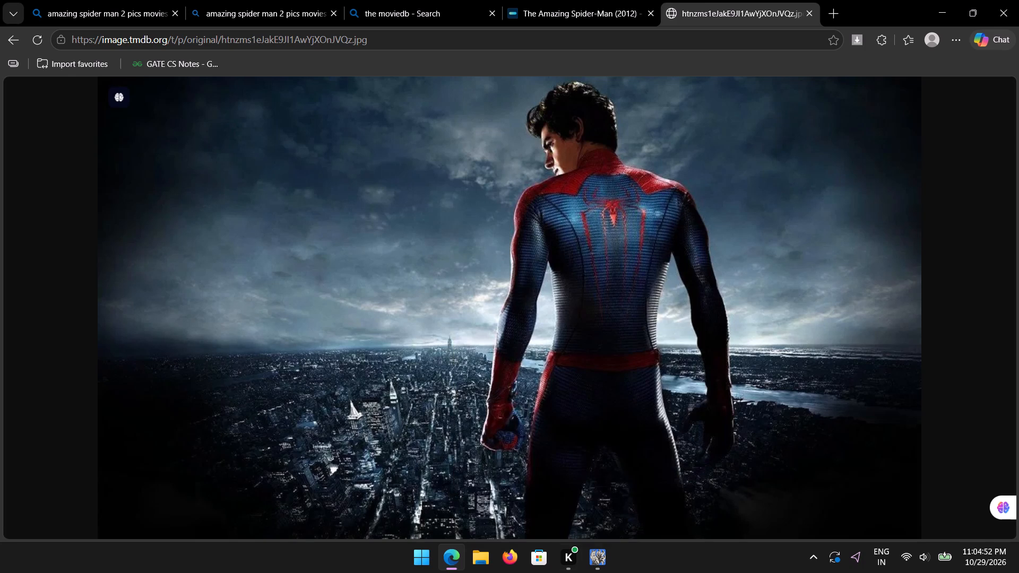
Switch to Photocraft and create the 18 x 24 in, 300 ppi Poster document with Black background contents.
{"action": "left_click", "coordinate": [598, 558]}
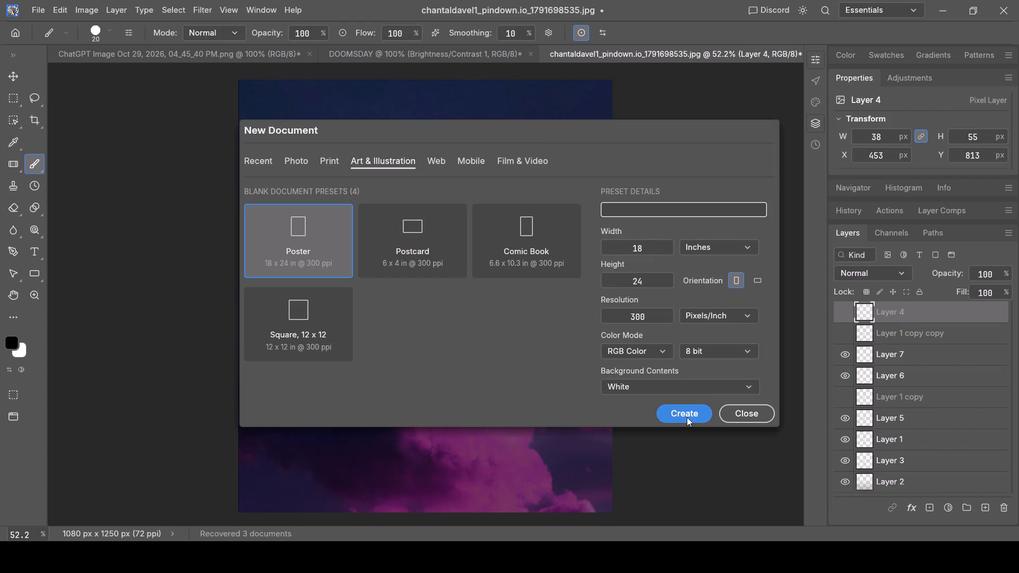
{"action": "left_click", "coordinate": [685, 387]}
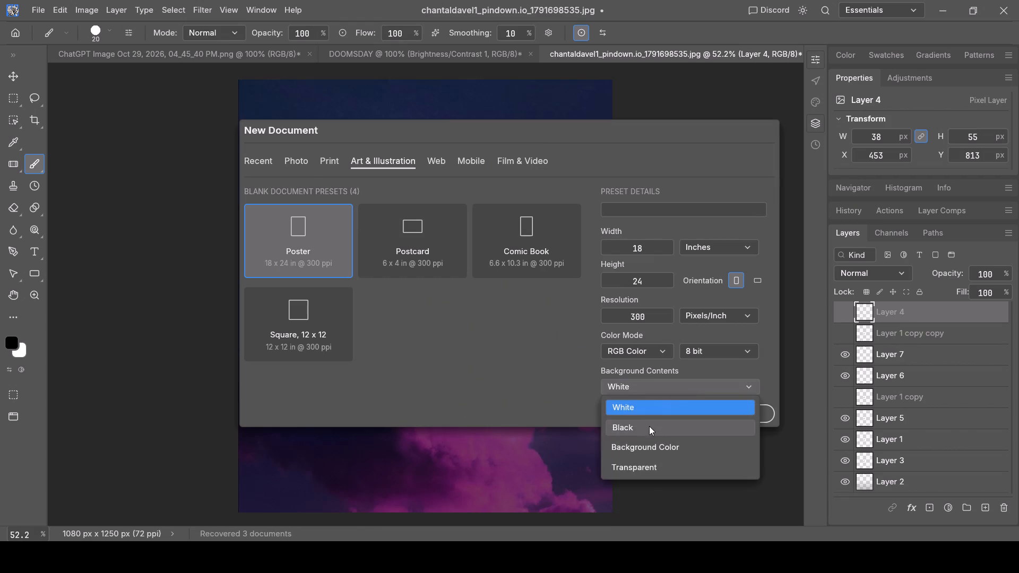
{"action": "left_click", "coordinate": [649, 426]}
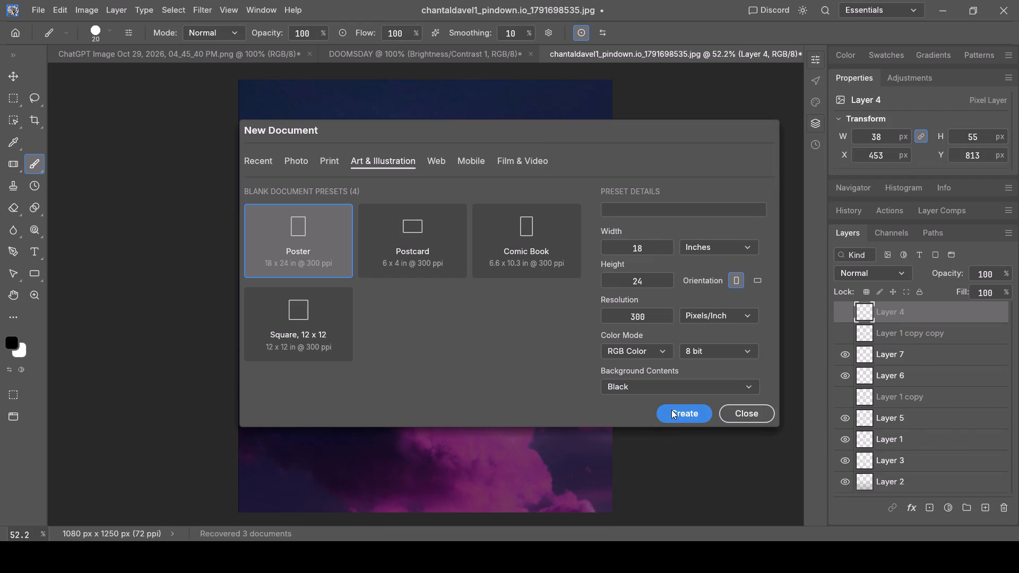
{"action": "left_click", "coordinate": [671, 410]}
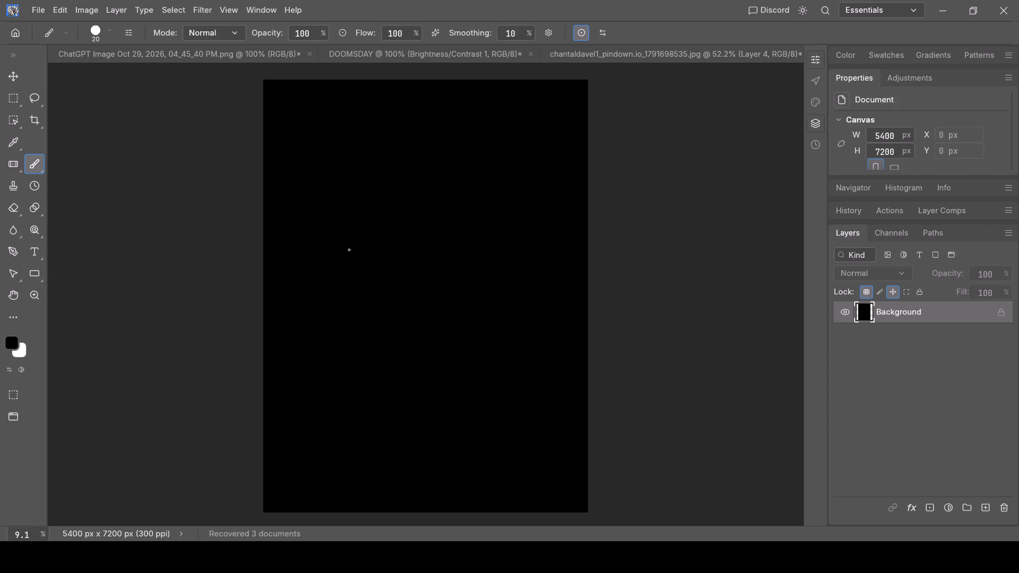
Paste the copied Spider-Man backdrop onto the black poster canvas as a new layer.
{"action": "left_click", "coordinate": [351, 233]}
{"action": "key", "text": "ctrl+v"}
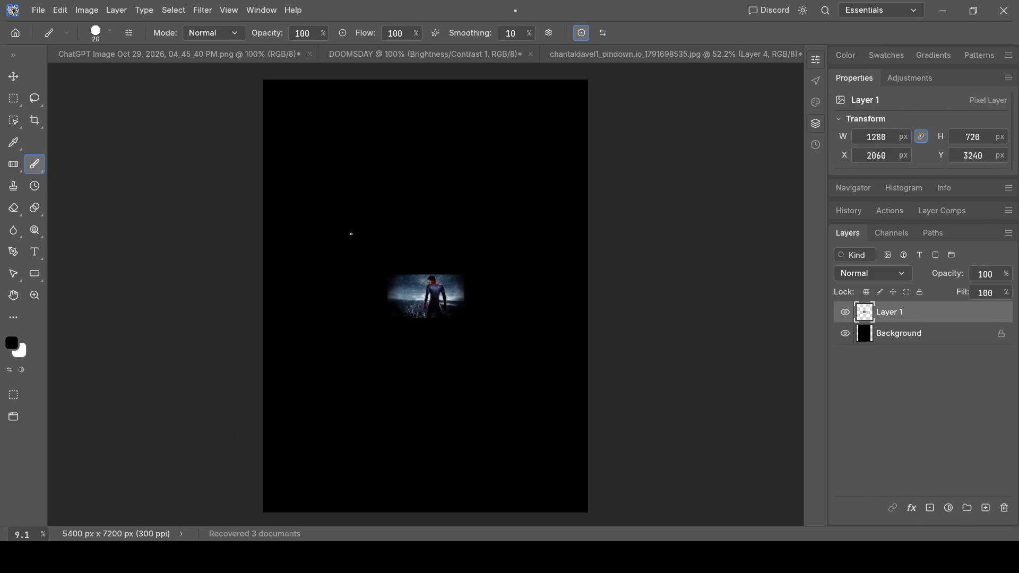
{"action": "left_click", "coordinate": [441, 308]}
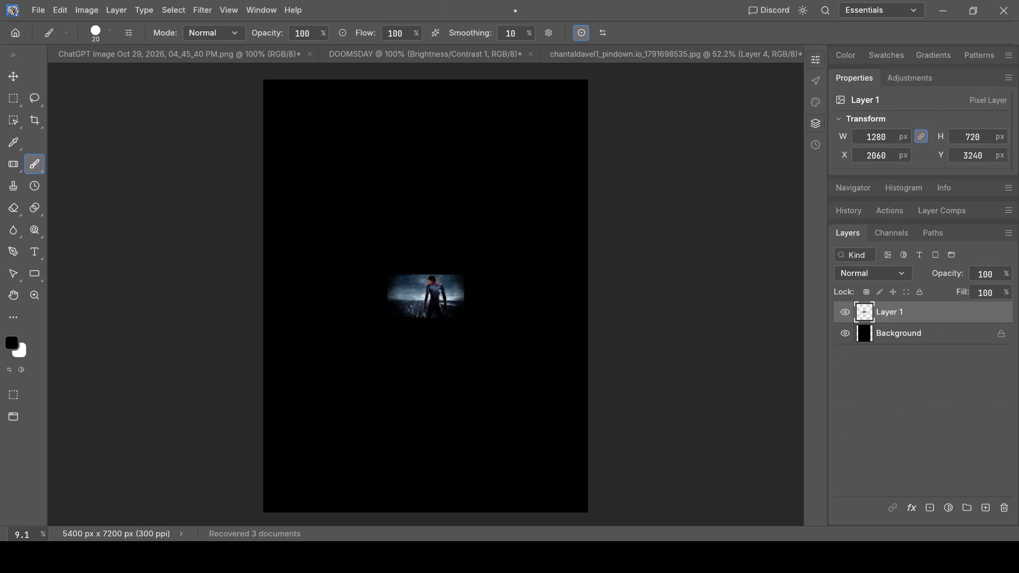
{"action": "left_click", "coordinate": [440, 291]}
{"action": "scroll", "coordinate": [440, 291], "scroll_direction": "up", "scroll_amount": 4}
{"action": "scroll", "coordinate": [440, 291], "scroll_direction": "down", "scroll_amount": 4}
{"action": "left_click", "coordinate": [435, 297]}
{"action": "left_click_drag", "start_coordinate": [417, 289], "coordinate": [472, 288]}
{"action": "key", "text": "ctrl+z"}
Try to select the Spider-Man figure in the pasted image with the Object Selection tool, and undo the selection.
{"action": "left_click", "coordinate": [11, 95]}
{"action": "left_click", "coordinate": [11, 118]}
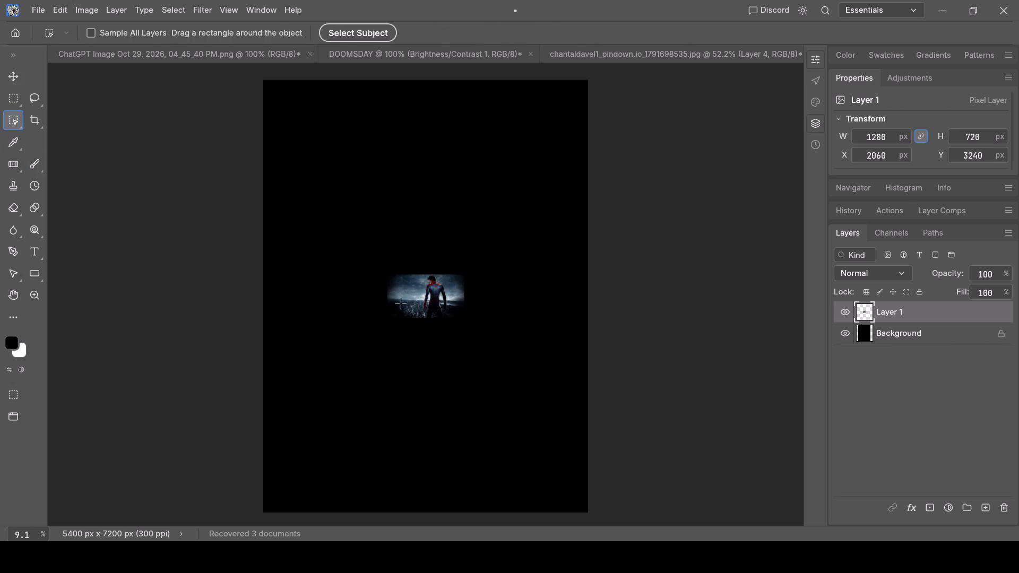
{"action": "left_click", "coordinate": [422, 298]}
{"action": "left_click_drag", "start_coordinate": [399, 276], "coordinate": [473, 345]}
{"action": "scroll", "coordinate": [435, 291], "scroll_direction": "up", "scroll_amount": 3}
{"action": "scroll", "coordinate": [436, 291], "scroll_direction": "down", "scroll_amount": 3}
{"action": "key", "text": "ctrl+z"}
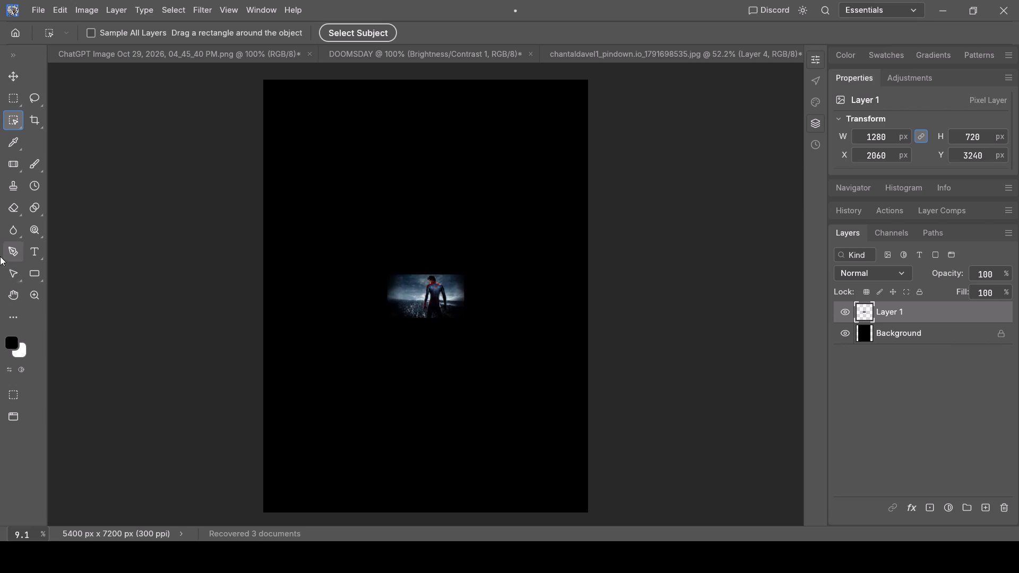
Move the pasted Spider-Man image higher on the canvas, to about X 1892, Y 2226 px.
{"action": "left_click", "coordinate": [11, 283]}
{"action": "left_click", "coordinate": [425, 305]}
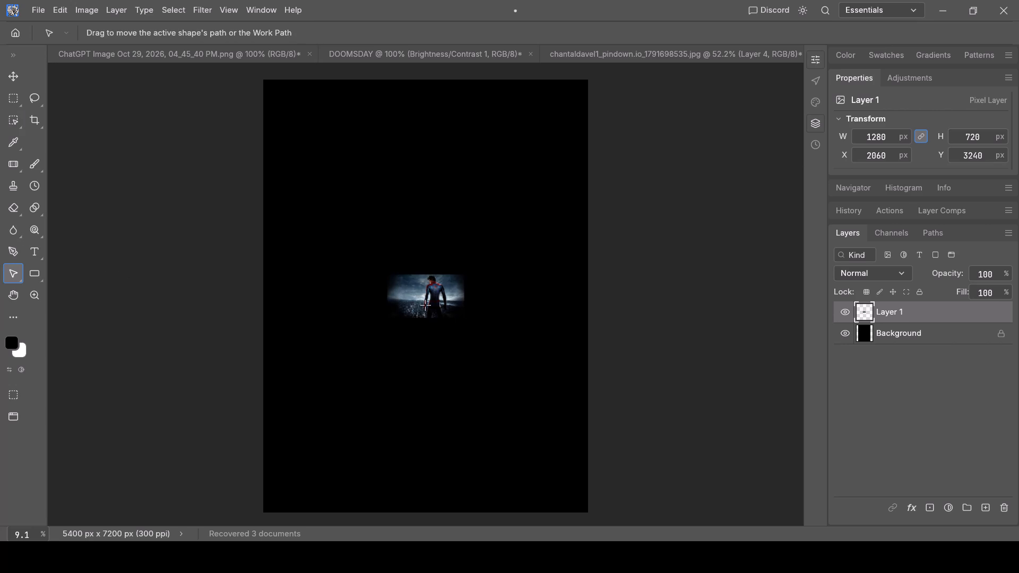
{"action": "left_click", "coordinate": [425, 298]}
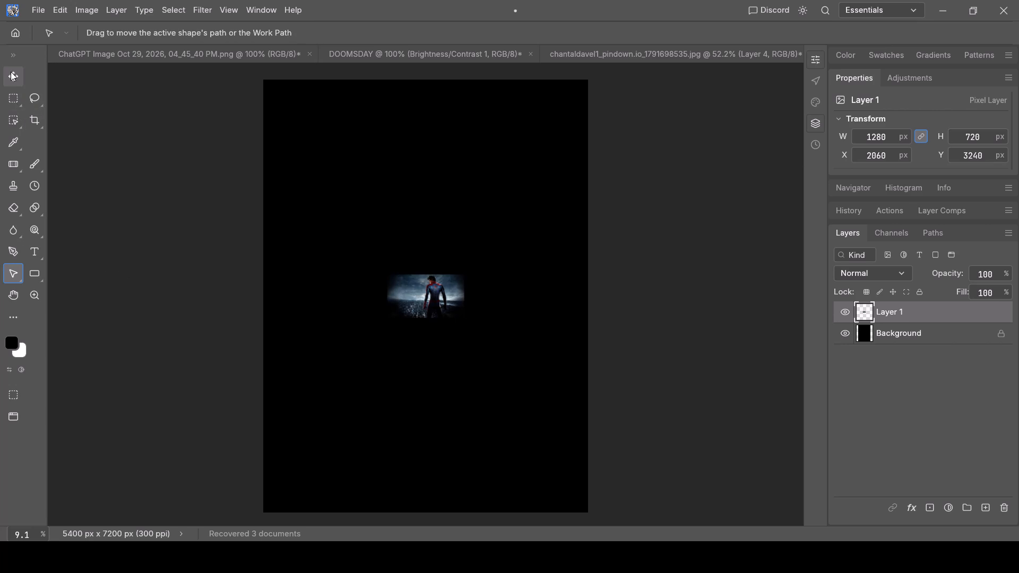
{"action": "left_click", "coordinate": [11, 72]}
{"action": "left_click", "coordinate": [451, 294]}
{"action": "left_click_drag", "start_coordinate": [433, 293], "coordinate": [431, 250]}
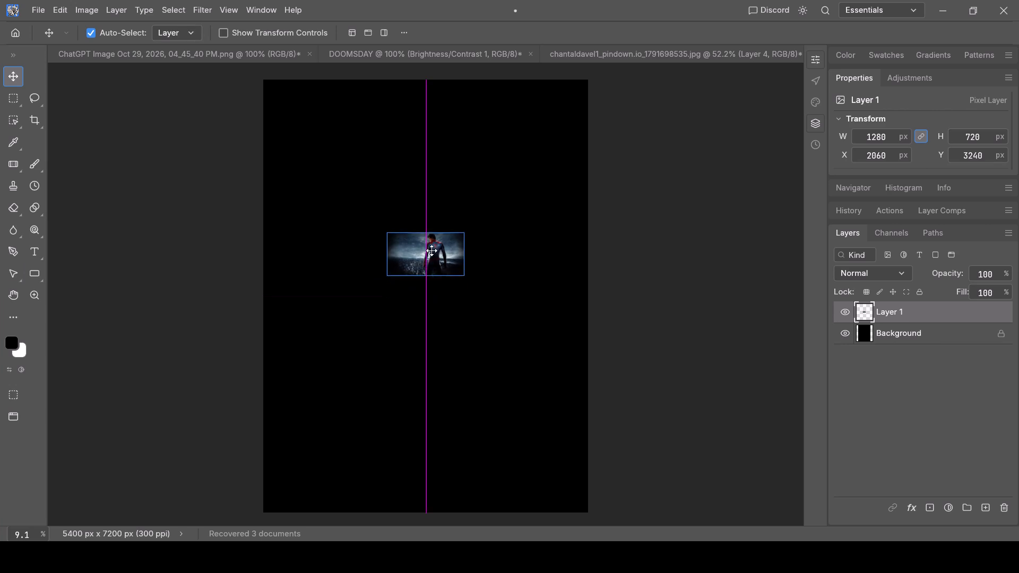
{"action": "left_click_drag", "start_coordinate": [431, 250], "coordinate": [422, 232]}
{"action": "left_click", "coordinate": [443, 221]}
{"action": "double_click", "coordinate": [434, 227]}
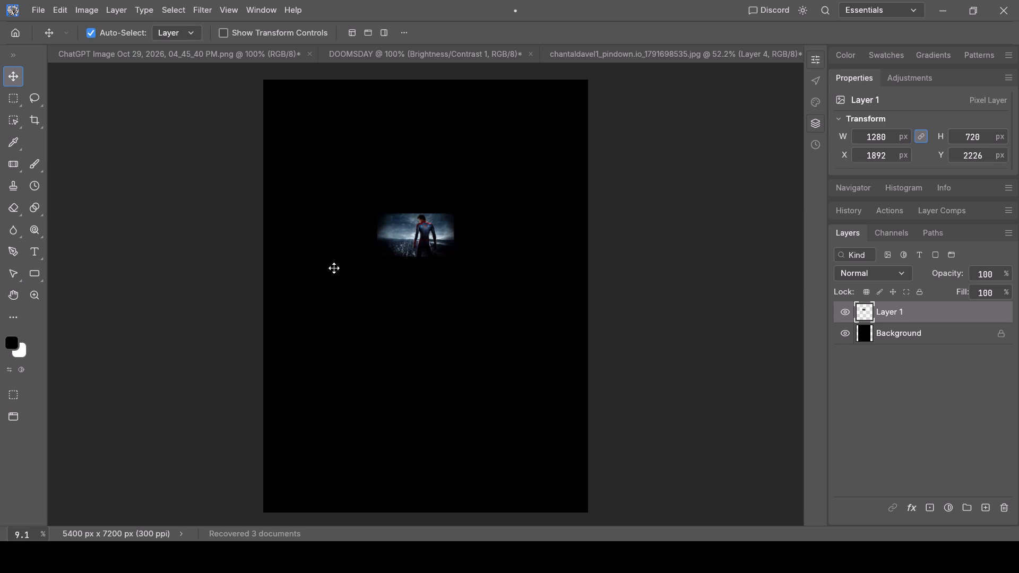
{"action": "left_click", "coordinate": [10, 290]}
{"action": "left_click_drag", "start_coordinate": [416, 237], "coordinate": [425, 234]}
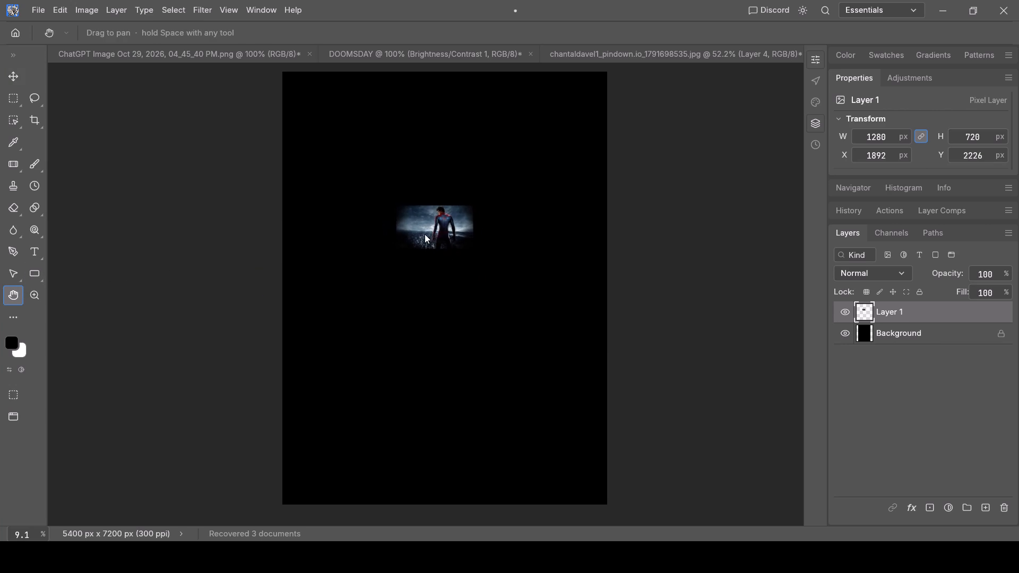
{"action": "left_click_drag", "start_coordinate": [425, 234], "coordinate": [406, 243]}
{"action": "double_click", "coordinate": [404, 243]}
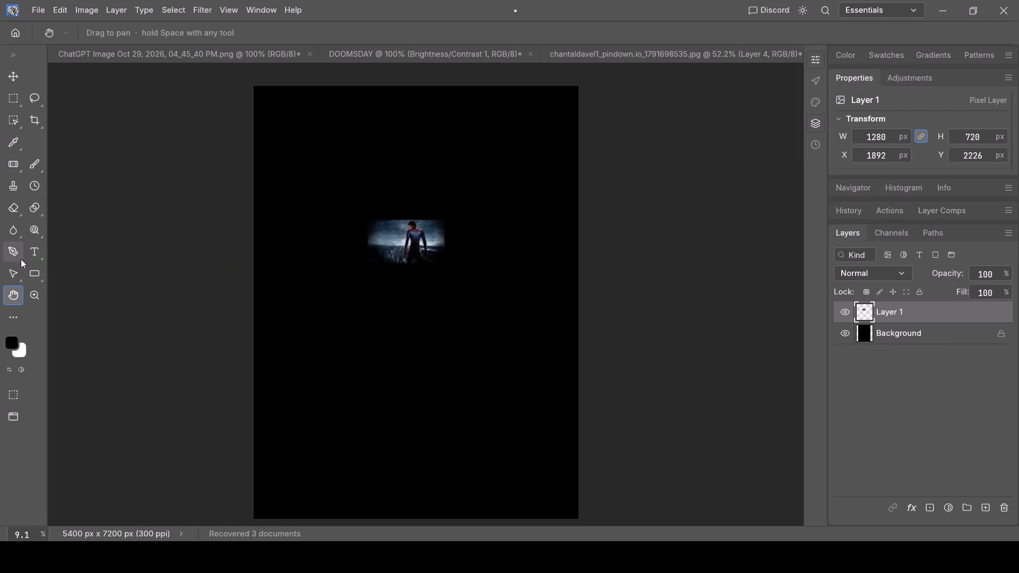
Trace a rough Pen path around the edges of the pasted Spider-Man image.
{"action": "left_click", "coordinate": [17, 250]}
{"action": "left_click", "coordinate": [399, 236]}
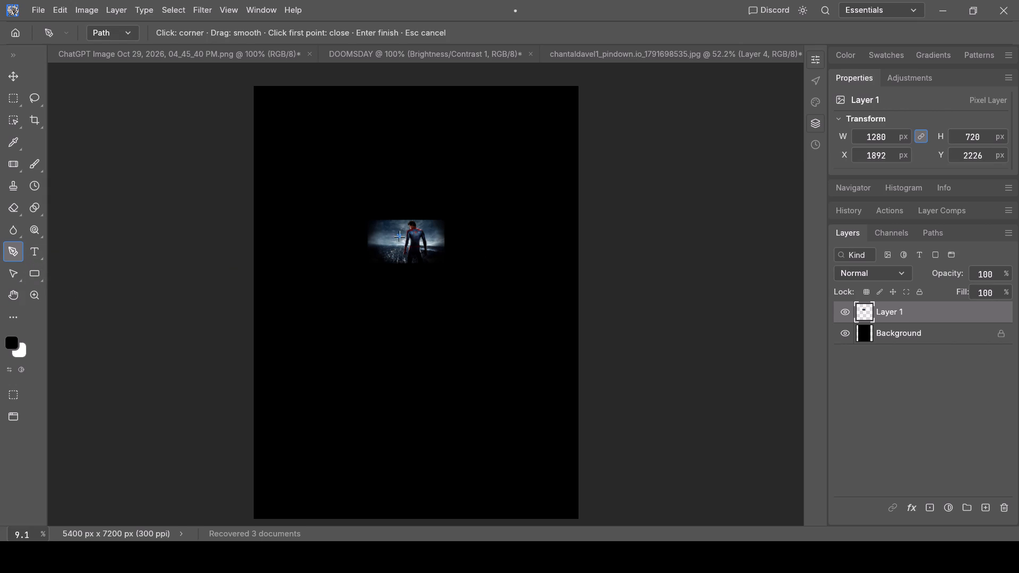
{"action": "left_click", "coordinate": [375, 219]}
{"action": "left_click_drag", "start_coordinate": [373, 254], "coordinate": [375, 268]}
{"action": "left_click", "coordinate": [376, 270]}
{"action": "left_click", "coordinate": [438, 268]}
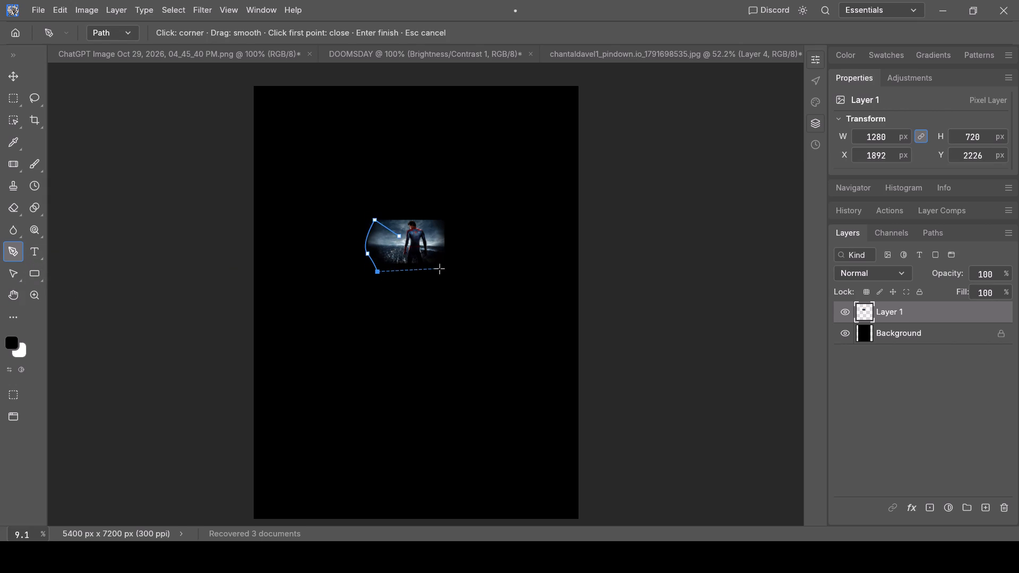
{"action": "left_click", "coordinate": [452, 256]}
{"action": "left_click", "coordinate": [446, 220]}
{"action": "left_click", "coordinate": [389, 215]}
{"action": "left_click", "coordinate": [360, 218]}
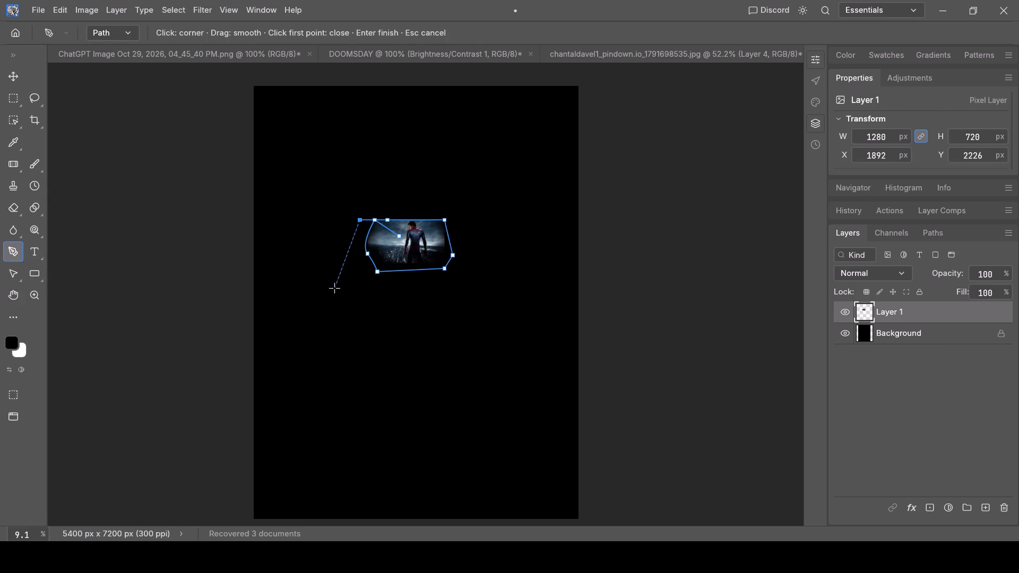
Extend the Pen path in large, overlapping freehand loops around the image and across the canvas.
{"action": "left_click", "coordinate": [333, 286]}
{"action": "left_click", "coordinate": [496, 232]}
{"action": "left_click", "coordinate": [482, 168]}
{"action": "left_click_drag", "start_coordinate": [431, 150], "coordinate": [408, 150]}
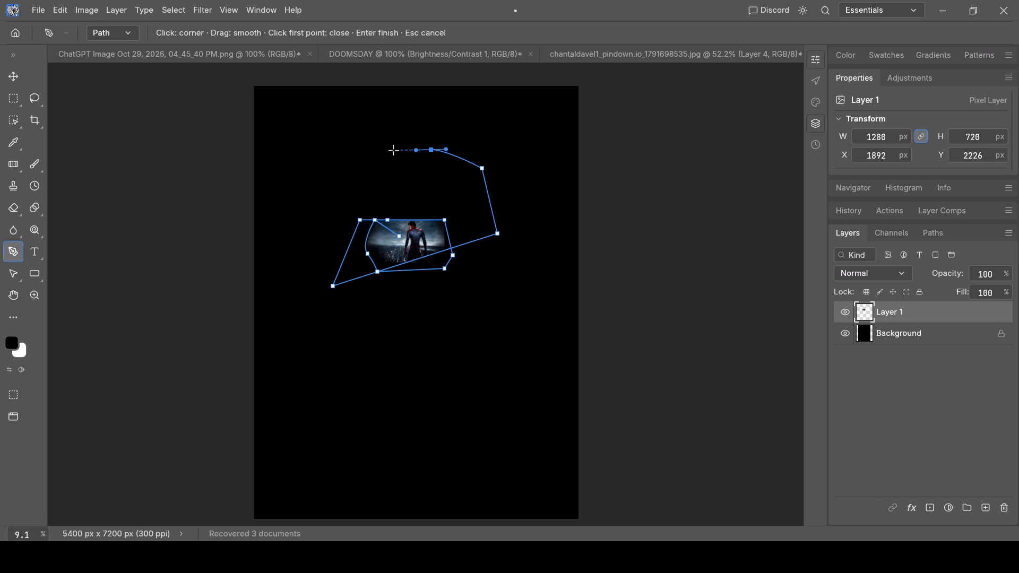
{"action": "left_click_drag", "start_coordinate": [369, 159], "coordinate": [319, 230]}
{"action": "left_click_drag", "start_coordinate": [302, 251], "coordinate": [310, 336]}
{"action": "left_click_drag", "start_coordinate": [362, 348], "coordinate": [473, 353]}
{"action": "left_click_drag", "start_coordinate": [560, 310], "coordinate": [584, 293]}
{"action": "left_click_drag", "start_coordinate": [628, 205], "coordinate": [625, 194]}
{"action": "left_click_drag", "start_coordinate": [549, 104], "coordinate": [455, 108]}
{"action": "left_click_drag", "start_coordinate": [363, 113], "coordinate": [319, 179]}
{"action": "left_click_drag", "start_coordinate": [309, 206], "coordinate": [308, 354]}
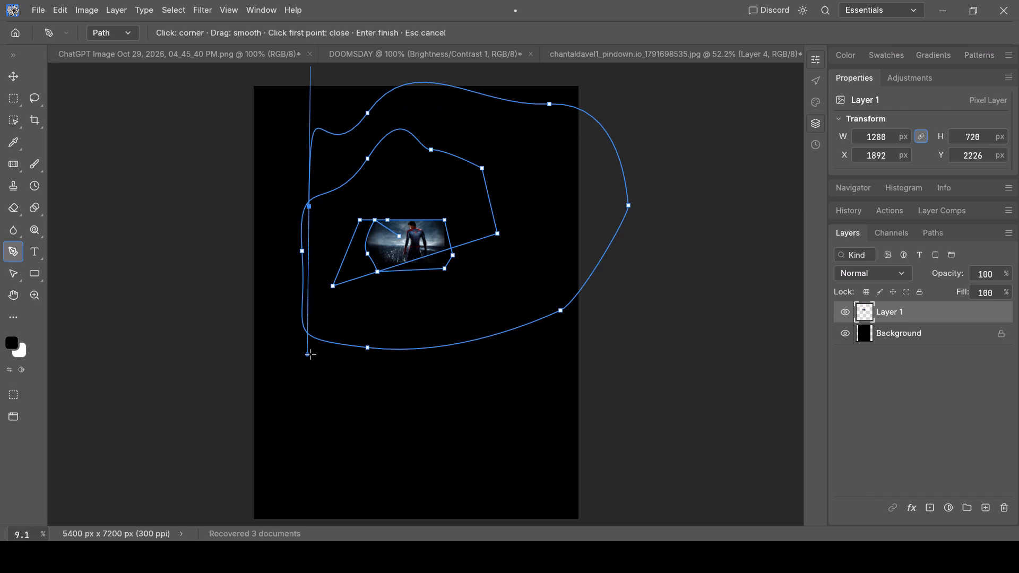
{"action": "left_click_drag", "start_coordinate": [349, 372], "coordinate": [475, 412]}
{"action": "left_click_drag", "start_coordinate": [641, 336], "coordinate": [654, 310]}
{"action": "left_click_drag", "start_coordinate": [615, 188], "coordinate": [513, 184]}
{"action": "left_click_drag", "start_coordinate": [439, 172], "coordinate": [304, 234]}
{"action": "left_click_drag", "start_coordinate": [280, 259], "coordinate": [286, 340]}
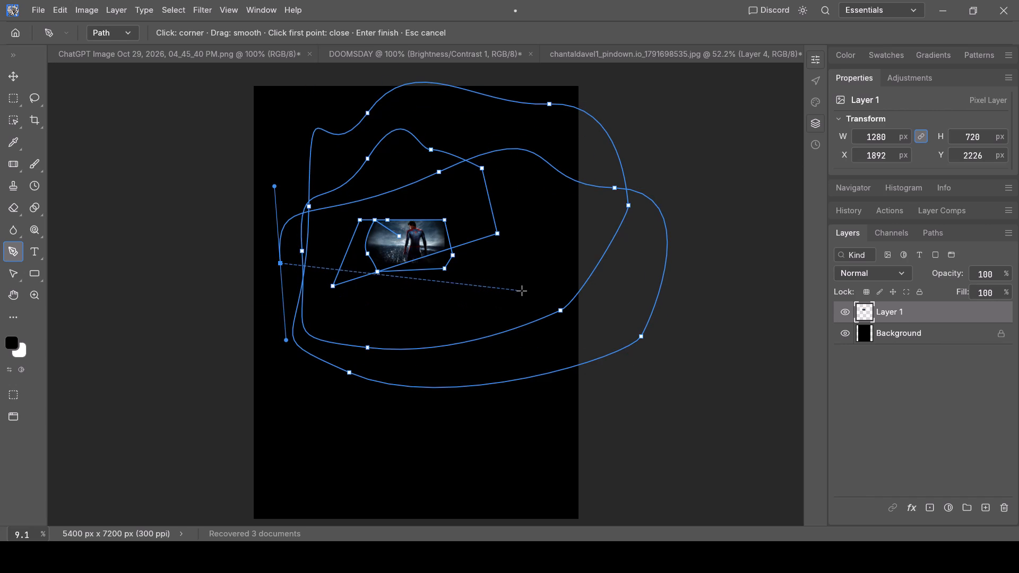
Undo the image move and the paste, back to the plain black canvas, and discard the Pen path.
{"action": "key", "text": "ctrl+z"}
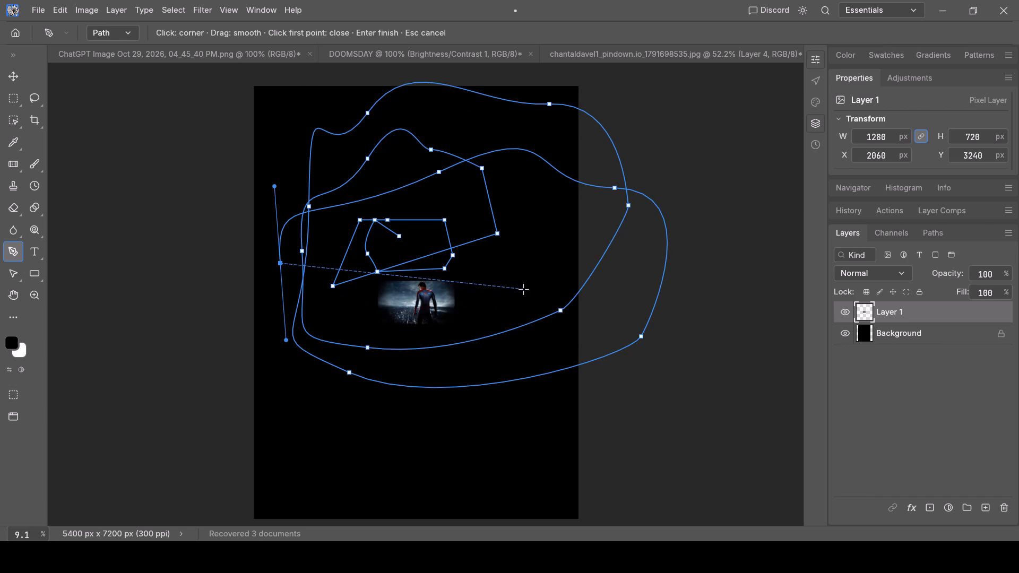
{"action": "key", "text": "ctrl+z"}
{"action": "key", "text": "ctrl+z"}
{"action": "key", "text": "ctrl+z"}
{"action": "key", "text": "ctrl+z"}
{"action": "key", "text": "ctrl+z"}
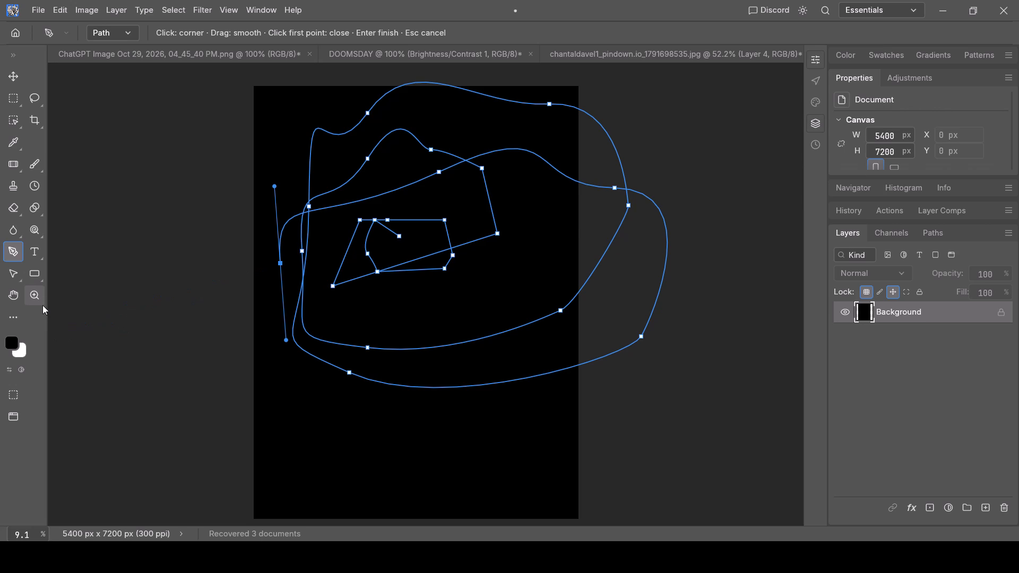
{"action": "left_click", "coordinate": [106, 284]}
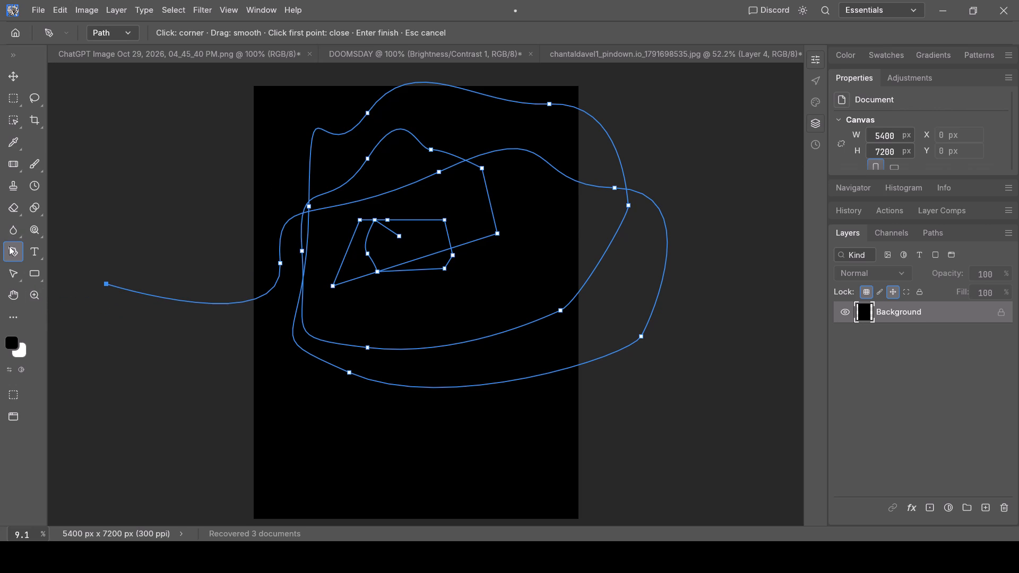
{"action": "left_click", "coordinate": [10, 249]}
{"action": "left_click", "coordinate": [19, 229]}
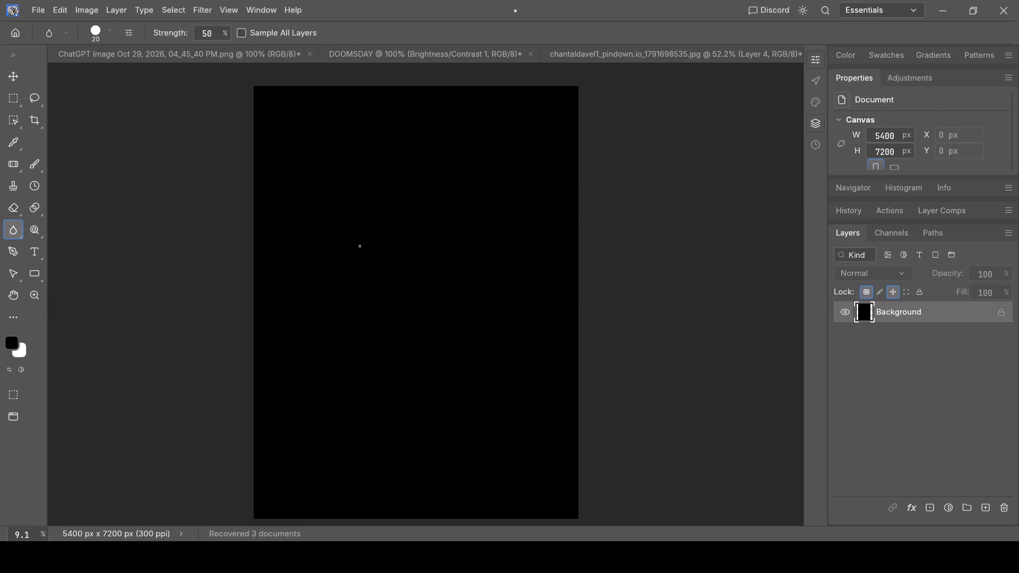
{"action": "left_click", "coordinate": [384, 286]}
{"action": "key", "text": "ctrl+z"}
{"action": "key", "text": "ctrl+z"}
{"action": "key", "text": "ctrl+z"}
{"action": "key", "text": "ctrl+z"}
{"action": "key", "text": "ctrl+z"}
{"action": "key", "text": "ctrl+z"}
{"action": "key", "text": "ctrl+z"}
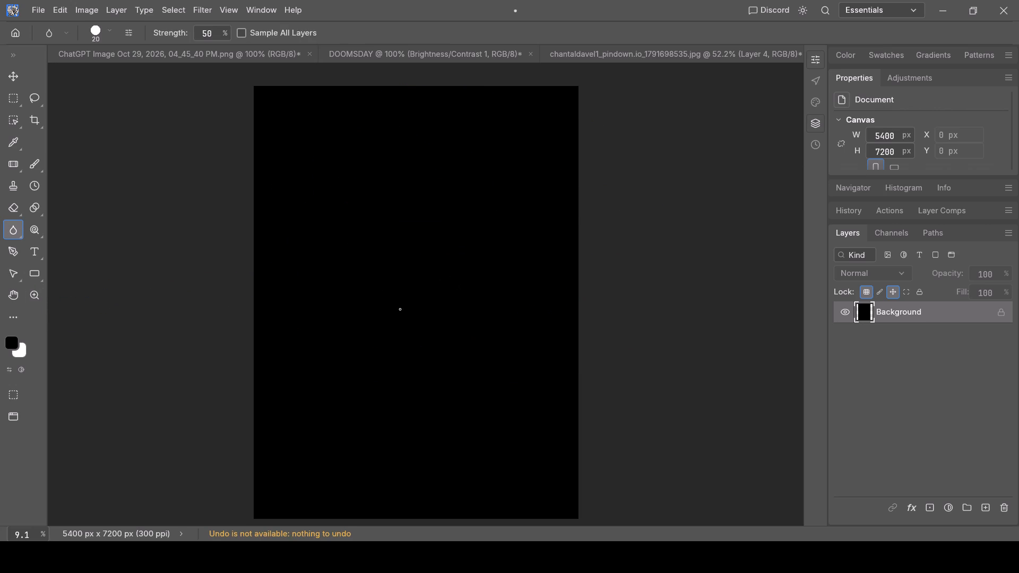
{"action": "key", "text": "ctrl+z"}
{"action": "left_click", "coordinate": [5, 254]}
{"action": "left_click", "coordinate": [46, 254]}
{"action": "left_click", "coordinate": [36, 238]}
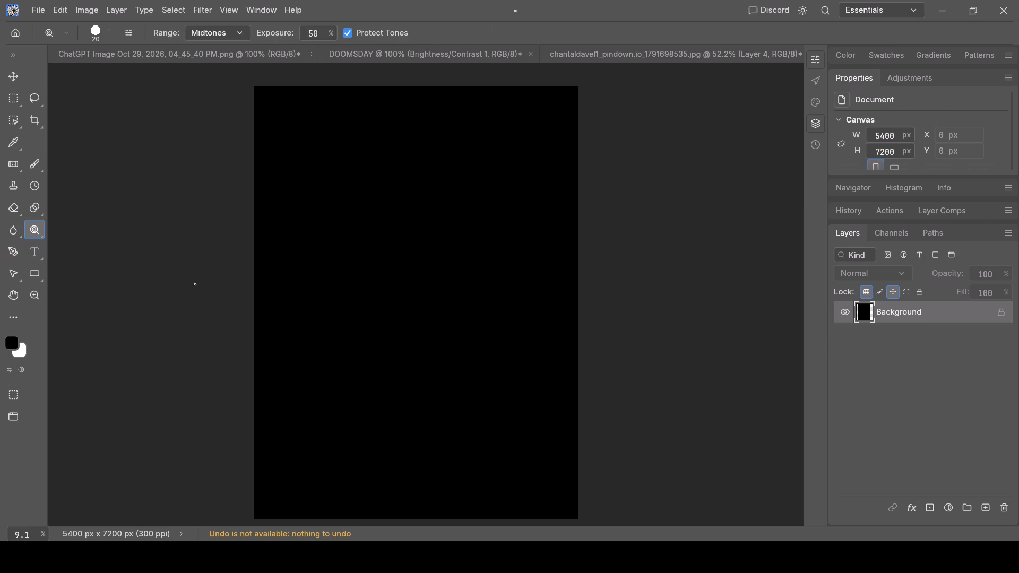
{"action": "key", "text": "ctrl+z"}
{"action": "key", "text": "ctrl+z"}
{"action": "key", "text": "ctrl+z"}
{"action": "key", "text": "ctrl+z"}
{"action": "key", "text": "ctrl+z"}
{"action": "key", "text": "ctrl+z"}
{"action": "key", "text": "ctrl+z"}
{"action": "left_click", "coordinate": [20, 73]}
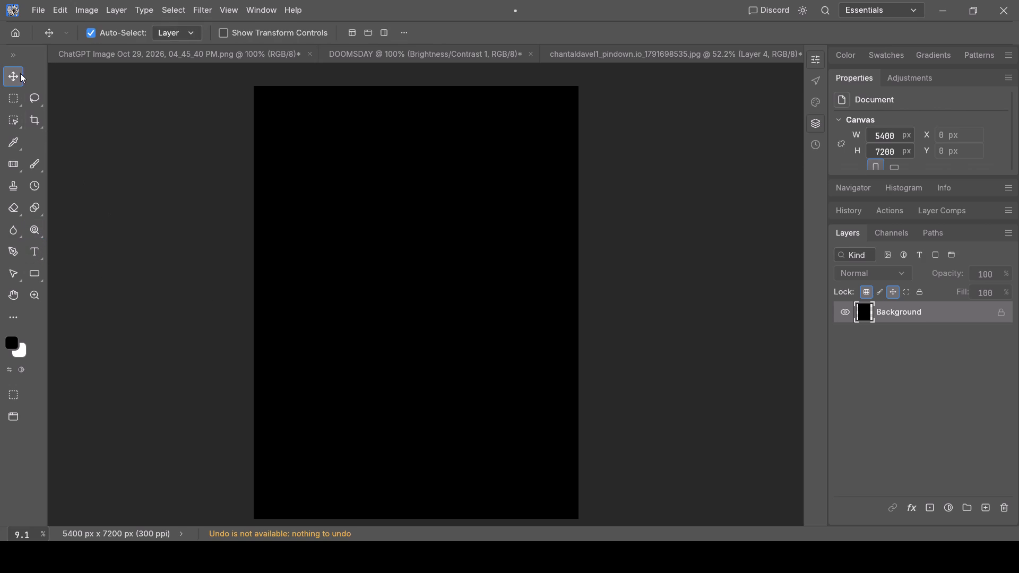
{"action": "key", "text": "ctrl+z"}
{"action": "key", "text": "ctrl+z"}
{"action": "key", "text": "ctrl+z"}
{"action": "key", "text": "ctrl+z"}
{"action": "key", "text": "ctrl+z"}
Hide the locked Background layer and try to delete it.
{"action": "left_click", "coordinate": [866, 312]}
{"action": "double_click", "coordinate": [866, 312]}
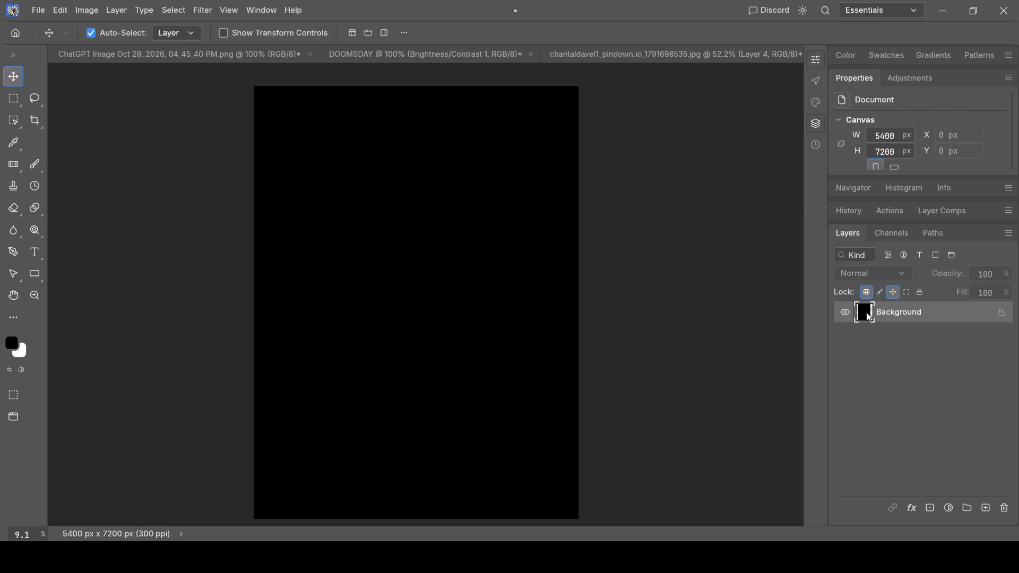
{"action": "right_click", "coordinate": [866, 312]}
{"action": "left_click", "coordinate": [840, 309]}
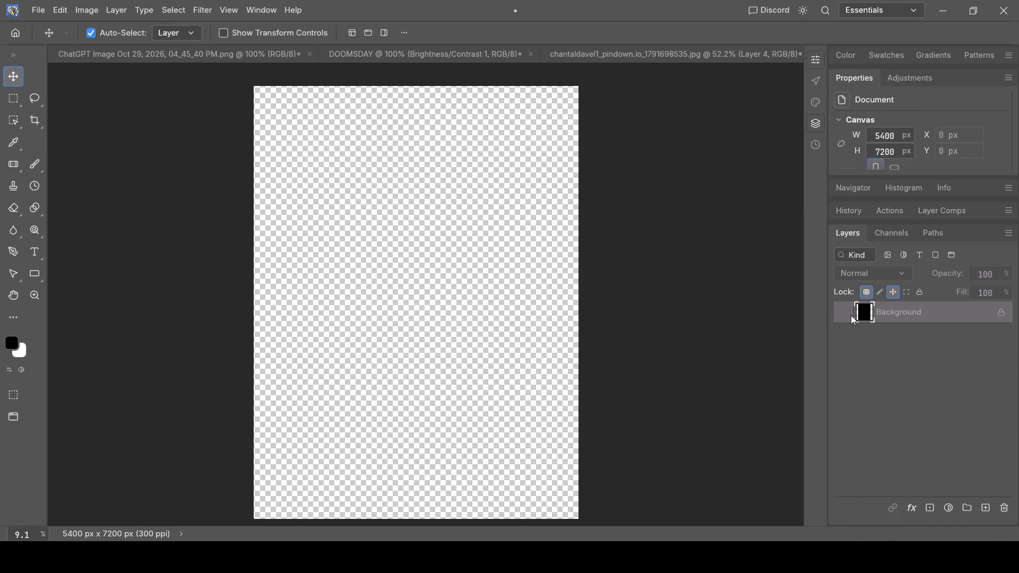
{"action": "left_click", "coordinate": [866, 313]}
{"action": "key", "text": "BackSpace"}
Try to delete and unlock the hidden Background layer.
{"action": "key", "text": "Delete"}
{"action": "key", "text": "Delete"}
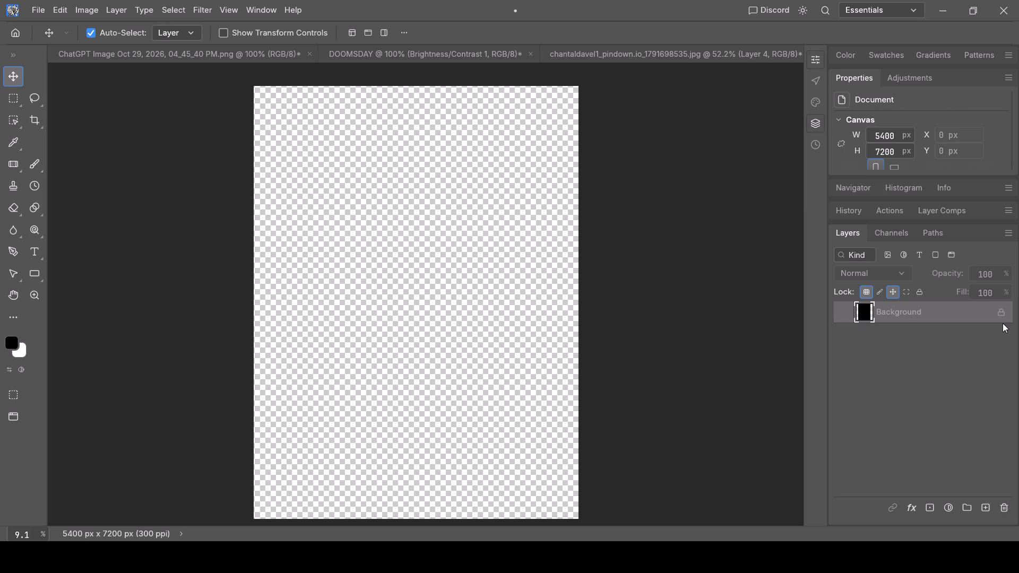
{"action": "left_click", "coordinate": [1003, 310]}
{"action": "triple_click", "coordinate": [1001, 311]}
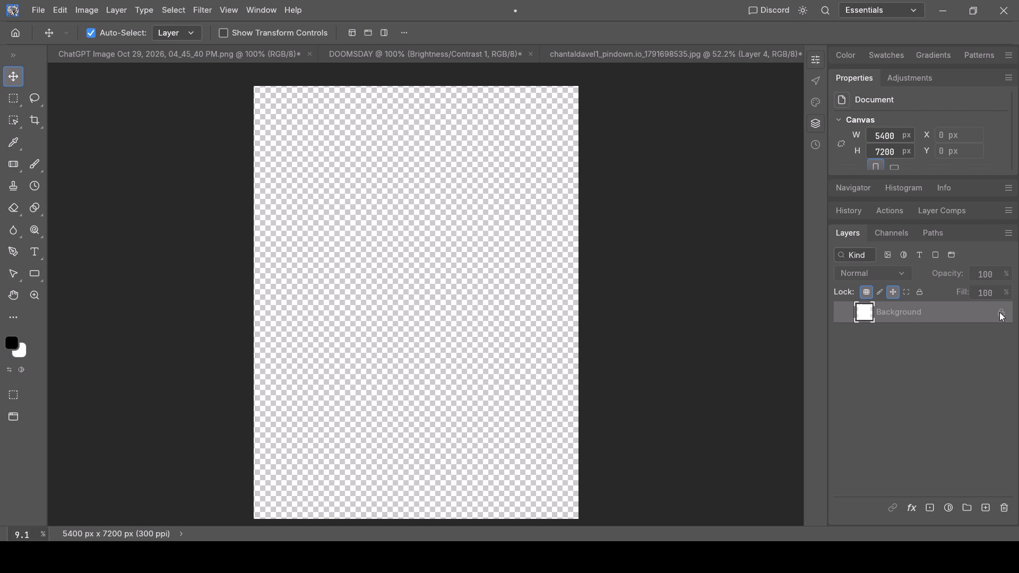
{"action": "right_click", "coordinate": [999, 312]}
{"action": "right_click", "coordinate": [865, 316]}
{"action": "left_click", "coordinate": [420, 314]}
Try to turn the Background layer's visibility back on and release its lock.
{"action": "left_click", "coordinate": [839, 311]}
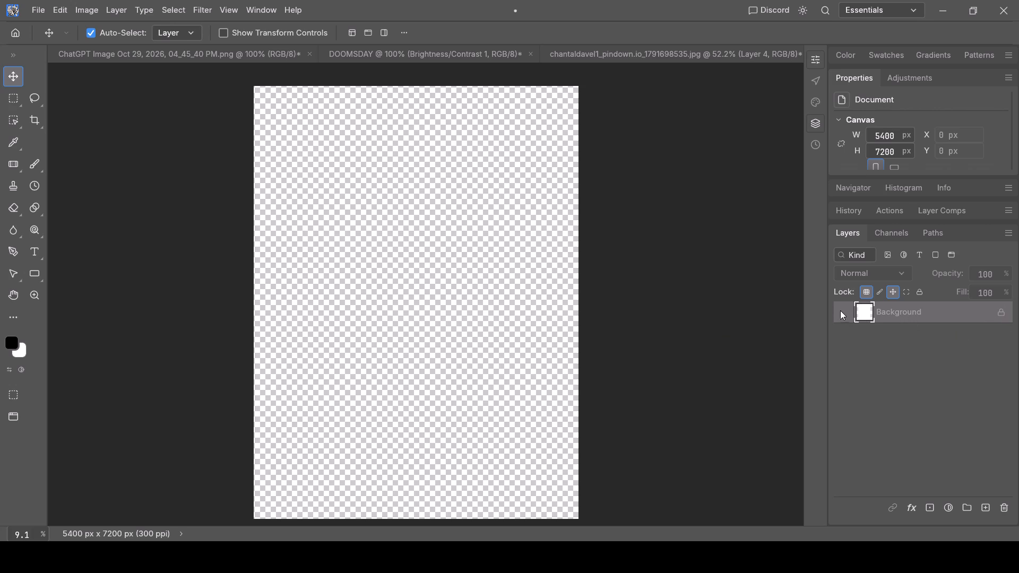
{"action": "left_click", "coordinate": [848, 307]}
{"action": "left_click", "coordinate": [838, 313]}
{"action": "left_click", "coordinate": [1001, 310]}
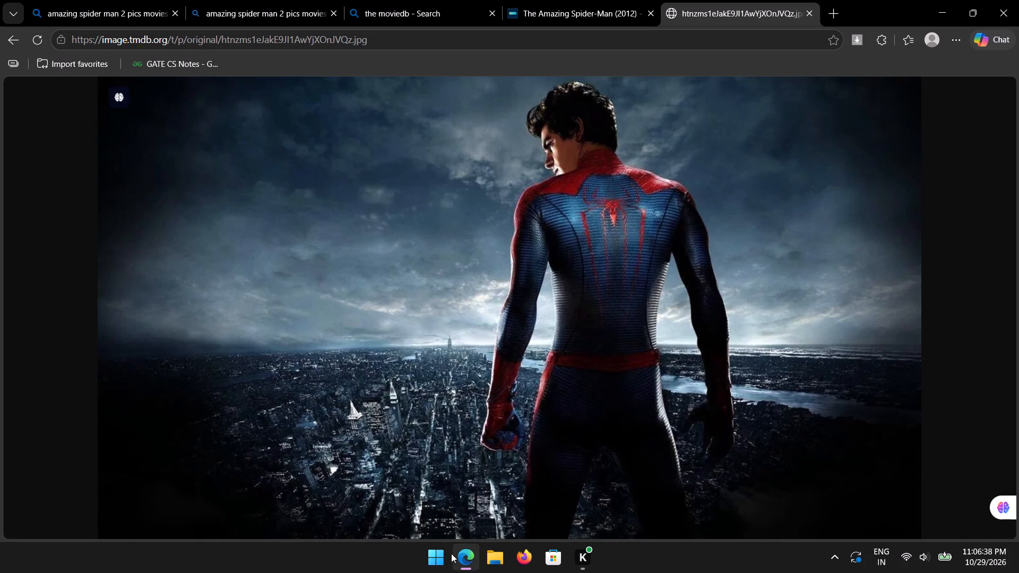
Relaunch PhotoCraft from the installed apps.
{"action": "left_click", "coordinate": [450, 554]}
{"action": "scroll", "coordinate": [404, 432], "scroll_direction": "down", "scroll_amount": 4}
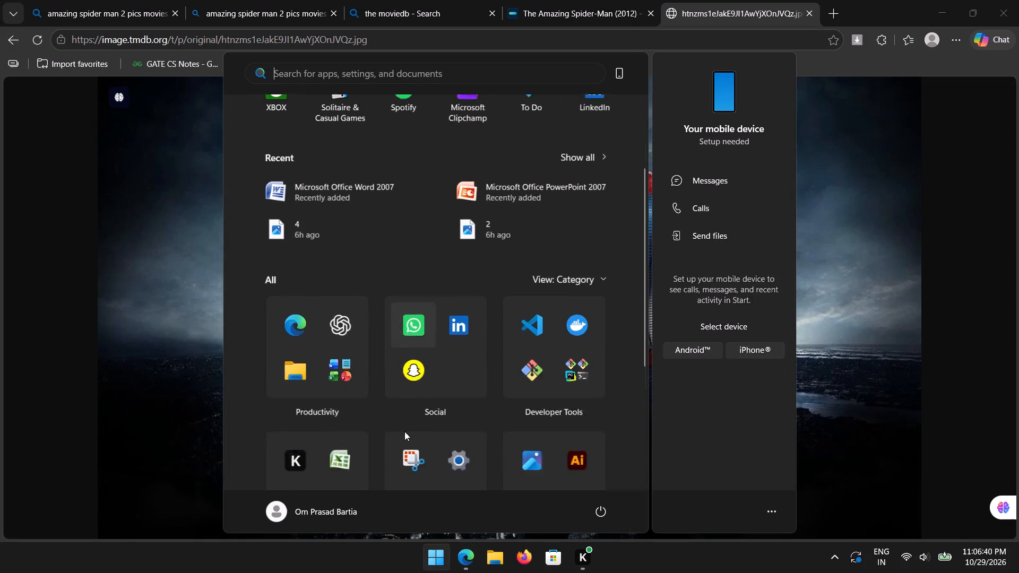
{"action": "scroll", "coordinate": [405, 431], "scroll_direction": "down", "scroll_amount": 2}
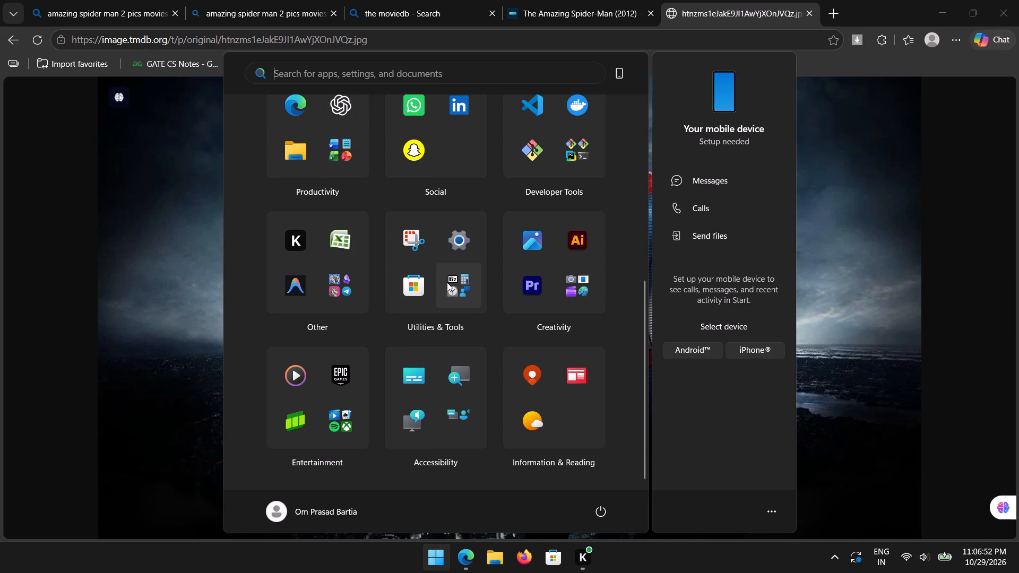
{"action": "left_click", "coordinate": [330, 285]}
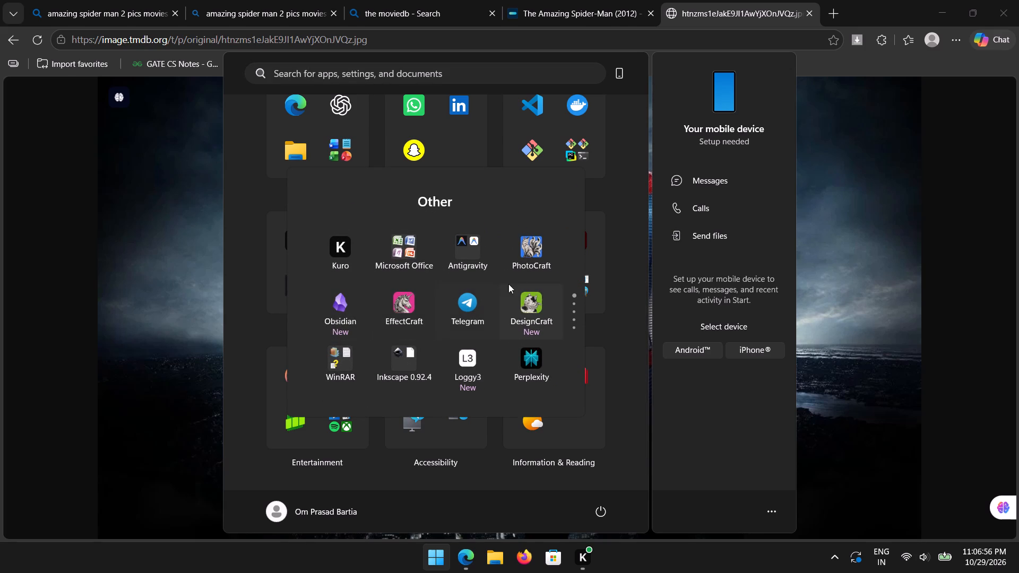
{"action": "left_click", "coordinate": [523, 250]}
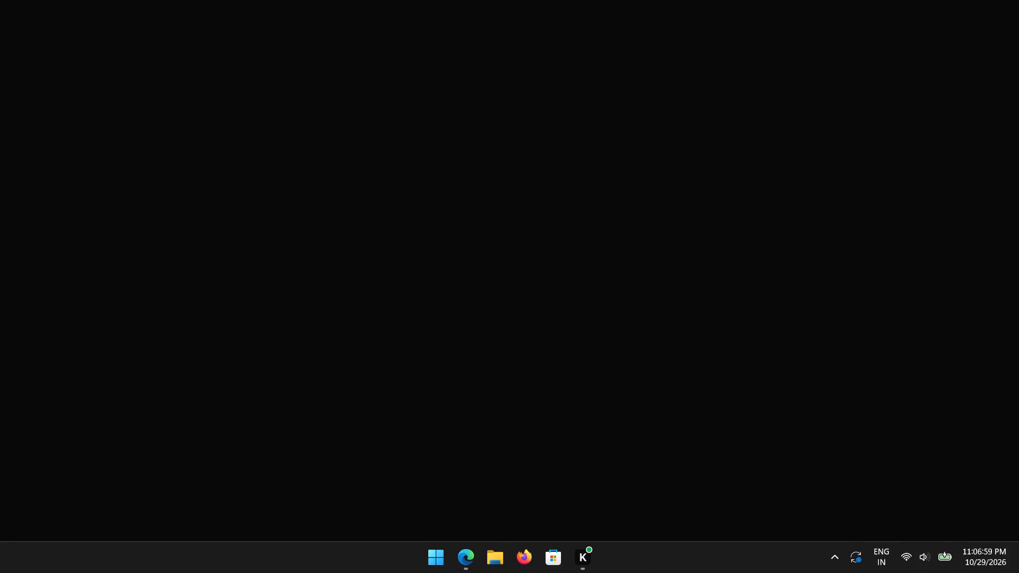
{"action": "left_click", "coordinate": [467, 557]}
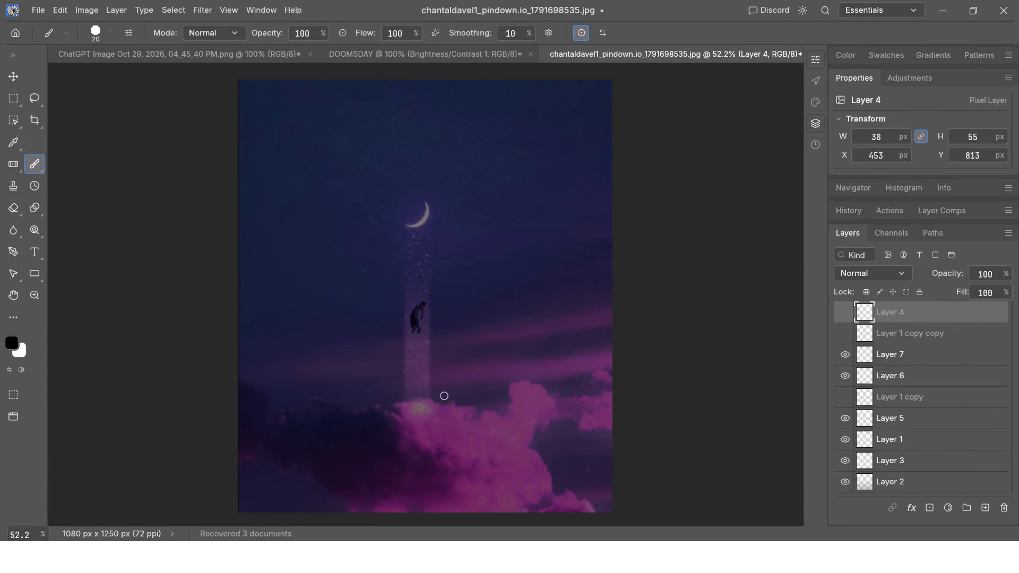
Create a new document named "spider man" from the Art & Illustration Poster preset, 18 x 24 in at 300 ppi.
{"action": "left_click", "coordinate": [46, 9]}
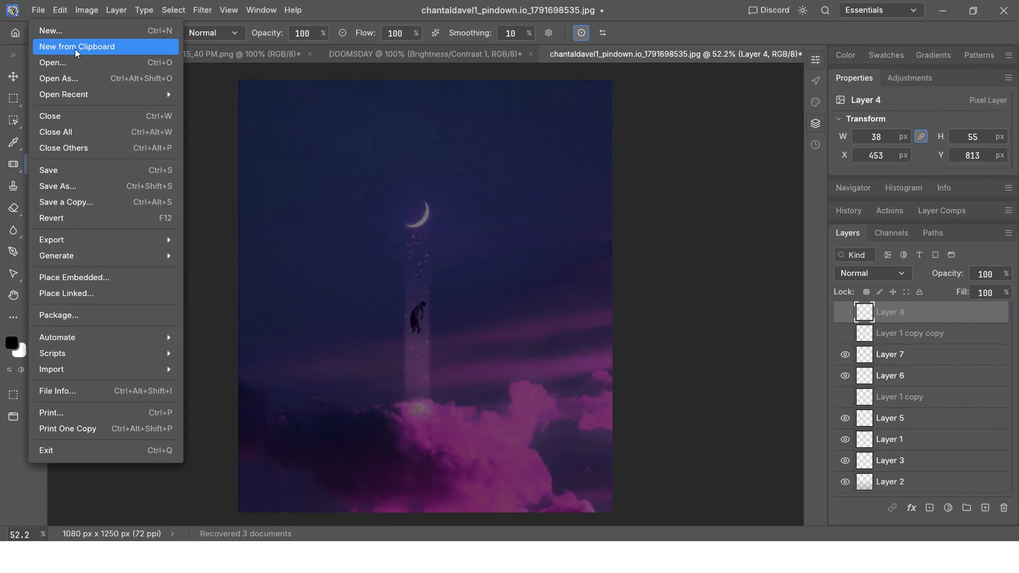
{"action": "left_click", "coordinate": [81, 36]}
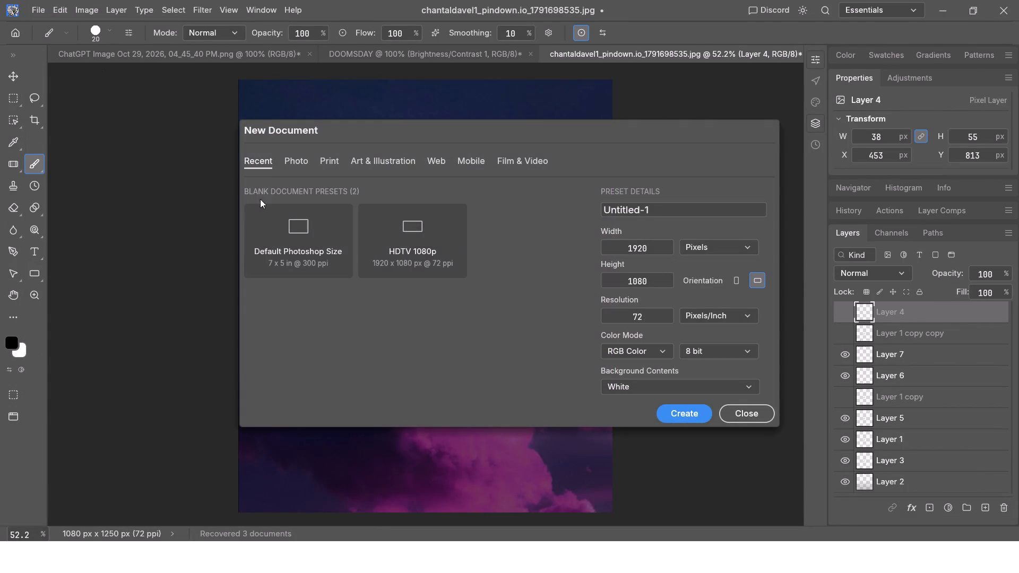
{"action": "left_click", "coordinate": [365, 157]}
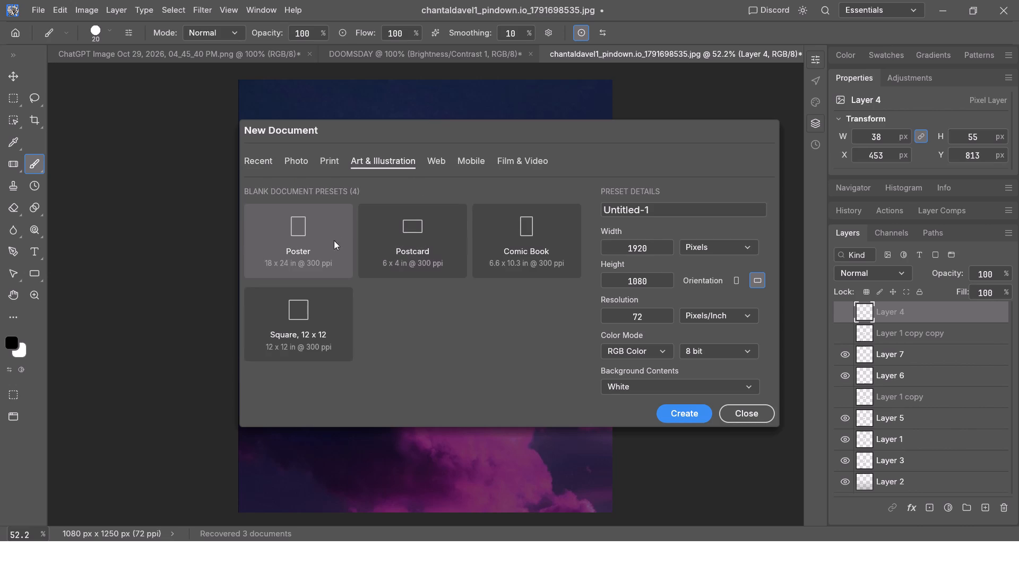
{"action": "left_click", "coordinate": [315, 247]}
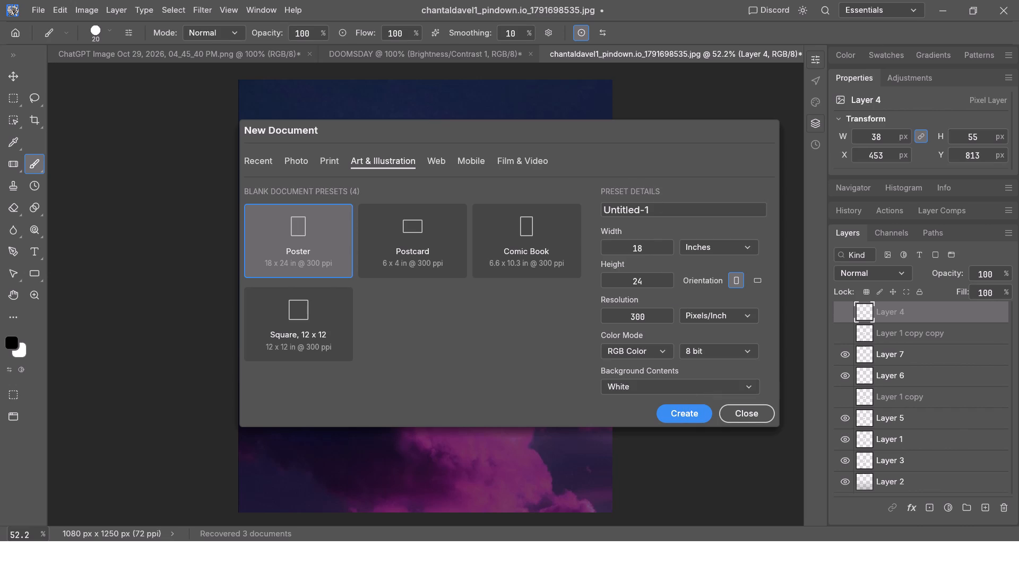
{"action": "left_click_drag", "start_coordinate": [658, 210], "coordinate": [592, 227]}
{"action": "key", "text": "BackSpace"}
{"action": "key", "text": "BackSpace"}
{"action": "key", "text": "BackSpace"}
{"action": "key", "text": "BackSpace"}
{"action": "key", "text": "BackSpace"}
{"action": "key", "text": "BackSpace"}
{"action": "key", "text": "BackSpace"}
{"action": "key", "text": "BackSpace"}
{"action": "key", "text": "BackSpace"}
{"action": "key", "text": "BackSpace"}
{"action": "key", "text": "BackSpace"}
{"action": "key", "text": "BackSpace"}
{"action": "key", "text": "BackSpace"}
{"action": "key", "text": "BackSpace"}
{"action": "key", "text": "BackSpace"}
{"action": "key", "text": "BackSpace"}
{"action": "key", "text": "BackSpace"}
{"action": "key", "text": "BackSpace"}
{"action": "key", "text": "BackSpace"}
{"action": "key", "text": "BackSpace"}
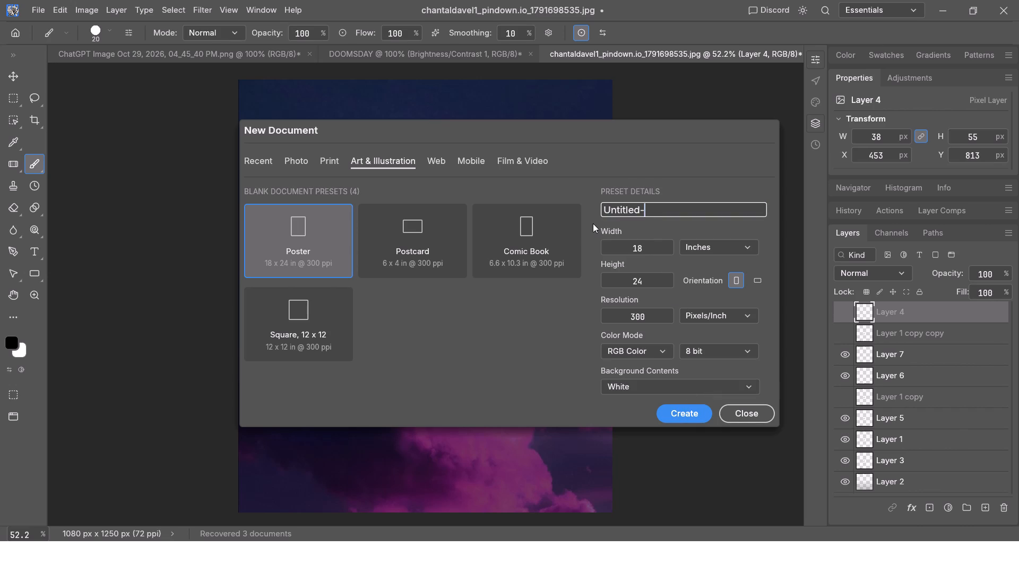
{"action": "type", "text": "spider man"}
{"action": "left_click", "coordinate": [682, 418]}
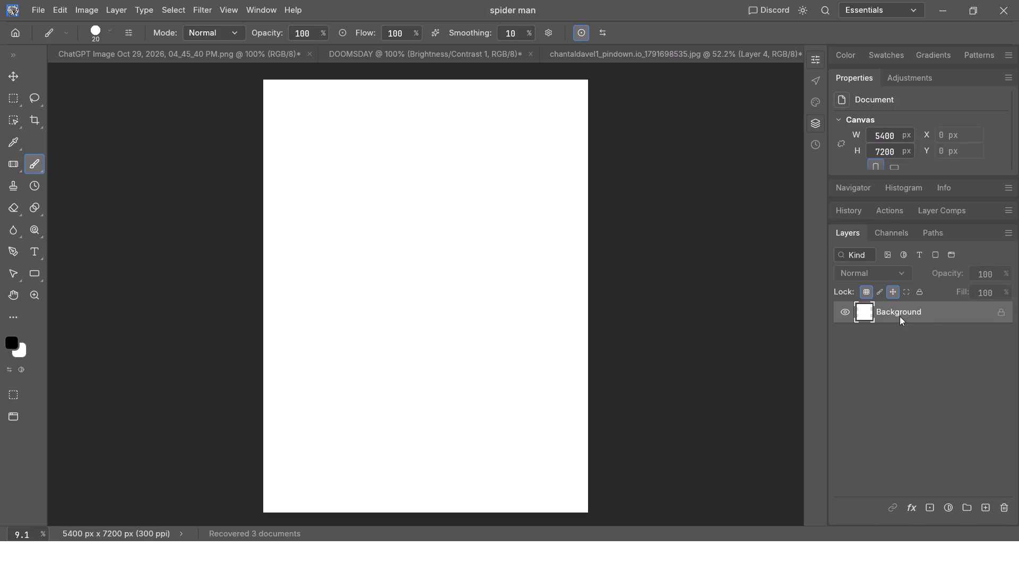
Paste the copied Spider-Man image onto the white poster canvas as a new layer.
{"action": "left_click", "coordinate": [845, 310]}
{"action": "left_click", "coordinate": [845, 310]}
{"action": "left_click", "coordinate": [350, 368]}
{"action": "key", "text": "ctrl+v"}
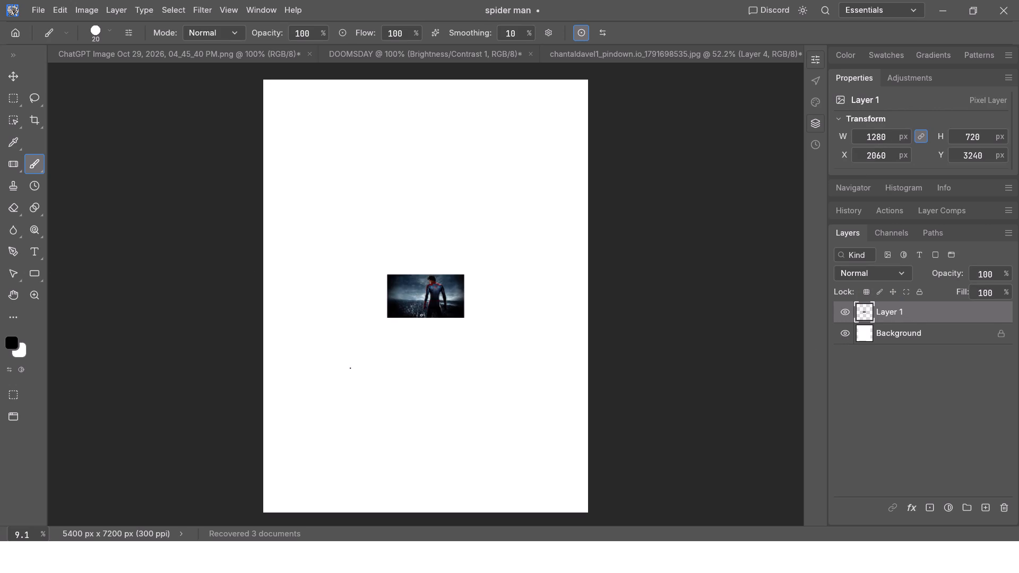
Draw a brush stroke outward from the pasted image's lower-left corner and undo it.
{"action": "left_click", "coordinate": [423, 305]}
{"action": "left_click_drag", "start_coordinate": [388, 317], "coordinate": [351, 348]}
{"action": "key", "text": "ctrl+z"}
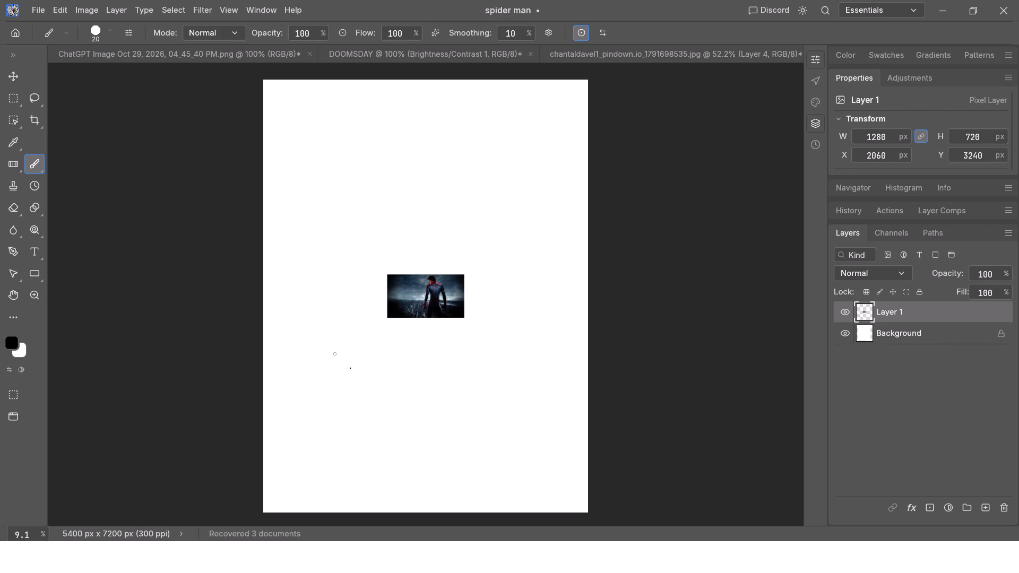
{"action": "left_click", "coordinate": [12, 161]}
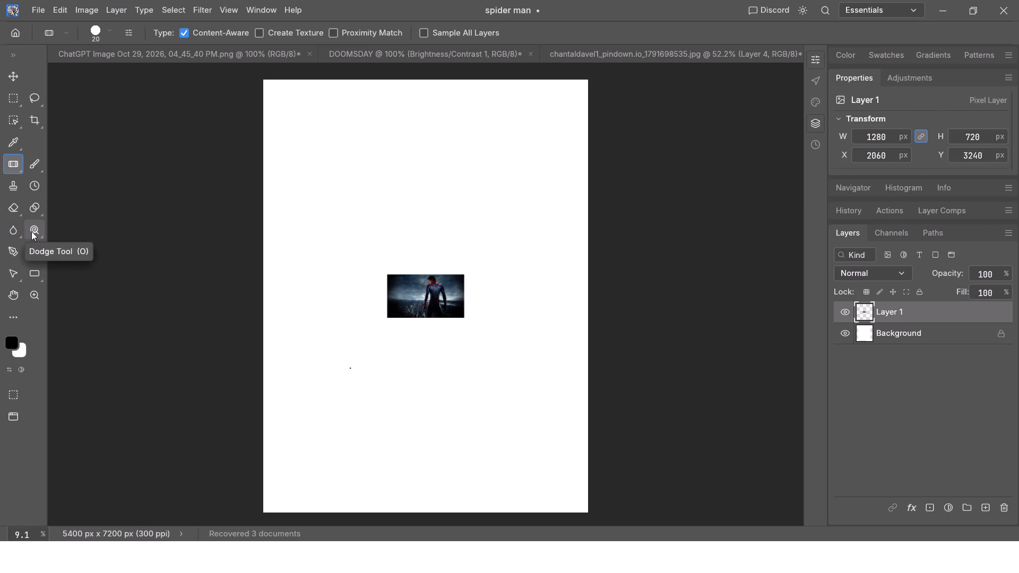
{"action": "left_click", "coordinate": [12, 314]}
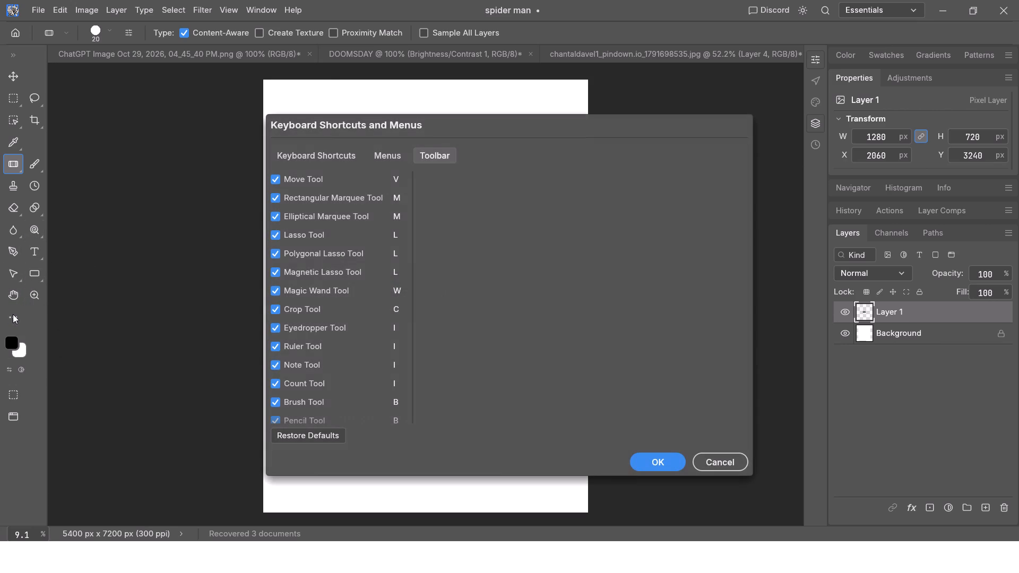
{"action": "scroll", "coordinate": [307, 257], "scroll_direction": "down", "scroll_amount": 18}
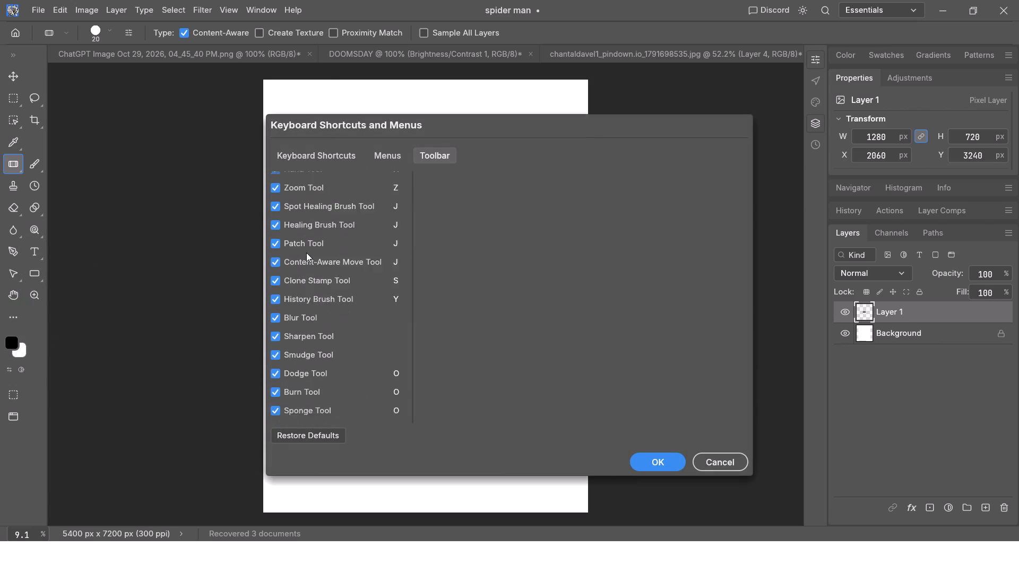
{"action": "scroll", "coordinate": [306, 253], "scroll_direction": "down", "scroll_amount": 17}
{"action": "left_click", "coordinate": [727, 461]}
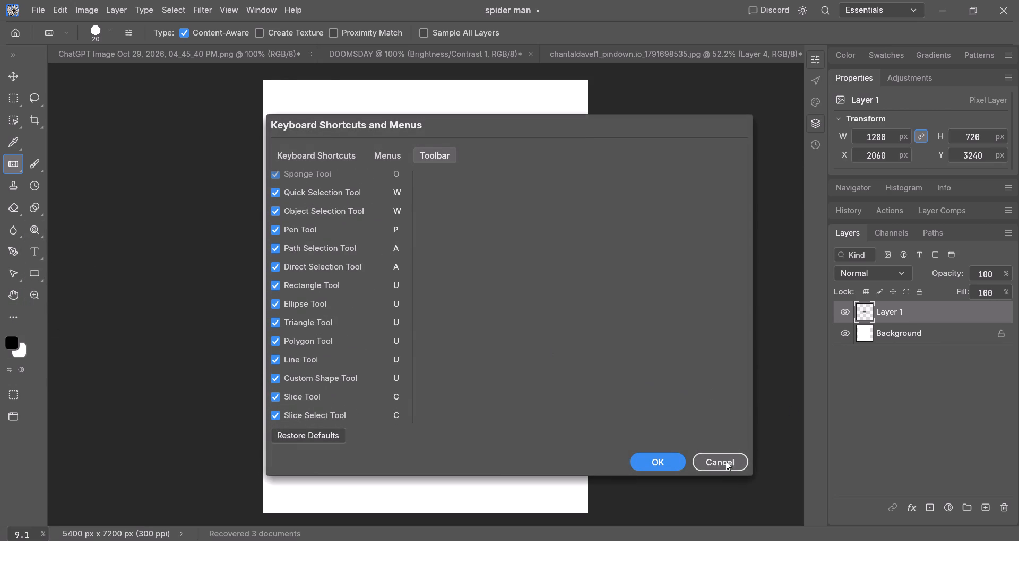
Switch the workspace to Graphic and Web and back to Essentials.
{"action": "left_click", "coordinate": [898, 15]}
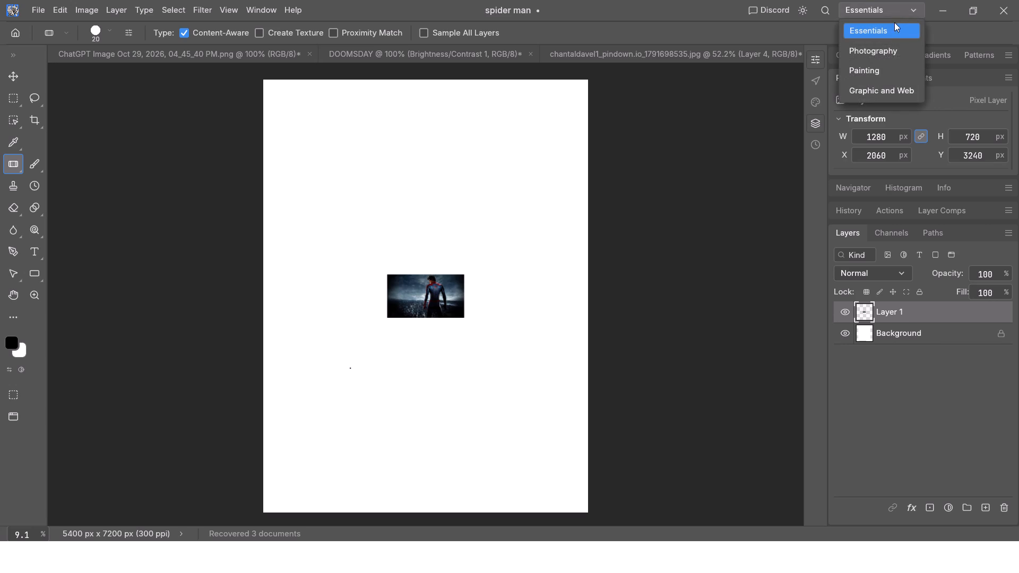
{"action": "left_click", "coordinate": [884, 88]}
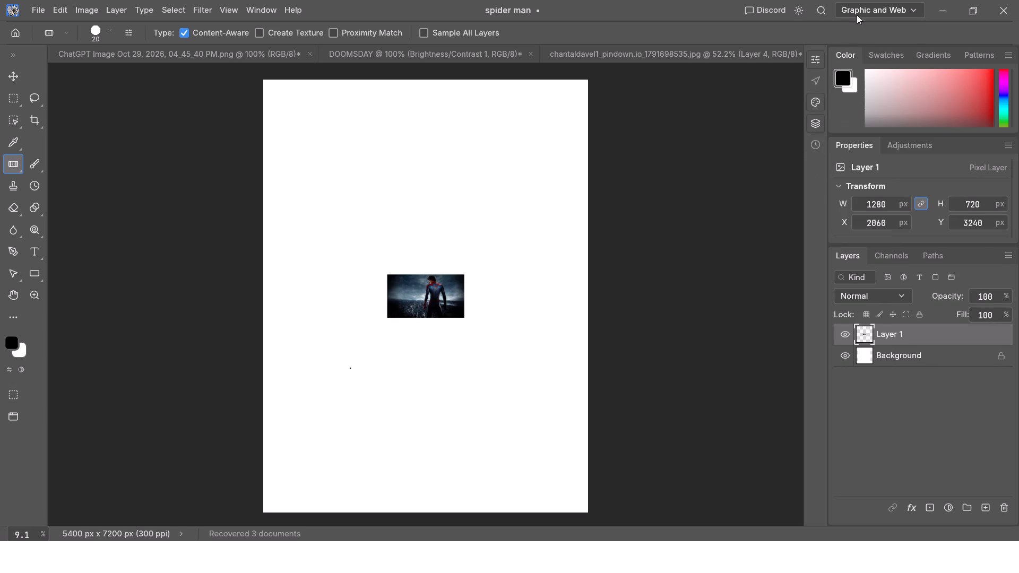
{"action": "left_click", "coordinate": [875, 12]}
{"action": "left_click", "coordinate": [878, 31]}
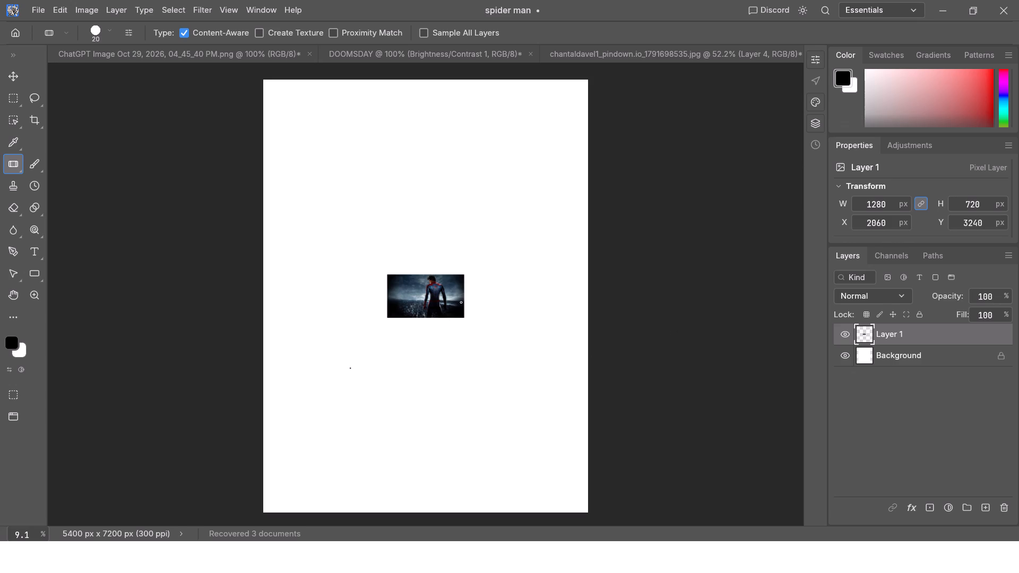
Move the pasted Spider-Man image up and slightly left on the canvas, to about X 1760, Y 2217 px.
{"action": "left_click", "coordinate": [11, 120]}
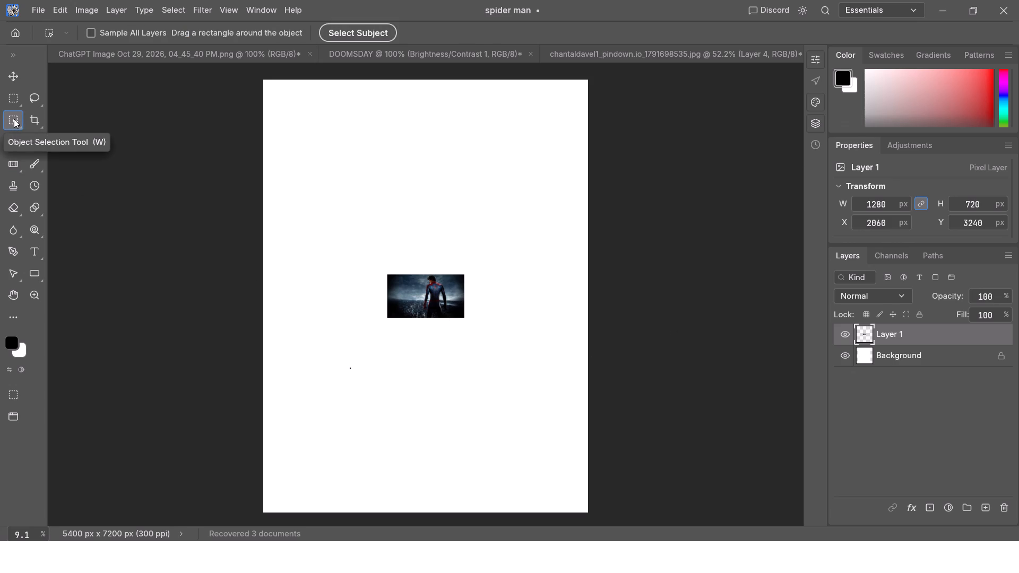
{"action": "left_click", "coordinate": [14, 98]}
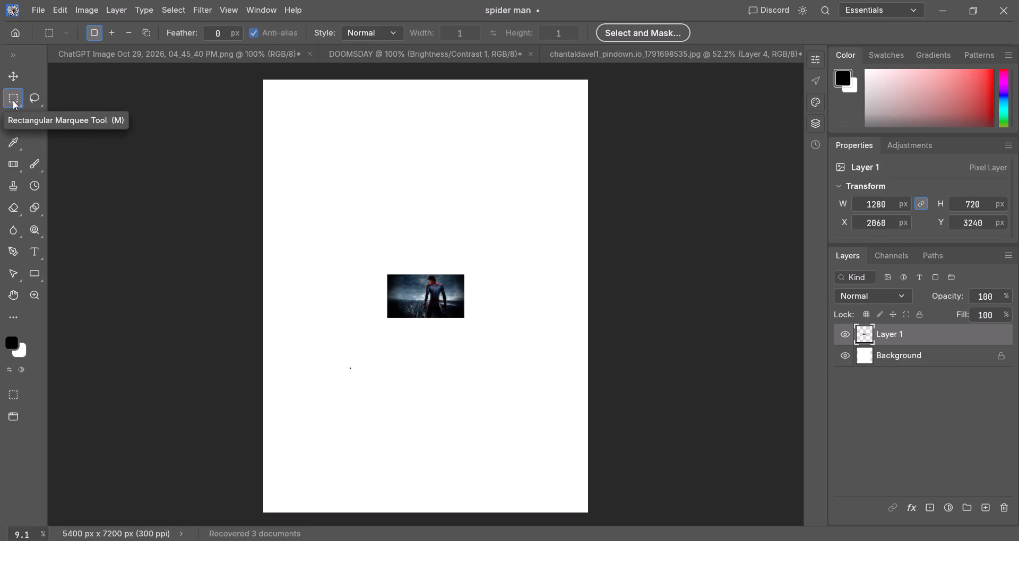
{"action": "left_click", "coordinate": [14, 74]}
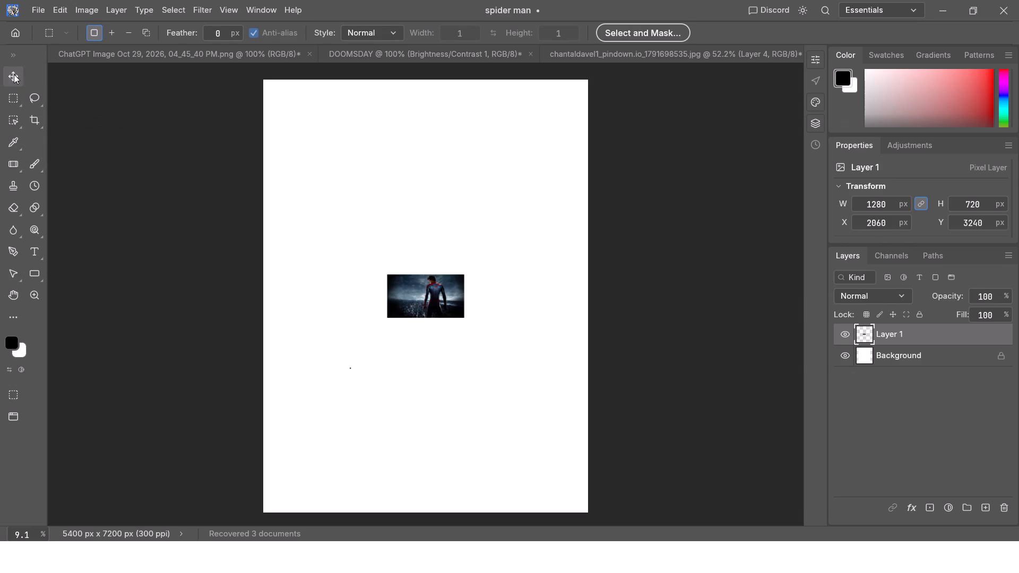
{"action": "left_click_drag", "start_coordinate": [427, 303], "coordinate": [408, 235]}
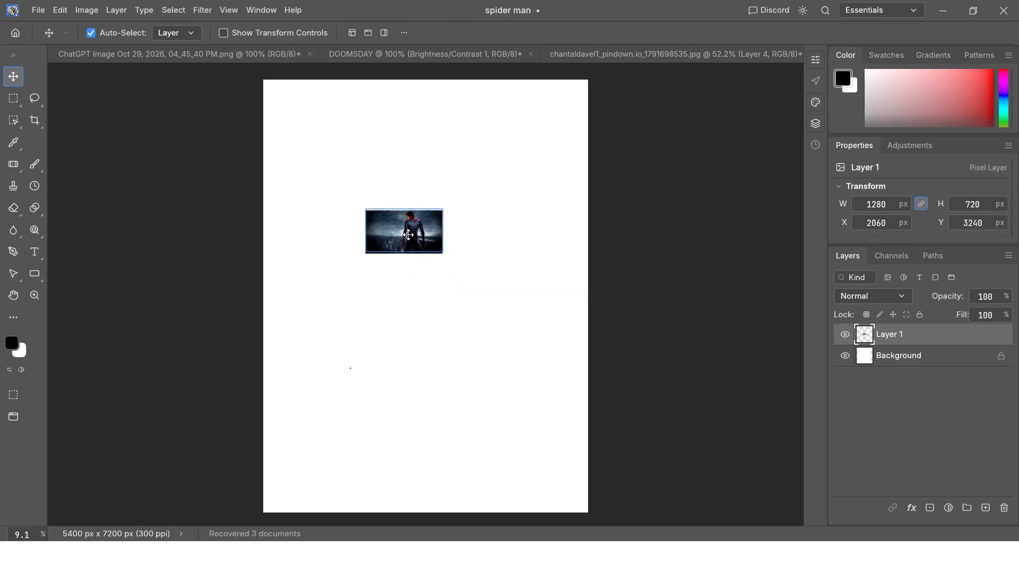
{"action": "left_click_drag", "start_coordinate": [408, 235], "coordinate": [409, 241]}
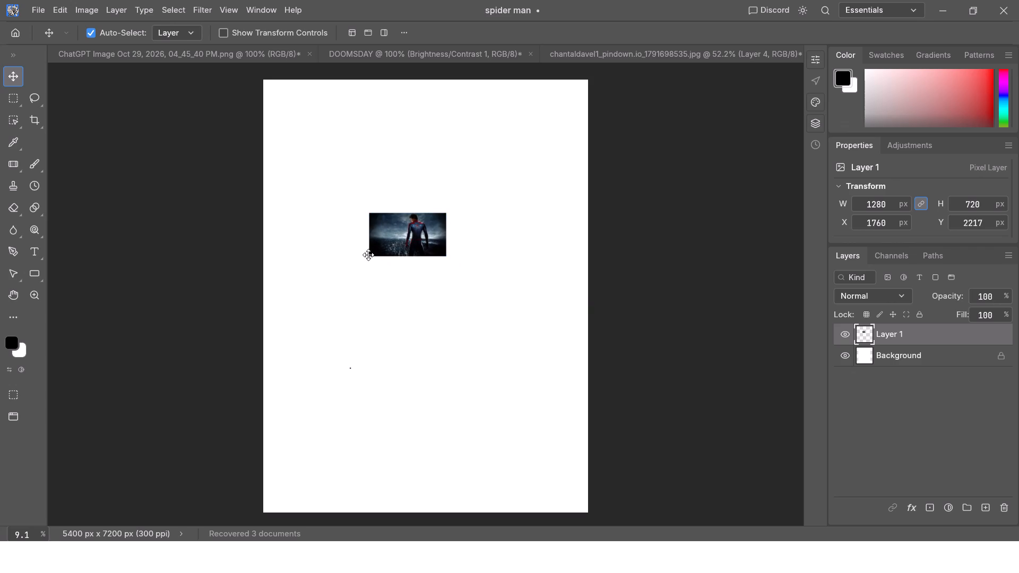
Free-transform the pasted Spider-Man image to fill the whole canvas, stretching it to about 421.9% width and 1000% height.
{"action": "left_click", "coordinate": [414, 226]}
{"action": "key", "text": "t"}
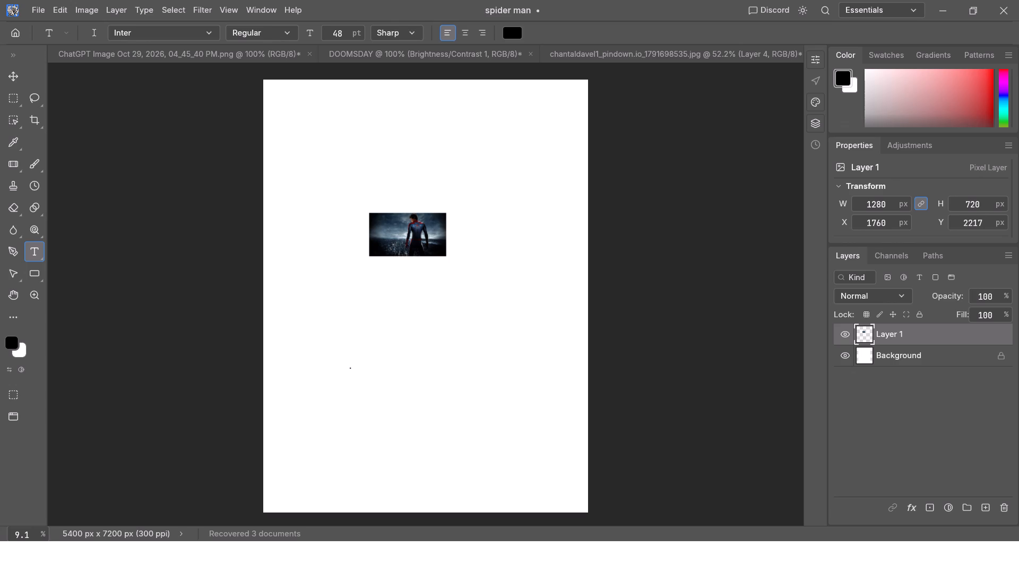
{"action": "key", "text": "ctrl+t"}
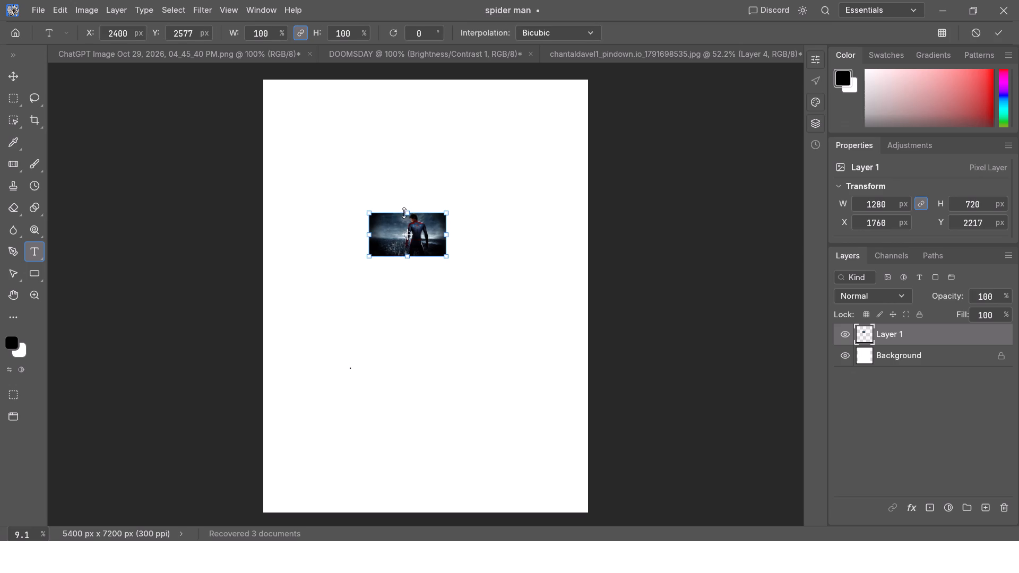
{"action": "left_click_drag", "start_coordinate": [410, 212], "coordinate": [411, 126]}
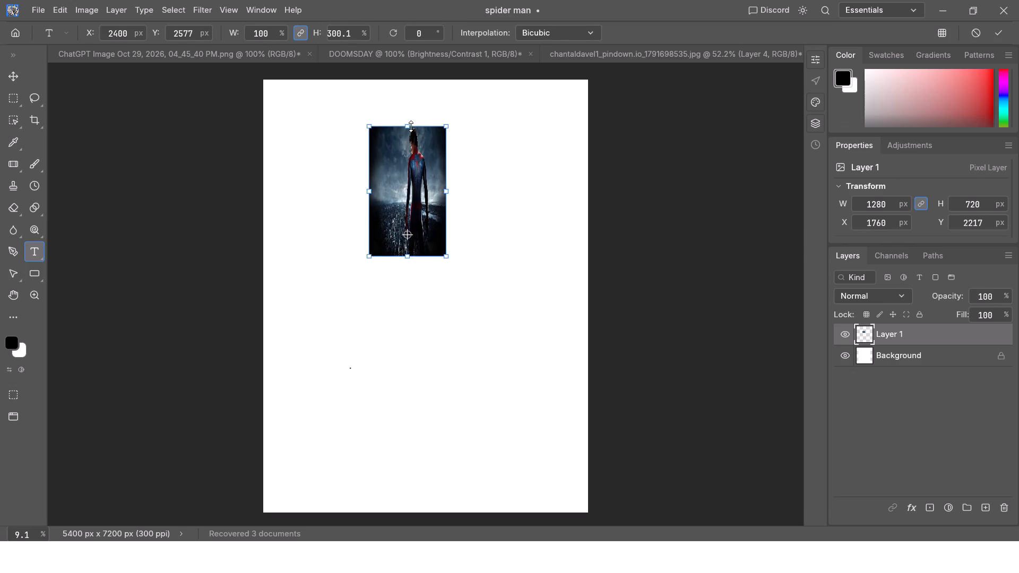
{"action": "left_click_drag", "start_coordinate": [411, 126], "coordinate": [411, 185]}
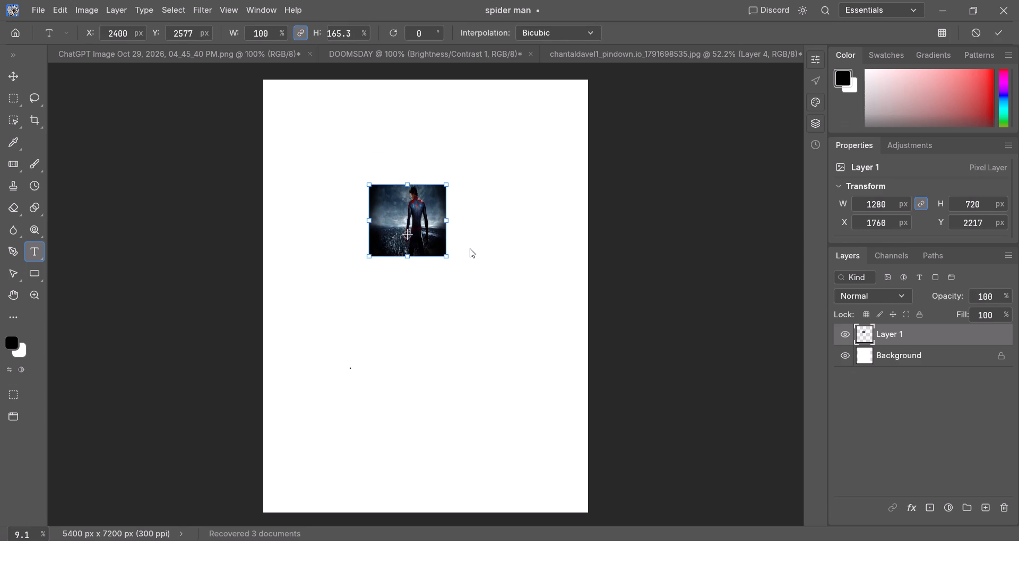
{"action": "left_click_drag", "start_coordinate": [447, 221], "coordinate": [581, 218]}
{"action": "left_click_drag", "start_coordinate": [373, 221], "coordinate": [260, 238]}
{"action": "left_click_drag", "start_coordinate": [422, 256], "coordinate": [428, 465]}
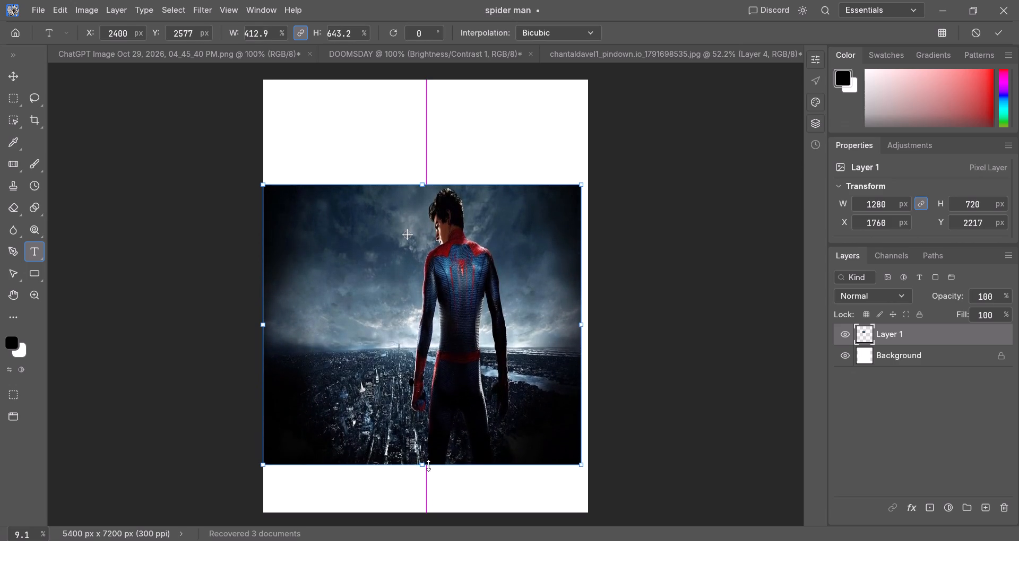
{"action": "left_click_drag", "start_coordinate": [428, 465], "coordinate": [444, 514]}
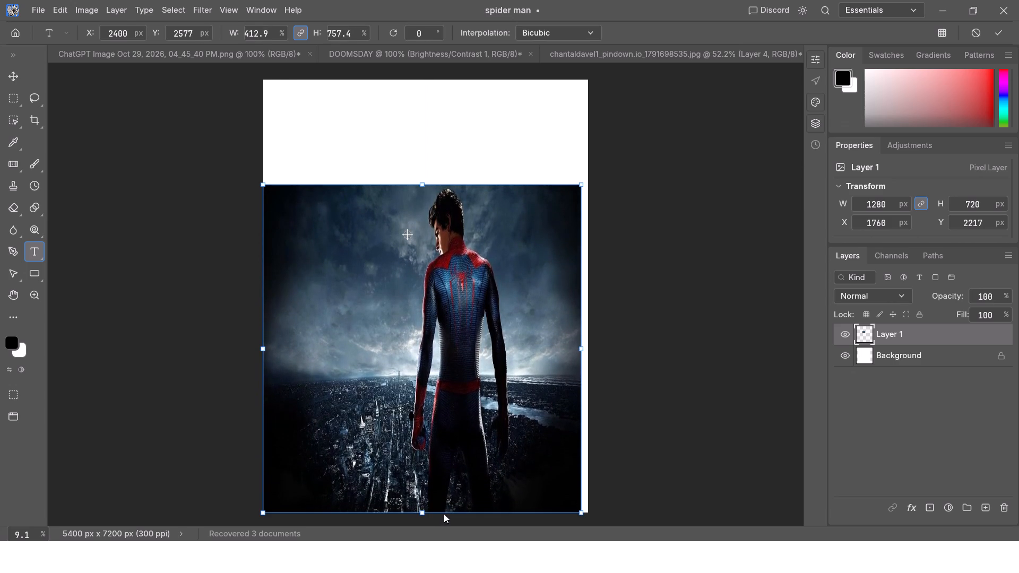
{"action": "left_click_drag", "start_coordinate": [444, 514], "coordinate": [445, 513]}
{"action": "left_click", "coordinate": [582, 351]}
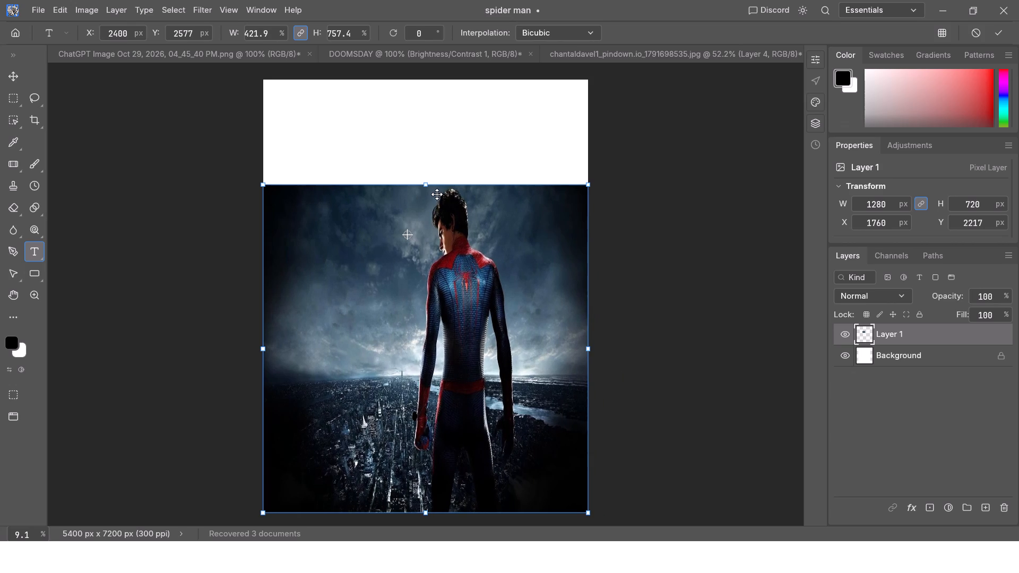
{"action": "left_click_drag", "start_coordinate": [426, 184], "coordinate": [433, 78]}
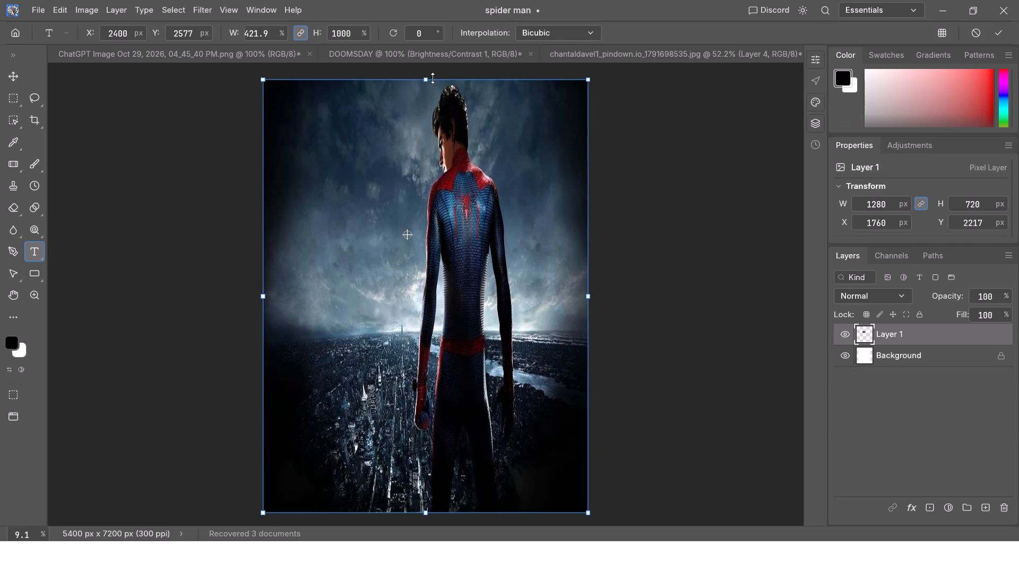
{"action": "left_click_drag", "start_coordinate": [433, 78], "coordinate": [433, 77]}
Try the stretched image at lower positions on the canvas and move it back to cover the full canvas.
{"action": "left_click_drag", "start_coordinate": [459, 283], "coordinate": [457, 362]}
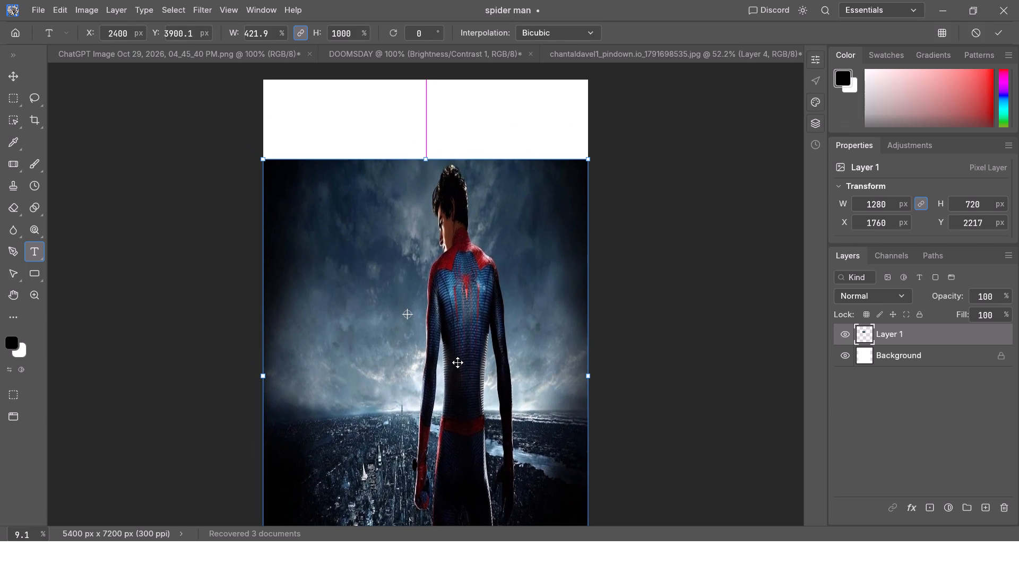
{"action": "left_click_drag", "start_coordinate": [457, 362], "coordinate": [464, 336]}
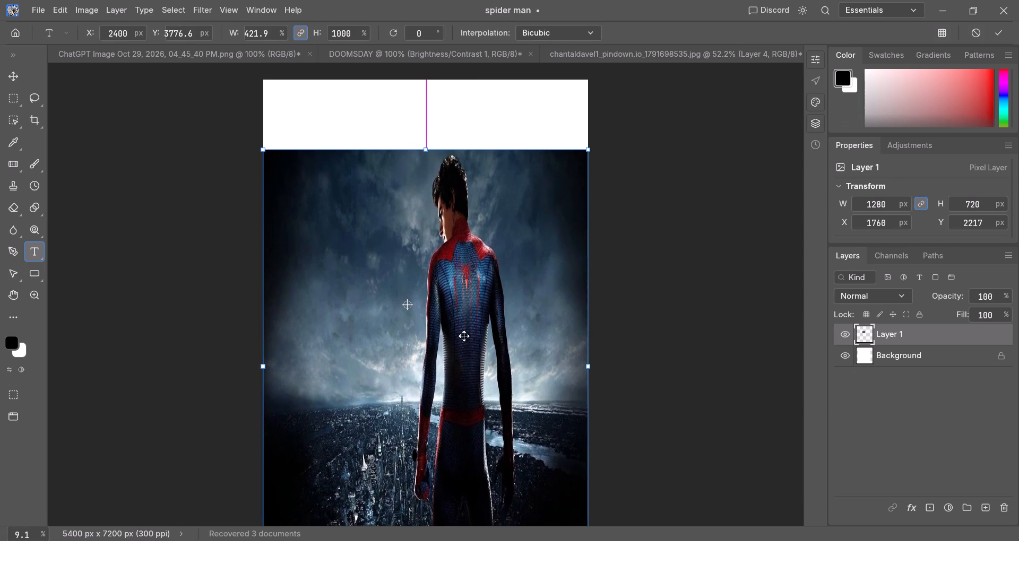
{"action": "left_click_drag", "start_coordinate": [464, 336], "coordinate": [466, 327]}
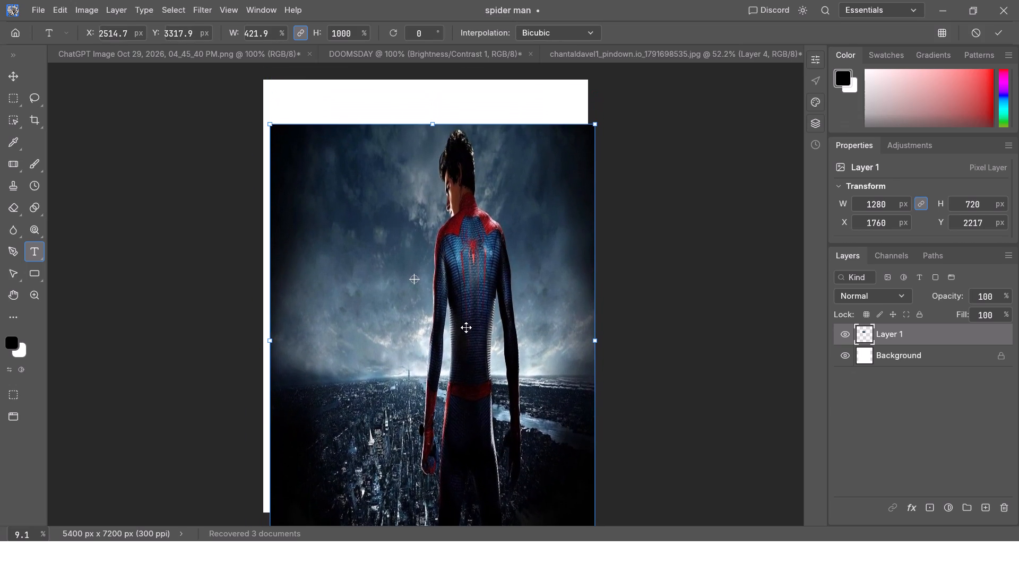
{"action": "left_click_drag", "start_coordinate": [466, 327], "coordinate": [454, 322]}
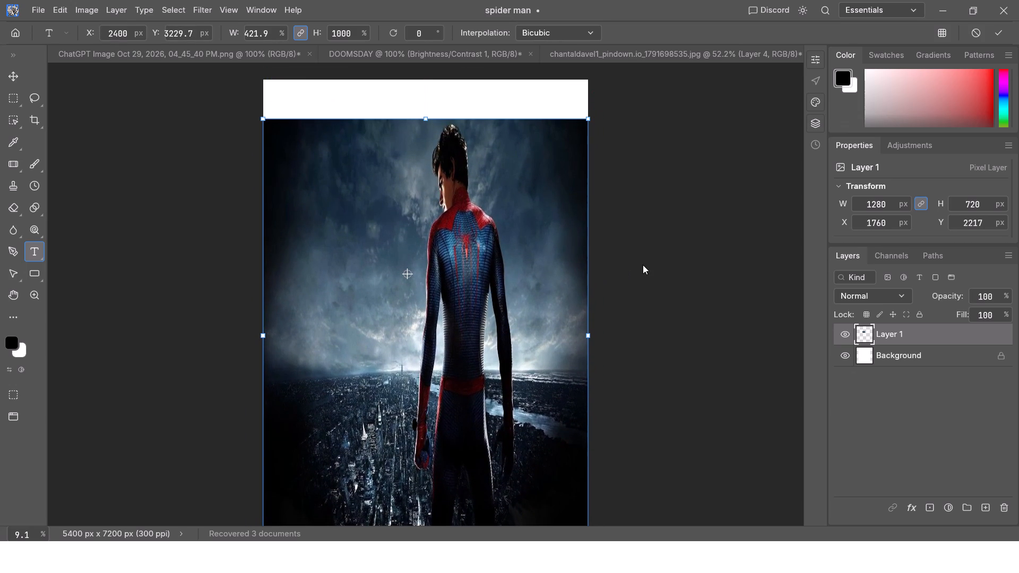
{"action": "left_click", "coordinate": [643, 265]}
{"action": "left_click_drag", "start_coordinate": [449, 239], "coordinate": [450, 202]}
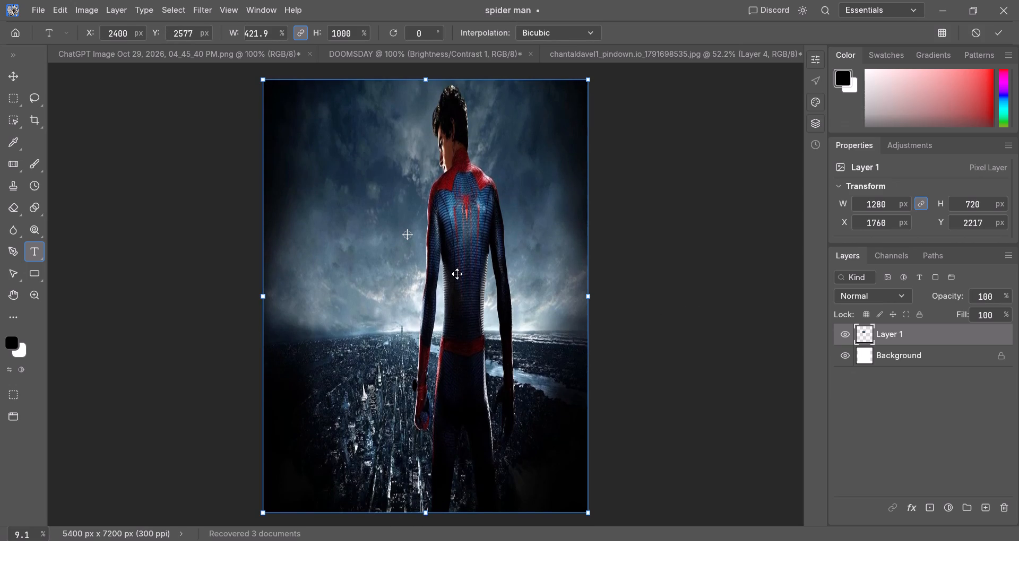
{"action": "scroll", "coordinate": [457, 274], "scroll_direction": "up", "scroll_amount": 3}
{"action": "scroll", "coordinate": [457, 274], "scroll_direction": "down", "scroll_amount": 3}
Apply the transform and select the Spider-Man figure with Object Selection, trying boxes around the full body and the legs.
{"action": "left_click", "coordinate": [3, 122]}
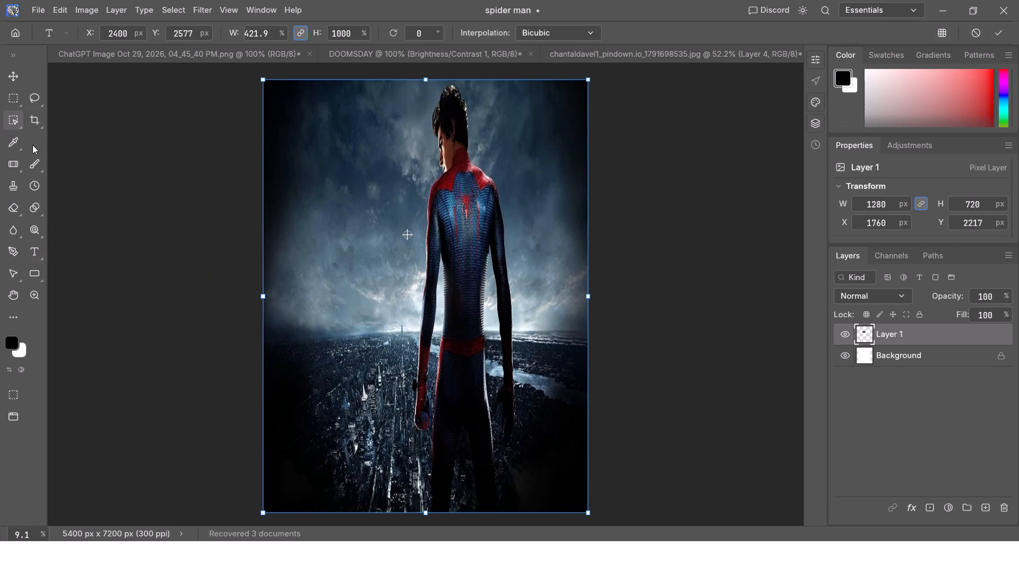
{"action": "left_click", "coordinate": [15, 121]}
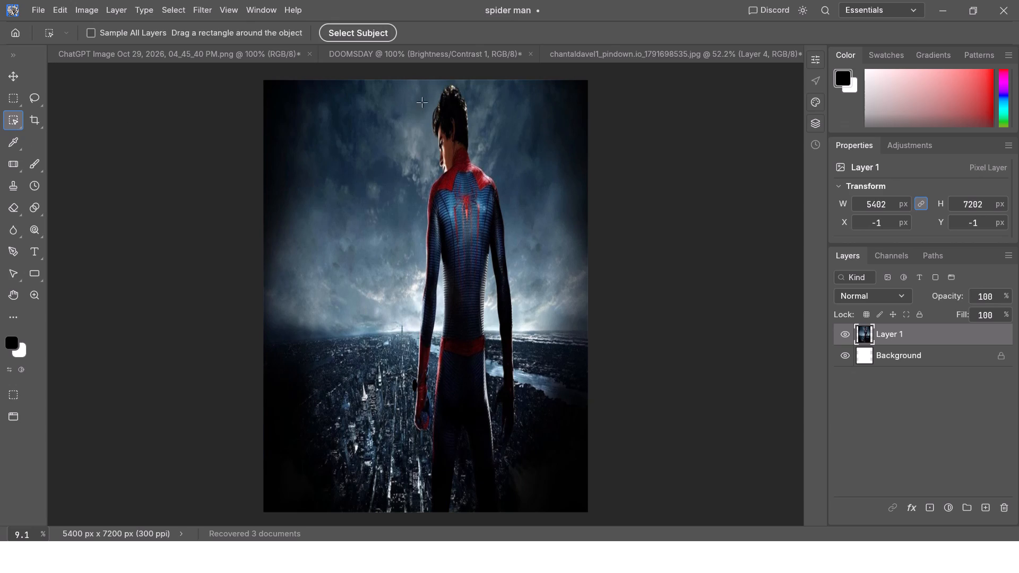
{"action": "left_click_drag", "start_coordinate": [364, 84], "coordinate": [525, 510]}
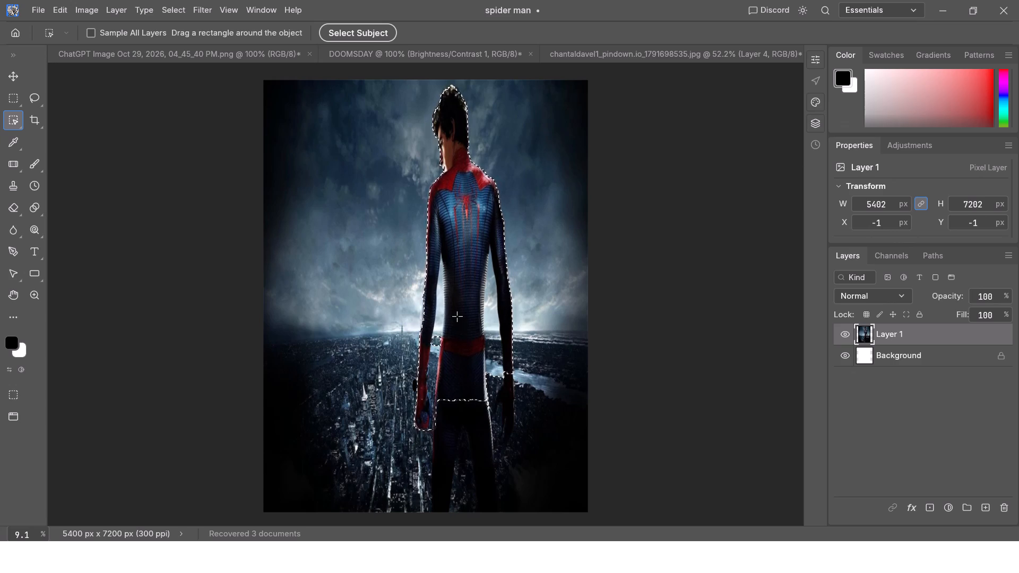
{"action": "left_click_drag", "start_coordinate": [418, 437], "coordinate": [515, 513]}
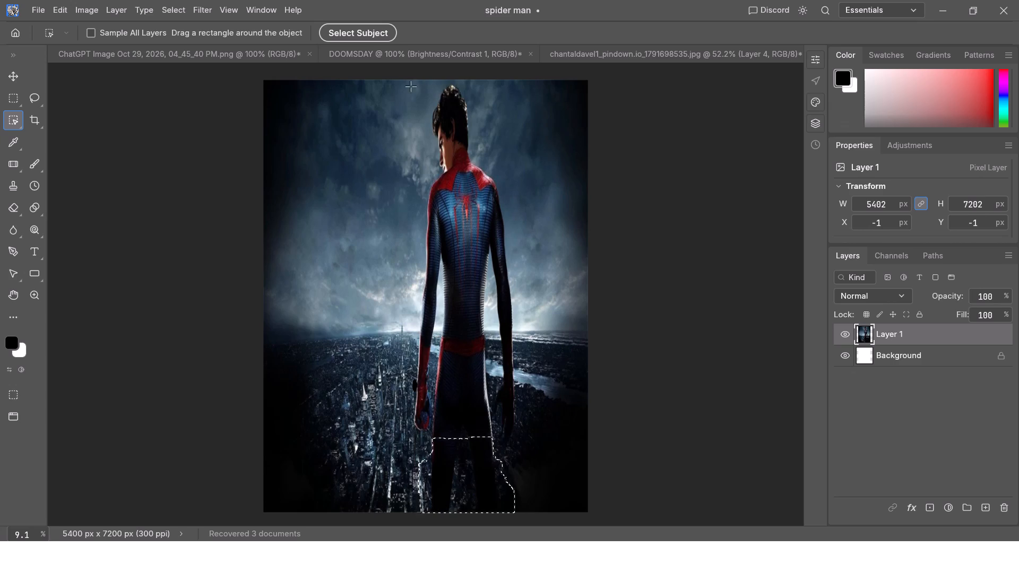
{"action": "left_click_drag", "start_coordinate": [403, 88], "coordinate": [550, 518]}
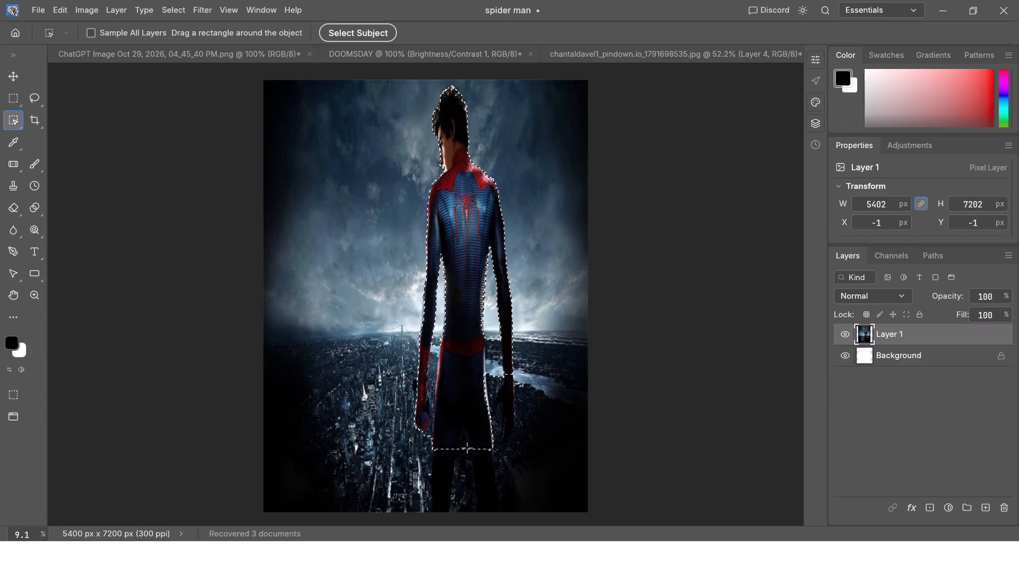
{"action": "left_click_drag", "start_coordinate": [413, 508], "coordinate": [385, 388]}
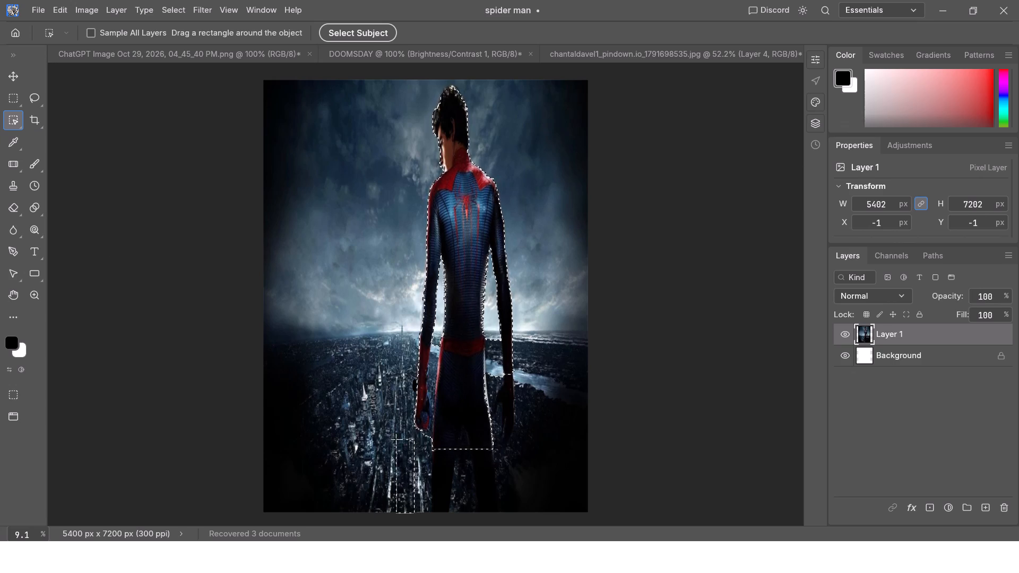
{"action": "left_click_drag", "start_coordinate": [385, 388], "coordinate": [408, 83]}
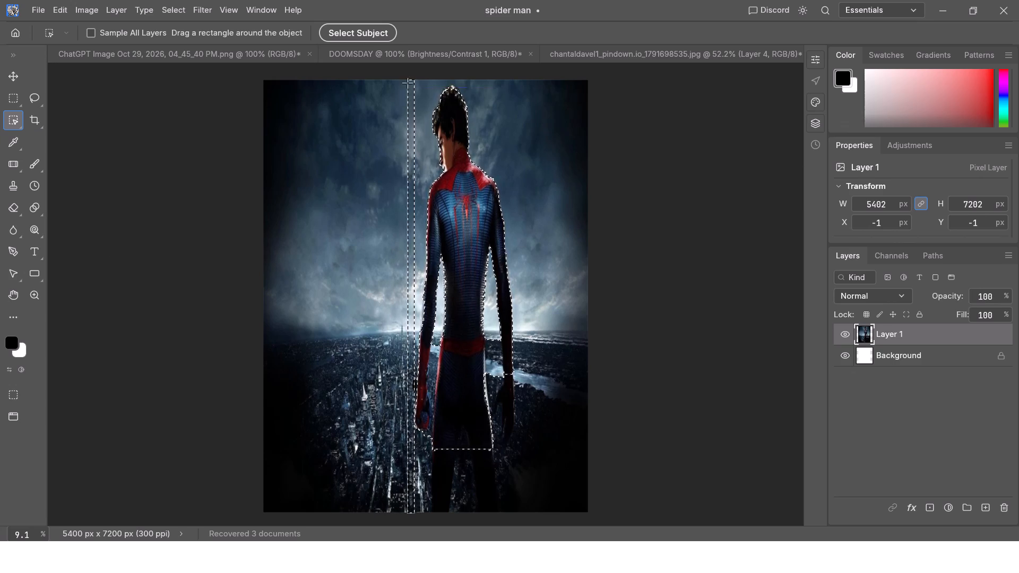
{"action": "left_click_drag", "start_coordinate": [408, 83], "coordinate": [509, 84]}
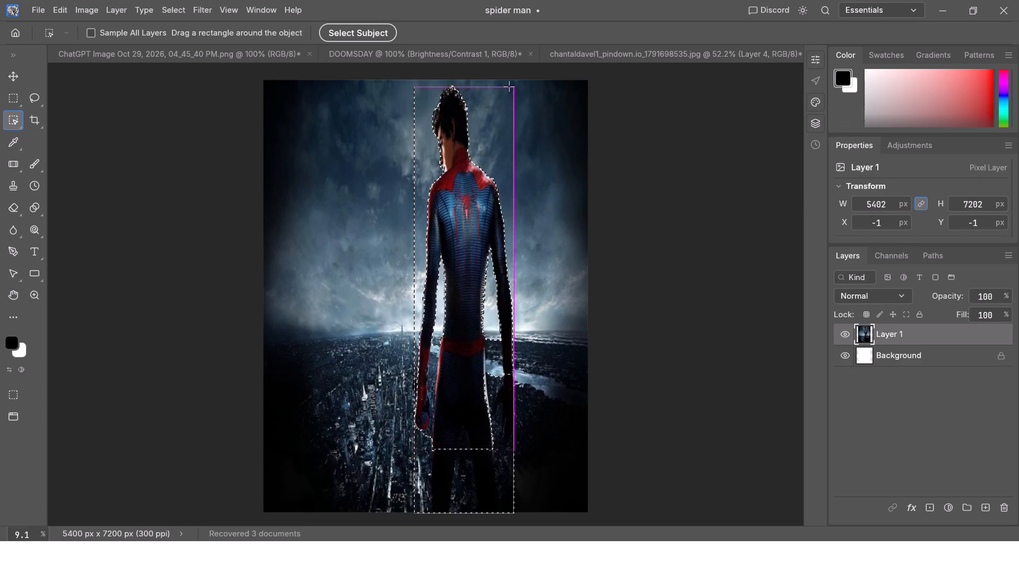
{"action": "left_click_drag", "start_coordinate": [509, 84], "coordinate": [513, 78]}
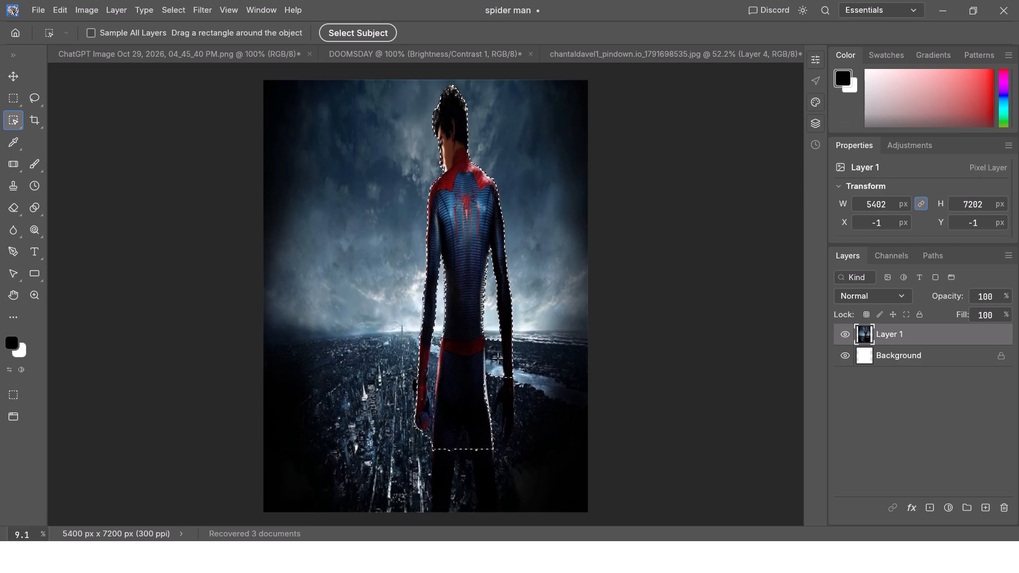
{"action": "left_click", "coordinate": [537, 348]}
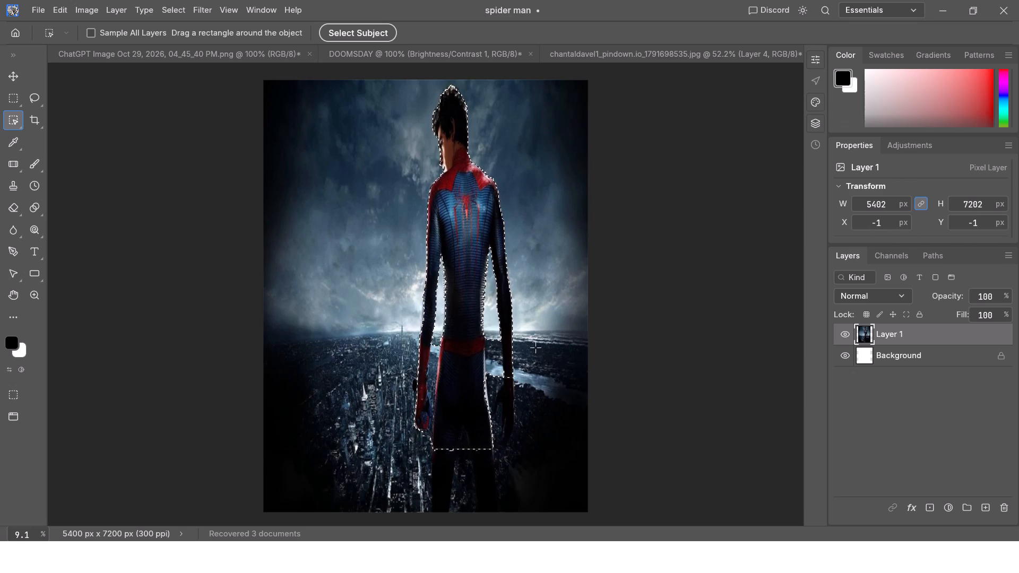
Redo the object selection of the Spider-Man figure with boxes reaching from above the head to below the hands.
{"action": "left_click_drag", "start_coordinate": [489, 114], "coordinate": [291, 389]}
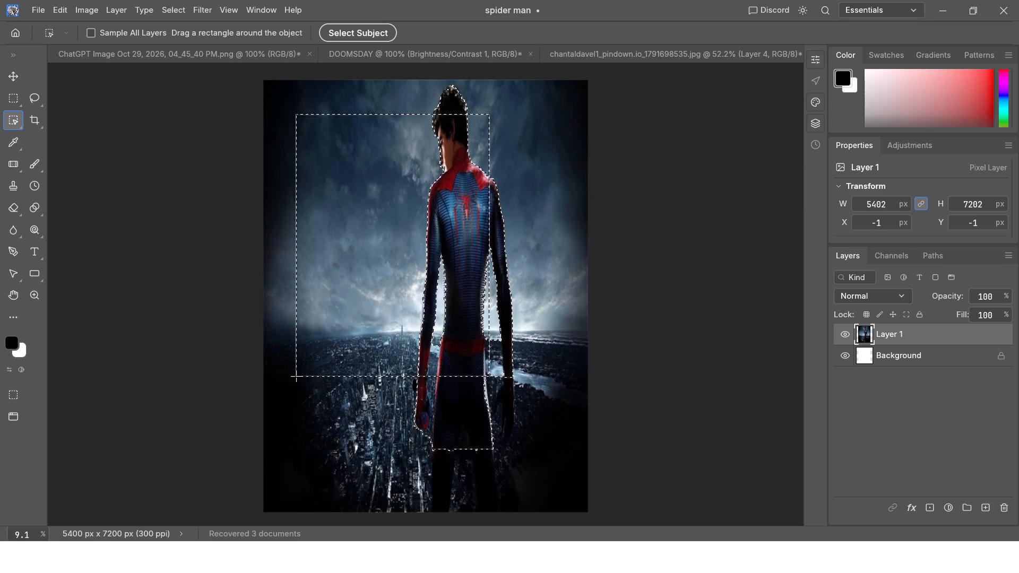
{"action": "left_click_drag", "start_coordinate": [291, 389], "coordinate": [285, 427]}
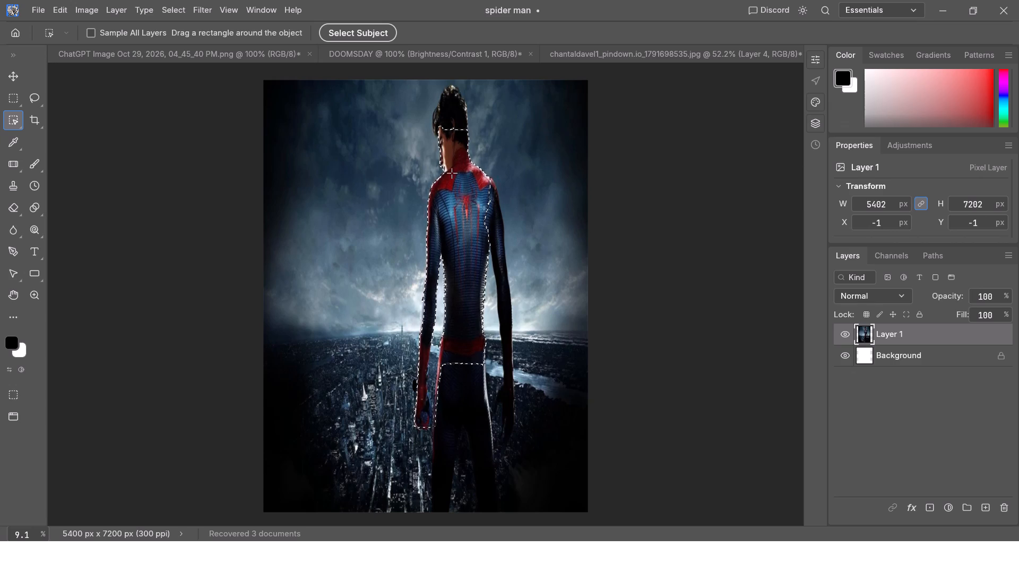
{"action": "left_click_drag", "start_coordinate": [424, 80], "coordinate": [513, 405]}
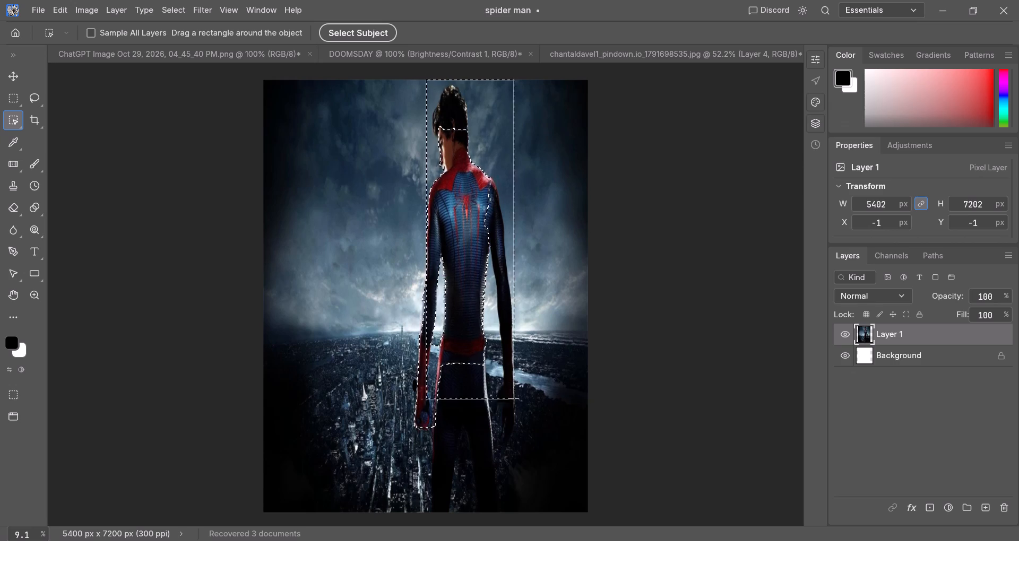
{"action": "left_click_drag", "start_coordinate": [513, 405], "coordinate": [513, 446]}
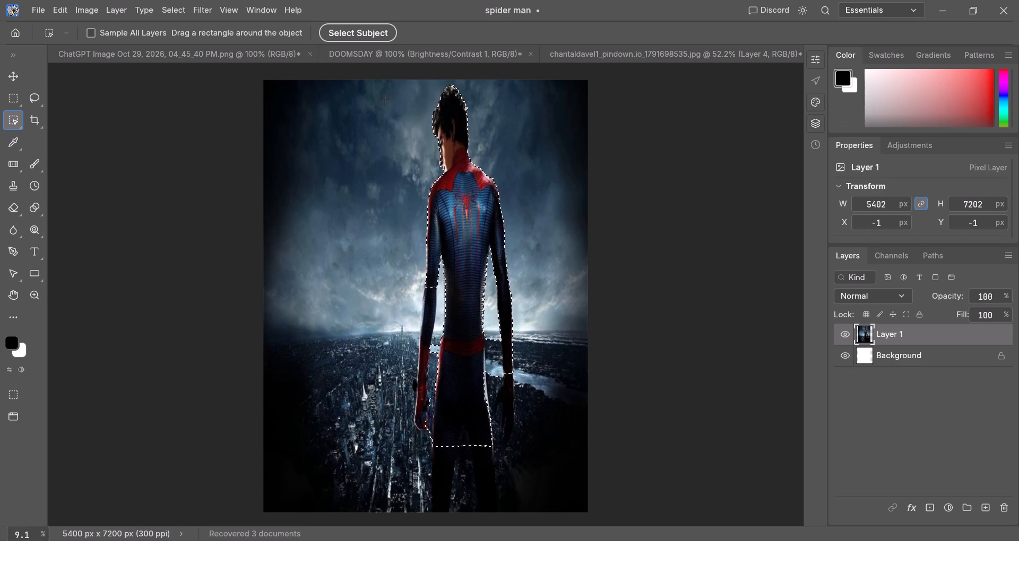
{"action": "left_click_drag", "start_coordinate": [393, 84], "coordinate": [506, 431]}
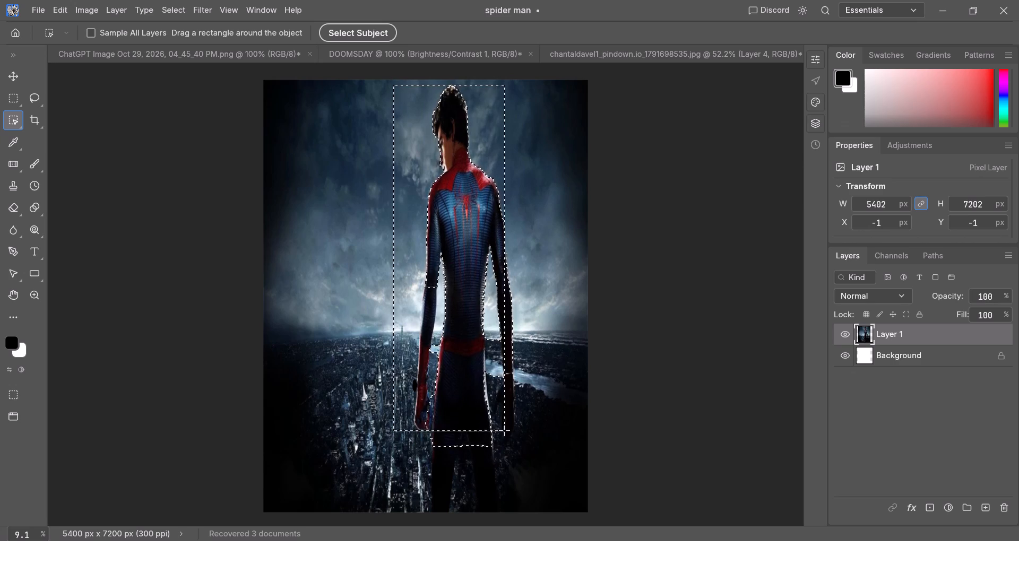
{"action": "left_click_drag", "start_coordinate": [506, 431], "coordinate": [519, 454]}
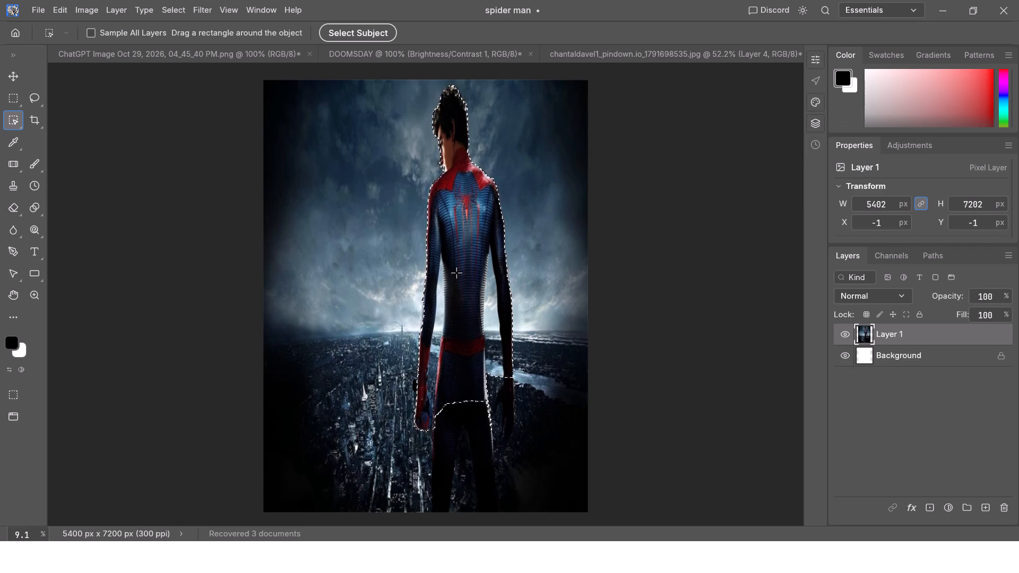
Try Select Subject on the poster image, enable Sample All Layers, and undo the new selection.
{"action": "left_click", "coordinate": [365, 40]}
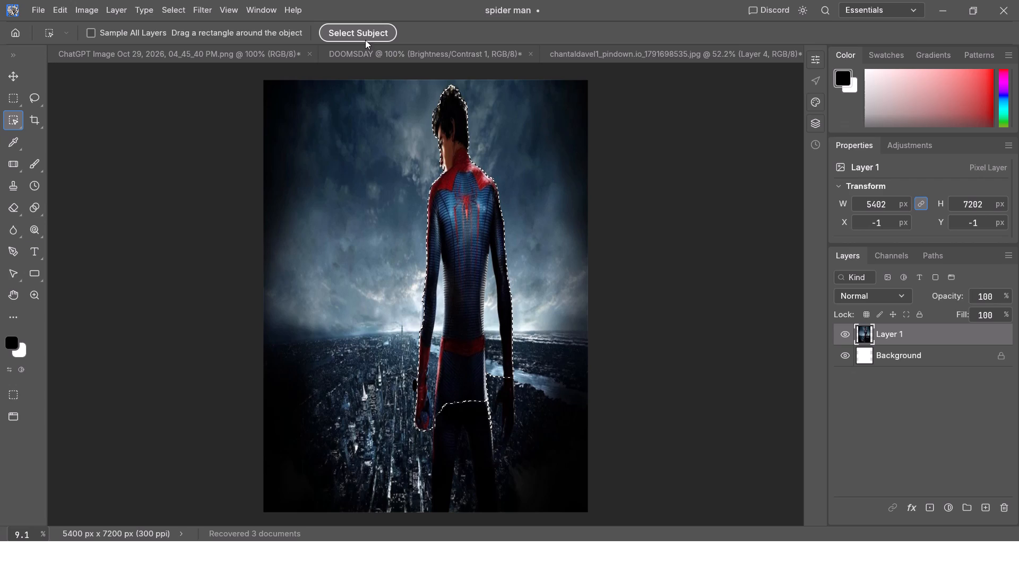
{"action": "left_click", "coordinate": [92, 30]}
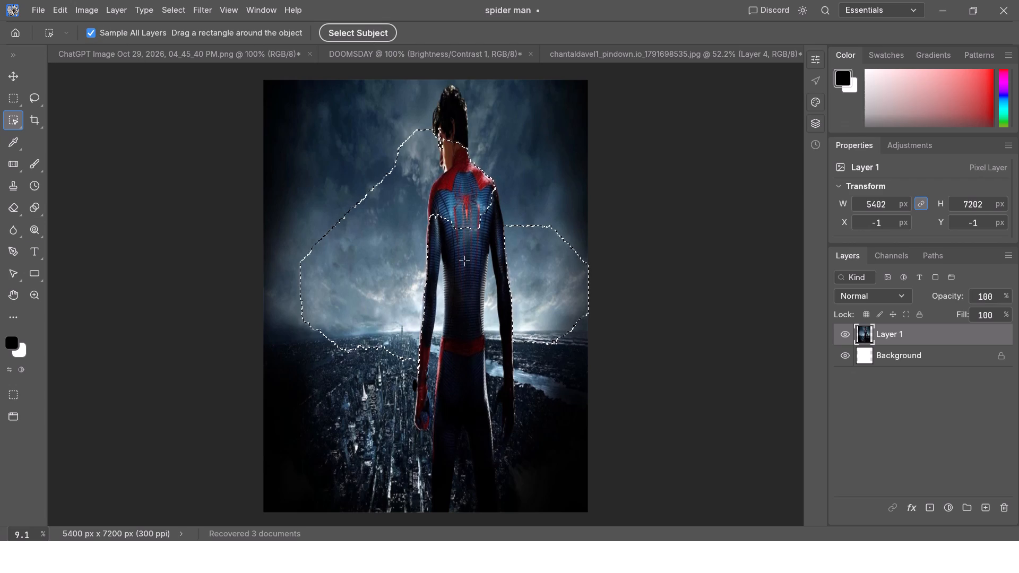
{"action": "key", "text": "ctrl+z"}
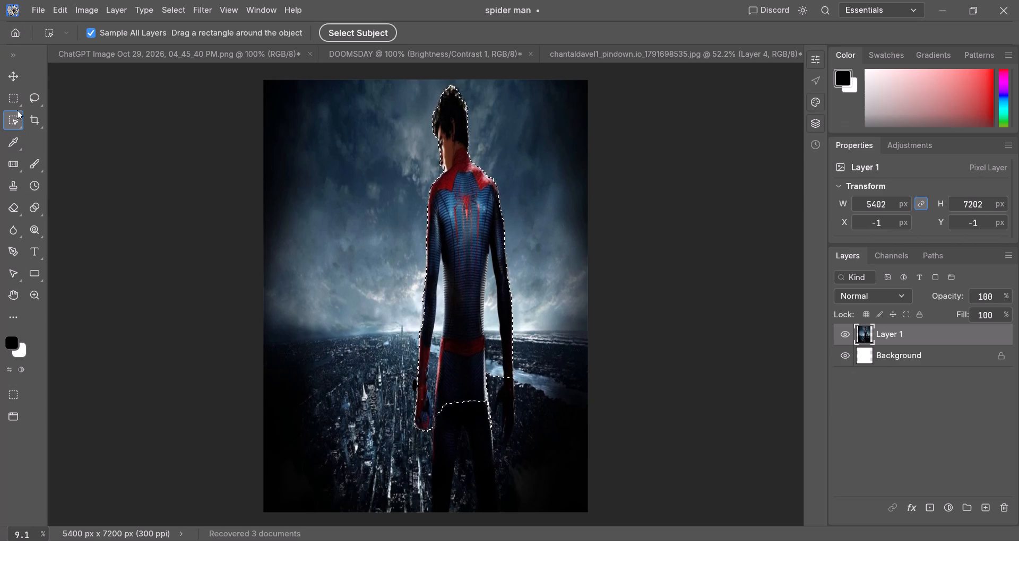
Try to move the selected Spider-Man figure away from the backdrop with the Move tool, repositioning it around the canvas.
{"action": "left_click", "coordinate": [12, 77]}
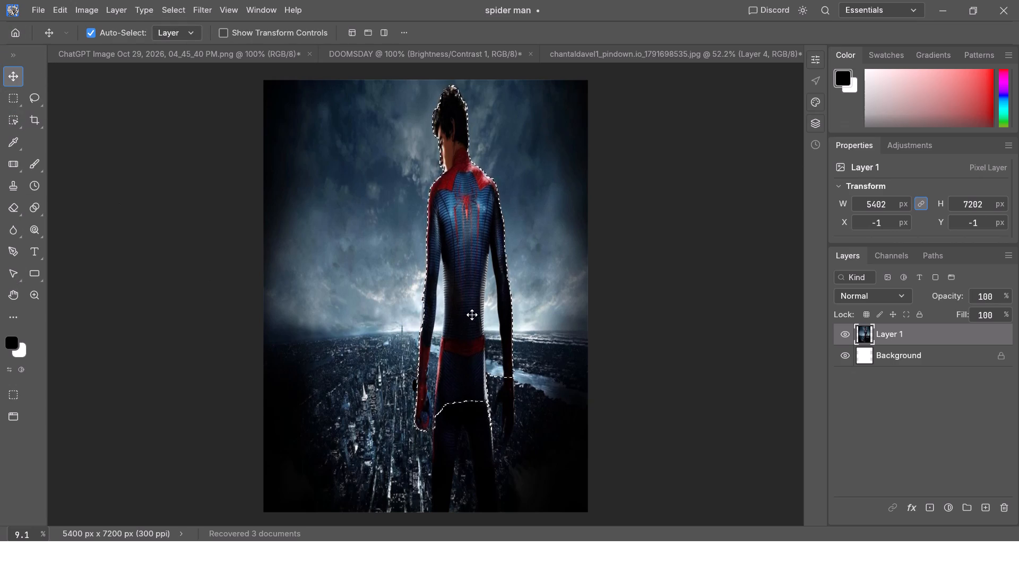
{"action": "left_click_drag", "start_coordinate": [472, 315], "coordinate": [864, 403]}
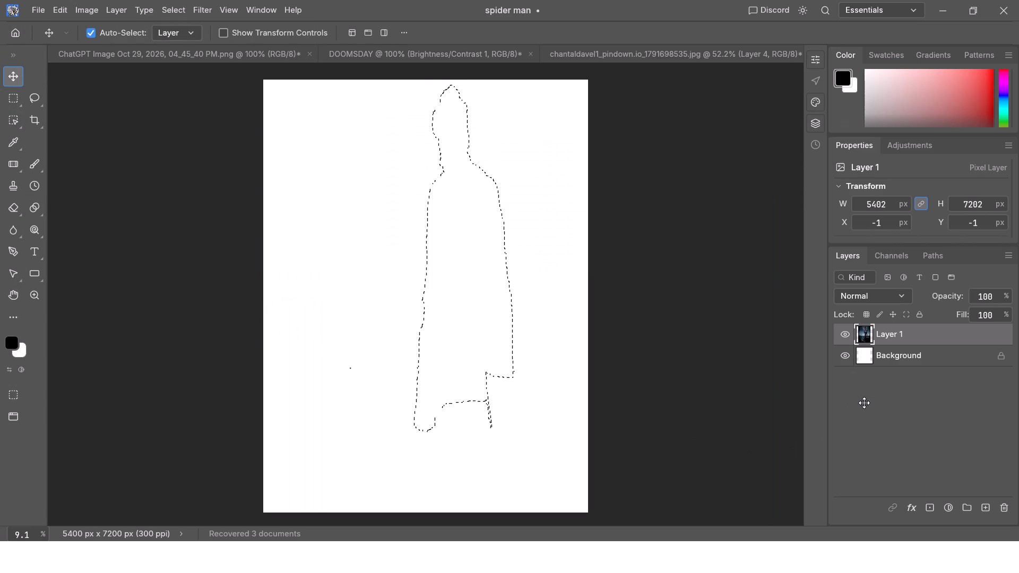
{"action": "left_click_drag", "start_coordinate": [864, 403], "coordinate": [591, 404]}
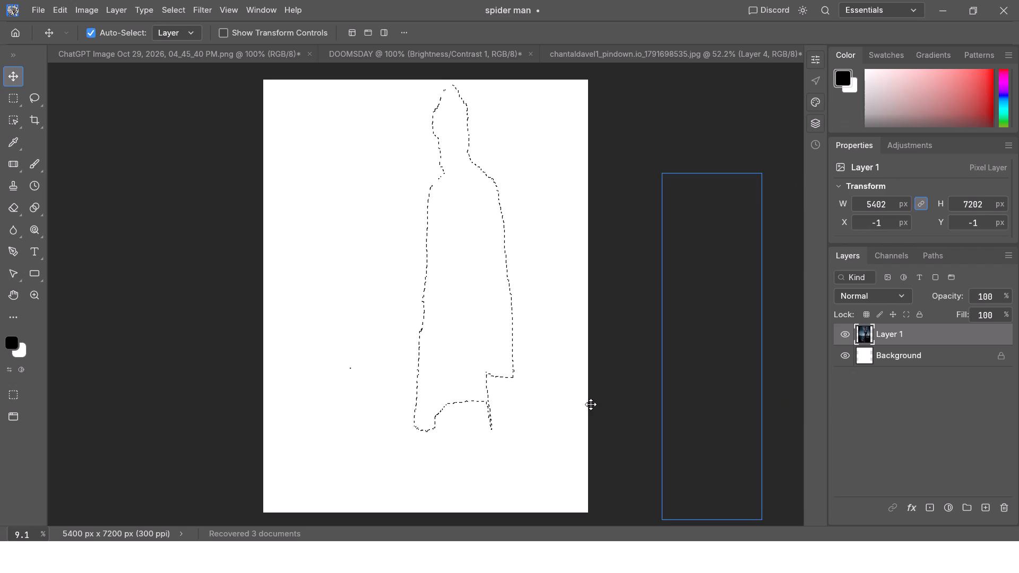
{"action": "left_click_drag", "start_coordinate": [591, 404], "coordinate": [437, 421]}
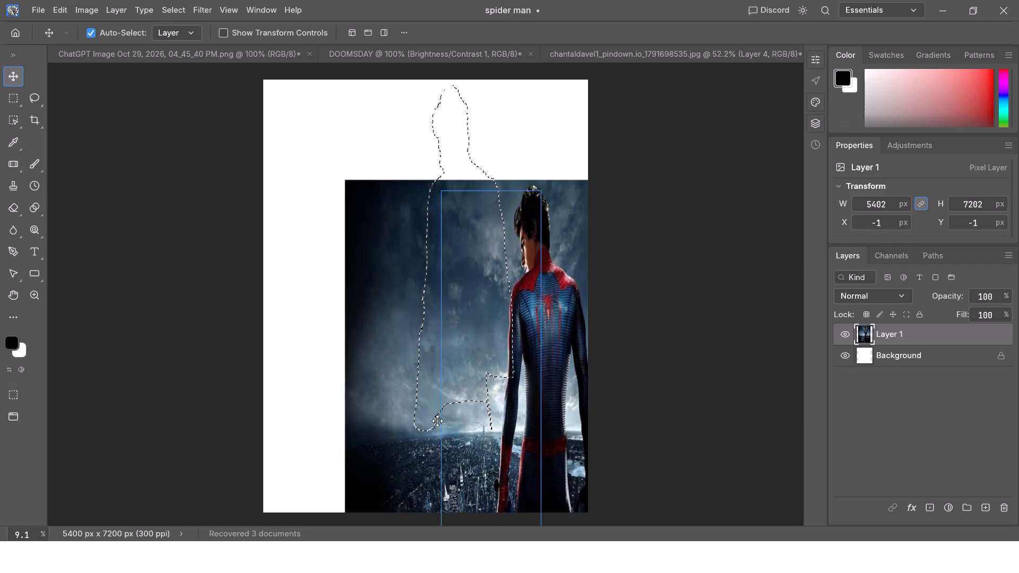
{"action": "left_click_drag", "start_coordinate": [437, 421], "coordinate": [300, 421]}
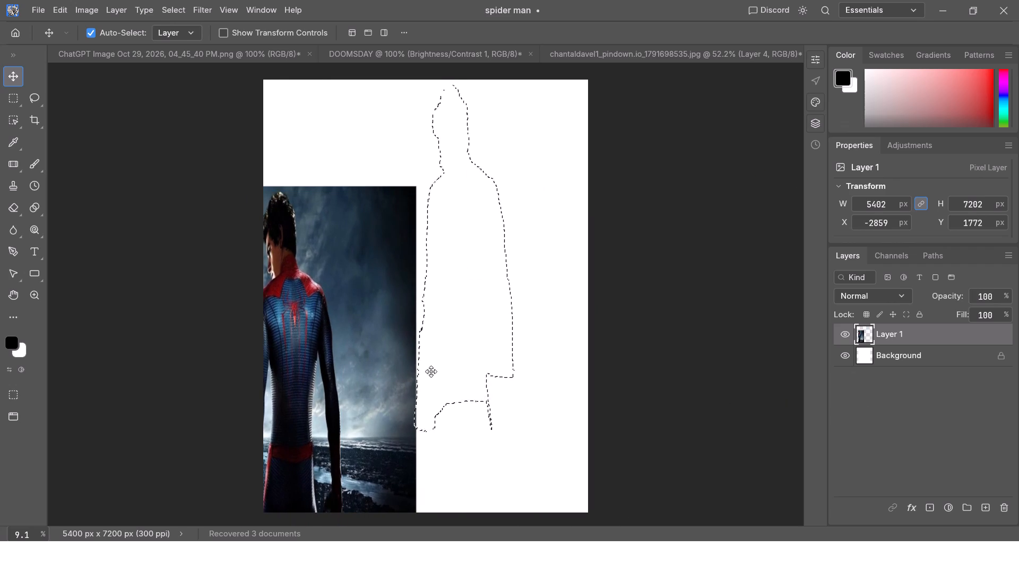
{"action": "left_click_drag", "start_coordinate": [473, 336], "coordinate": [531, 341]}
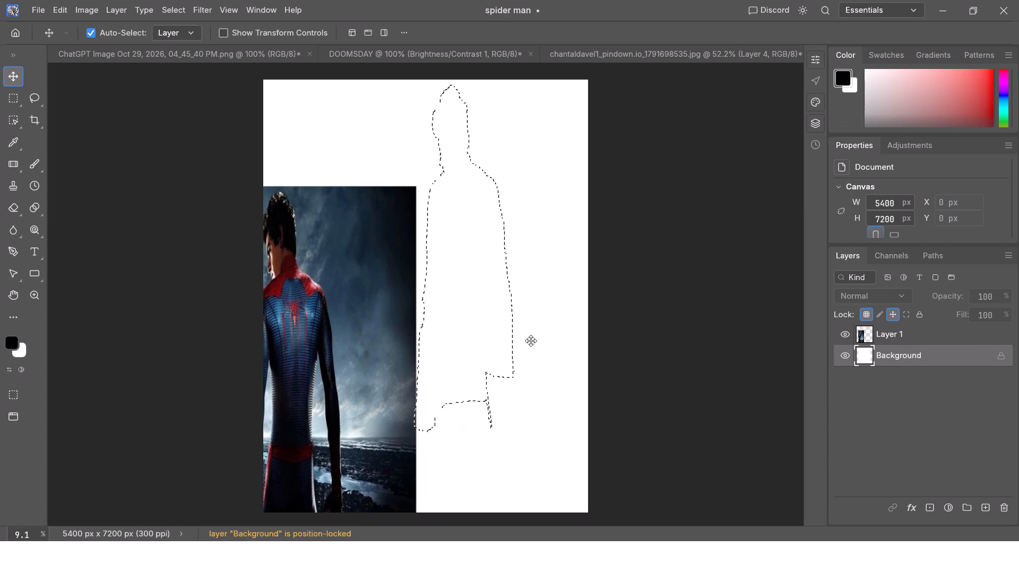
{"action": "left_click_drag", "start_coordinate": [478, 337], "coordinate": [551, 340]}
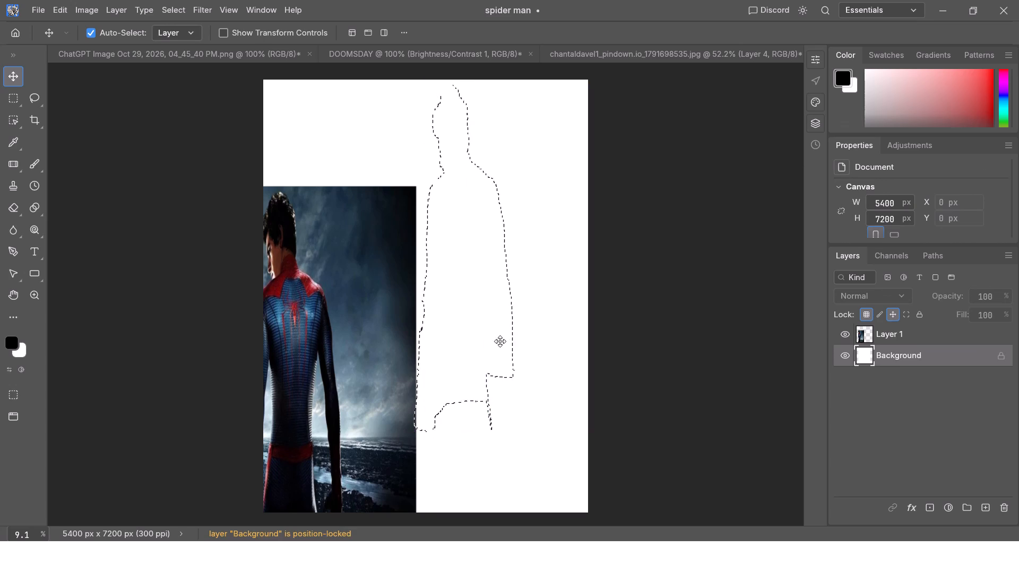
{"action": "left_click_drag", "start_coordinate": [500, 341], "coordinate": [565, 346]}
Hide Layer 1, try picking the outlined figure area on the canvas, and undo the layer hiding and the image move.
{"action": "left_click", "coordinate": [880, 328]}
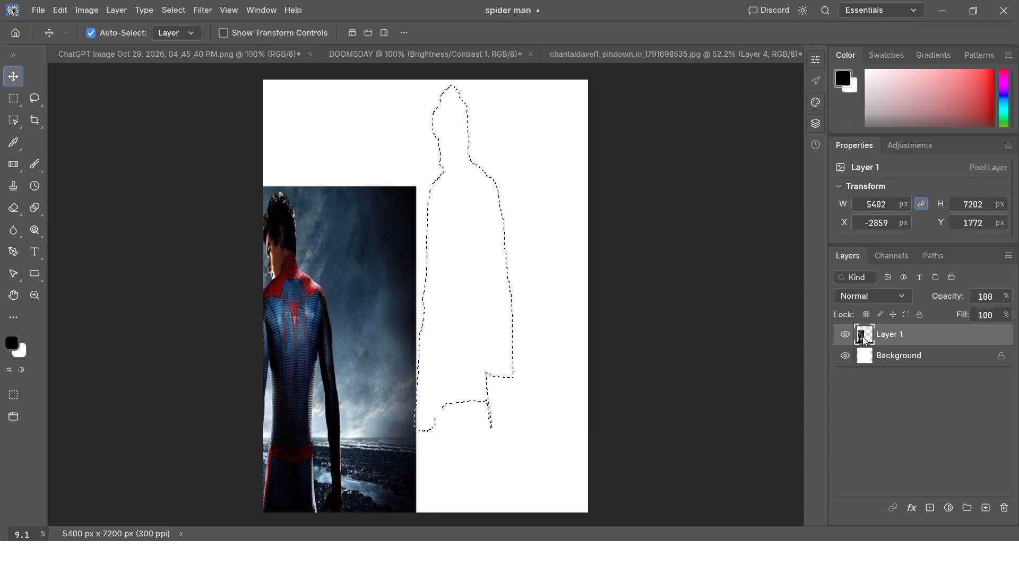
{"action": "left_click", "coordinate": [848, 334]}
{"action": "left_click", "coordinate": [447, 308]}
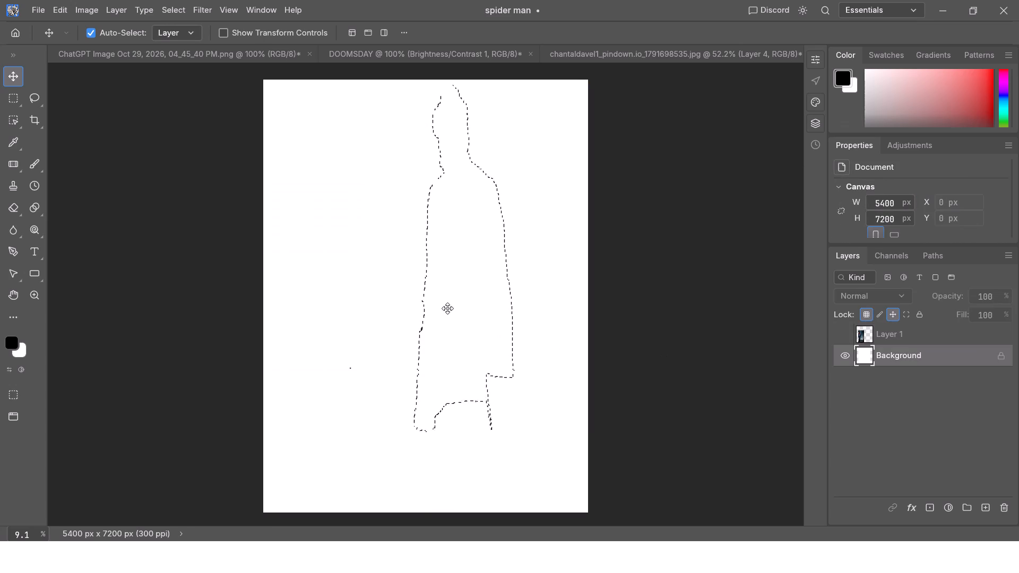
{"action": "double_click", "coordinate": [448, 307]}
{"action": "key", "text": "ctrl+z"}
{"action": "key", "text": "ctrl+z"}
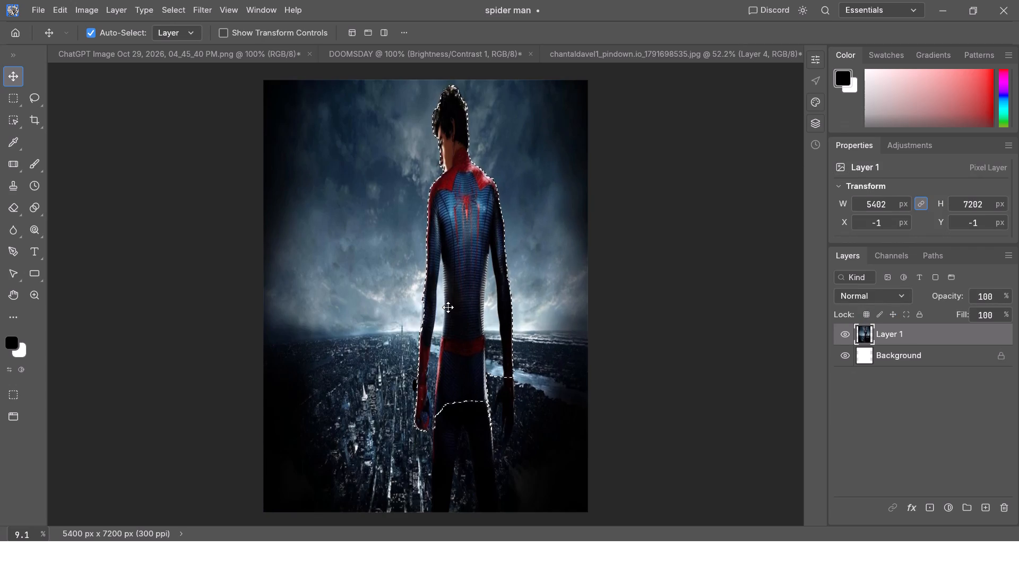
Copy the selected Spider-Man figure from Layer 1.
{"action": "key", "text": "ctrl+c"}
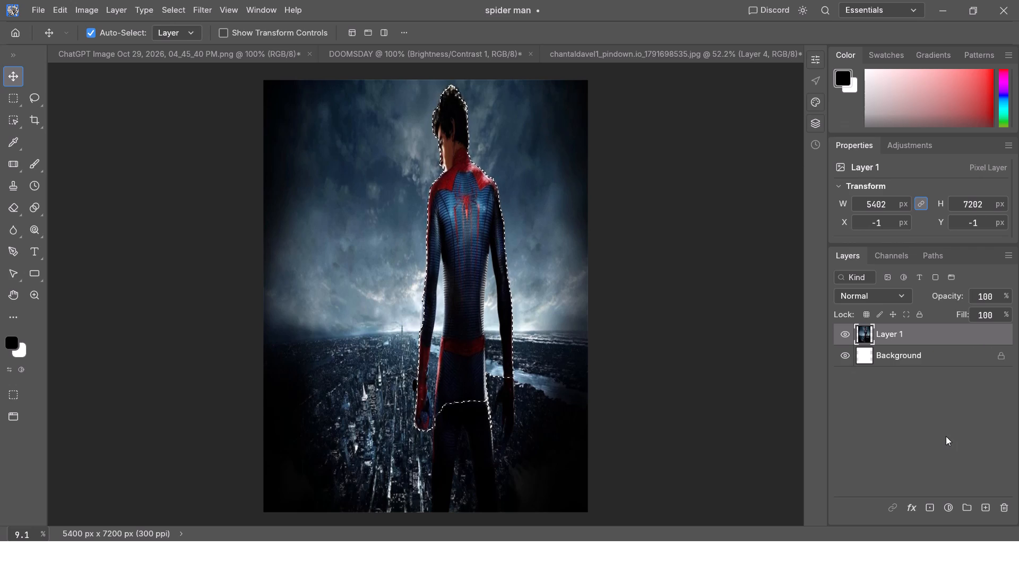
Open Levels for the selected figure on Layer 1, choose the Red channel, and try to raise the output black level.
{"action": "key", "text": "ctrl+l"}
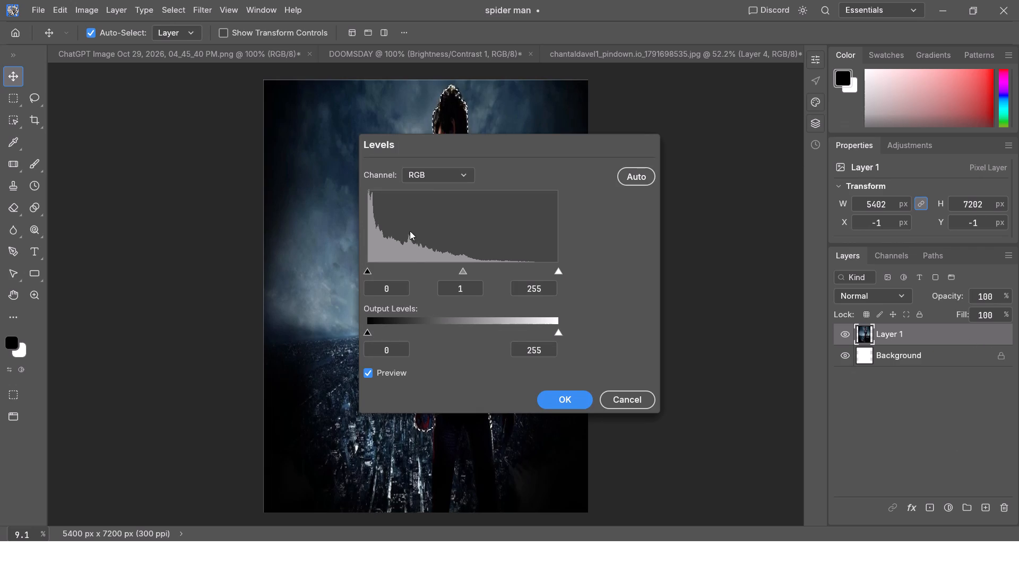
{"action": "left_click", "coordinate": [437, 175]}
{"action": "left_click", "coordinate": [437, 216]}
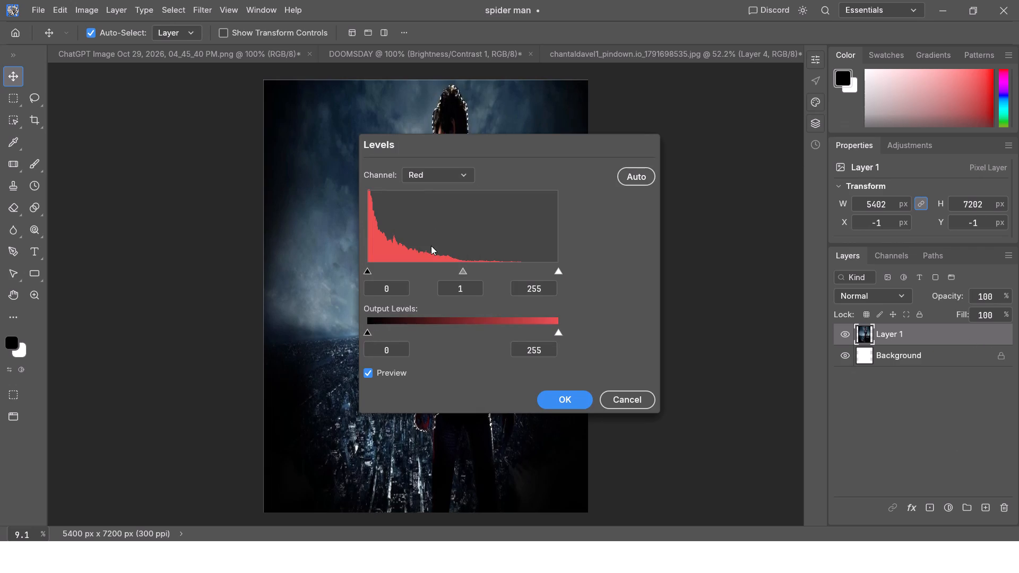
{"action": "left_click", "coordinate": [552, 396]}
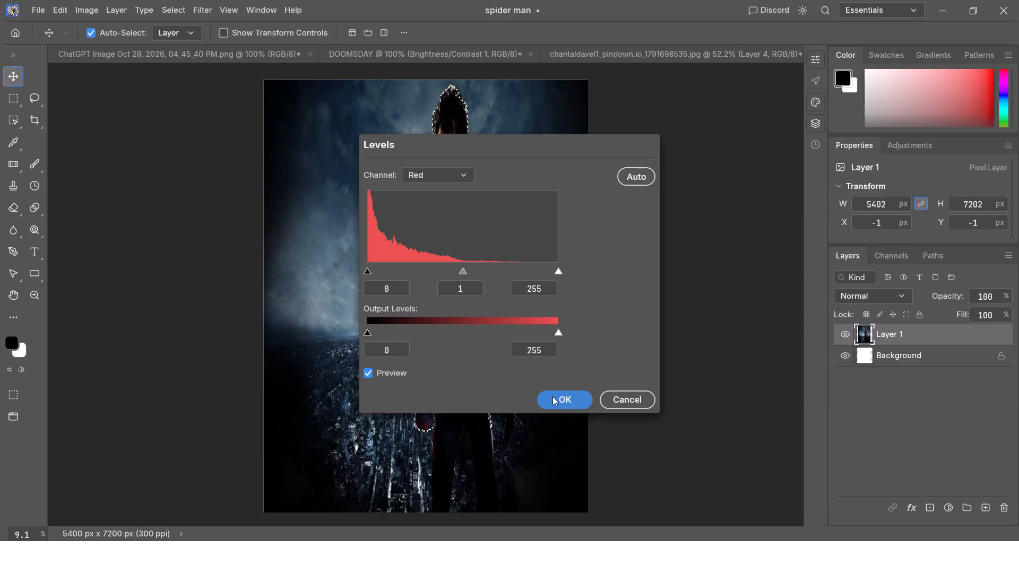
{"action": "left_click", "coordinate": [551, 398]}
{"action": "left_click_drag", "start_coordinate": [365, 333], "coordinate": [388, 329]}
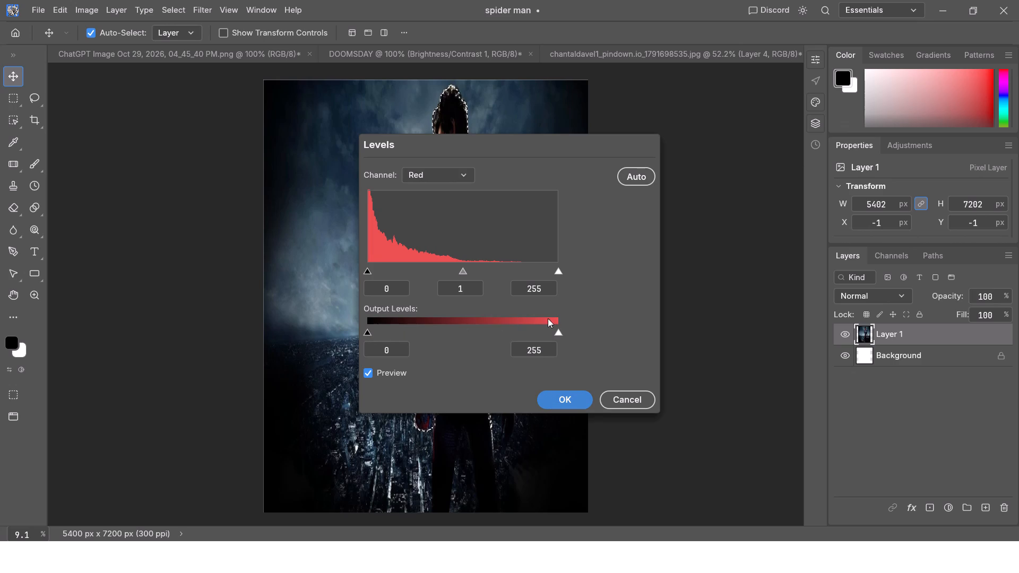
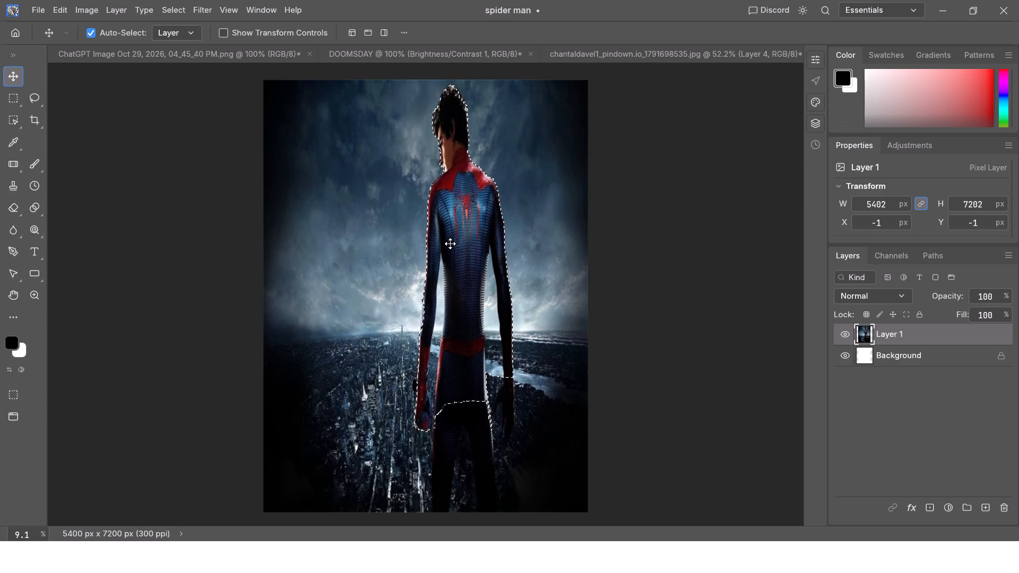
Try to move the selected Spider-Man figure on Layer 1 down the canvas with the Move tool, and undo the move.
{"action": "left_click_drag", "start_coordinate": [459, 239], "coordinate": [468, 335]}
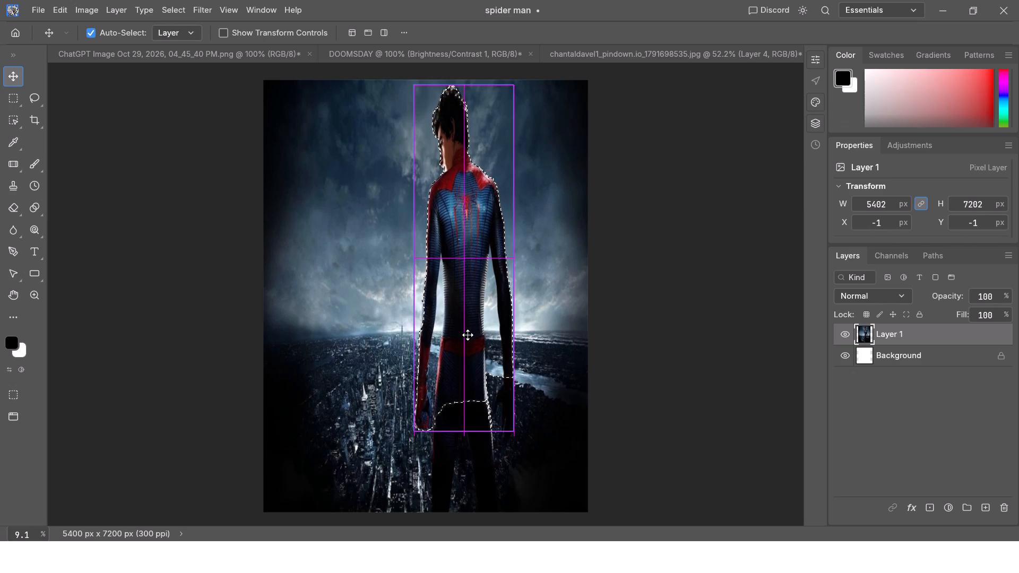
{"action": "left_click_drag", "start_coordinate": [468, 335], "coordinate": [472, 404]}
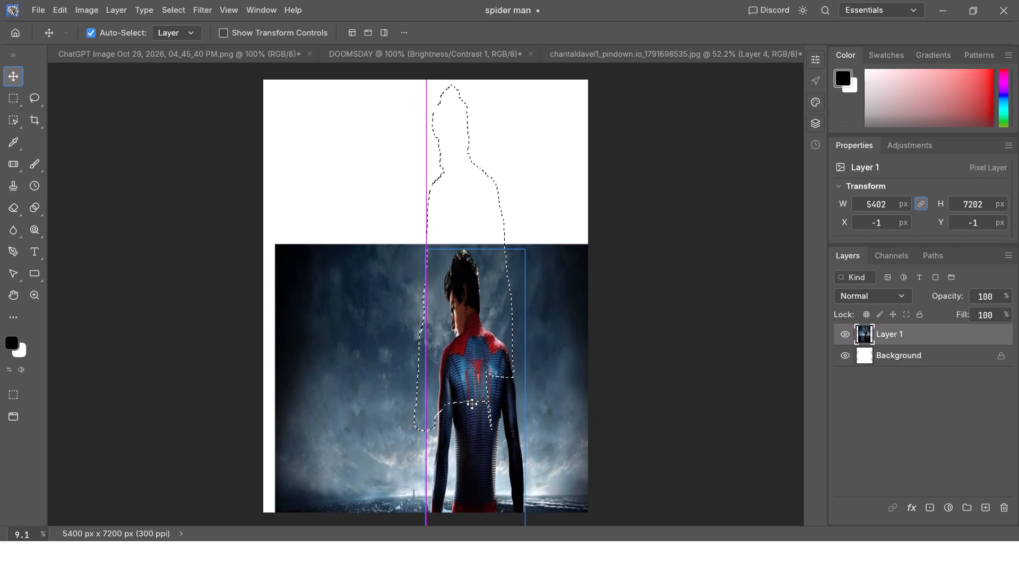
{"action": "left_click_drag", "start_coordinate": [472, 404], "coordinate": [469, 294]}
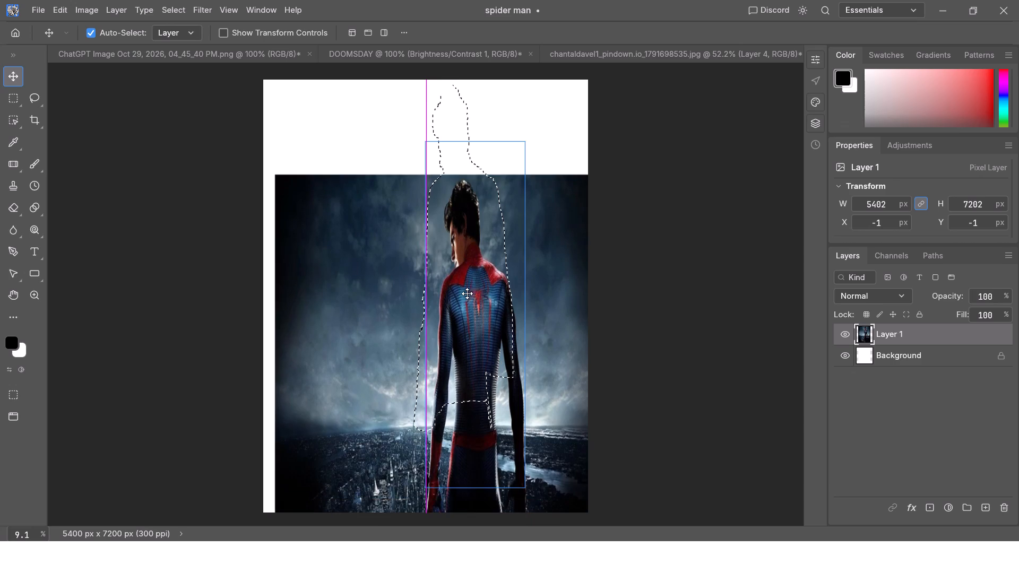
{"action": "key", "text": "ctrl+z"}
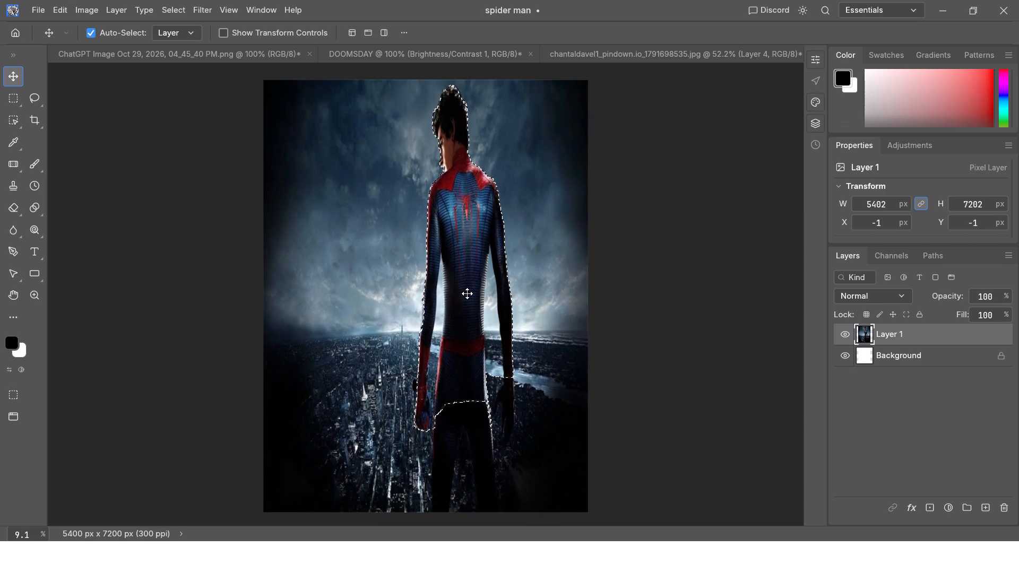
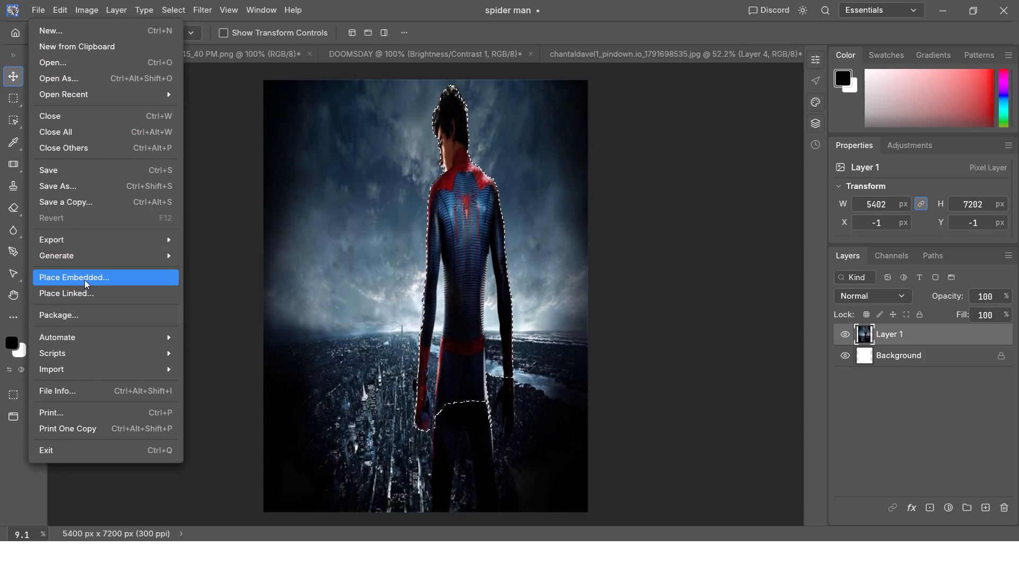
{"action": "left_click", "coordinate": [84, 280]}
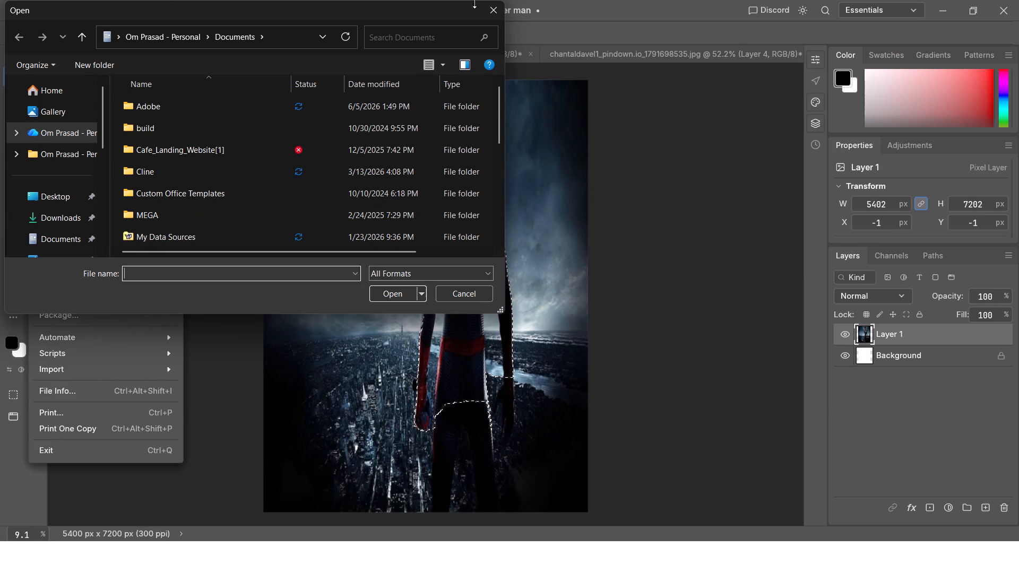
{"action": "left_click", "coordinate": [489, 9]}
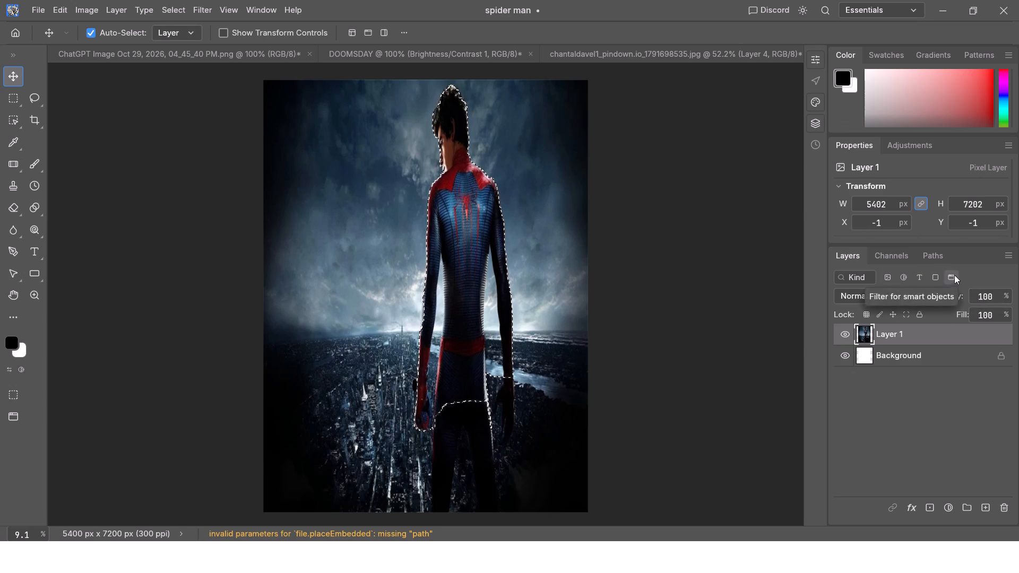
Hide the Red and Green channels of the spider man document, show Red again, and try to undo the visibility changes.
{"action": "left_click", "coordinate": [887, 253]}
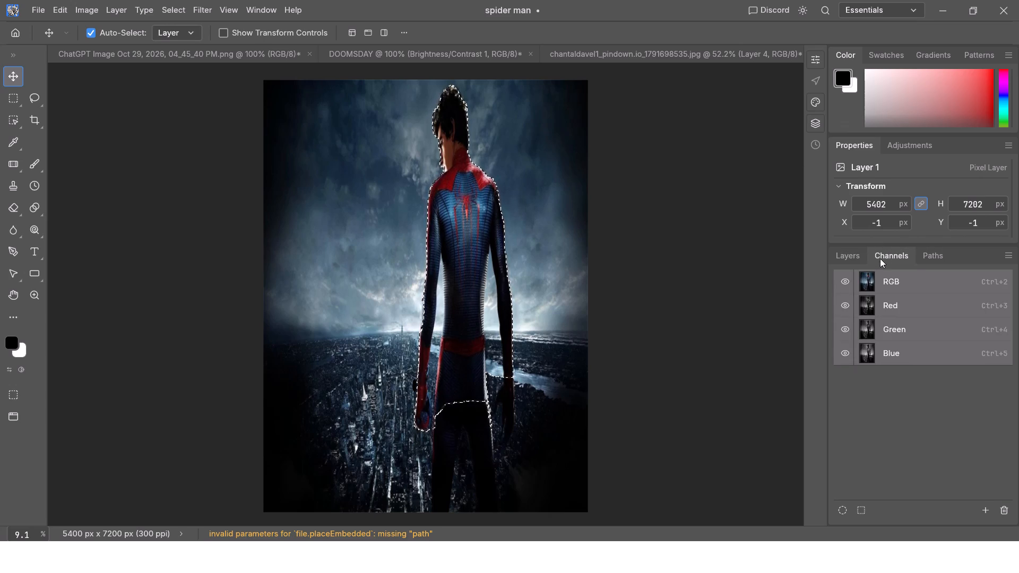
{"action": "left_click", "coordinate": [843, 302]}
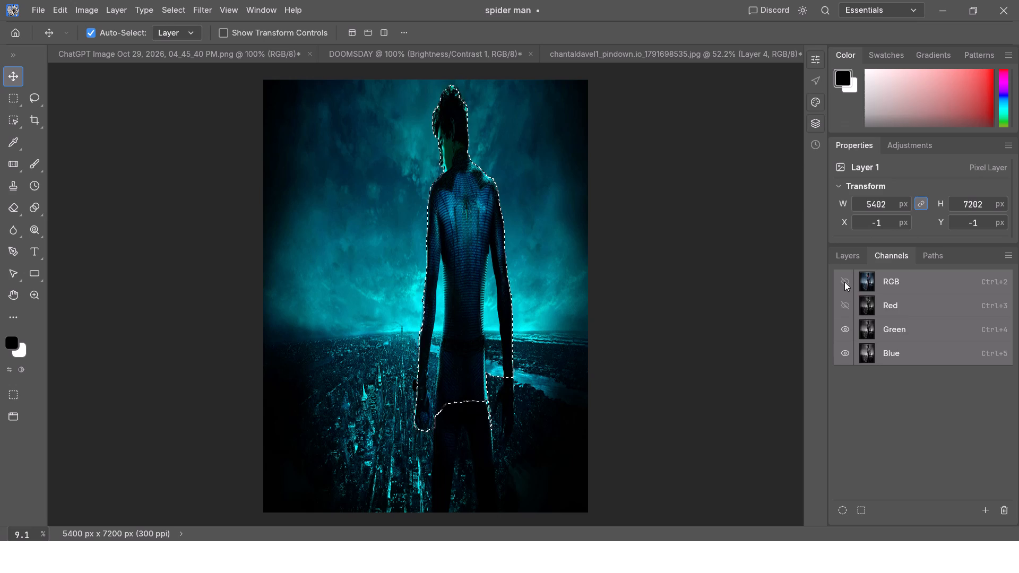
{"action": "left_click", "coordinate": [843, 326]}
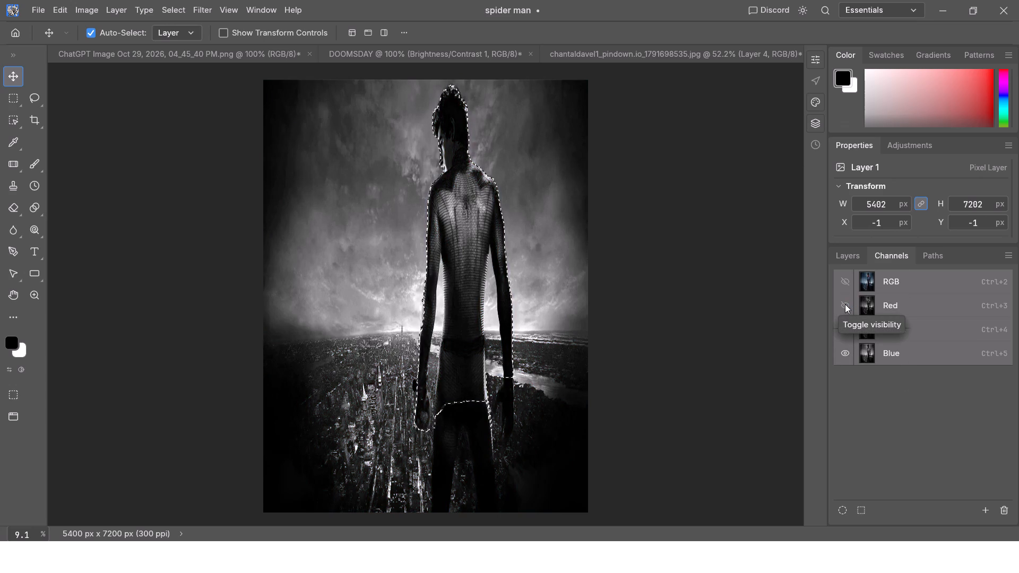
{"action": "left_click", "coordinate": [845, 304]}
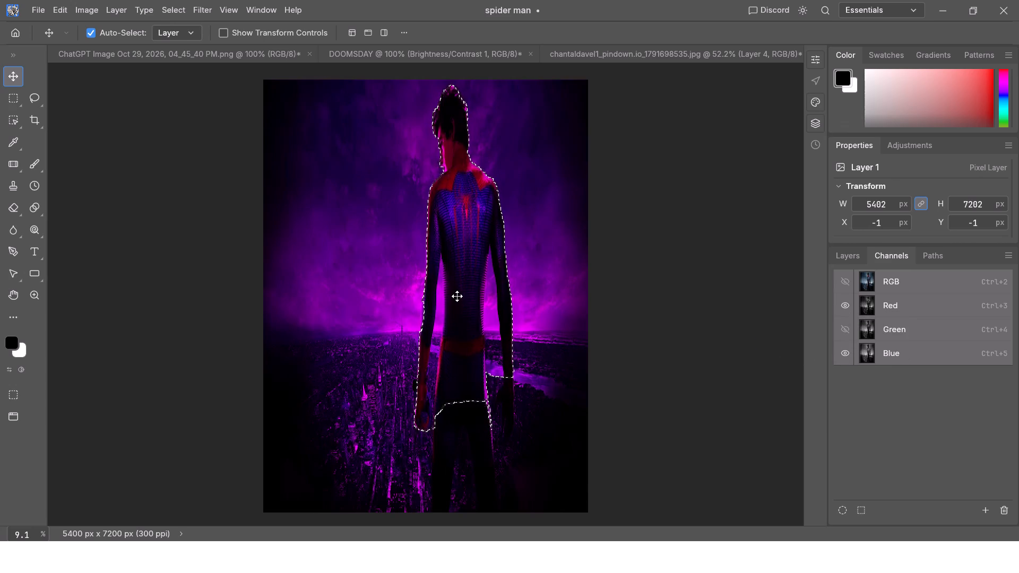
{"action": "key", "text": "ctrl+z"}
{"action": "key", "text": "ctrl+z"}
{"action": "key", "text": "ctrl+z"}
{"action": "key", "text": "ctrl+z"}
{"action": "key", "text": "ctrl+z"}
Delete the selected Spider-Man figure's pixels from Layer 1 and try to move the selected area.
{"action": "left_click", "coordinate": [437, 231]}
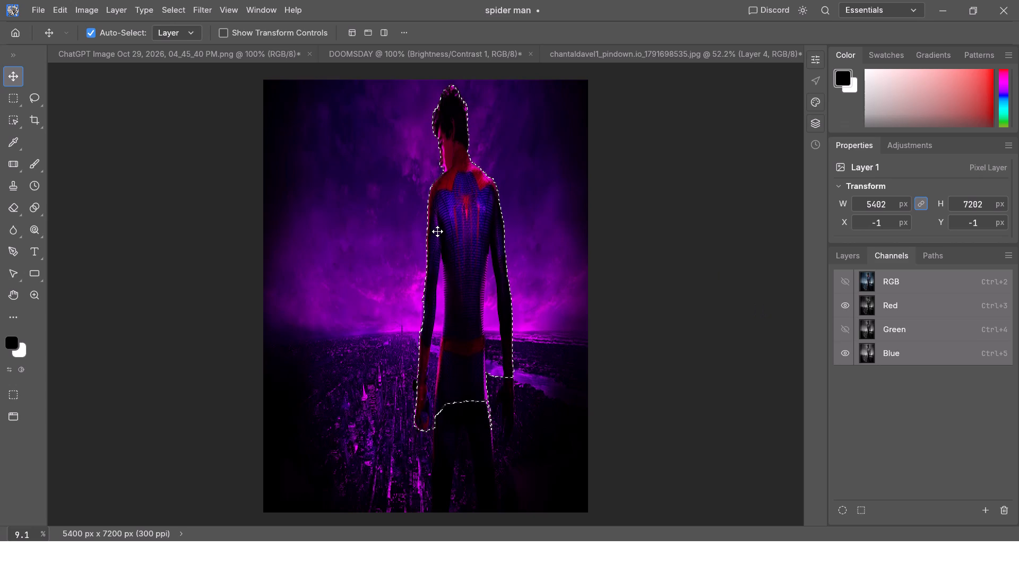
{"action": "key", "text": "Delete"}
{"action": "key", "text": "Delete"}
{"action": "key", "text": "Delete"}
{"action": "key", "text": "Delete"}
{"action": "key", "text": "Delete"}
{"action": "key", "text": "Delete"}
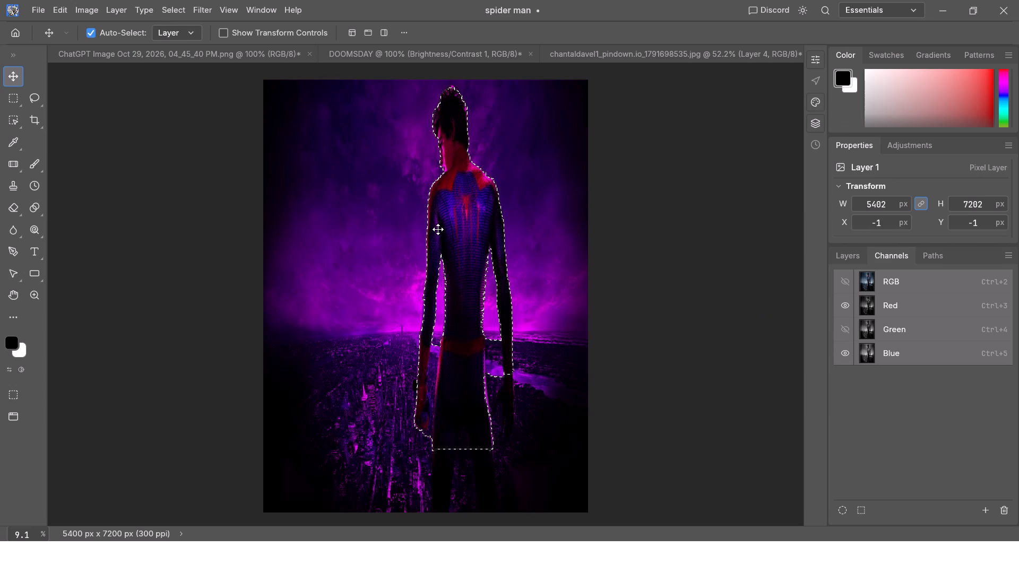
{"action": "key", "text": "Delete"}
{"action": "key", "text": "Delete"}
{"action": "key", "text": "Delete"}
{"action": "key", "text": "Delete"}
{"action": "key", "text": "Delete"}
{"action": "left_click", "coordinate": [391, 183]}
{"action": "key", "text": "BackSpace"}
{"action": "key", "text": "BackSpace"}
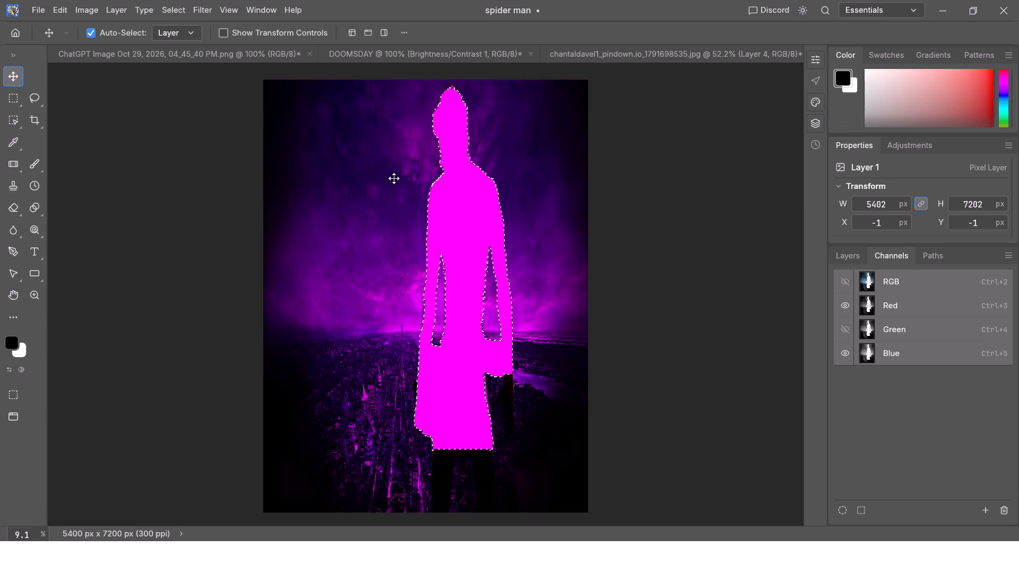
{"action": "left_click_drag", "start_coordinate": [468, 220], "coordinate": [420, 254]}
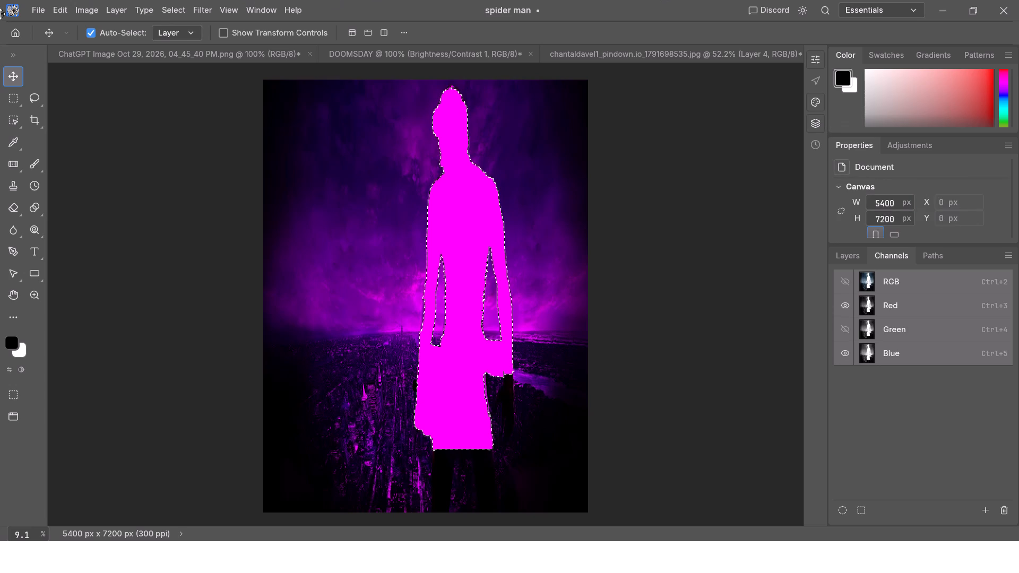
Clear the list of recently opened files.
{"action": "left_click", "coordinate": [33, 8]}
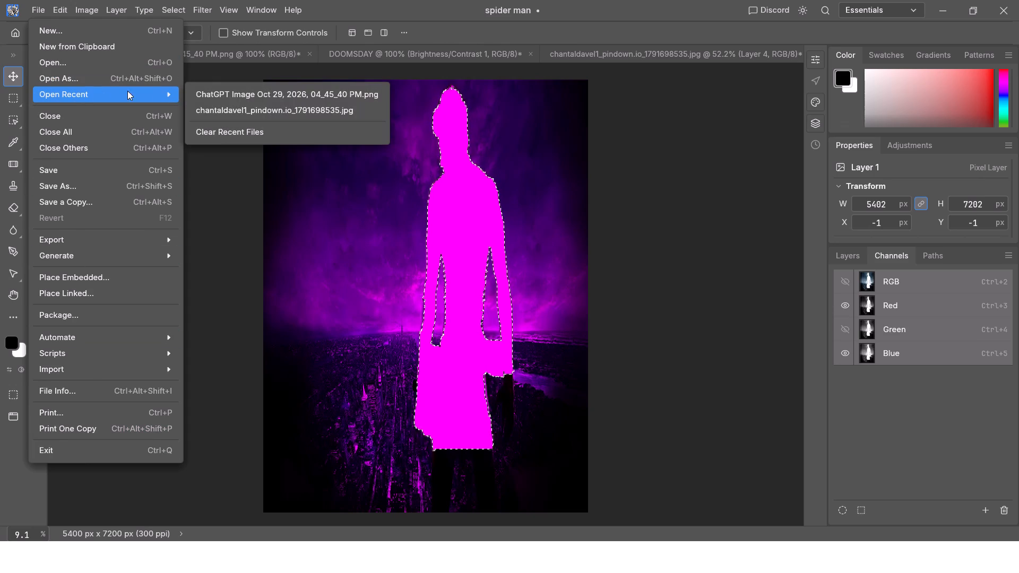
{"action": "left_click", "coordinate": [224, 135]}
{"action": "left_click", "coordinate": [31, 4]}
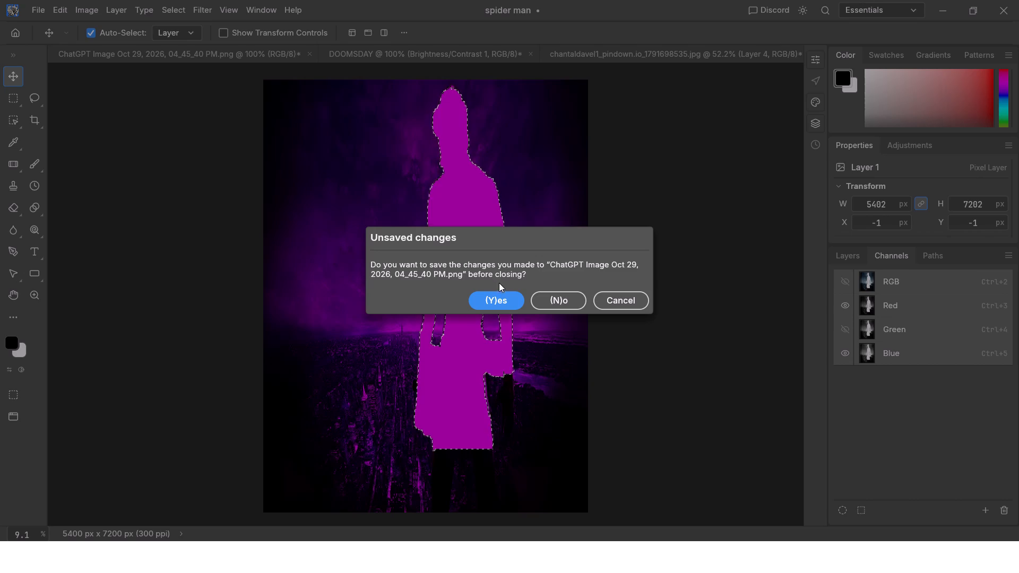
{"action": "left_click", "coordinate": [550, 296]}
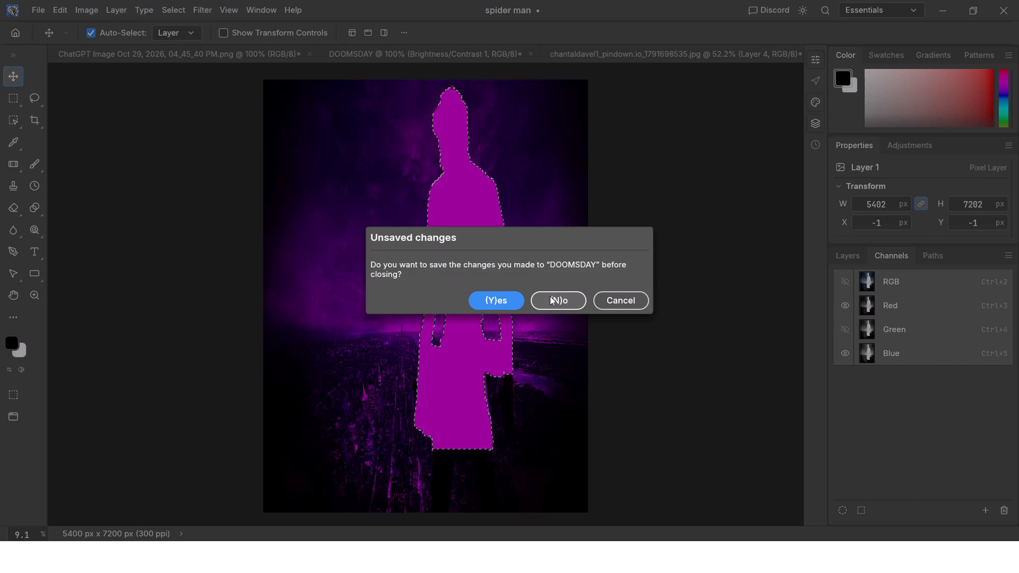
{"action": "left_click", "coordinate": [550, 296]}
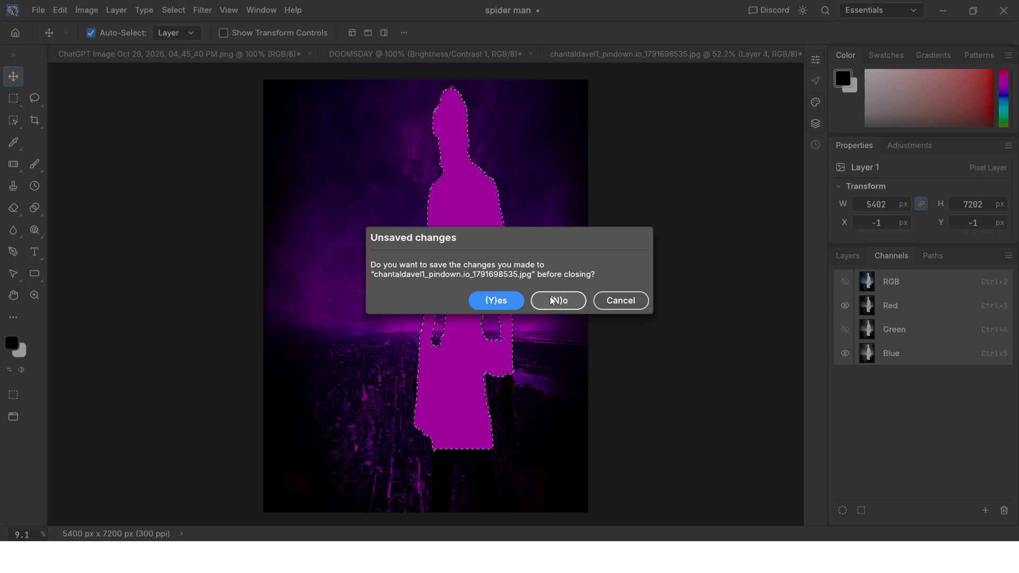
{"action": "left_click", "coordinate": [550, 296]}
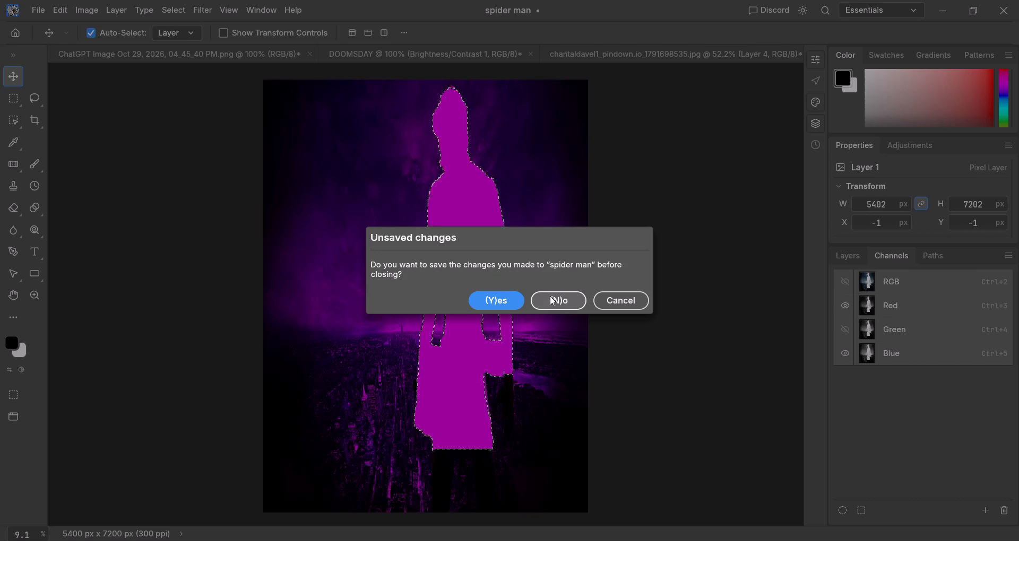
{"action": "left_click", "coordinate": [550, 296]}
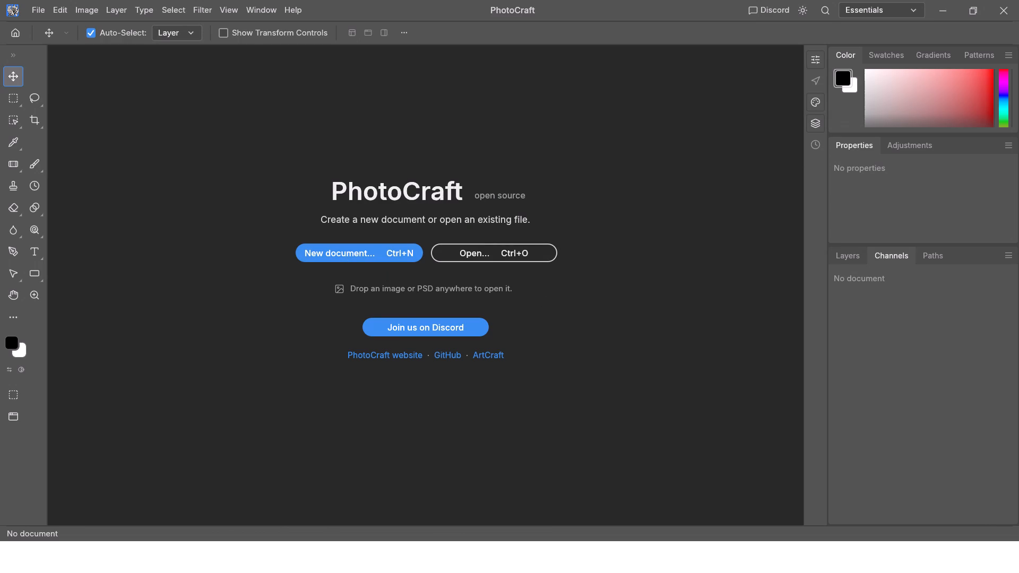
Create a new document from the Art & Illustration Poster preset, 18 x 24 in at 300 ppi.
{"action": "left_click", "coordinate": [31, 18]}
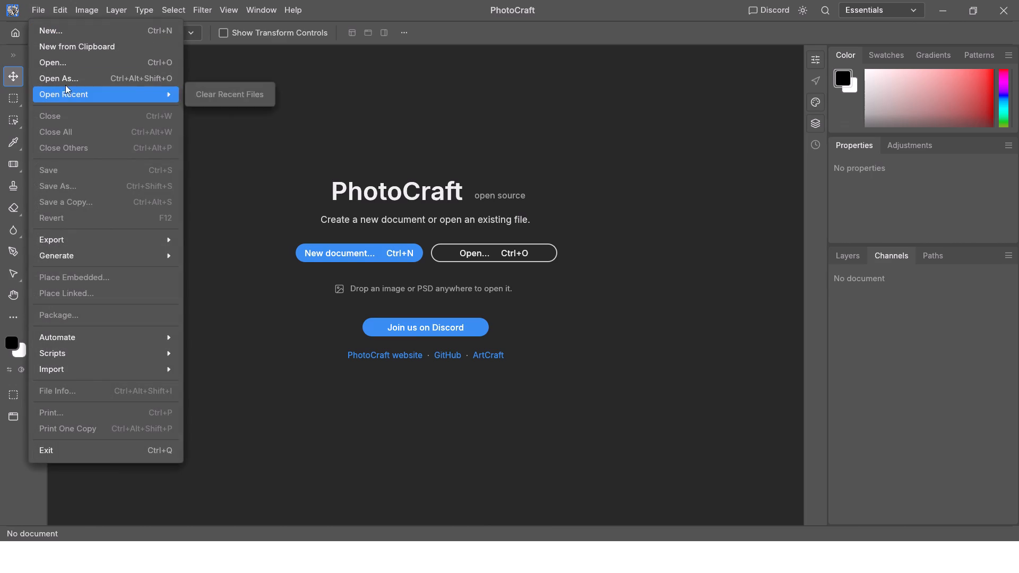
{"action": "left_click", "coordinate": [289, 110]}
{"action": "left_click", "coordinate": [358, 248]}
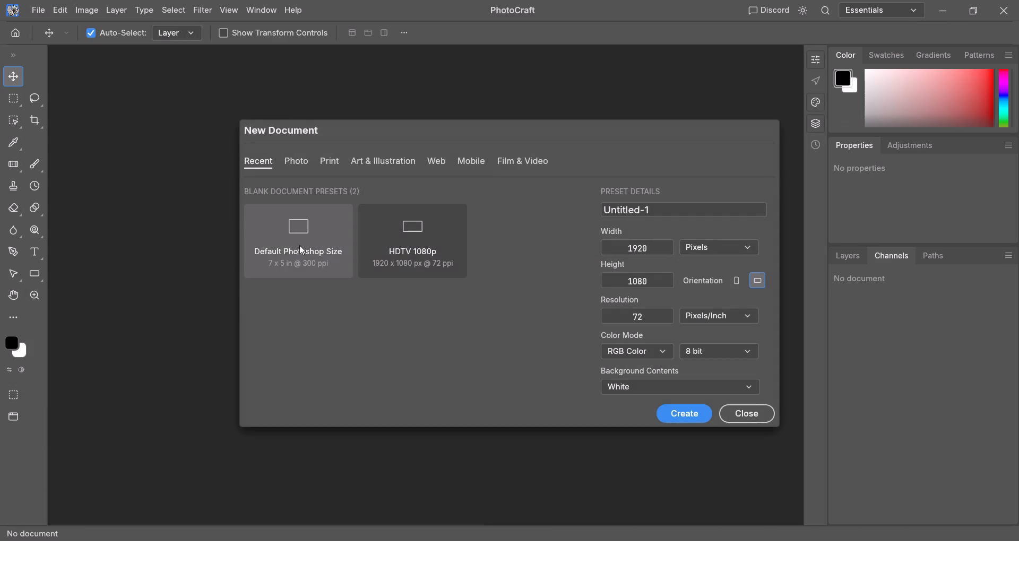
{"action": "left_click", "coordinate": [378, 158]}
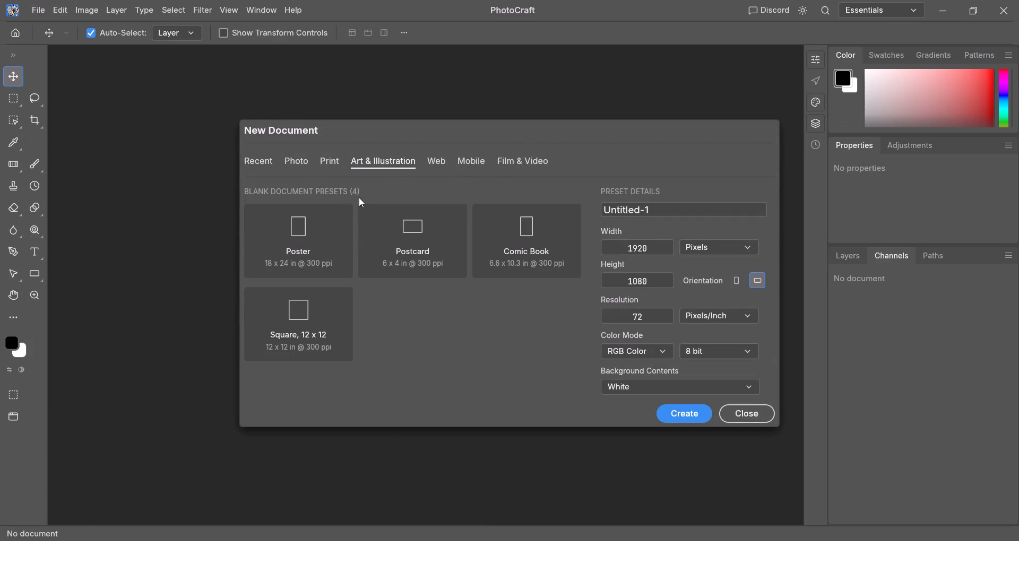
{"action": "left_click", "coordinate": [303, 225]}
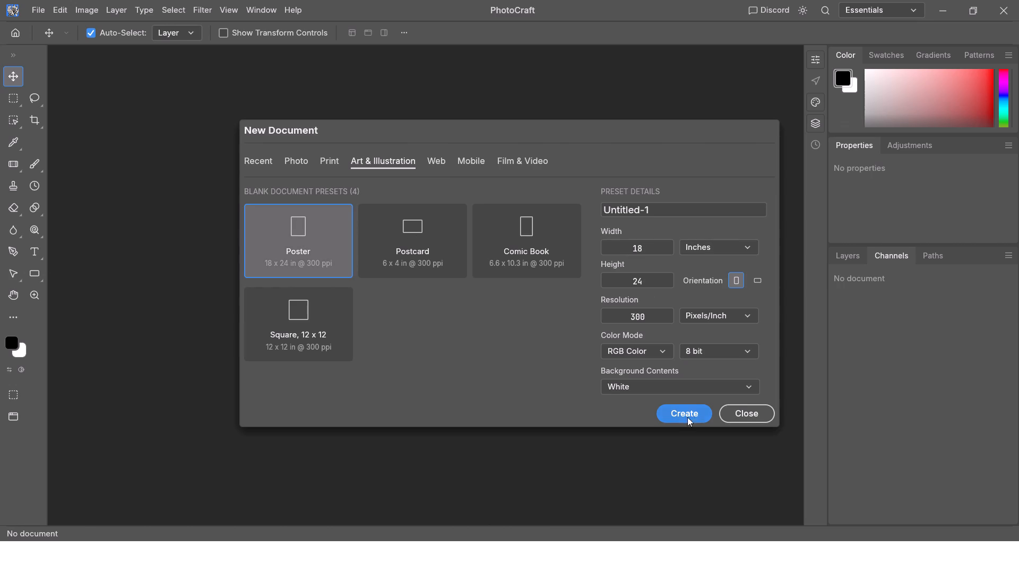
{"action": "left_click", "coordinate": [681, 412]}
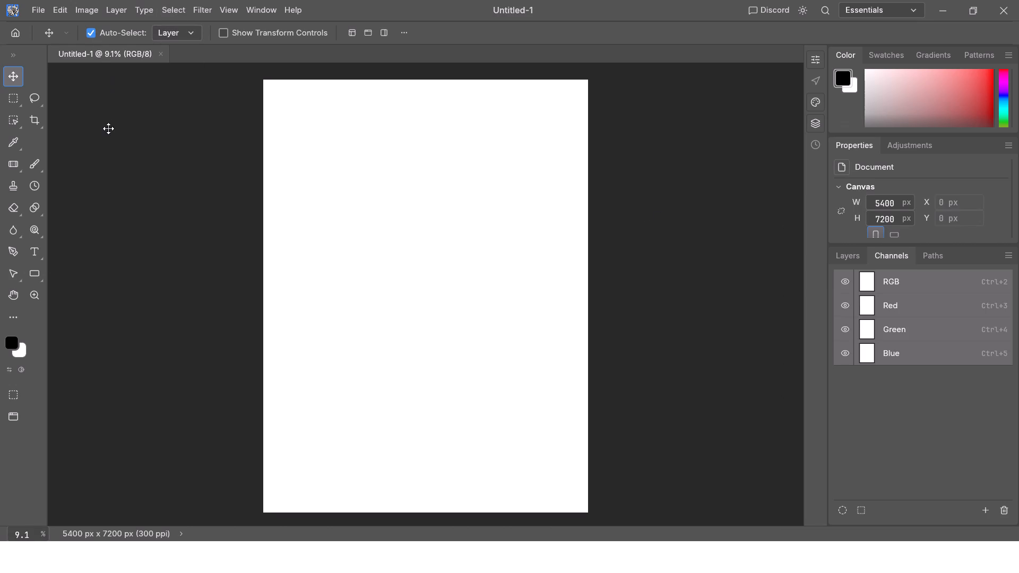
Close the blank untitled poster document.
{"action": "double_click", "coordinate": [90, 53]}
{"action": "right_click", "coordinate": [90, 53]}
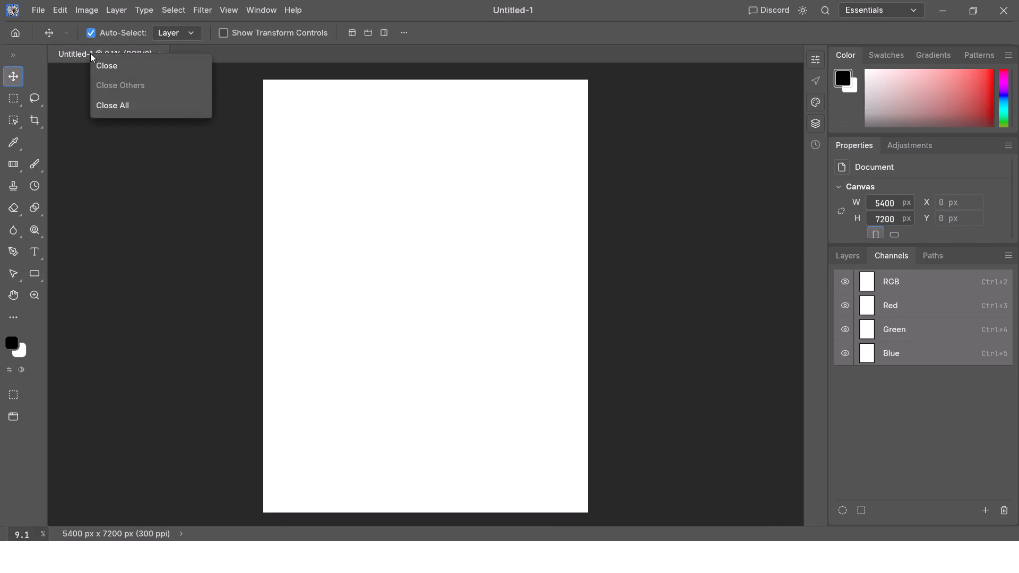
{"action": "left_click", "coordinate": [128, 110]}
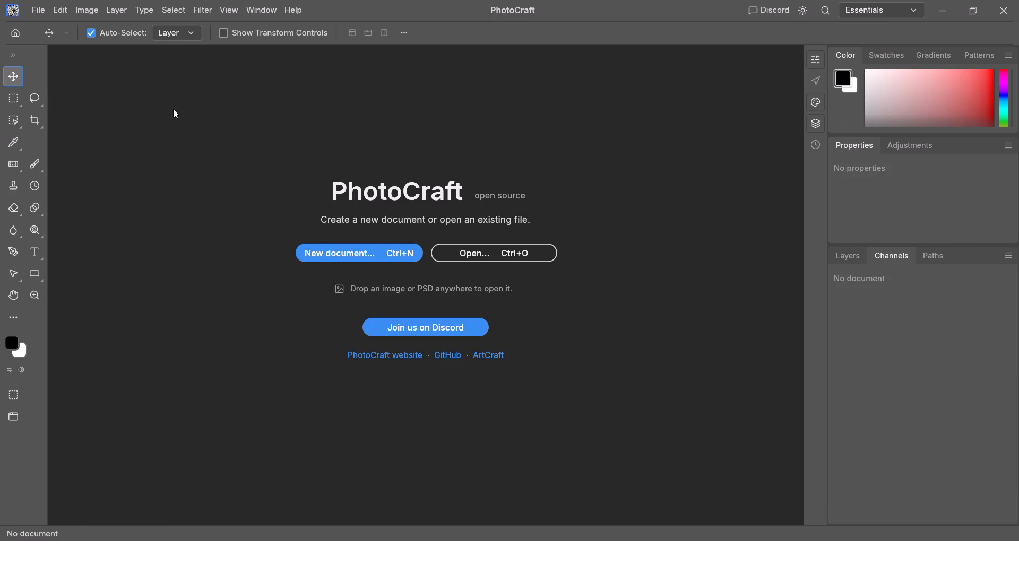
Create a document named "spider man" from the Art & Illustration Poster preset, 18 x 24 in at 300 ppi.
{"action": "left_click", "coordinate": [350, 259]}
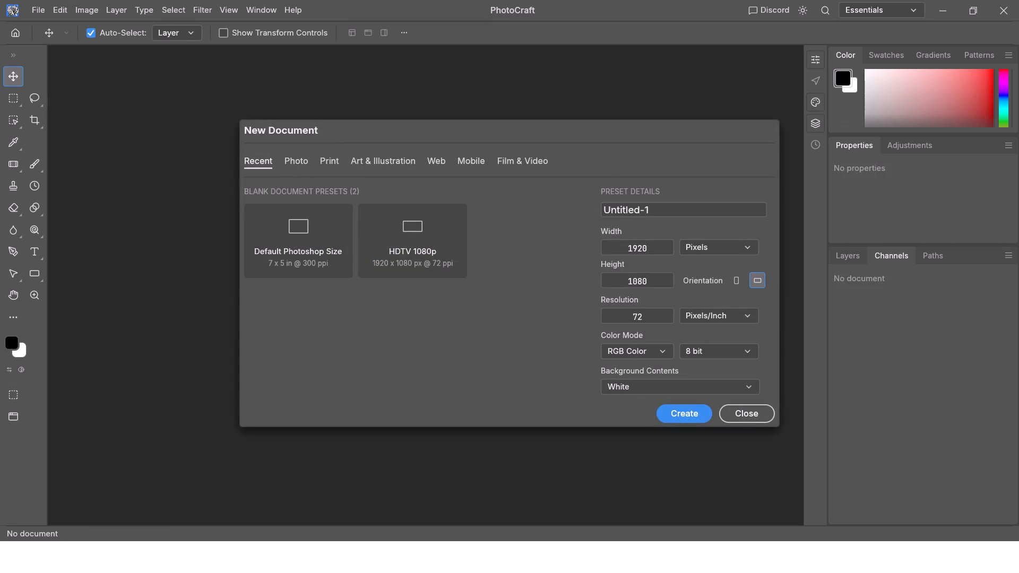
{"action": "left_click", "coordinate": [362, 161]}
{"action": "left_click", "coordinate": [306, 255]}
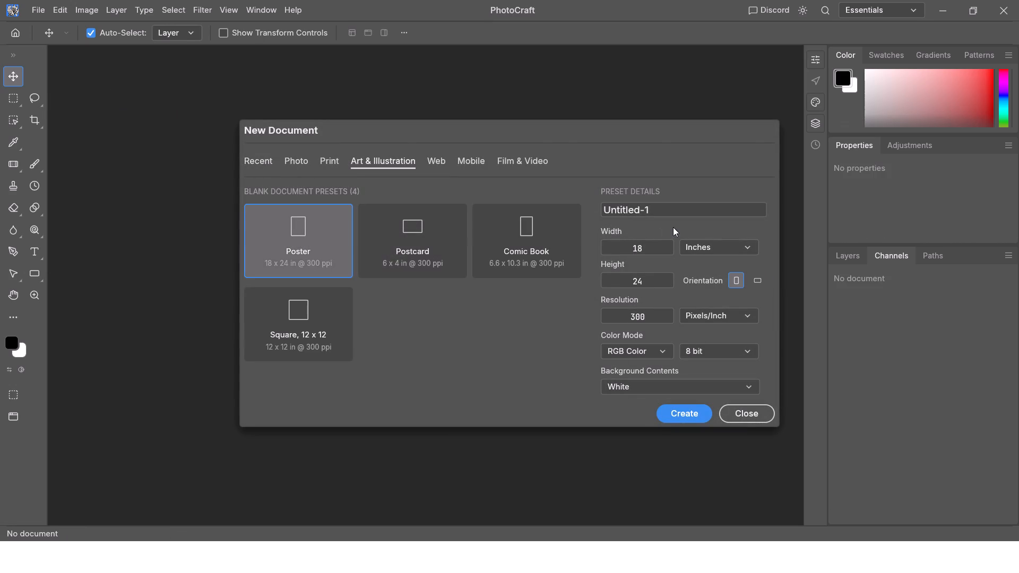
{"action": "left_click", "coordinate": [666, 206]}
{"action": "key", "text": "BackSpace"}
{"action": "key", "text": "BackSpace"}
{"action": "key", "text": "BackSpace"}
{"action": "key", "text": "BackSpace"}
{"action": "key", "text": "BackSpace"}
{"action": "key", "text": "BackSpace"}
{"action": "key", "text": "BackSpace"}
{"action": "key", "text": "BackSpace"}
{"action": "key", "text": "BackSpace"}
{"action": "key", "text": "BackSpace"}
{"action": "key", "text": "BackSpace"}
{"action": "key", "text": "BackSpace"}
{"action": "key", "text": "BackSpace"}
{"action": "key", "text": "BackSpace"}
{"action": "key", "text": "BackSpace"}
{"action": "key", "text": "BackSpace"}
{"action": "key", "text": "BackSpace"}
{"action": "key", "text": "BackSpace"}
{"action": "key", "text": "BackSpace"}
{"action": "key", "text": "BackSpace"}
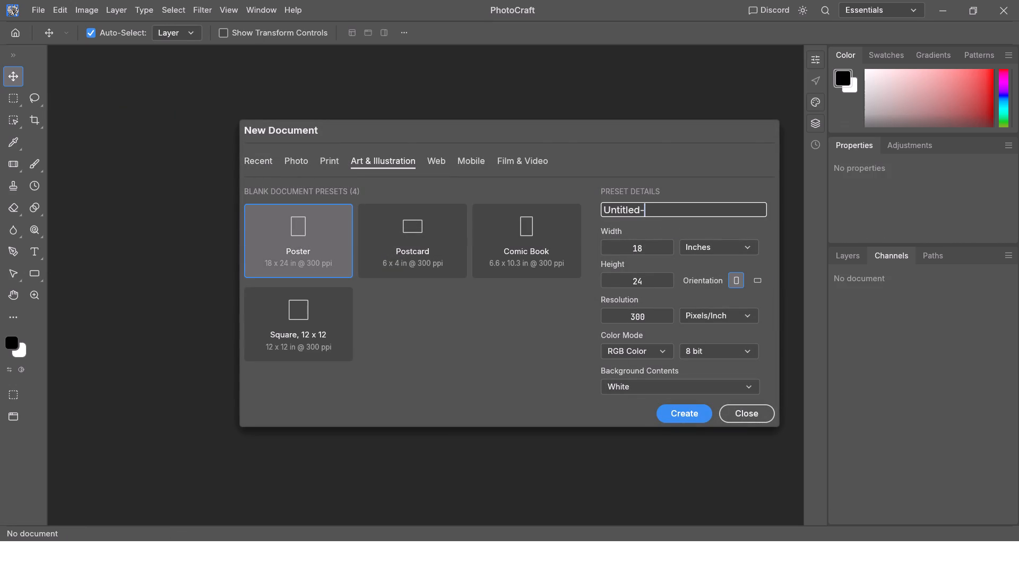
{"action": "type", "text": "sp"}
{"action": "type", "text": "ider man"}
{"action": "key", "text": "Return"}
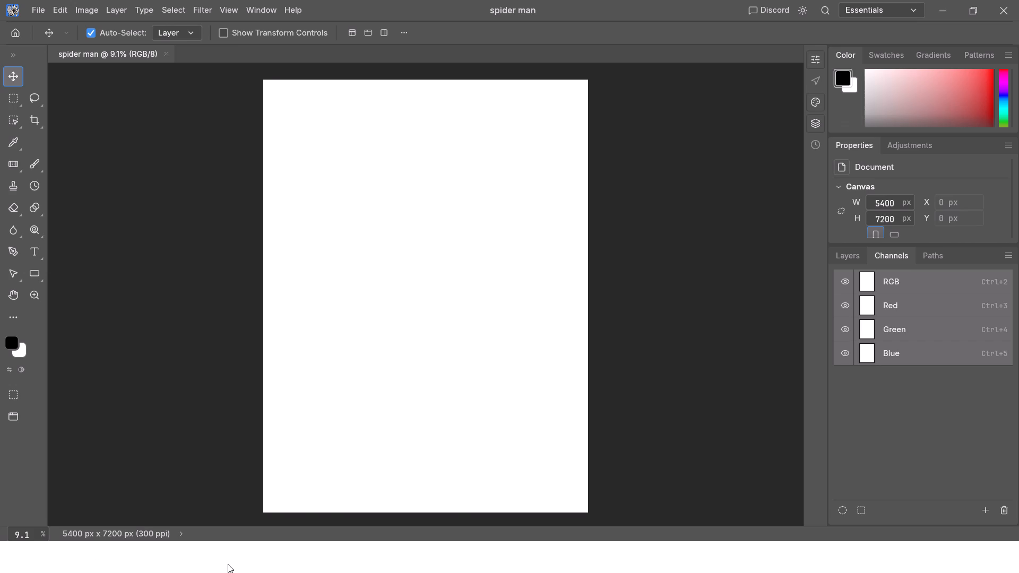
Switch to Microsoft Edge, search for "pintrest" in a new tab and open the Pinterest site.
{"action": "left_click", "coordinate": [442, 560]}
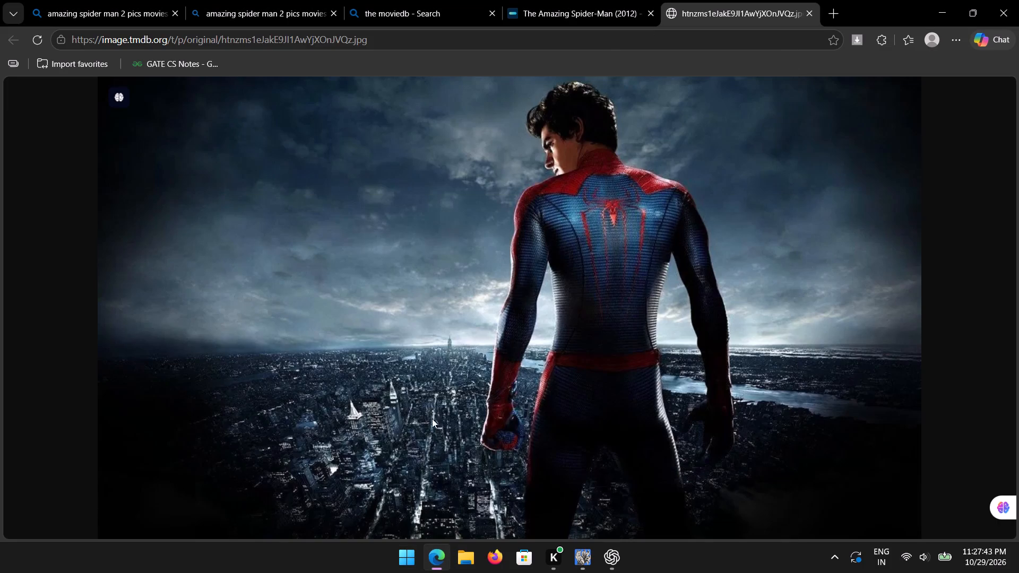
{"action": "left_click", "coordinate": [828, 11]}
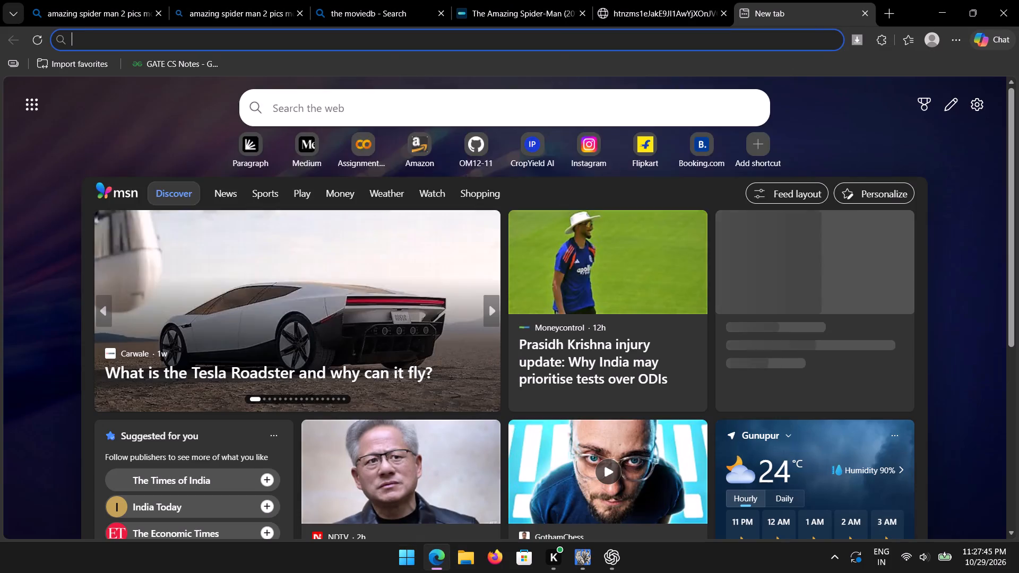
{"action": "left_click", "coordinate": [693, 37]}
{"action": "type", "text": "pintrest"}
{"action": "key", "text": "Return"}
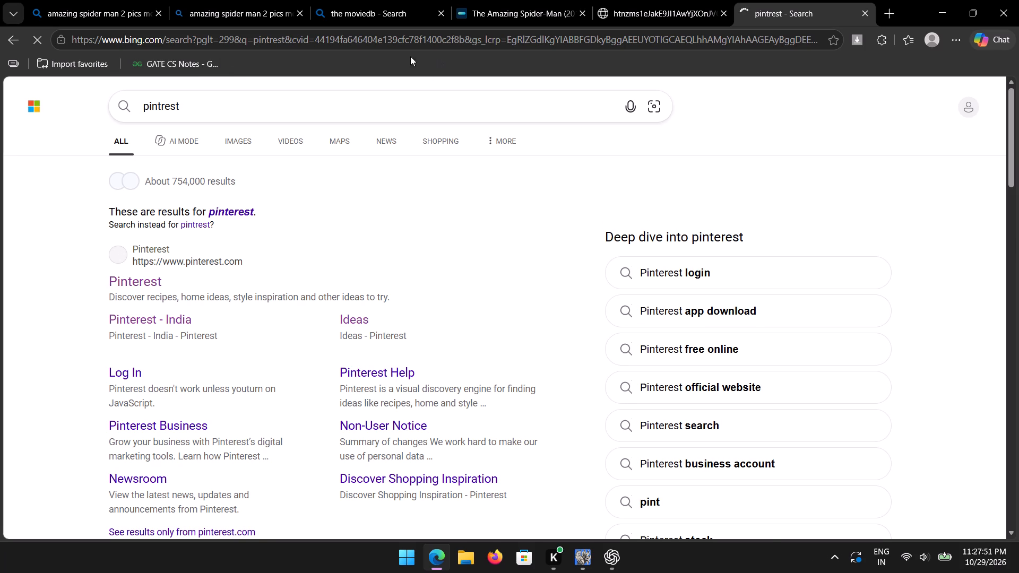
{"action": "left_click", "coordinate": [151, 280]}
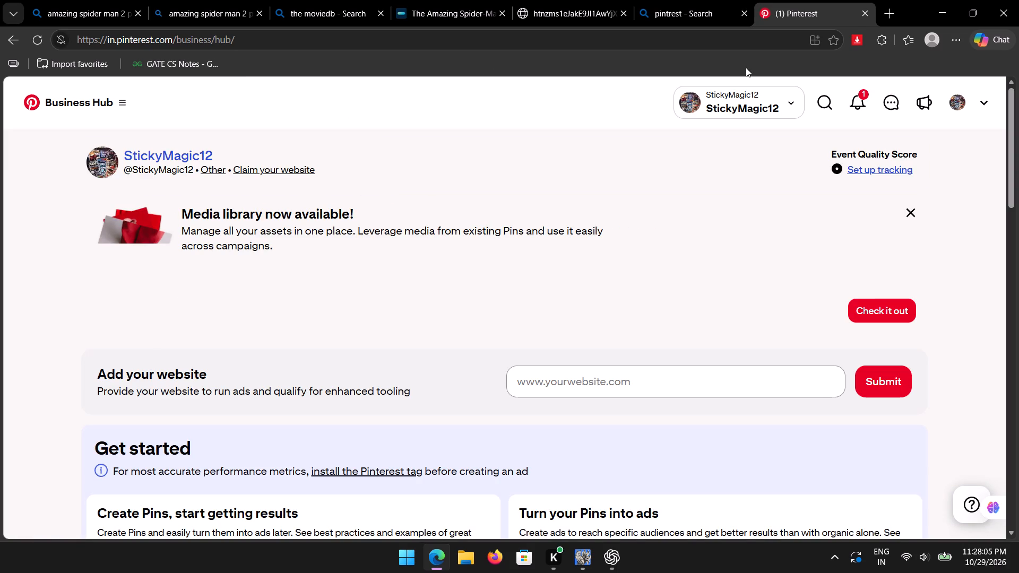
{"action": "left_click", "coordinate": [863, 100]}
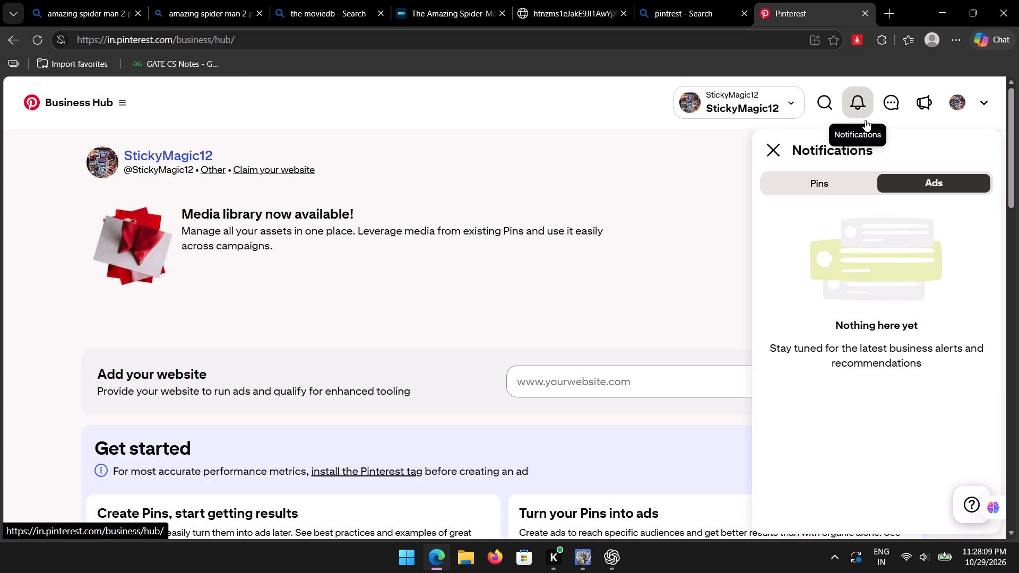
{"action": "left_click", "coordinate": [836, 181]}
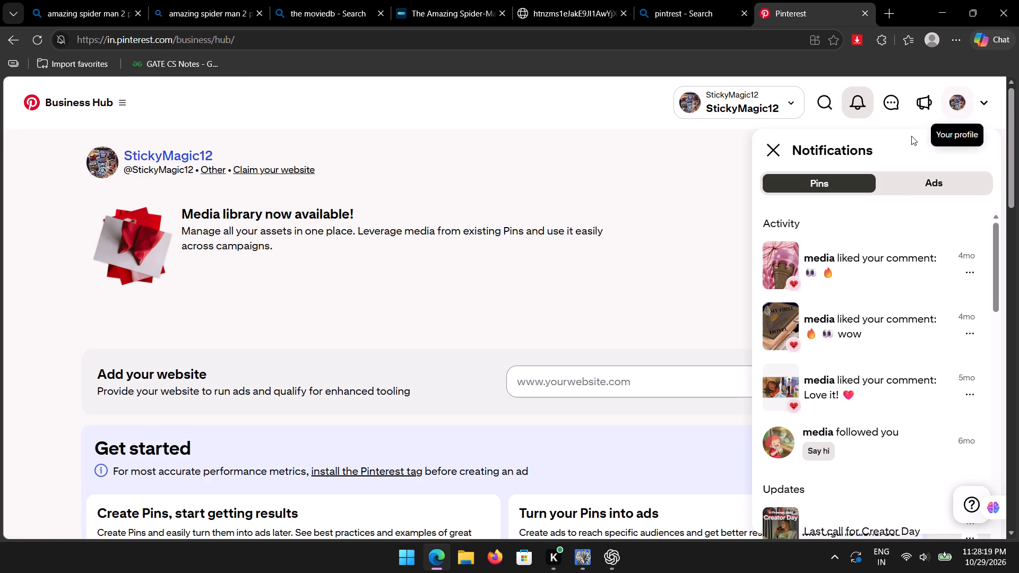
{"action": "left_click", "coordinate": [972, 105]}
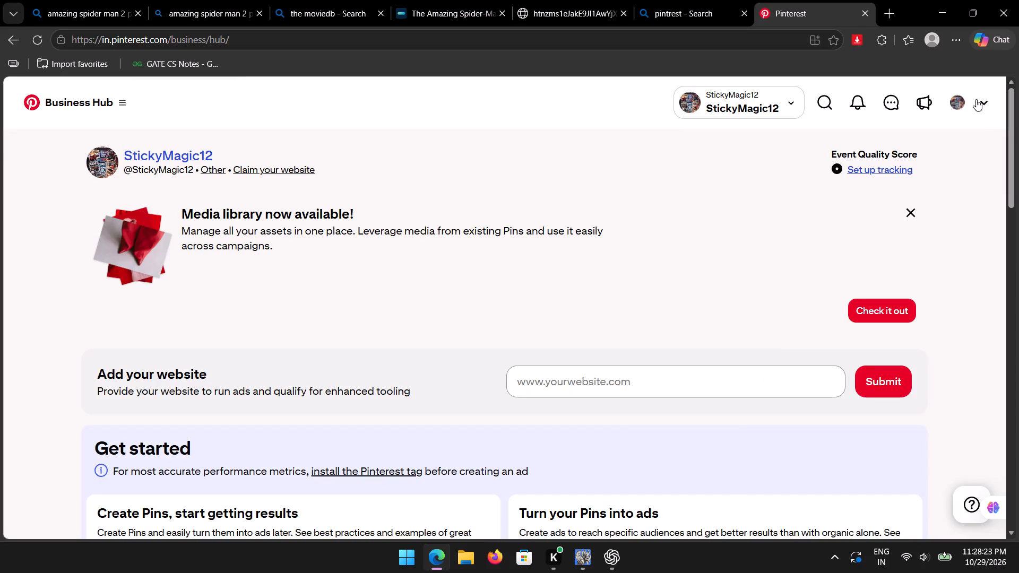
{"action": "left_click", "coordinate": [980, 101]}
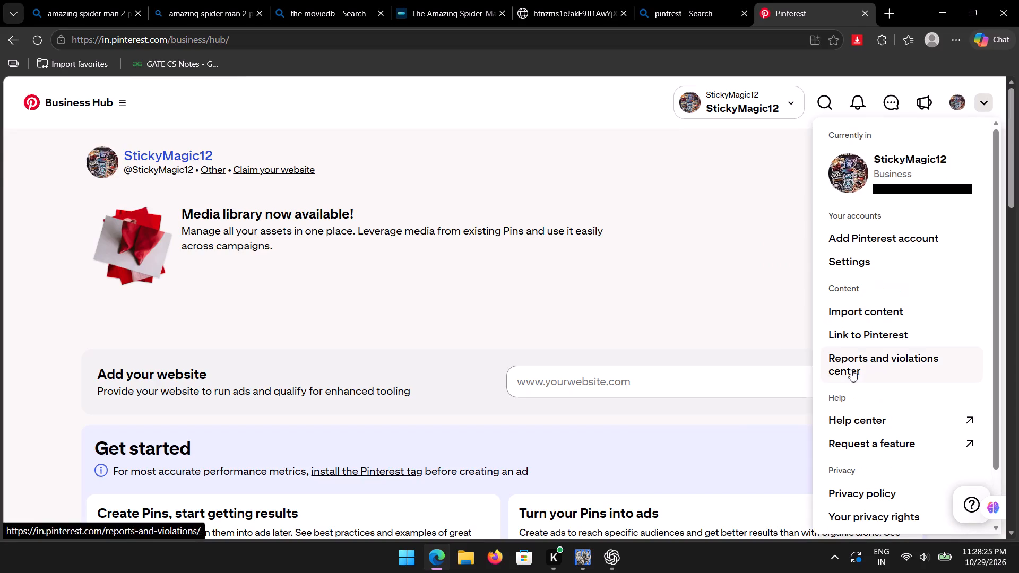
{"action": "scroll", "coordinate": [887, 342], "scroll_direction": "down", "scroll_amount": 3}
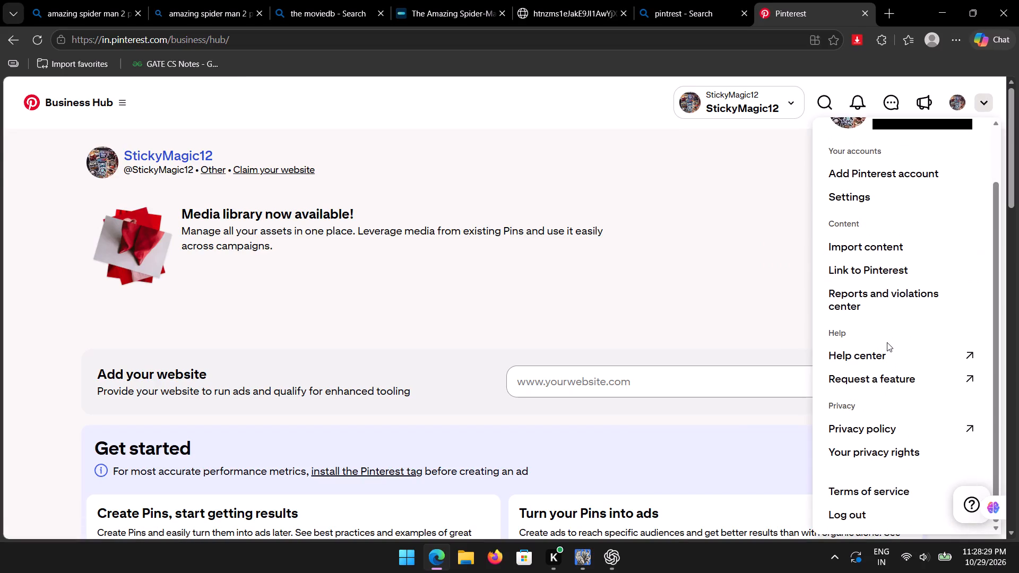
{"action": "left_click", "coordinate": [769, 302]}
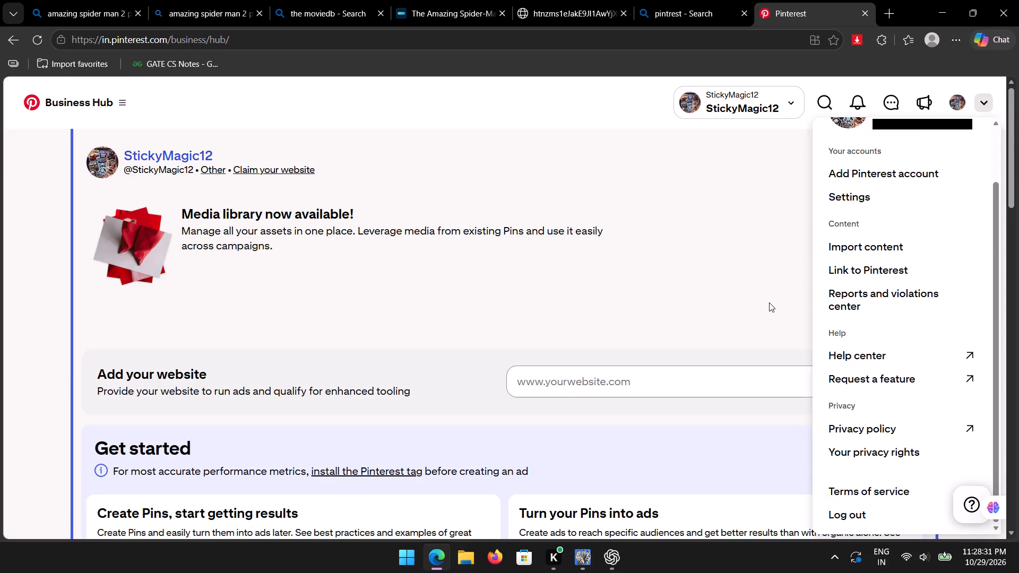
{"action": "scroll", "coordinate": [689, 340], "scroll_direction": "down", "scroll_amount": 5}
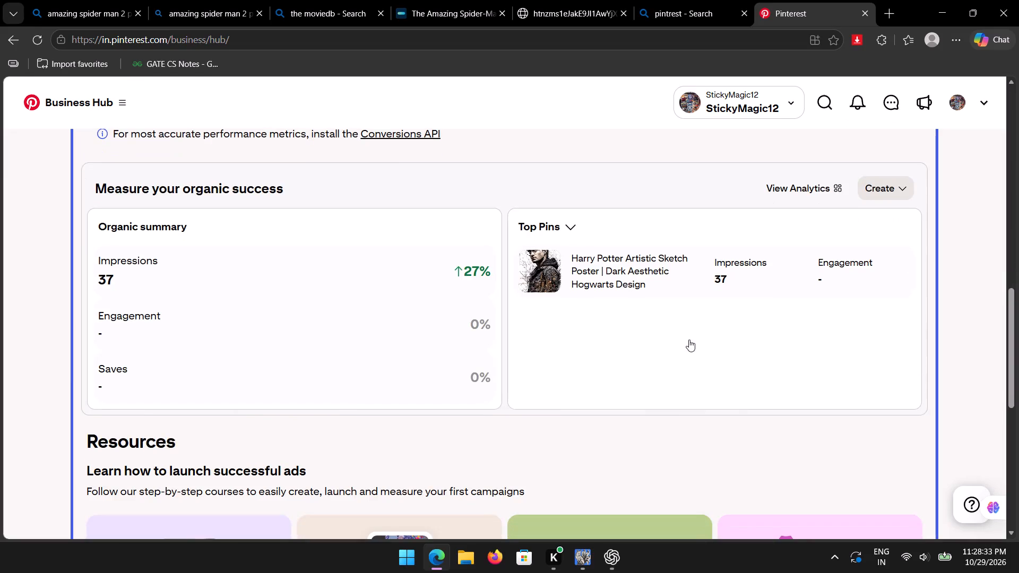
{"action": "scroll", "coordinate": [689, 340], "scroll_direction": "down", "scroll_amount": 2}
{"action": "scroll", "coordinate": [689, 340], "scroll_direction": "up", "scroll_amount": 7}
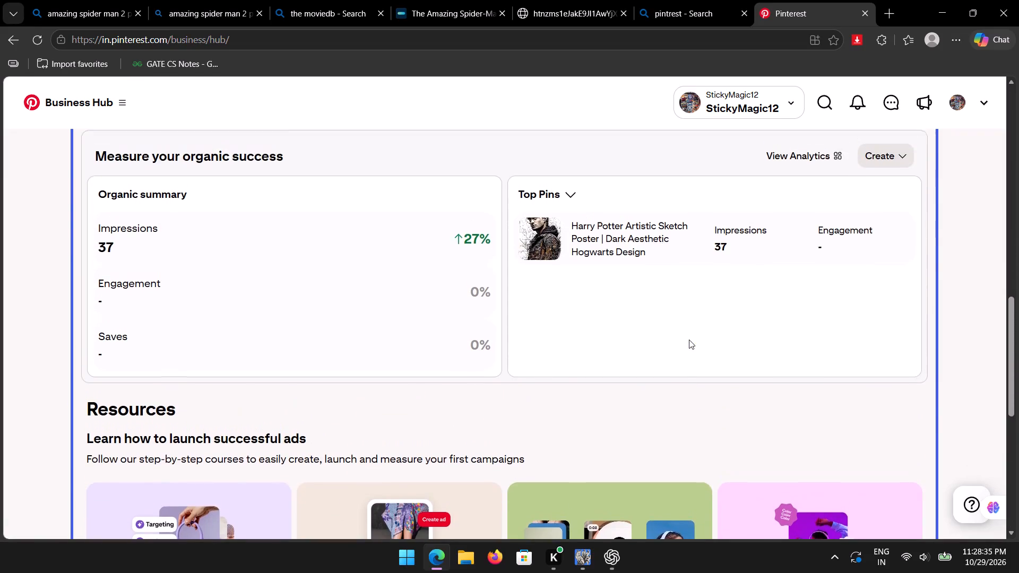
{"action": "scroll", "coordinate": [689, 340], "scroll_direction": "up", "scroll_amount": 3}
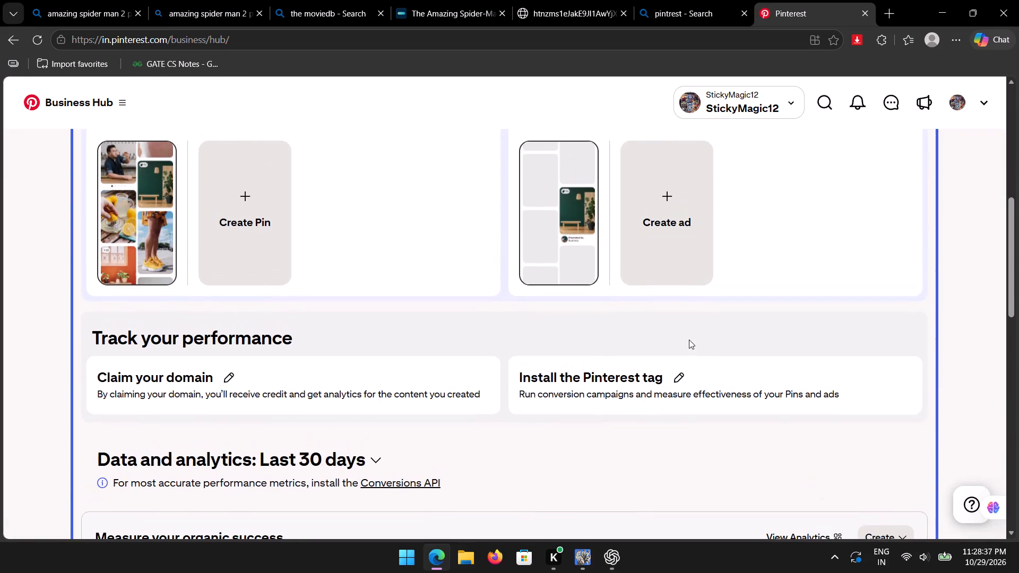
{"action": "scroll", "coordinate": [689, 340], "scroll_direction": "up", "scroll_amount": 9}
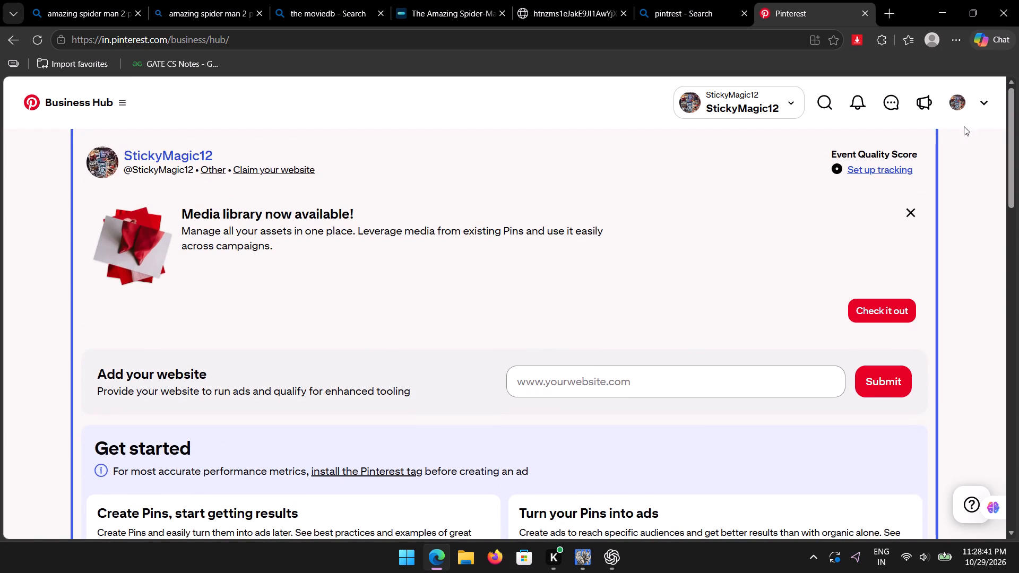
Switch from the Pinterest Business Hub to the account's own profile page.
{"action": "left_click", "coordinate": [740, 100]}
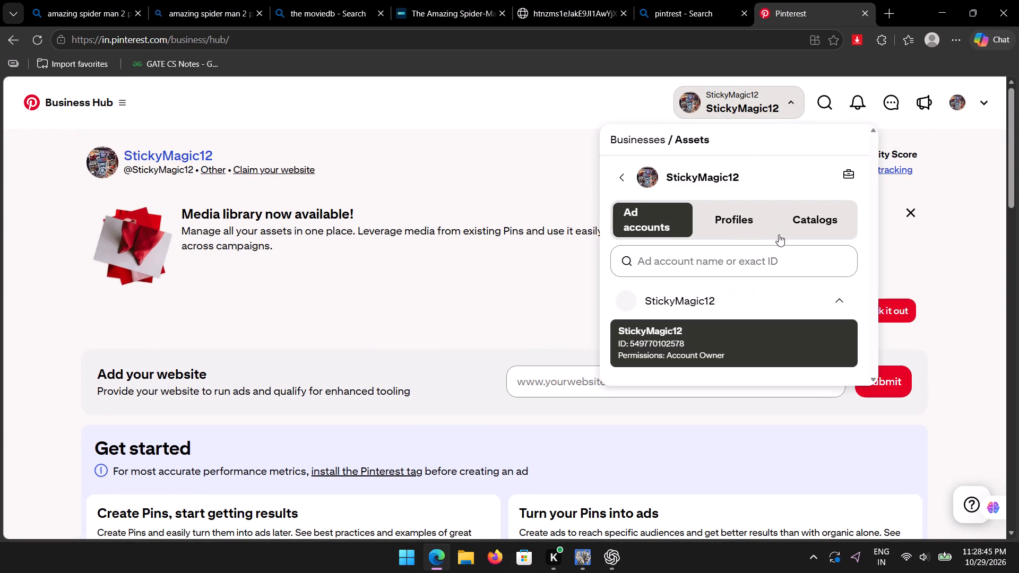
{"action": "left_click", "coordinate": [737, 224]}
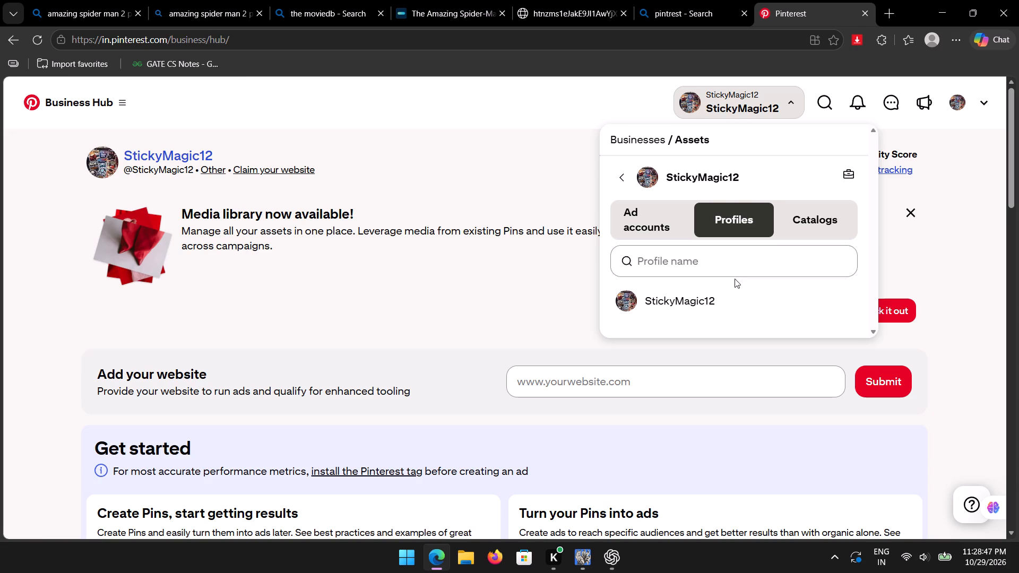
{"action": "left_click", "coordinate": [740, 294]}
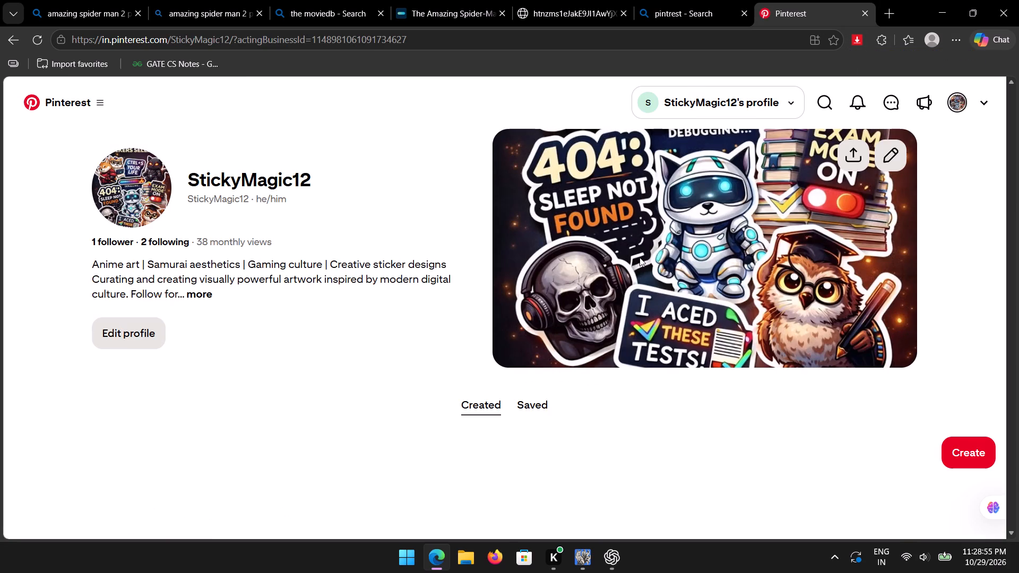
Open the Spiderman hd board from the profile's saved boards.
{"action": "scroll", "coordinate": [428, 397], "scroll_direction": "down", "scroll_amount": 2}
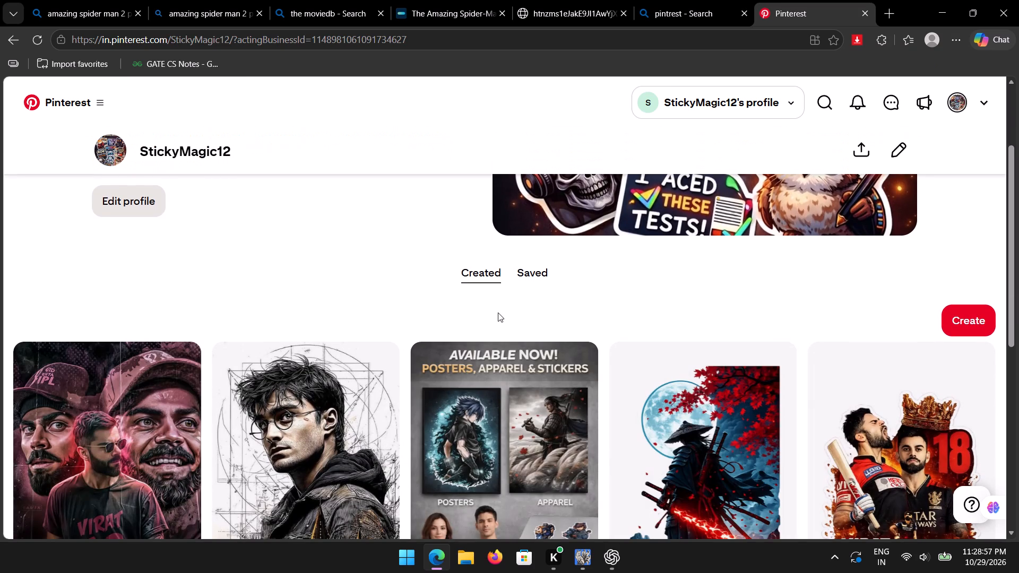
{"action": "left_click", "coordinate": [531, 275]}
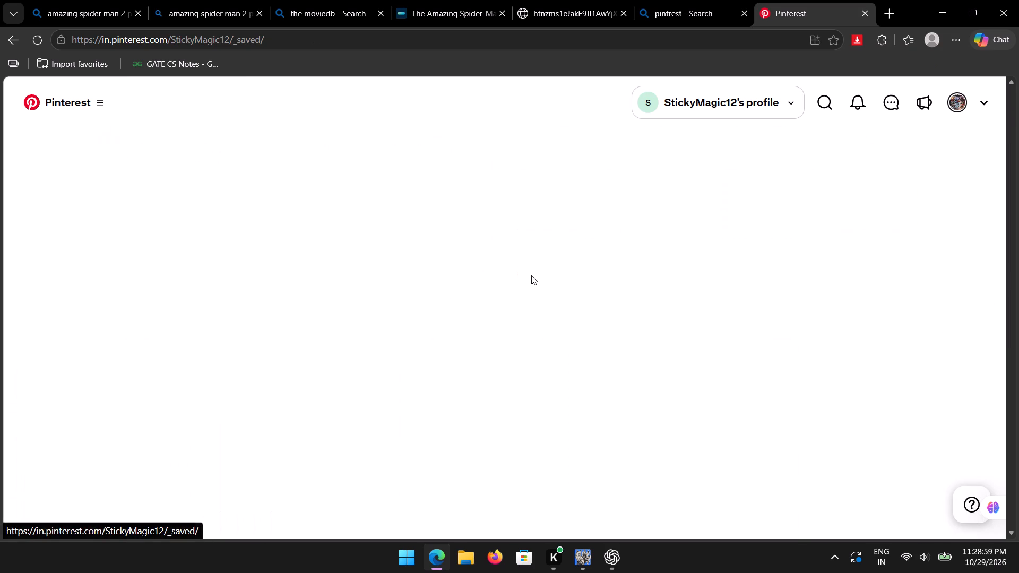
{"action": "scroll", "coordinate": [372, 392], "scroll_direction": "down", "scroll_amount": 4}
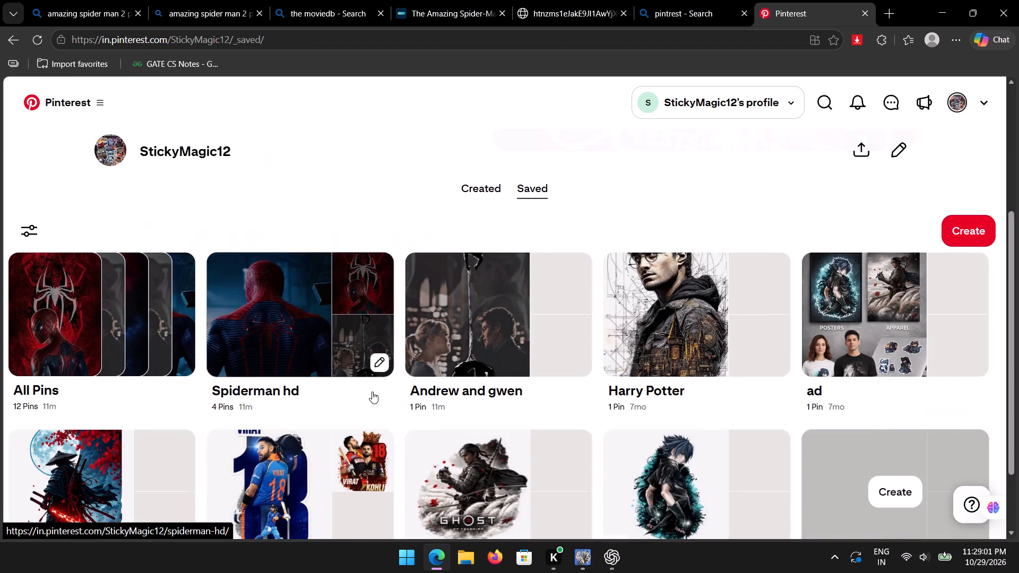
{"action": "scroll", "coordinate": [372, 392], "scroll_direction": "down", "scroll_amount": 1}
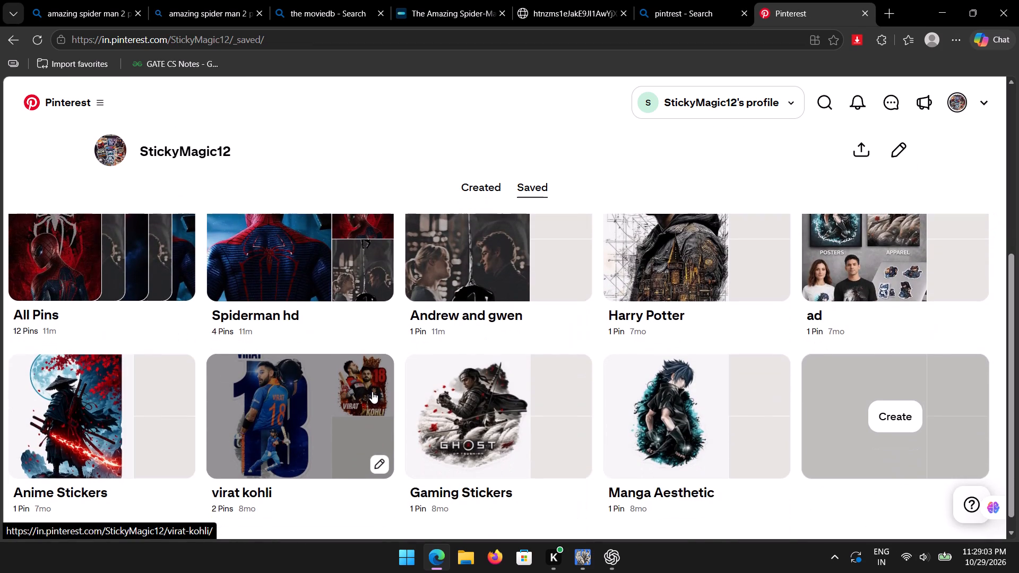
{"action": "scroll", "coordinate": [372, 392], "scroll_direction": "up", "scroll_amount": 1}
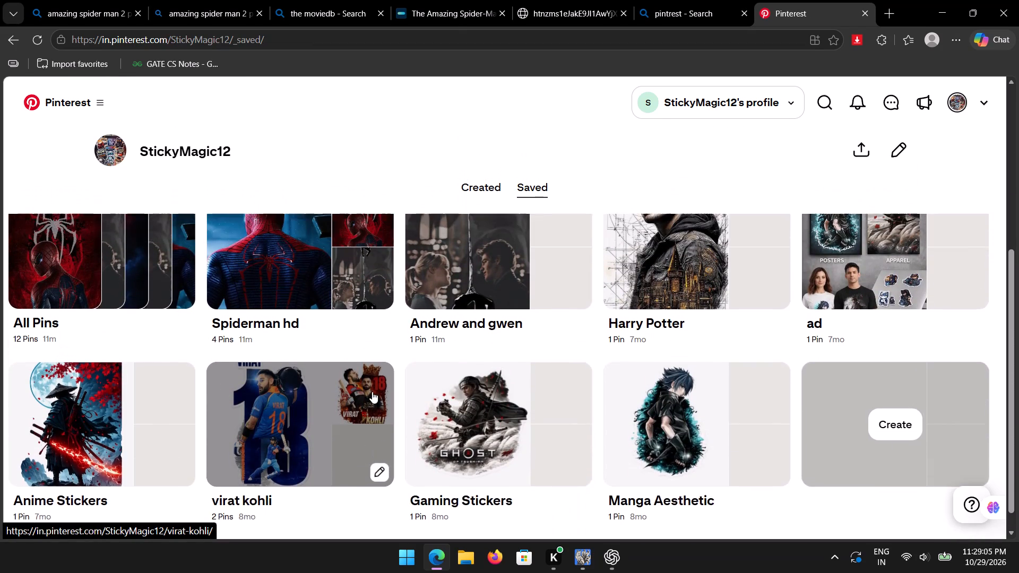
{"action": "scroll", "coordinate": [372, 392], "scroll_direction": "up", "scroll_amount": 1}
{"action": "left_click", "coordinate": [338, 327]}
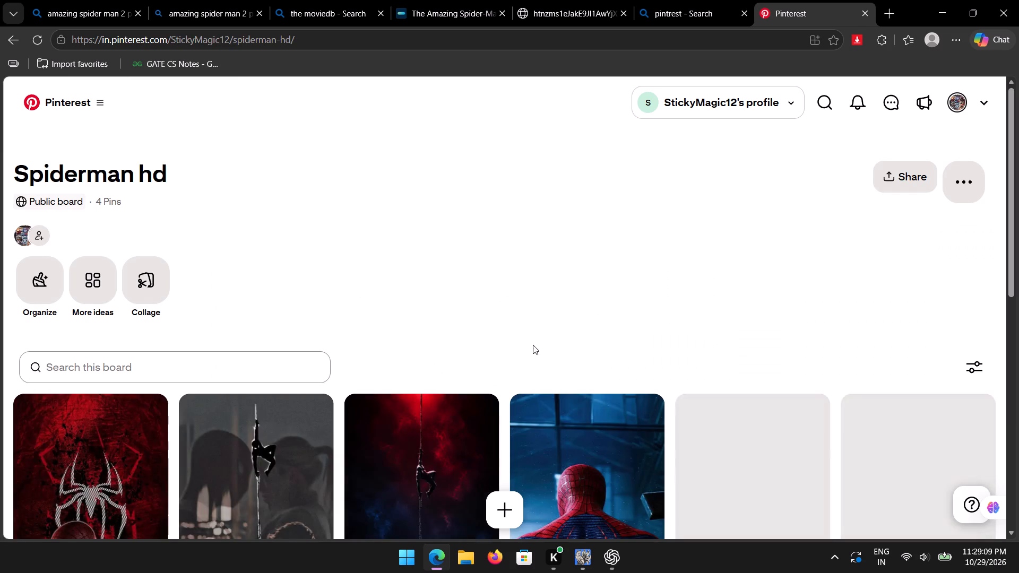
Load the PinDown image download options for the board's wallpaper pin showing Spider-Man from behind against a blue background.
{"action": "scroll", "coordinate": [329, 318], "scroll_direction": "down", "scroll_amount": 1}
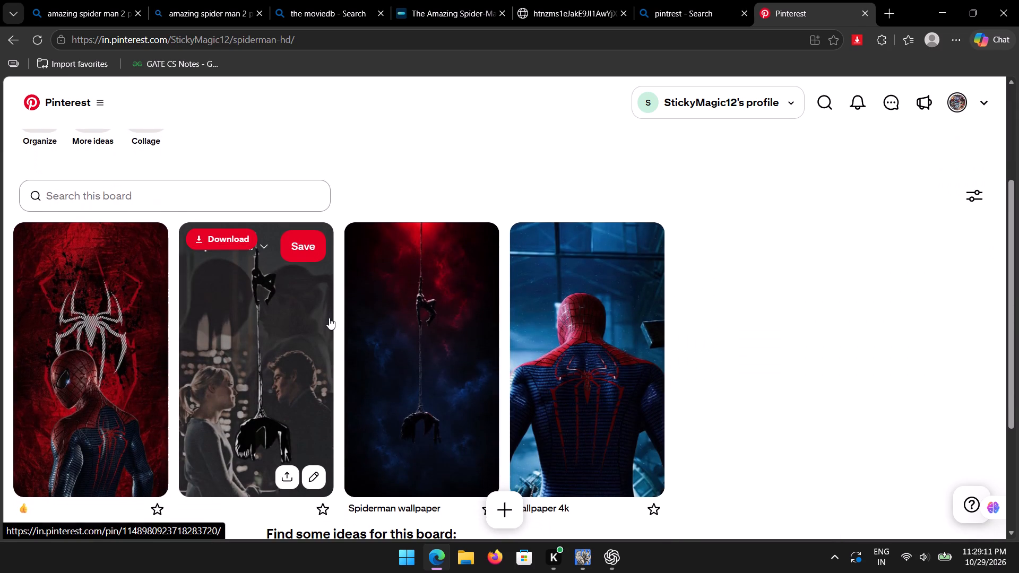
{"action": "scroll", "coordinate": [329, 318], "scroll_direction": "down", "scroll_amount": 2}
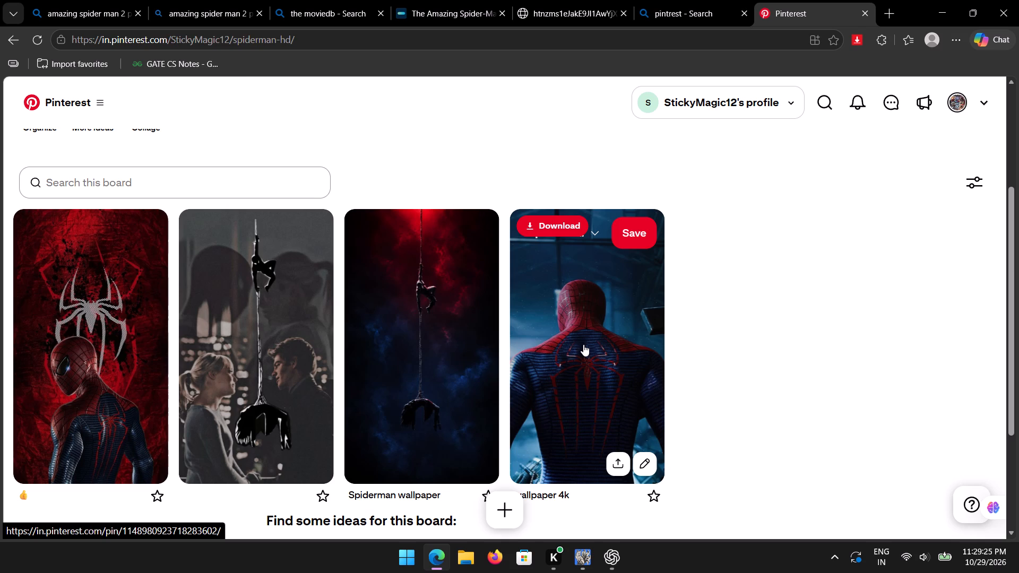
{"action": "left_click", "coordinate": [544, 226]}
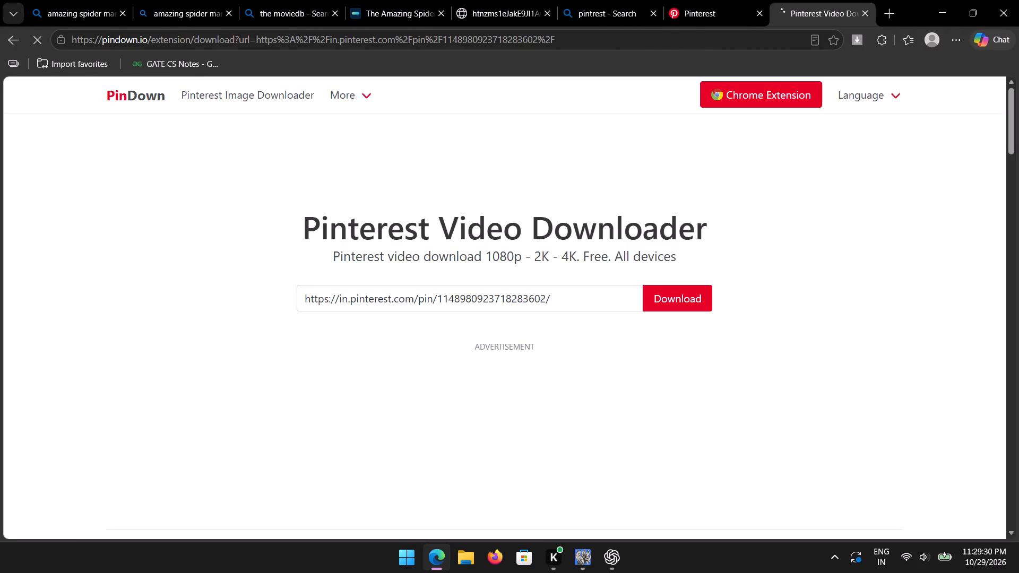
{"action": "left_click", "coordinate": [665, 292]}
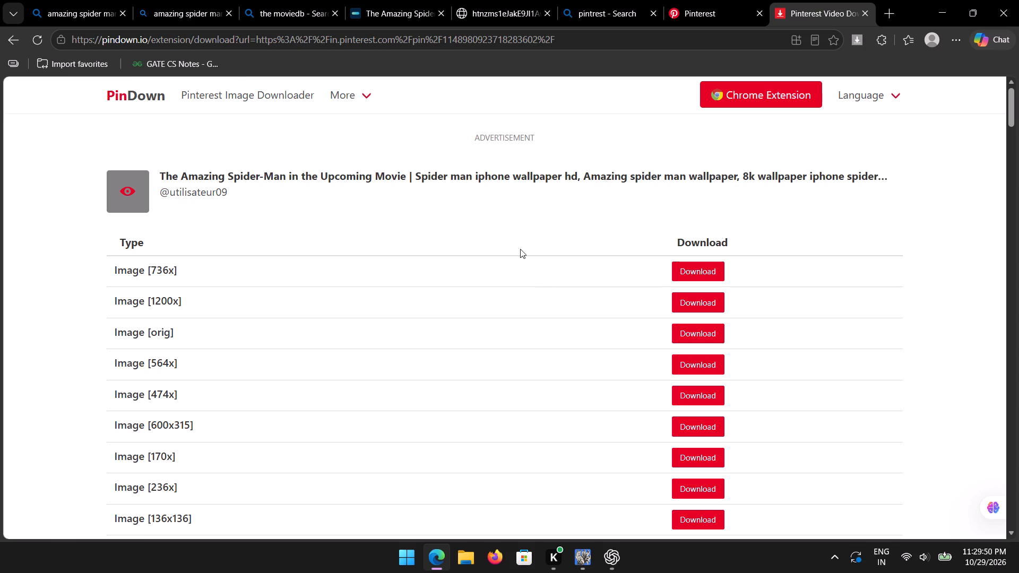
{"action": "scroll", "coordinate": [286, 380], "scroll_direction": "down", "scroll_amount": 1}
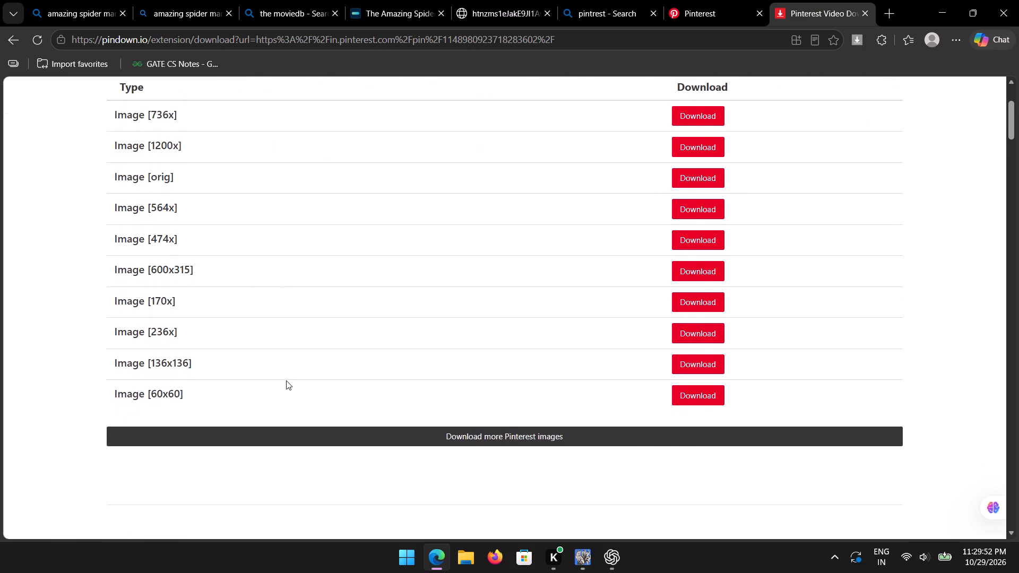
{"action": "scroll", "coordinate": [286, 380], "scroll_direction": "down", "scroll_amount": 2}
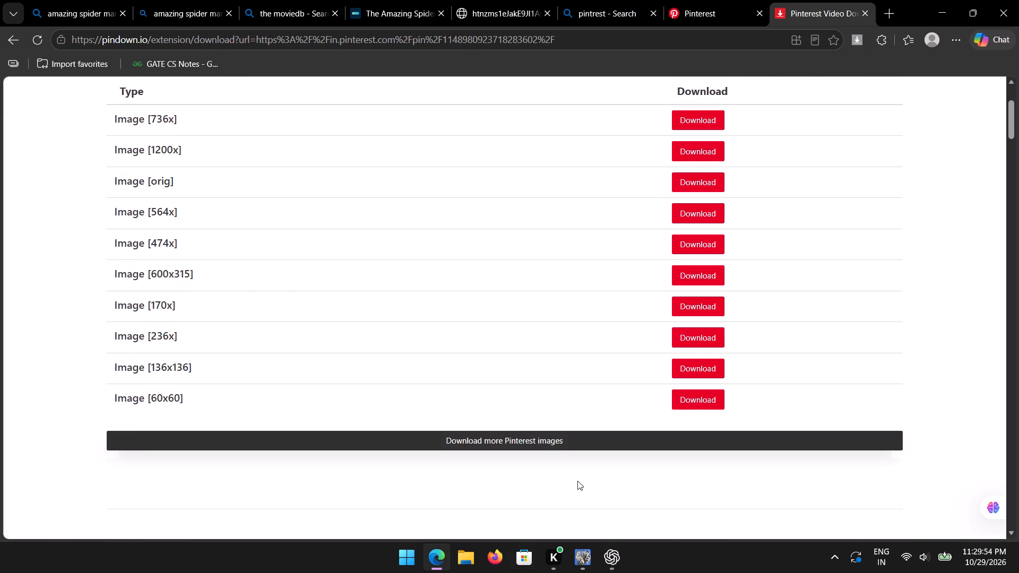
Switch back to the spider man document in PhotoCraft.
{"action": "left_click", "coordinate": [582, 559]}
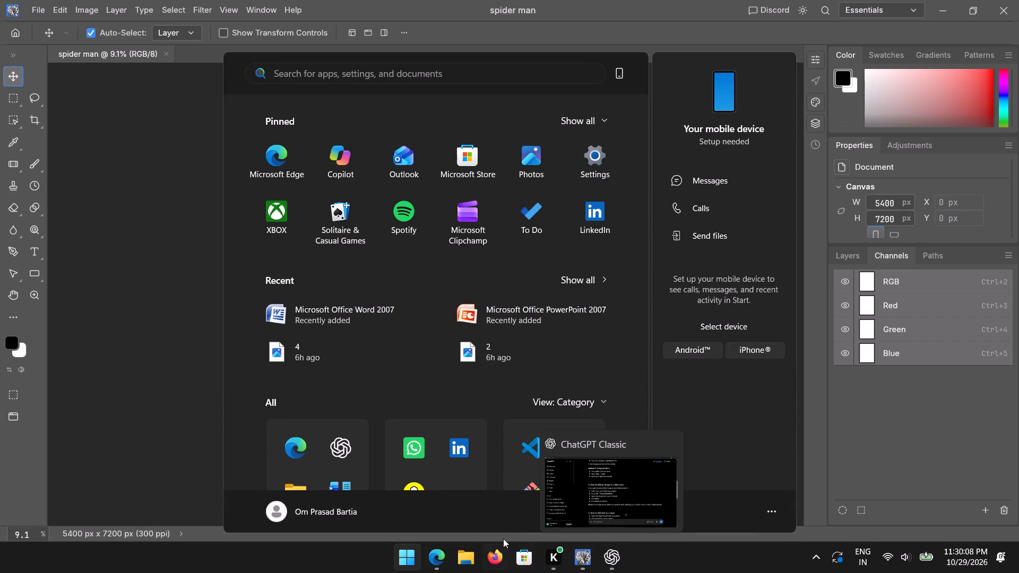
Switch to the PinDown page in Edge and download the Spider-Man wallpaper as Image [orig].
{"action": "left_click", "coordinate": [441, 556]}
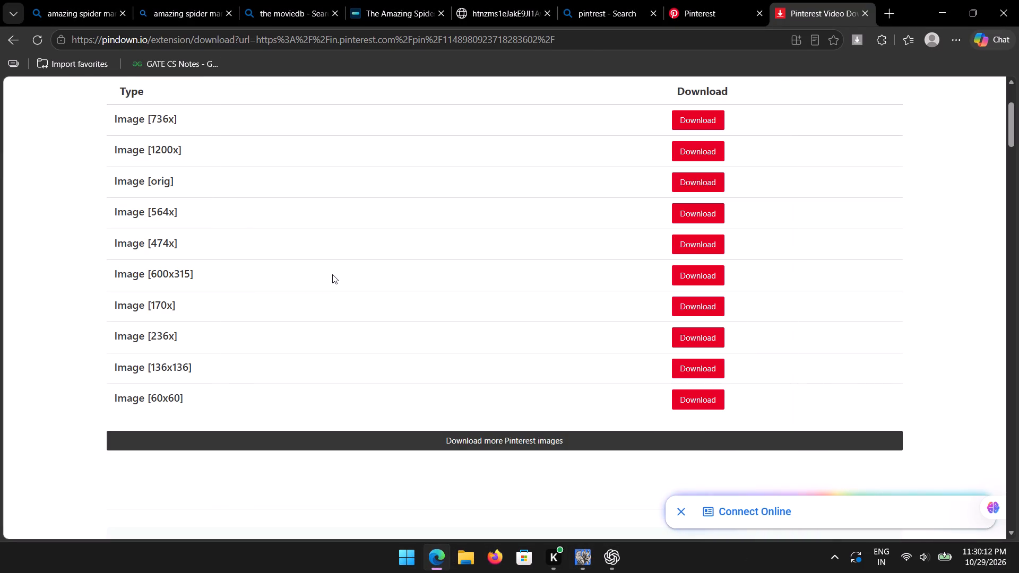
{"action": "scroll", "coordinate": [329, 295], "scroll_direction": "up", "scroll_amount": 1}
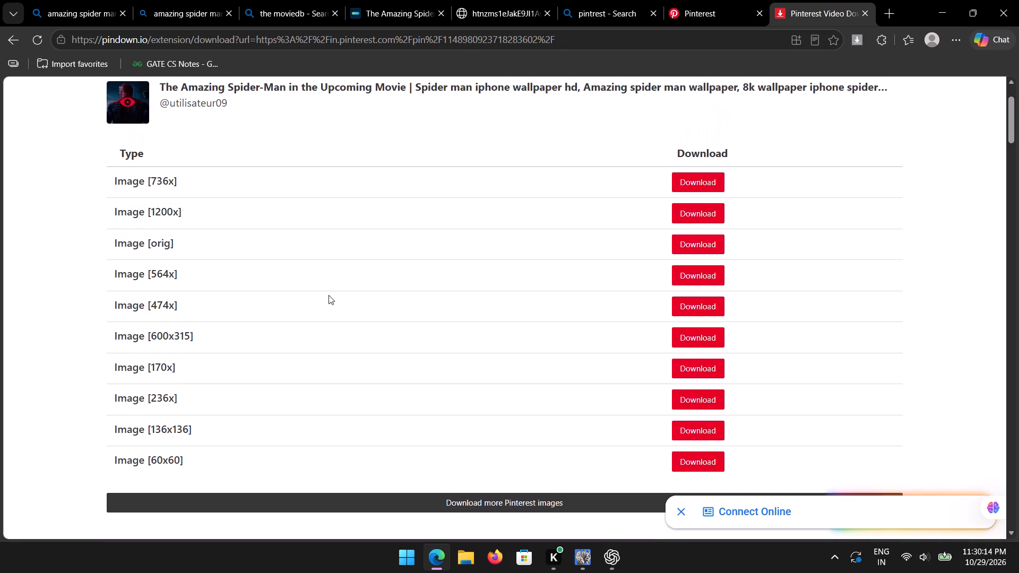
{"action": "scroll", "coordinate": [329, 295], "scroll_direction": "up", "scroll_amount": 1}
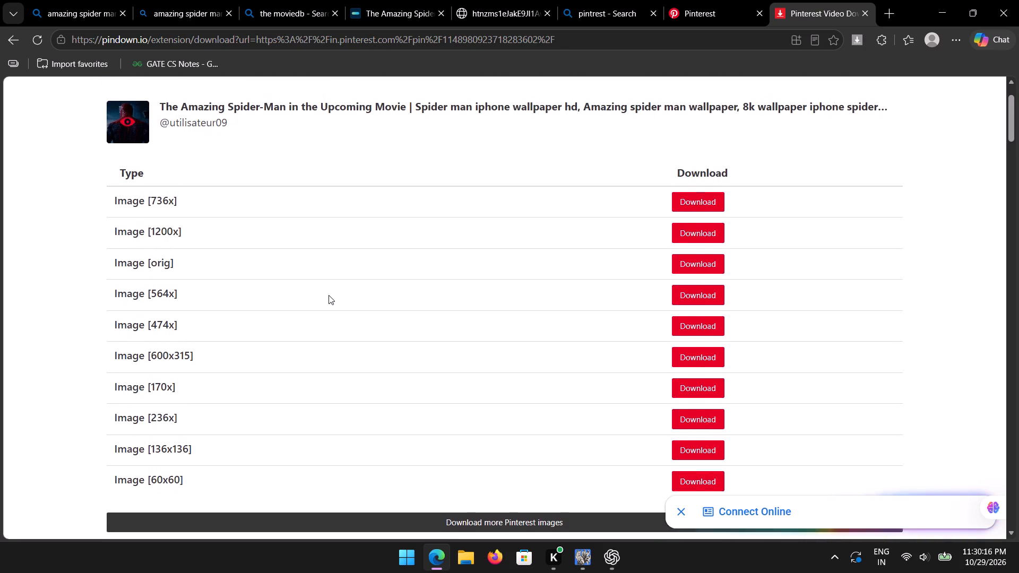
{"action": "scroll", "coordinate": [329, 295], "scroll_direction": "up", "scroll_amount": 1}
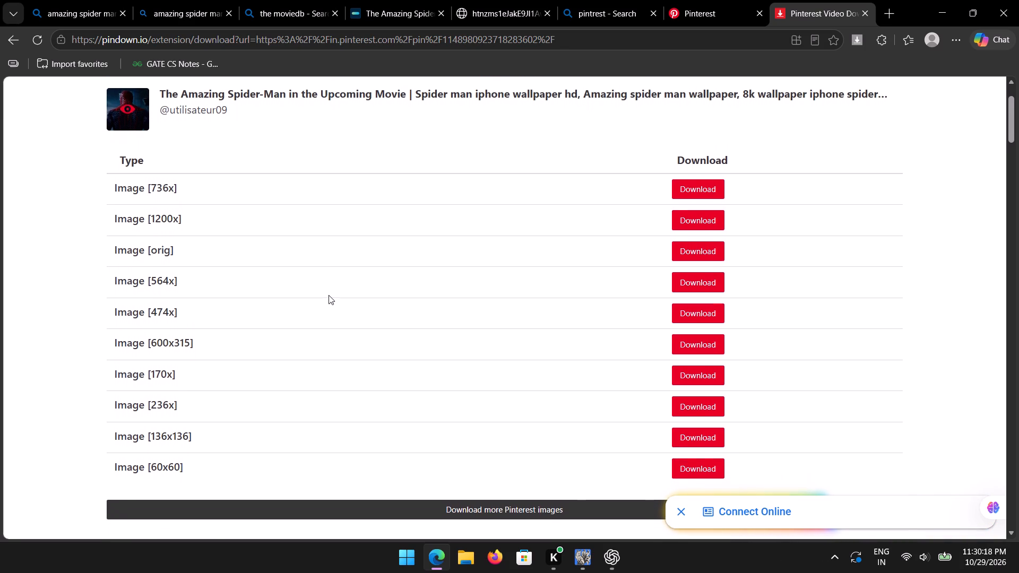
{"action": "scroll", "coordinate": [329, 295], "scroll_direction": "up", "scroll_amount": 1}
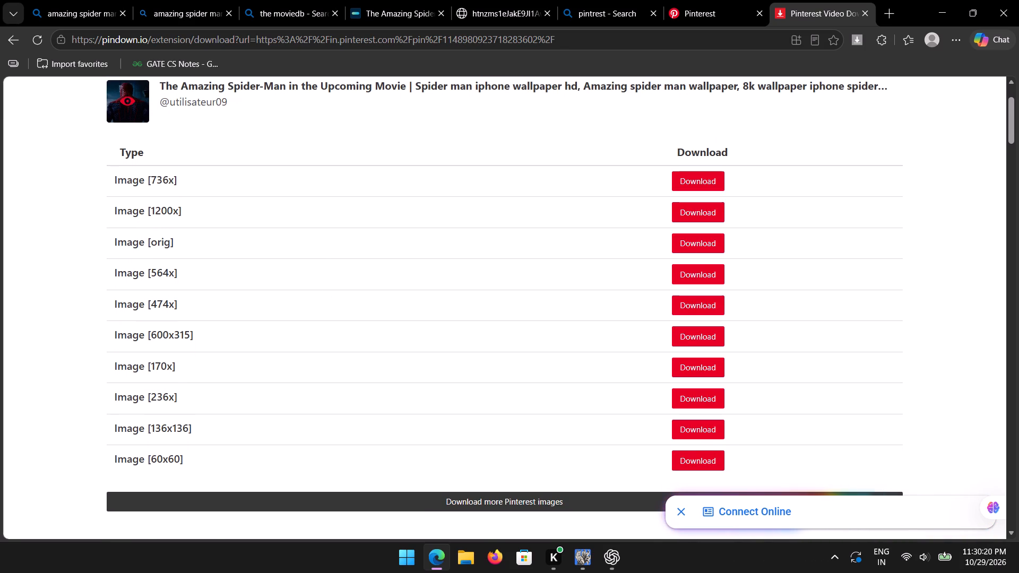
{"action": "scroll", "coordinate": [490, 416], "scroll_direction": "up", "scroll_amount": 1}
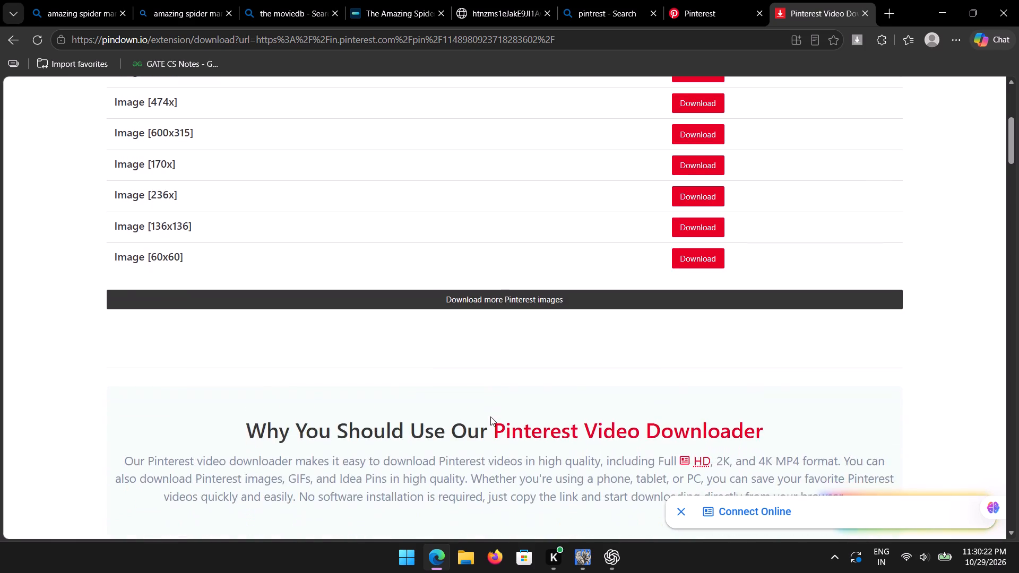
{"action": "scroll", "coordinate": [490, 416], "scroll_direction": "up", "scroll_amount": 3}
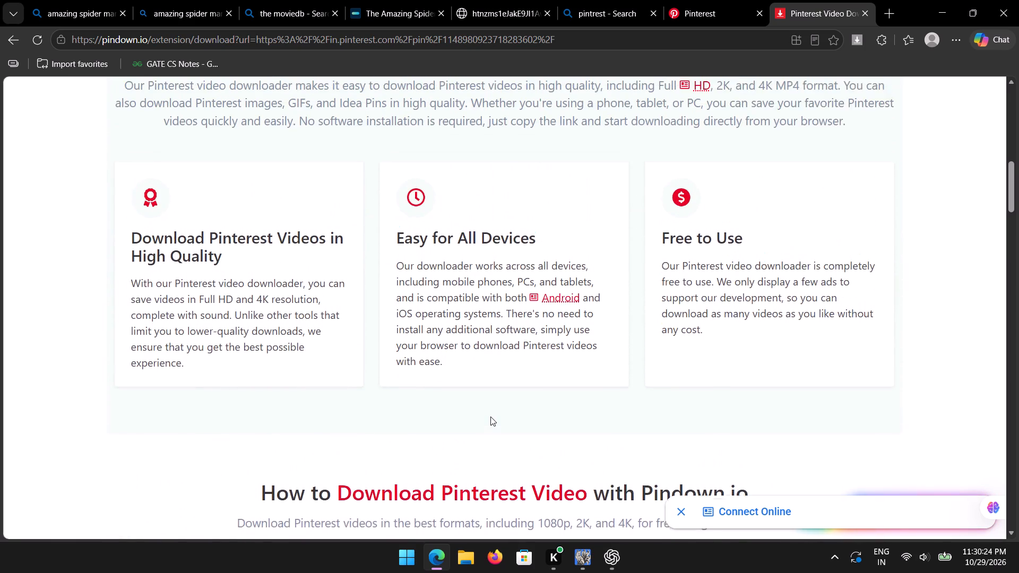
{"action": "scroll", "coordinate": [490, 416], "scroll_direction": "up", "scroll_amount": 8}
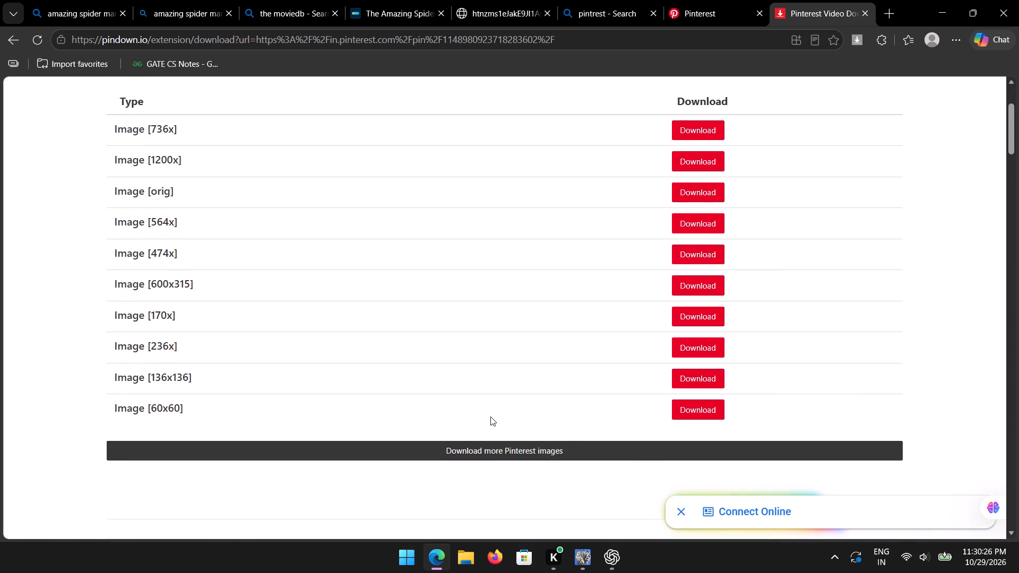
{"action": "scroll", "coordinate": [490, 416], "scroll_direction": "up", "scroll_amount": 2}
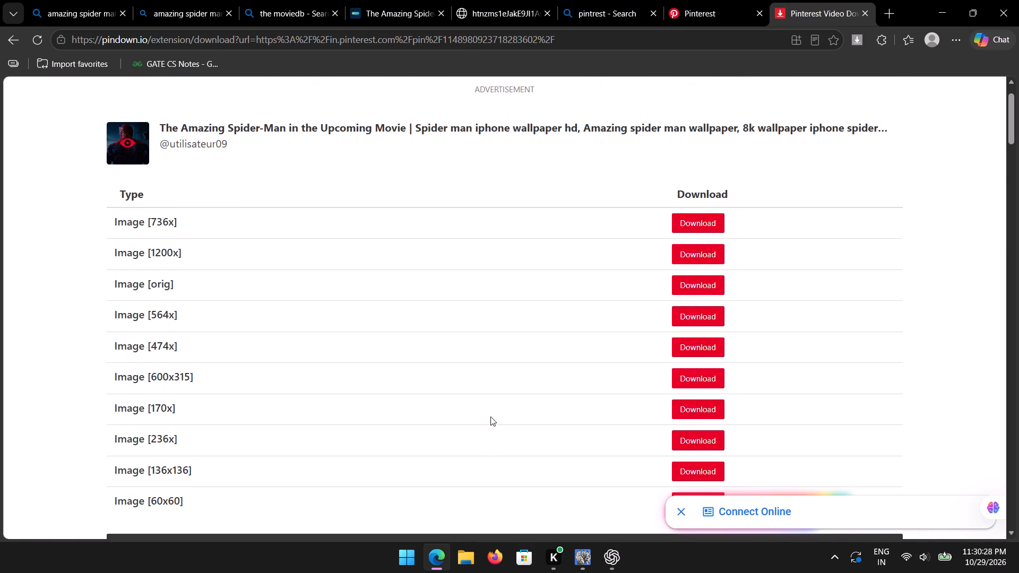
{"action": "left_click", "coordinate": [703, 280]}
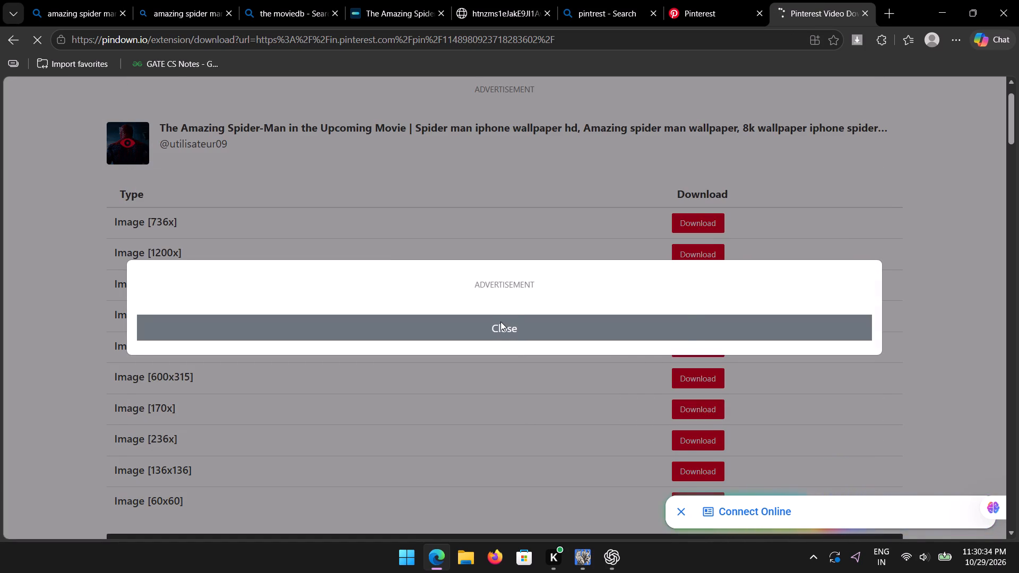
{"action": "left_click", "coordinate": [500, 322]}
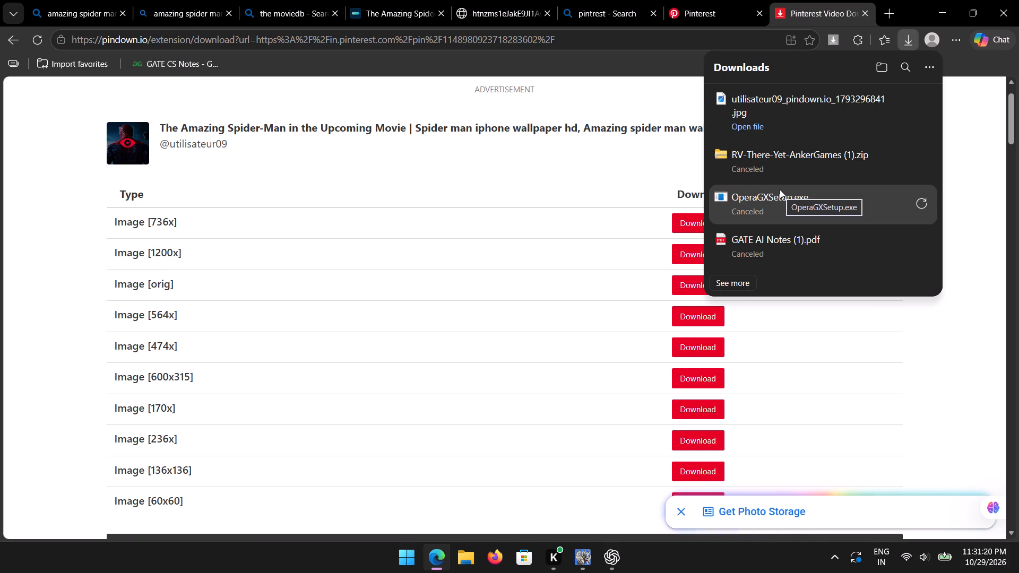
Open the downloaded Spider-Man JPG with PhotoCraft, using that app just once for this file type.
{"action": "left_click", "coordinate": [747, 126]}
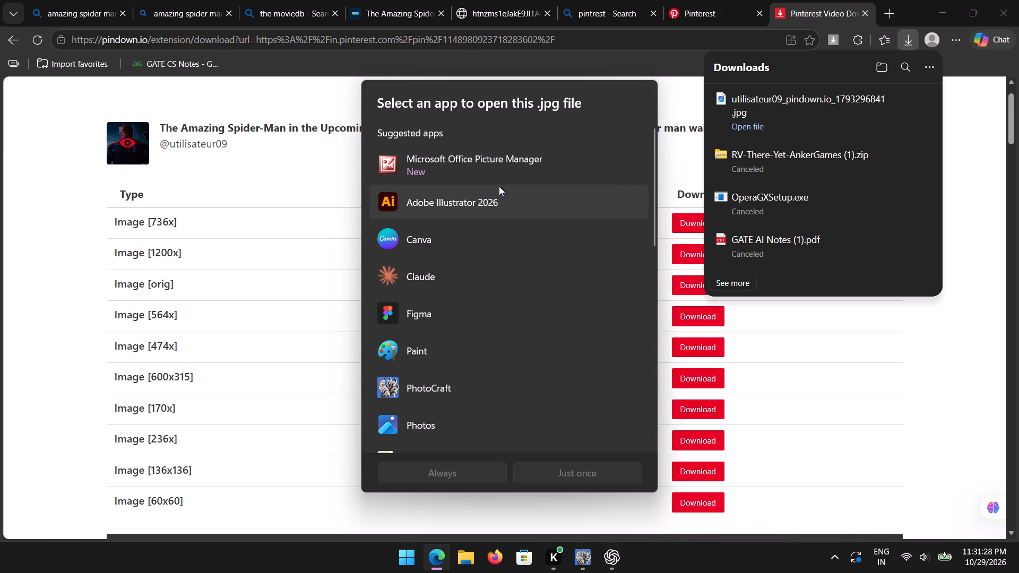
{"action": "left_click", "coordinate": [439, 393]}
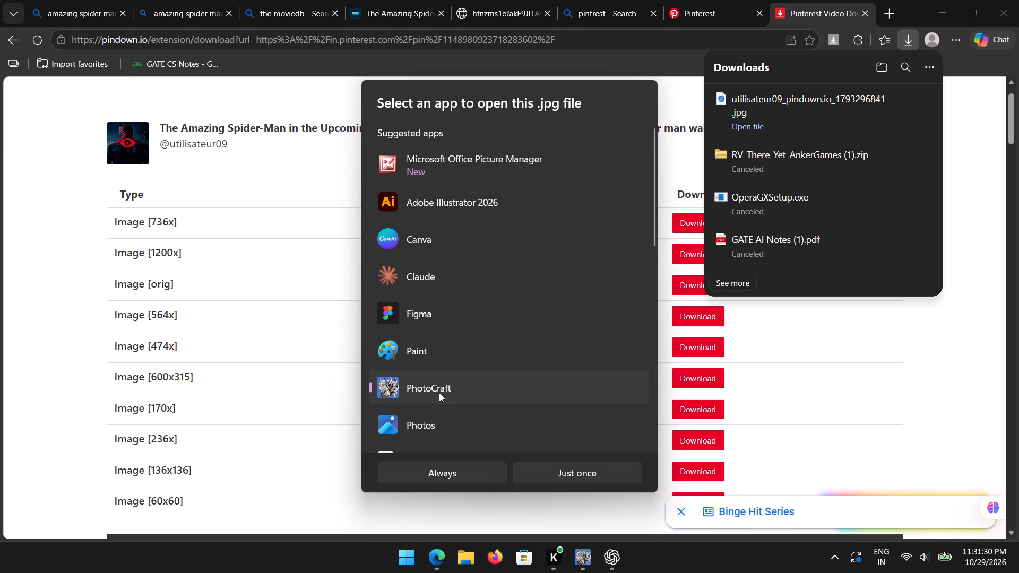
{"action": "left_click", "coordinate": [551, 478]}
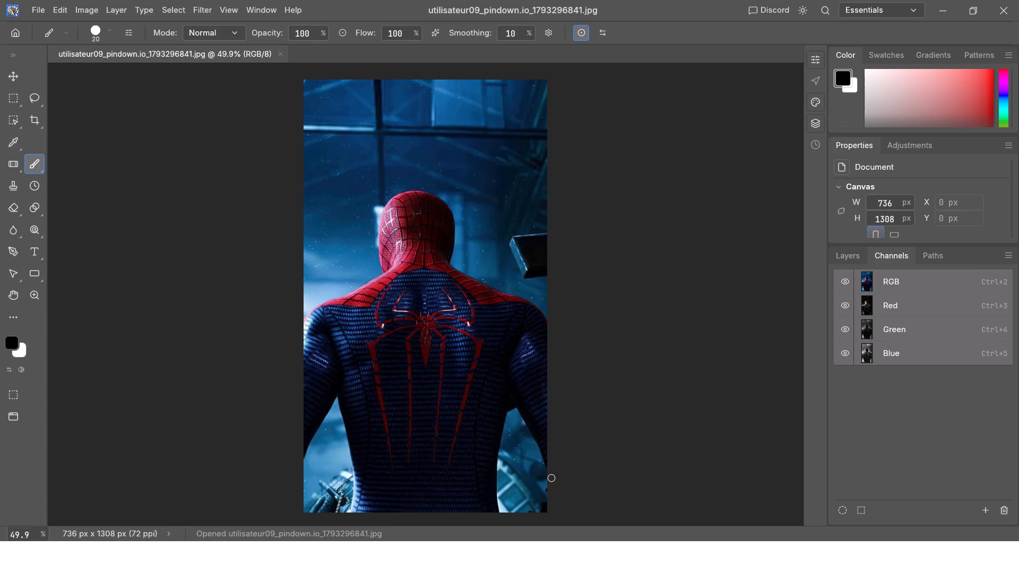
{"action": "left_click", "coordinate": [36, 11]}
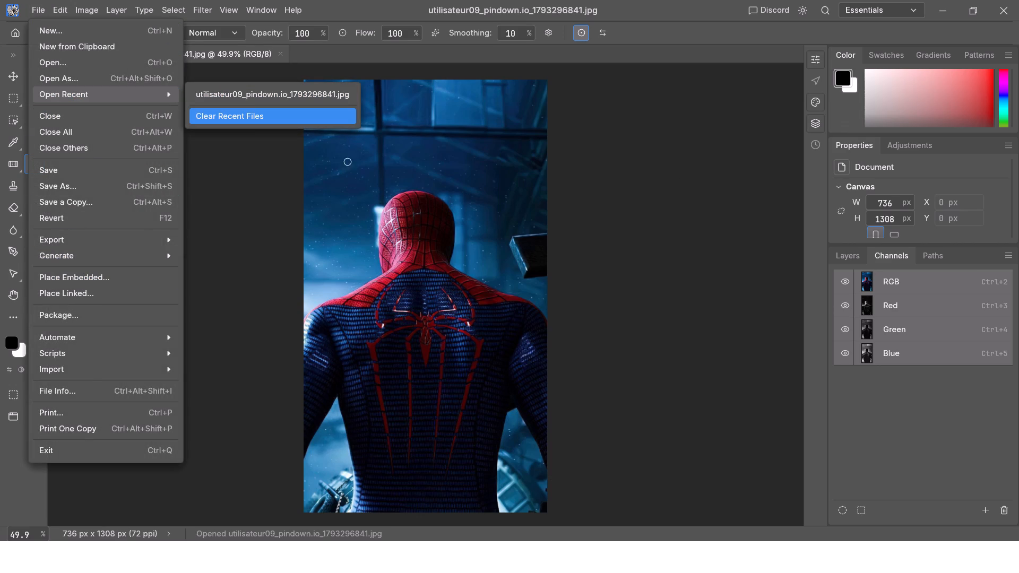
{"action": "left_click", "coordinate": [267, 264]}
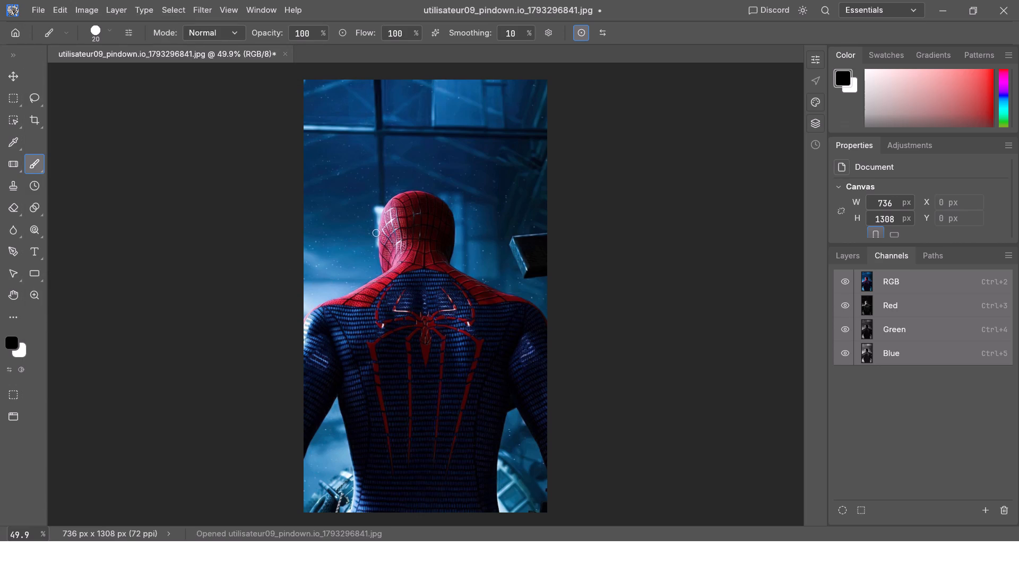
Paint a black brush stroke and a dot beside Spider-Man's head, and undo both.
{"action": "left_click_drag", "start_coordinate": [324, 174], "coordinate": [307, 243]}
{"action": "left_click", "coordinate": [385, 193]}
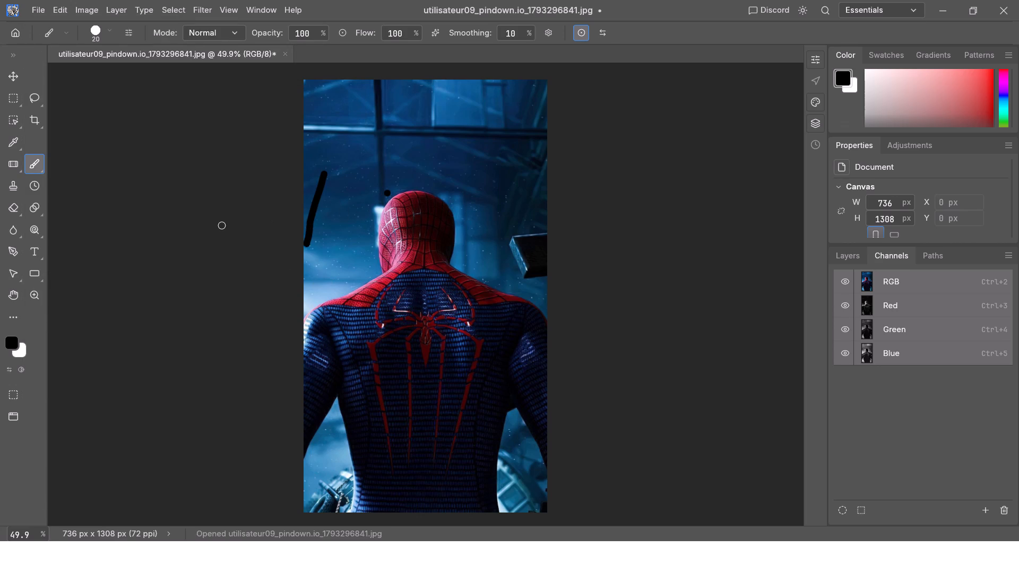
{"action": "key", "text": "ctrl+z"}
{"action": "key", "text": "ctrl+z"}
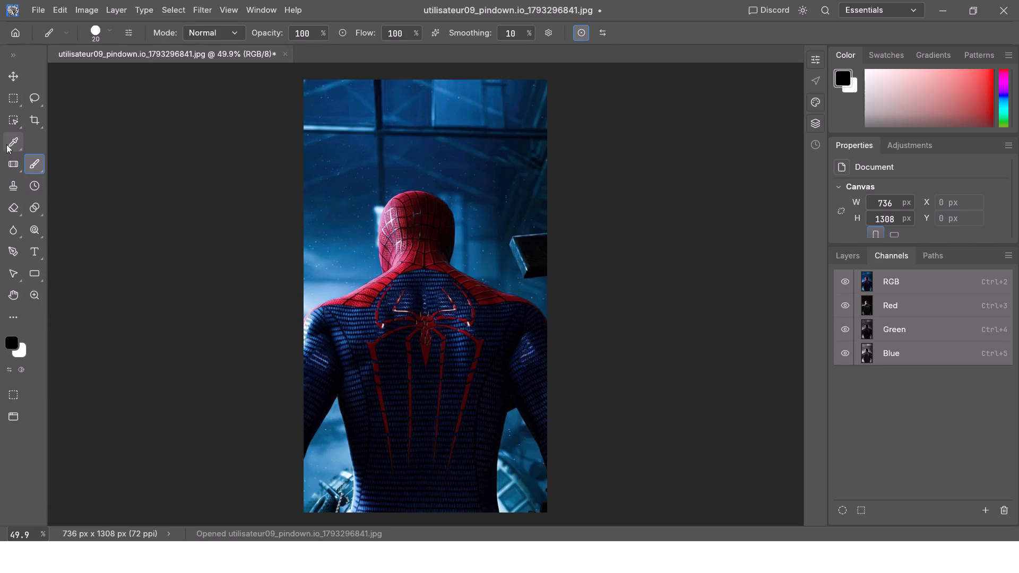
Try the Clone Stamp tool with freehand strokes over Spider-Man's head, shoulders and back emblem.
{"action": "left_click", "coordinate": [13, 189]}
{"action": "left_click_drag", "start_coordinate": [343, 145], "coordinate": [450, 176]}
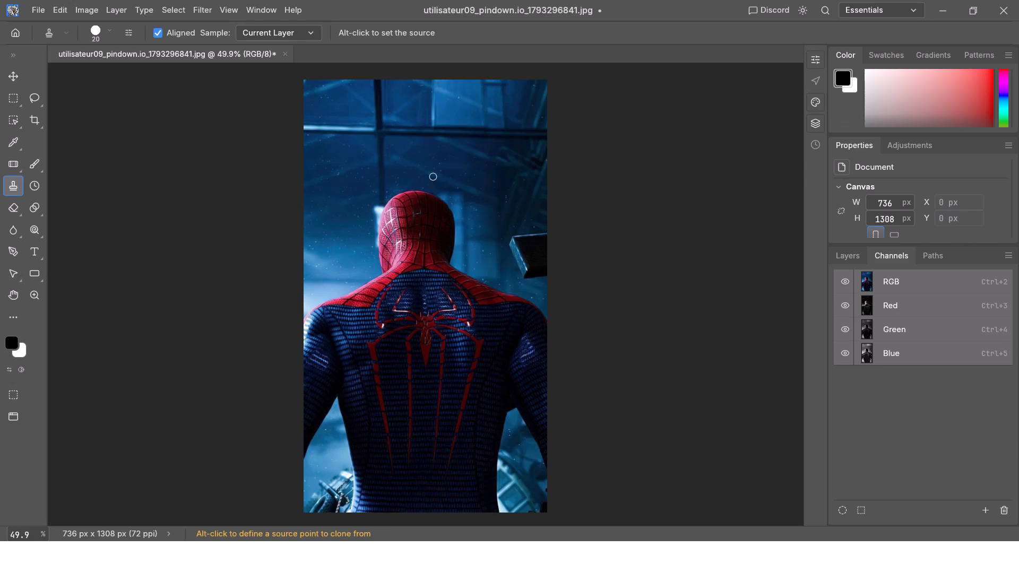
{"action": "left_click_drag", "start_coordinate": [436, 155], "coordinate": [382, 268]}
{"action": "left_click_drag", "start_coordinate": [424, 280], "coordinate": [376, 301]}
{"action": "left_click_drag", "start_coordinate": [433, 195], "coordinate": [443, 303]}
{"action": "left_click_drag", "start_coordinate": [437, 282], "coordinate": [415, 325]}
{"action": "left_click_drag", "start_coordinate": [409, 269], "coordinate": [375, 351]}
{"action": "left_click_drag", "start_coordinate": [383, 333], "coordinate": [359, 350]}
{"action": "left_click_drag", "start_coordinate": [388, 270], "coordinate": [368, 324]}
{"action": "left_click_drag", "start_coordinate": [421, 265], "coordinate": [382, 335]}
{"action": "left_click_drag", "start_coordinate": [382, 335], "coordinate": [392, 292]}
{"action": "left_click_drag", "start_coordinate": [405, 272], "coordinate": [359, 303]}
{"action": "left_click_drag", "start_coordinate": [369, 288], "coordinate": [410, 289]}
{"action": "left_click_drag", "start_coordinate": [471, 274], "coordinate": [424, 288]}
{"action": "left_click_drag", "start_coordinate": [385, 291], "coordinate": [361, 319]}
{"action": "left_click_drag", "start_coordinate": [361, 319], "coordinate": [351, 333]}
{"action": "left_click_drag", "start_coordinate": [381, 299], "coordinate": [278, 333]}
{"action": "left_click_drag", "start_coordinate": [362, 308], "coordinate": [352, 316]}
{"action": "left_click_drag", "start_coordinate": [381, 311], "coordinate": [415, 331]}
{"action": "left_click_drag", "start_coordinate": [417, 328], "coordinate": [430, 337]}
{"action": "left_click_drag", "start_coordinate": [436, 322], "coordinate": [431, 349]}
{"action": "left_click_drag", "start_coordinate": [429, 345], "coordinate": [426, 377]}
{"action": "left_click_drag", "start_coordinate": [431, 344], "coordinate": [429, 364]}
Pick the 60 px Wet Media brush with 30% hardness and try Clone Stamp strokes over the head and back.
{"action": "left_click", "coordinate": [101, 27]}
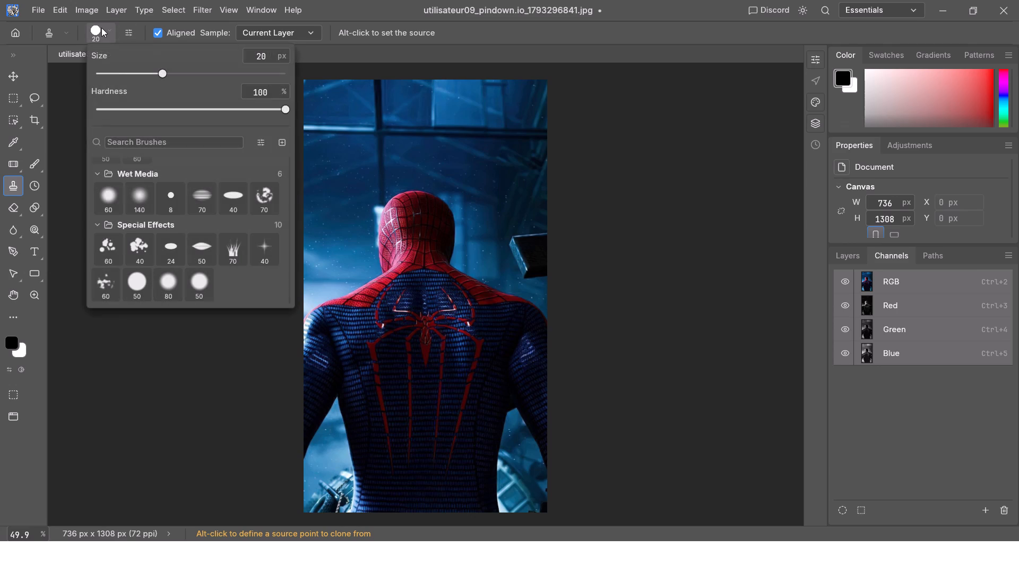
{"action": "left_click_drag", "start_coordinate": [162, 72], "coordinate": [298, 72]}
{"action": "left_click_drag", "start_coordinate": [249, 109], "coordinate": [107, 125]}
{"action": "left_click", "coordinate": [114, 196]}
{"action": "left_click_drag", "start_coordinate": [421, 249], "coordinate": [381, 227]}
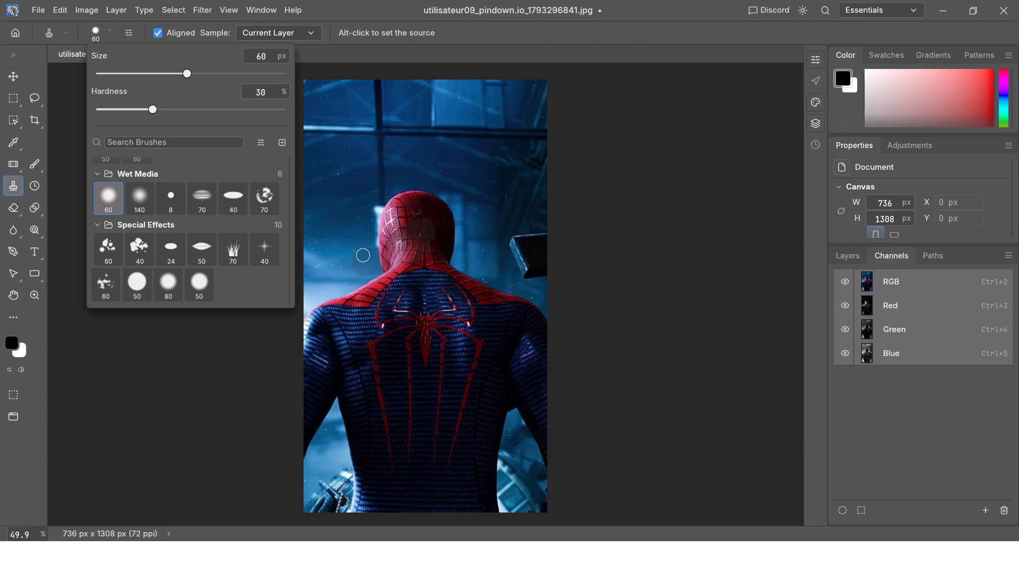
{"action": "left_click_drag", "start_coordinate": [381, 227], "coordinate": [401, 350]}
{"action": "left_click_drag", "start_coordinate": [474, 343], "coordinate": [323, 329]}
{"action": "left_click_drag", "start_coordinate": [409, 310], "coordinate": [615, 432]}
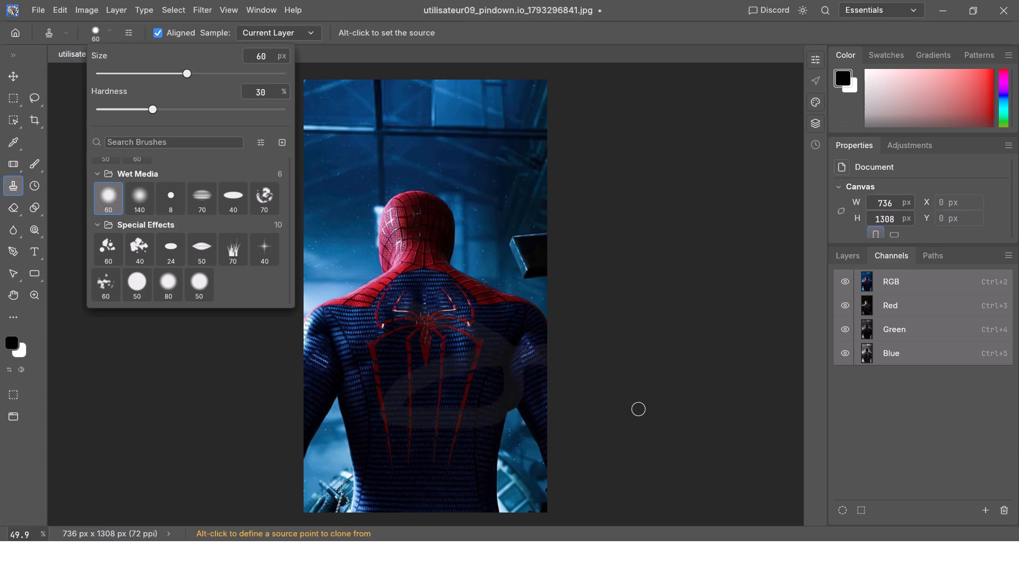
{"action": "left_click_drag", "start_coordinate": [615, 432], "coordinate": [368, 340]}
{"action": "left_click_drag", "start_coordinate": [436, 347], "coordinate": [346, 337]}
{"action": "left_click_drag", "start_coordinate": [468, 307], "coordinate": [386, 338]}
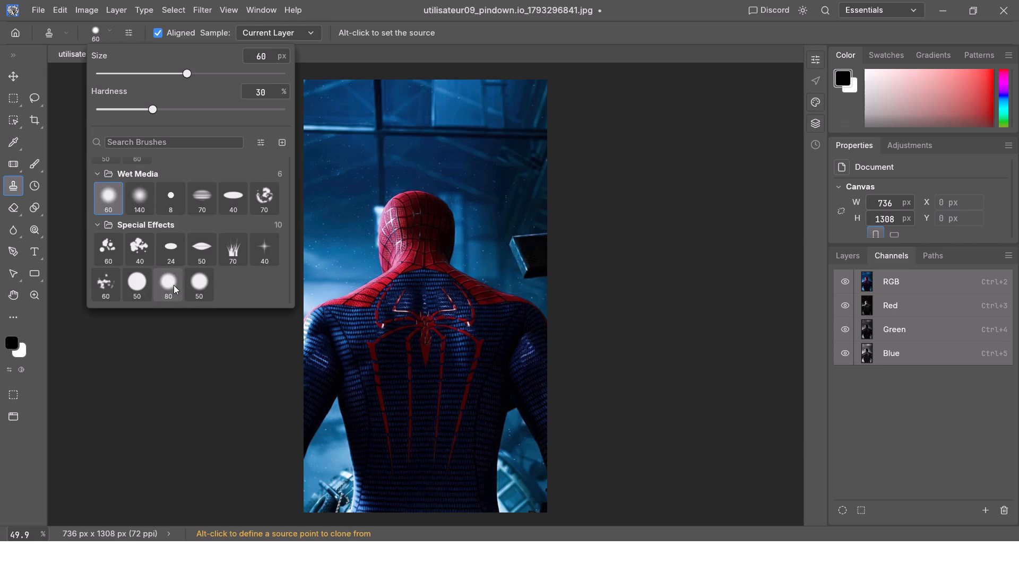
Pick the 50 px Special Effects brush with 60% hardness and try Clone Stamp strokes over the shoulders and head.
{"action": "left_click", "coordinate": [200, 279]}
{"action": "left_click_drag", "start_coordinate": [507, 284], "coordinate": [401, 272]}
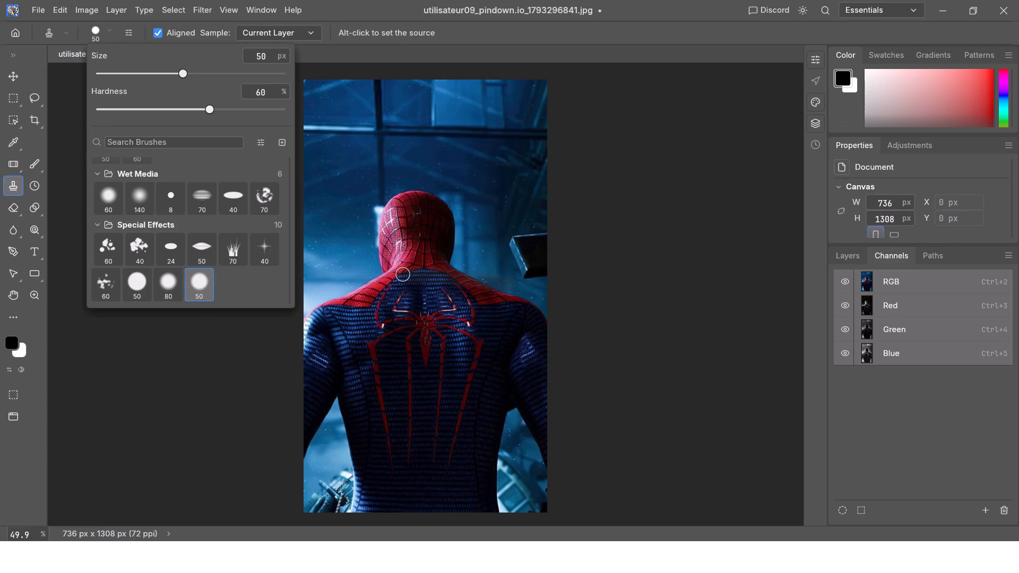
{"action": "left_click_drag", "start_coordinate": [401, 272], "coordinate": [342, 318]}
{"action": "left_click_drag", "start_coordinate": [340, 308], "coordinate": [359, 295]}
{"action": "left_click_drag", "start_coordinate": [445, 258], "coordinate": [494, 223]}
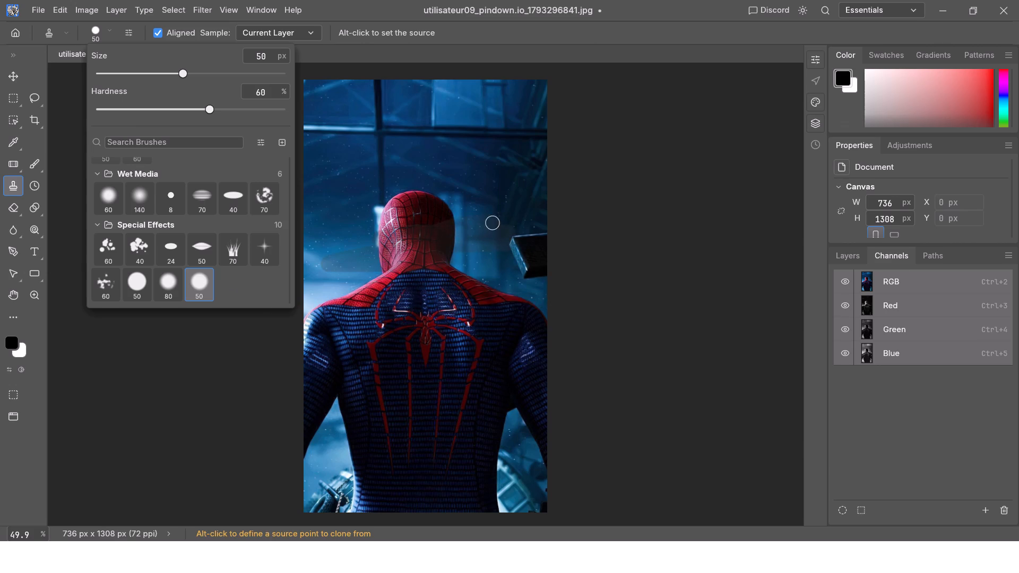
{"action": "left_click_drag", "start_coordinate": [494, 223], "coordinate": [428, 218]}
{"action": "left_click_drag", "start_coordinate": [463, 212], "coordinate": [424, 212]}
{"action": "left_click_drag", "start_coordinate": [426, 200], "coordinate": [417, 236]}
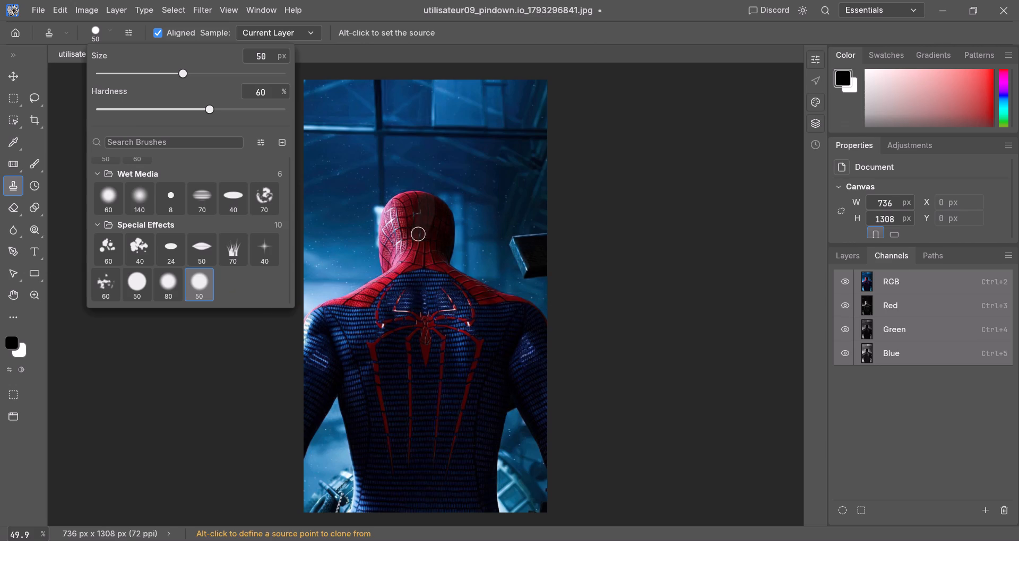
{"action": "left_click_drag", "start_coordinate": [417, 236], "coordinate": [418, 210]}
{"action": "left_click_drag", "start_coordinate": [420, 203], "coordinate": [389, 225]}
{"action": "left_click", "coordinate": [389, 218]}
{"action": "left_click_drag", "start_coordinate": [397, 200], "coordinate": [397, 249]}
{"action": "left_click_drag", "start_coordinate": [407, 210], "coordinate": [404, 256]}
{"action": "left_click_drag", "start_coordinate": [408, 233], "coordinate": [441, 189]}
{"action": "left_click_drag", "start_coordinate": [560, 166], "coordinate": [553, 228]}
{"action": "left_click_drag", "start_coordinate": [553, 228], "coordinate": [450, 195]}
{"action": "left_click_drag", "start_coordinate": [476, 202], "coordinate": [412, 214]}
Set the Clone Stamp brush size to 5000 px and try strokes across Spider-Man's back.
{"action": "left_click_drag", "start_coordinate": [182, 70], "coordinate": [183, 70]}
{"action": "left_click_drag", "start_coordinate": [183, 70], "coordinate": [351, 76]}
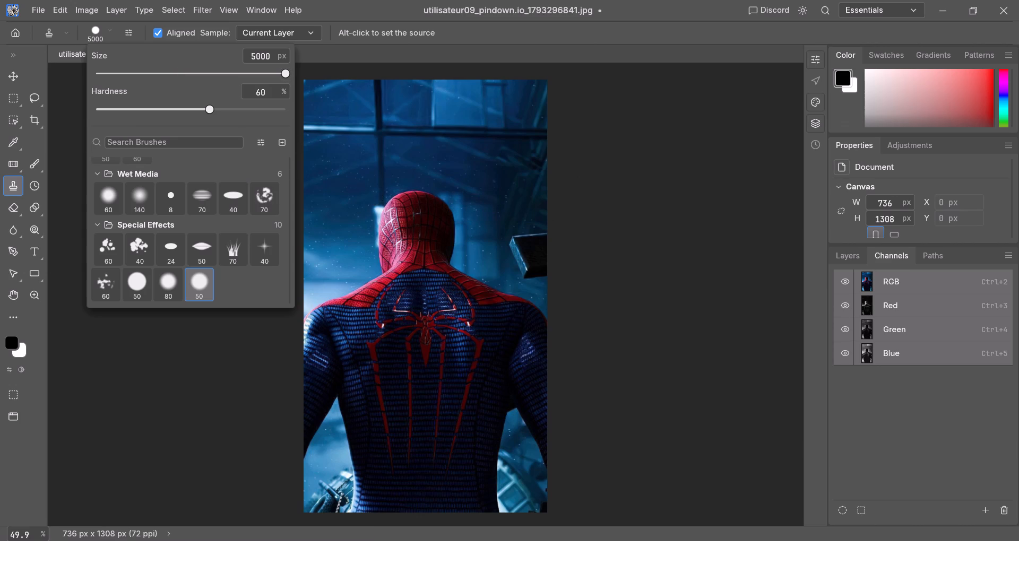
{"action": "left_click_drag", "start_coordinate": [357, 229], "coordinate": [473, 326]}
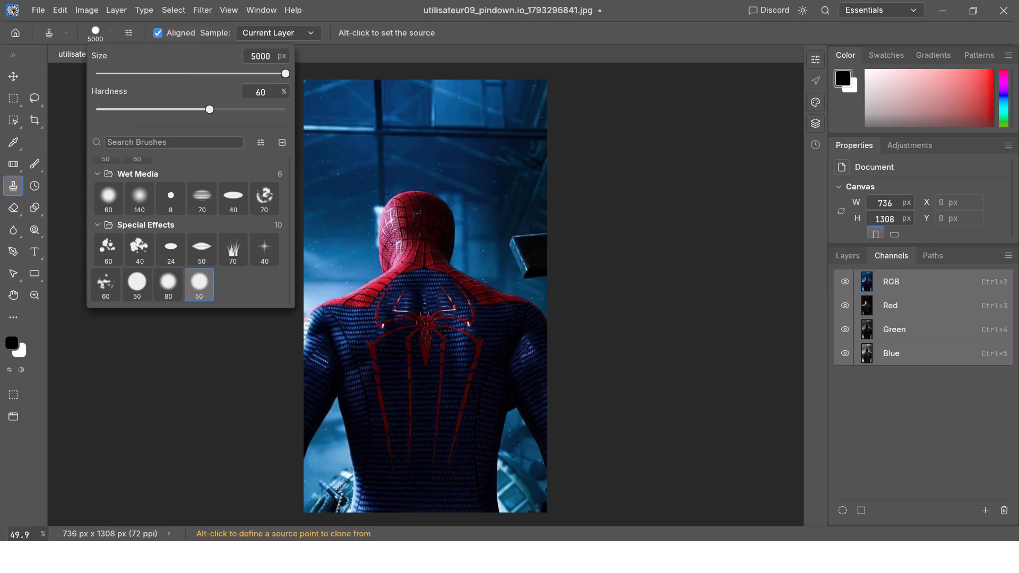
{"action": "left_click_drag", "start_coordinate": [459, 357], "coordinate": [575, 386]}
{"action": "left_click_drag", "start_coordinate": [505, 394], "coordinate": [531, 397]}
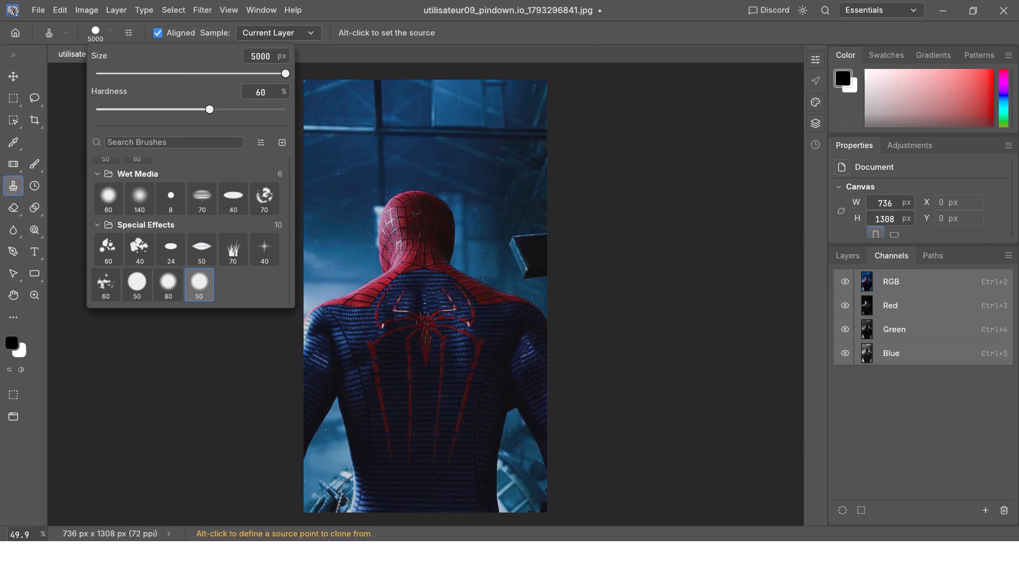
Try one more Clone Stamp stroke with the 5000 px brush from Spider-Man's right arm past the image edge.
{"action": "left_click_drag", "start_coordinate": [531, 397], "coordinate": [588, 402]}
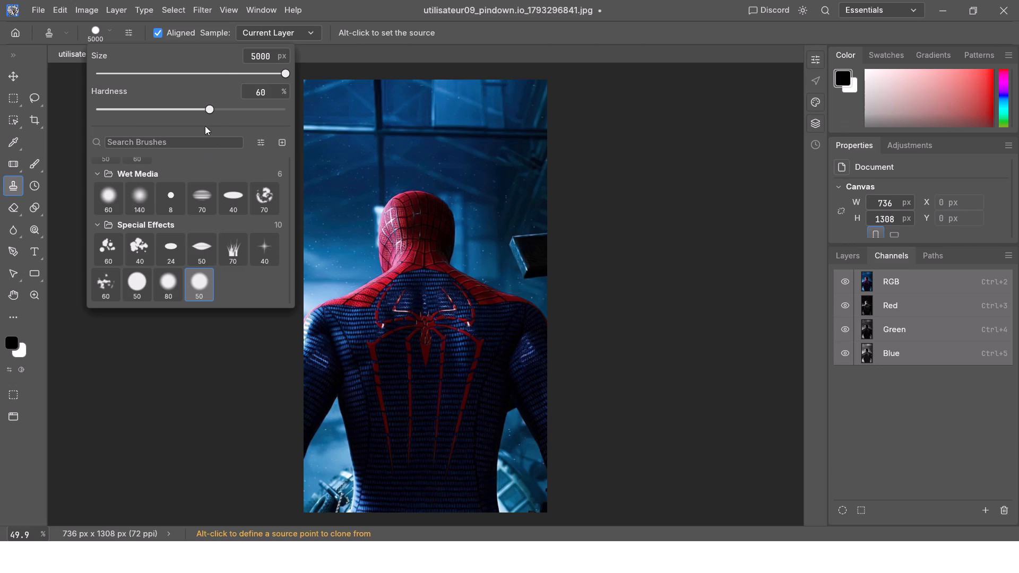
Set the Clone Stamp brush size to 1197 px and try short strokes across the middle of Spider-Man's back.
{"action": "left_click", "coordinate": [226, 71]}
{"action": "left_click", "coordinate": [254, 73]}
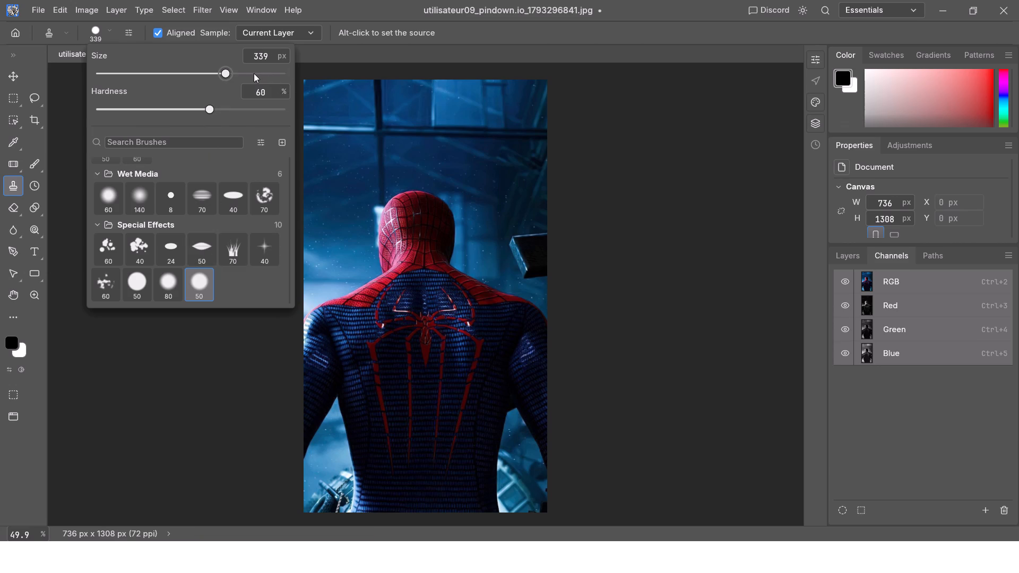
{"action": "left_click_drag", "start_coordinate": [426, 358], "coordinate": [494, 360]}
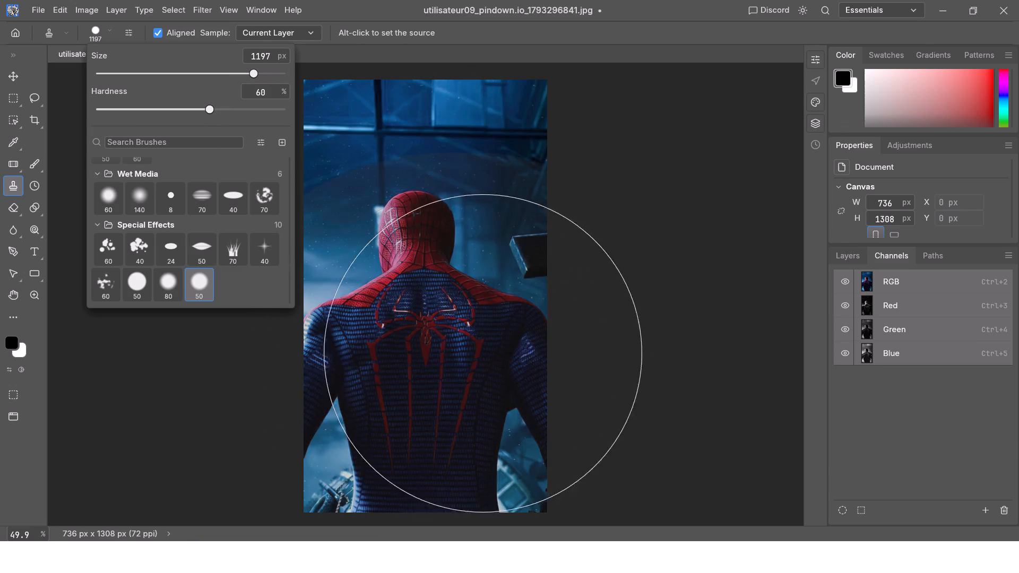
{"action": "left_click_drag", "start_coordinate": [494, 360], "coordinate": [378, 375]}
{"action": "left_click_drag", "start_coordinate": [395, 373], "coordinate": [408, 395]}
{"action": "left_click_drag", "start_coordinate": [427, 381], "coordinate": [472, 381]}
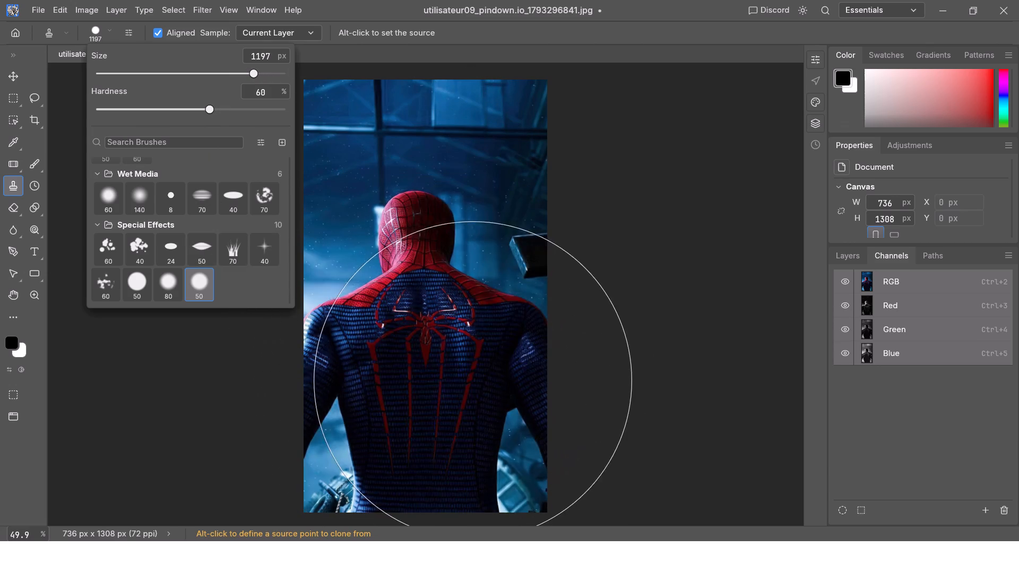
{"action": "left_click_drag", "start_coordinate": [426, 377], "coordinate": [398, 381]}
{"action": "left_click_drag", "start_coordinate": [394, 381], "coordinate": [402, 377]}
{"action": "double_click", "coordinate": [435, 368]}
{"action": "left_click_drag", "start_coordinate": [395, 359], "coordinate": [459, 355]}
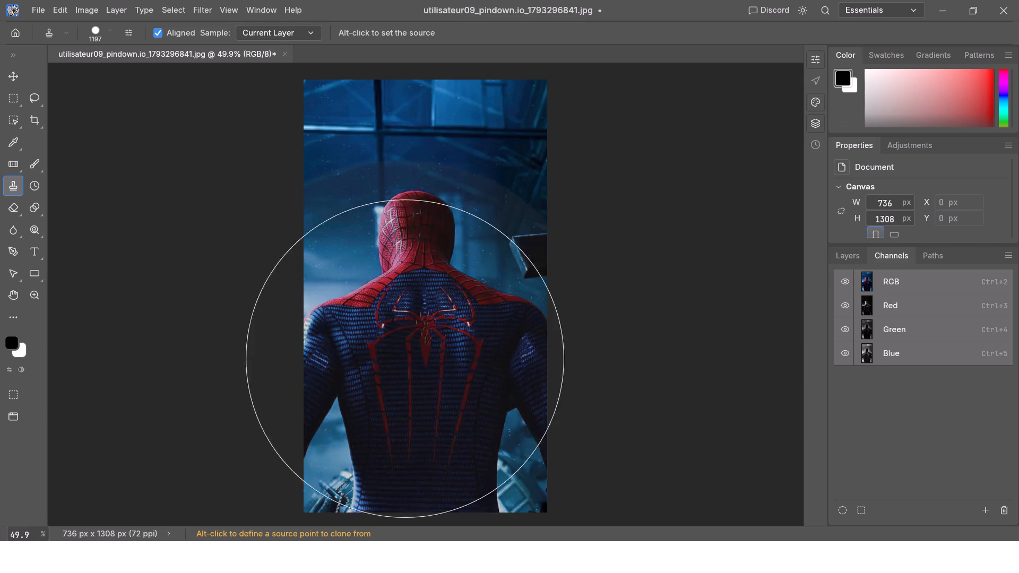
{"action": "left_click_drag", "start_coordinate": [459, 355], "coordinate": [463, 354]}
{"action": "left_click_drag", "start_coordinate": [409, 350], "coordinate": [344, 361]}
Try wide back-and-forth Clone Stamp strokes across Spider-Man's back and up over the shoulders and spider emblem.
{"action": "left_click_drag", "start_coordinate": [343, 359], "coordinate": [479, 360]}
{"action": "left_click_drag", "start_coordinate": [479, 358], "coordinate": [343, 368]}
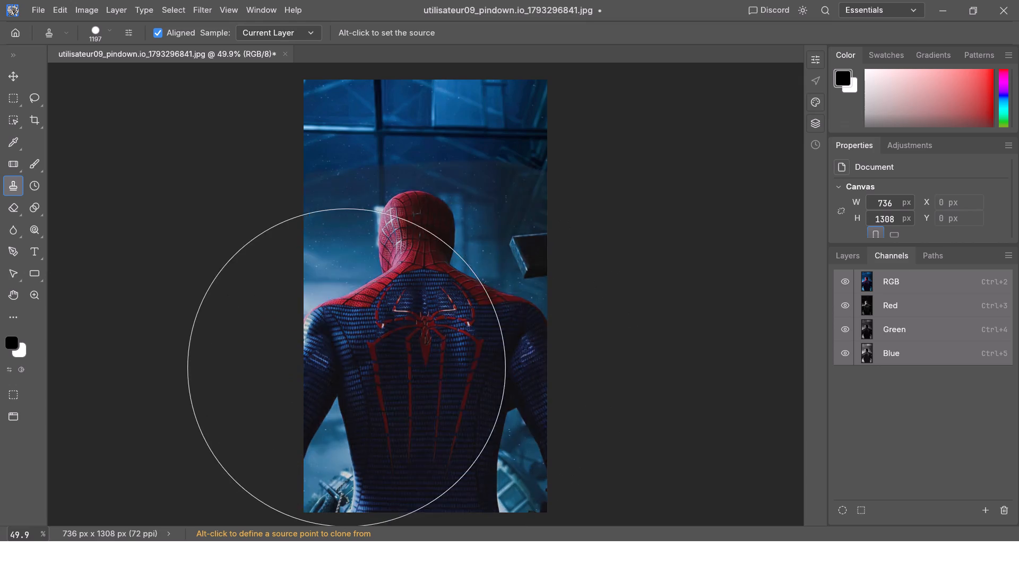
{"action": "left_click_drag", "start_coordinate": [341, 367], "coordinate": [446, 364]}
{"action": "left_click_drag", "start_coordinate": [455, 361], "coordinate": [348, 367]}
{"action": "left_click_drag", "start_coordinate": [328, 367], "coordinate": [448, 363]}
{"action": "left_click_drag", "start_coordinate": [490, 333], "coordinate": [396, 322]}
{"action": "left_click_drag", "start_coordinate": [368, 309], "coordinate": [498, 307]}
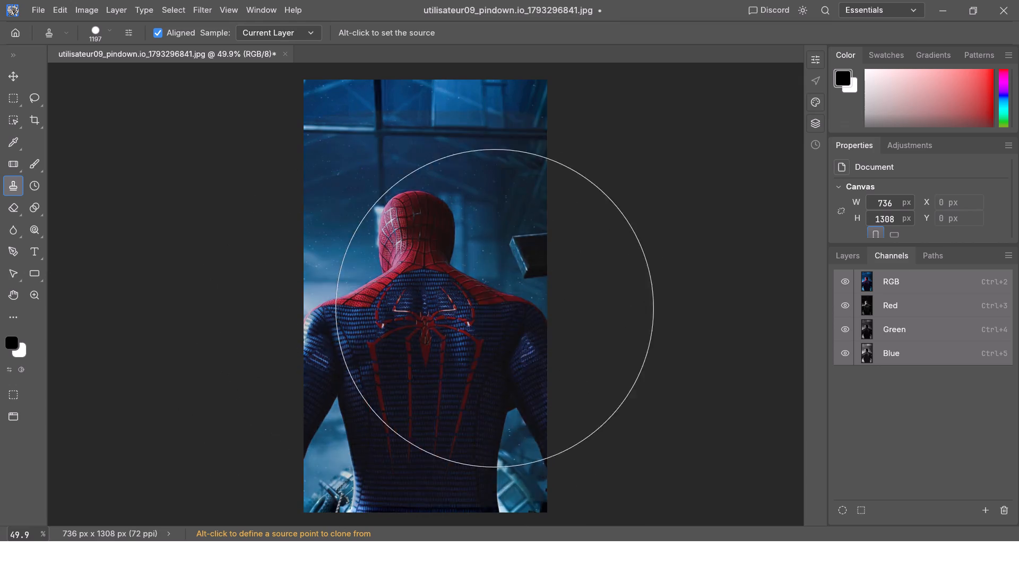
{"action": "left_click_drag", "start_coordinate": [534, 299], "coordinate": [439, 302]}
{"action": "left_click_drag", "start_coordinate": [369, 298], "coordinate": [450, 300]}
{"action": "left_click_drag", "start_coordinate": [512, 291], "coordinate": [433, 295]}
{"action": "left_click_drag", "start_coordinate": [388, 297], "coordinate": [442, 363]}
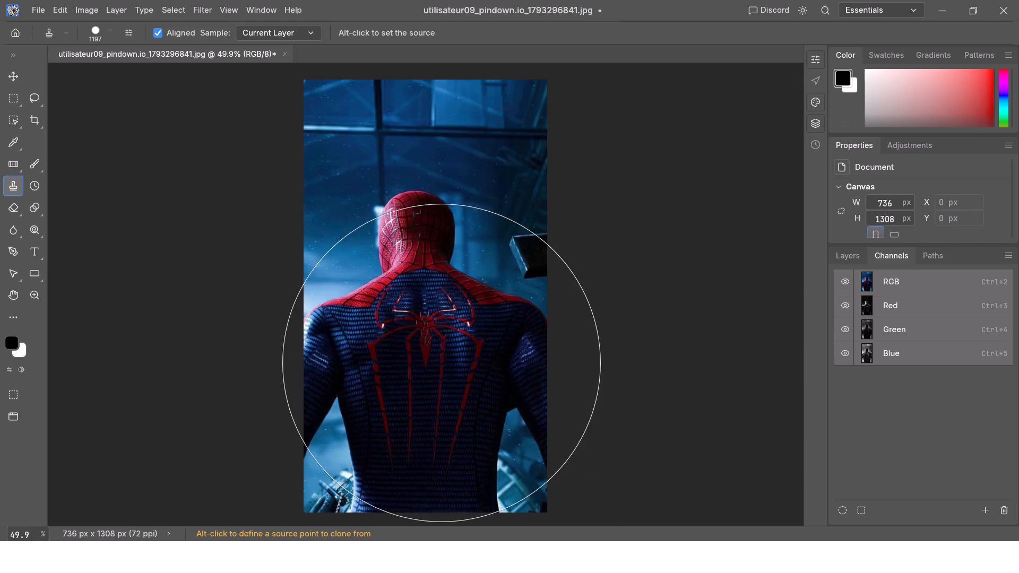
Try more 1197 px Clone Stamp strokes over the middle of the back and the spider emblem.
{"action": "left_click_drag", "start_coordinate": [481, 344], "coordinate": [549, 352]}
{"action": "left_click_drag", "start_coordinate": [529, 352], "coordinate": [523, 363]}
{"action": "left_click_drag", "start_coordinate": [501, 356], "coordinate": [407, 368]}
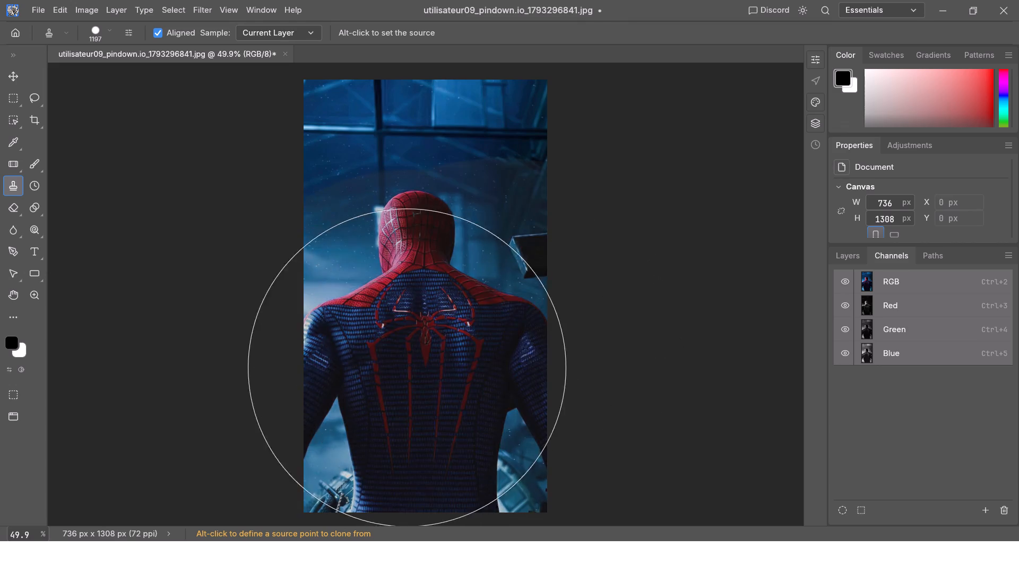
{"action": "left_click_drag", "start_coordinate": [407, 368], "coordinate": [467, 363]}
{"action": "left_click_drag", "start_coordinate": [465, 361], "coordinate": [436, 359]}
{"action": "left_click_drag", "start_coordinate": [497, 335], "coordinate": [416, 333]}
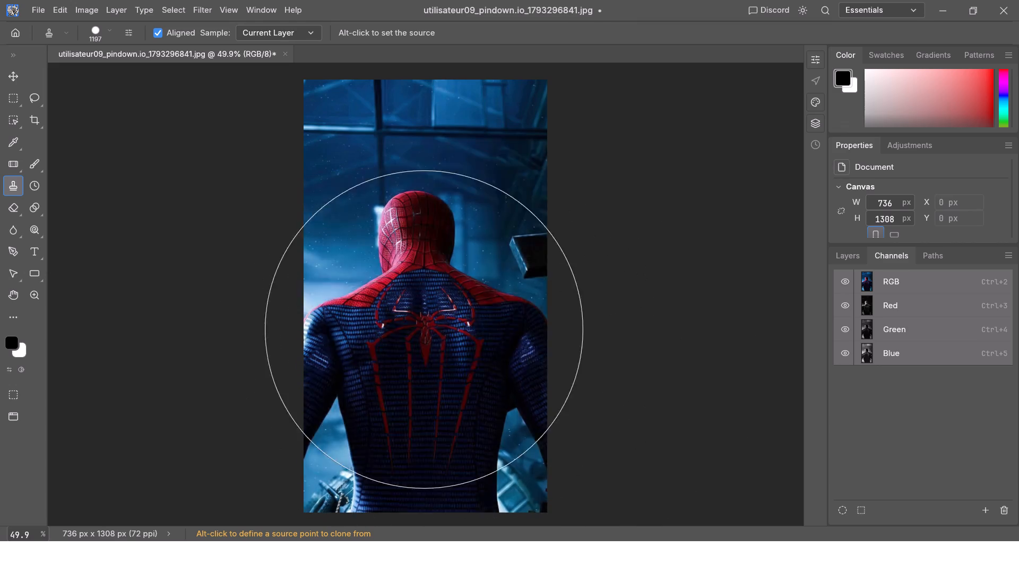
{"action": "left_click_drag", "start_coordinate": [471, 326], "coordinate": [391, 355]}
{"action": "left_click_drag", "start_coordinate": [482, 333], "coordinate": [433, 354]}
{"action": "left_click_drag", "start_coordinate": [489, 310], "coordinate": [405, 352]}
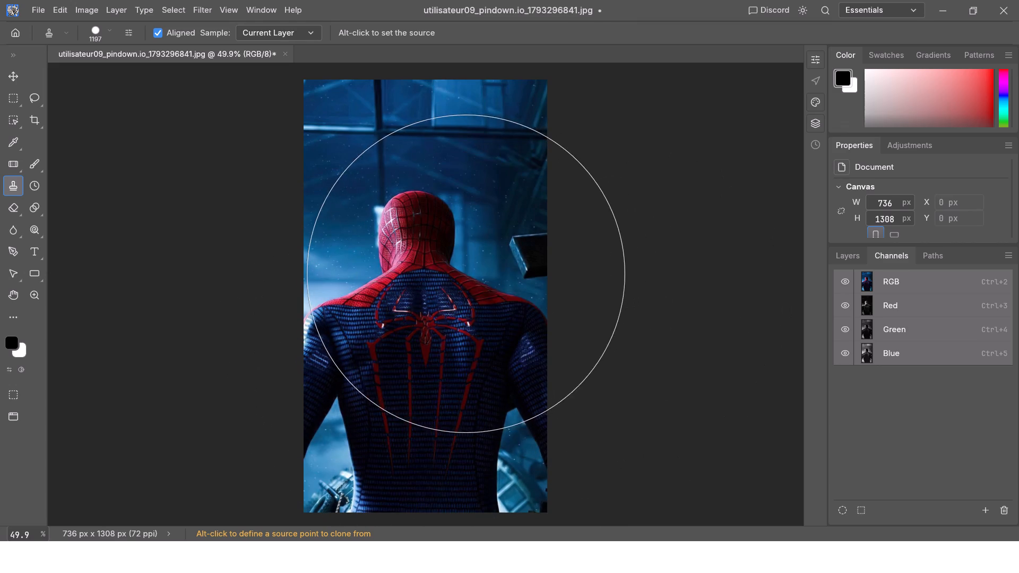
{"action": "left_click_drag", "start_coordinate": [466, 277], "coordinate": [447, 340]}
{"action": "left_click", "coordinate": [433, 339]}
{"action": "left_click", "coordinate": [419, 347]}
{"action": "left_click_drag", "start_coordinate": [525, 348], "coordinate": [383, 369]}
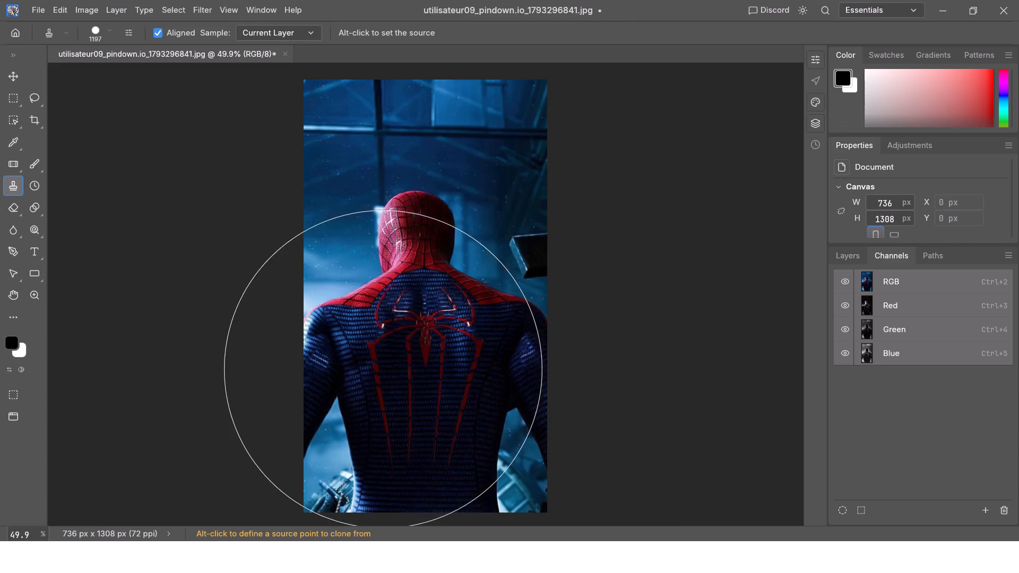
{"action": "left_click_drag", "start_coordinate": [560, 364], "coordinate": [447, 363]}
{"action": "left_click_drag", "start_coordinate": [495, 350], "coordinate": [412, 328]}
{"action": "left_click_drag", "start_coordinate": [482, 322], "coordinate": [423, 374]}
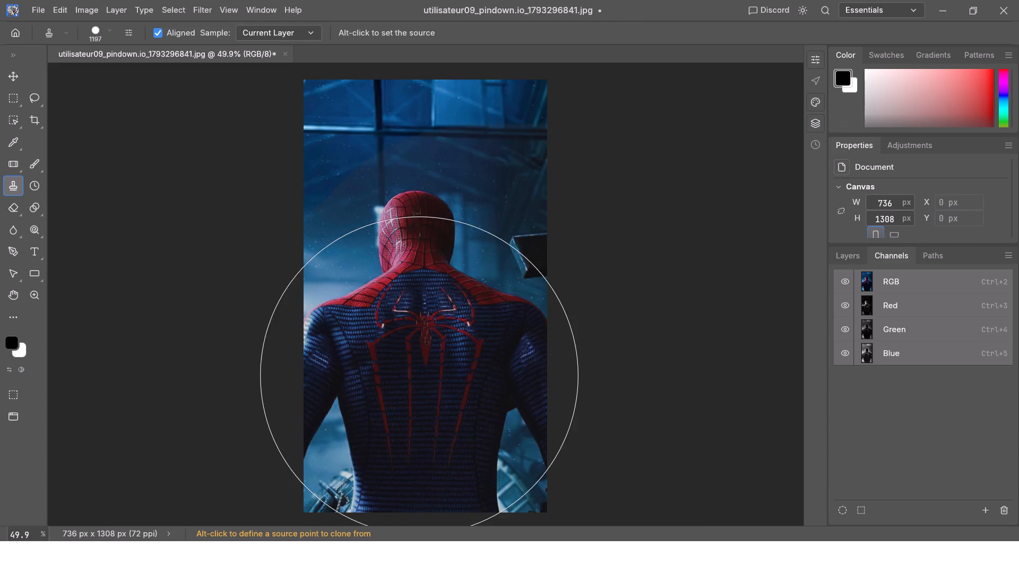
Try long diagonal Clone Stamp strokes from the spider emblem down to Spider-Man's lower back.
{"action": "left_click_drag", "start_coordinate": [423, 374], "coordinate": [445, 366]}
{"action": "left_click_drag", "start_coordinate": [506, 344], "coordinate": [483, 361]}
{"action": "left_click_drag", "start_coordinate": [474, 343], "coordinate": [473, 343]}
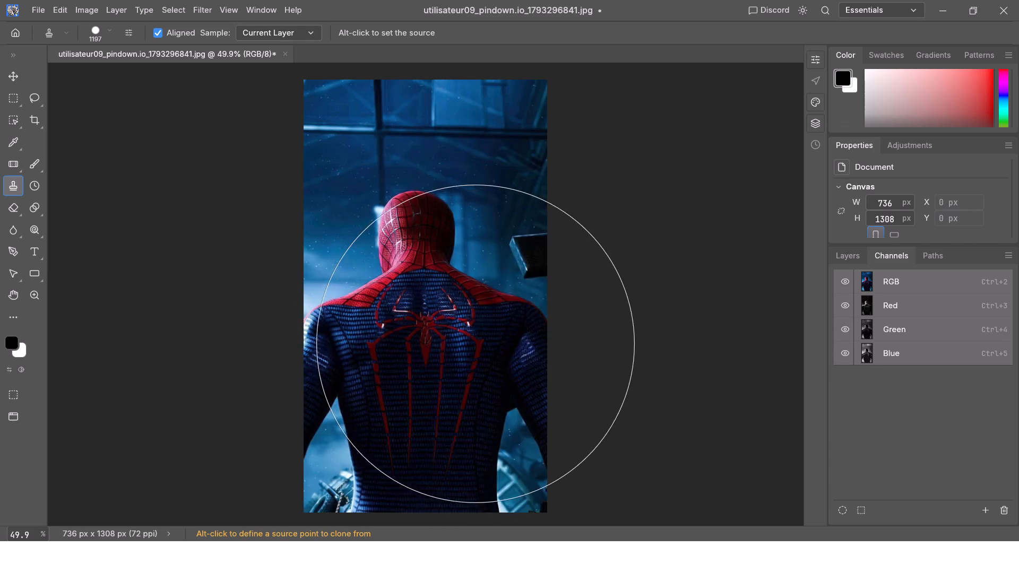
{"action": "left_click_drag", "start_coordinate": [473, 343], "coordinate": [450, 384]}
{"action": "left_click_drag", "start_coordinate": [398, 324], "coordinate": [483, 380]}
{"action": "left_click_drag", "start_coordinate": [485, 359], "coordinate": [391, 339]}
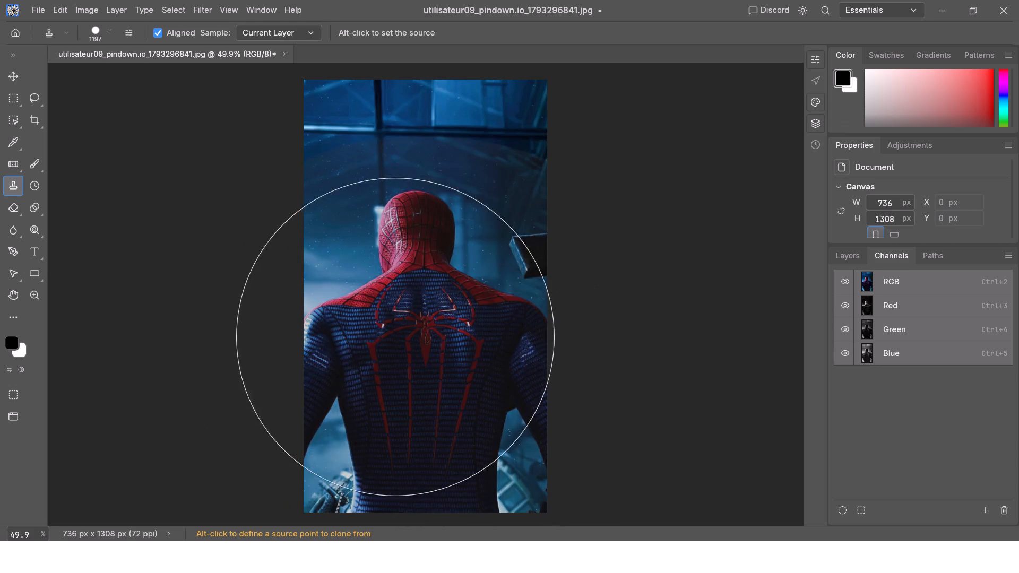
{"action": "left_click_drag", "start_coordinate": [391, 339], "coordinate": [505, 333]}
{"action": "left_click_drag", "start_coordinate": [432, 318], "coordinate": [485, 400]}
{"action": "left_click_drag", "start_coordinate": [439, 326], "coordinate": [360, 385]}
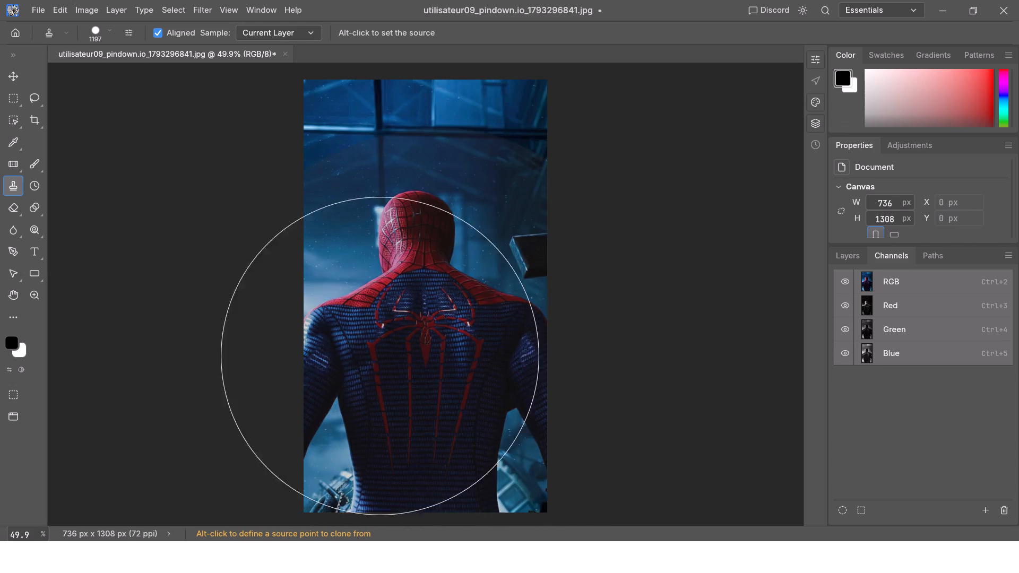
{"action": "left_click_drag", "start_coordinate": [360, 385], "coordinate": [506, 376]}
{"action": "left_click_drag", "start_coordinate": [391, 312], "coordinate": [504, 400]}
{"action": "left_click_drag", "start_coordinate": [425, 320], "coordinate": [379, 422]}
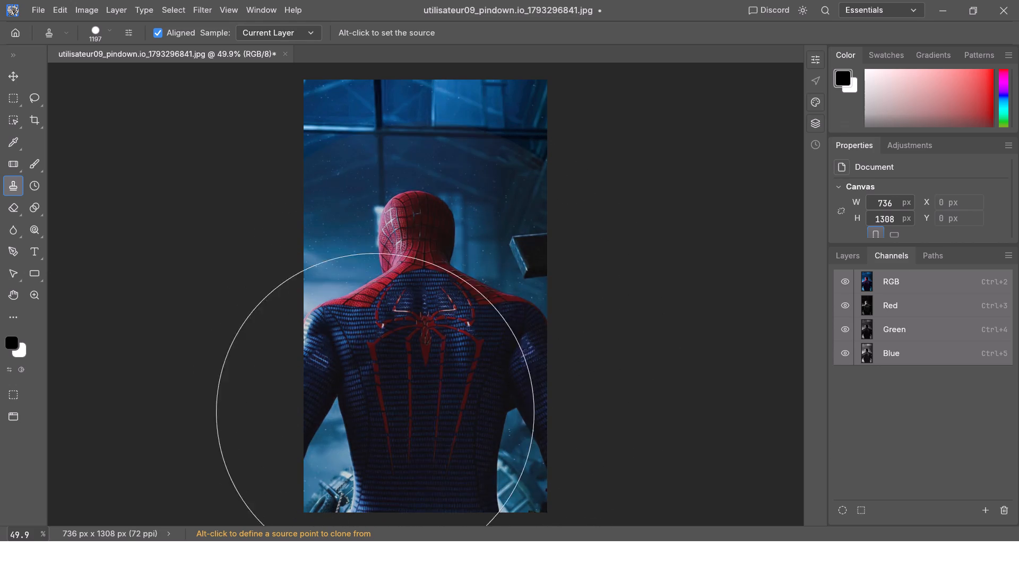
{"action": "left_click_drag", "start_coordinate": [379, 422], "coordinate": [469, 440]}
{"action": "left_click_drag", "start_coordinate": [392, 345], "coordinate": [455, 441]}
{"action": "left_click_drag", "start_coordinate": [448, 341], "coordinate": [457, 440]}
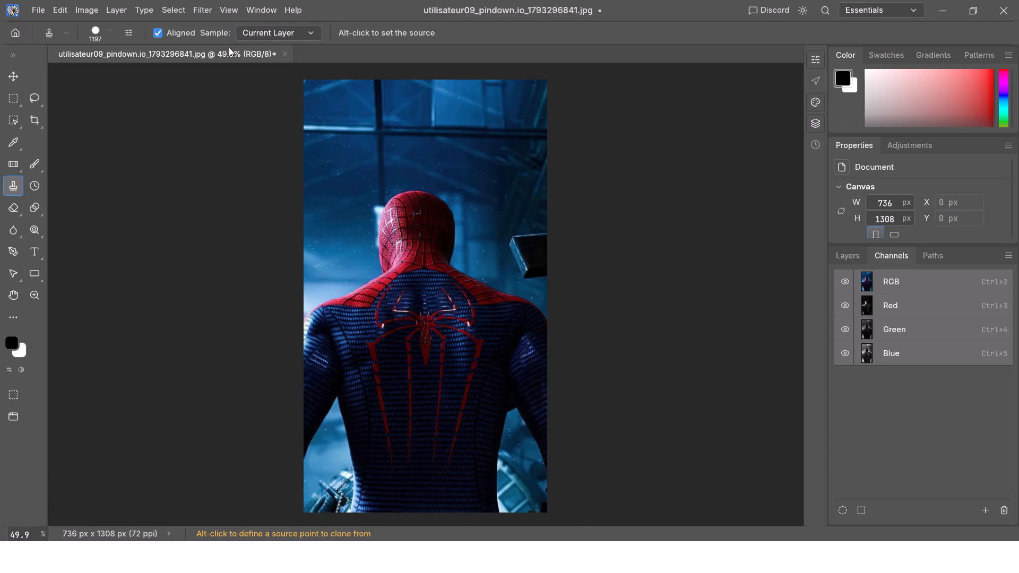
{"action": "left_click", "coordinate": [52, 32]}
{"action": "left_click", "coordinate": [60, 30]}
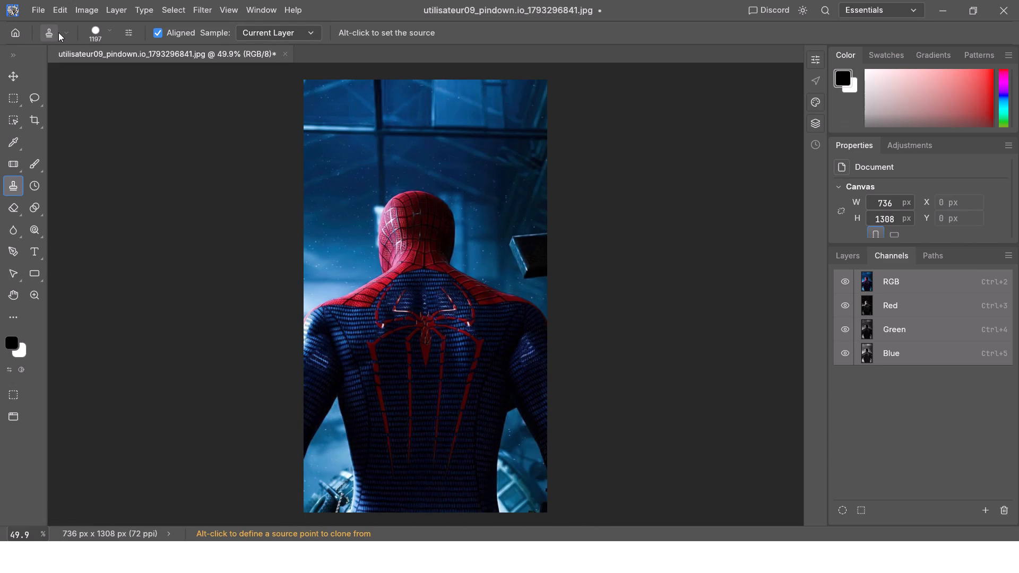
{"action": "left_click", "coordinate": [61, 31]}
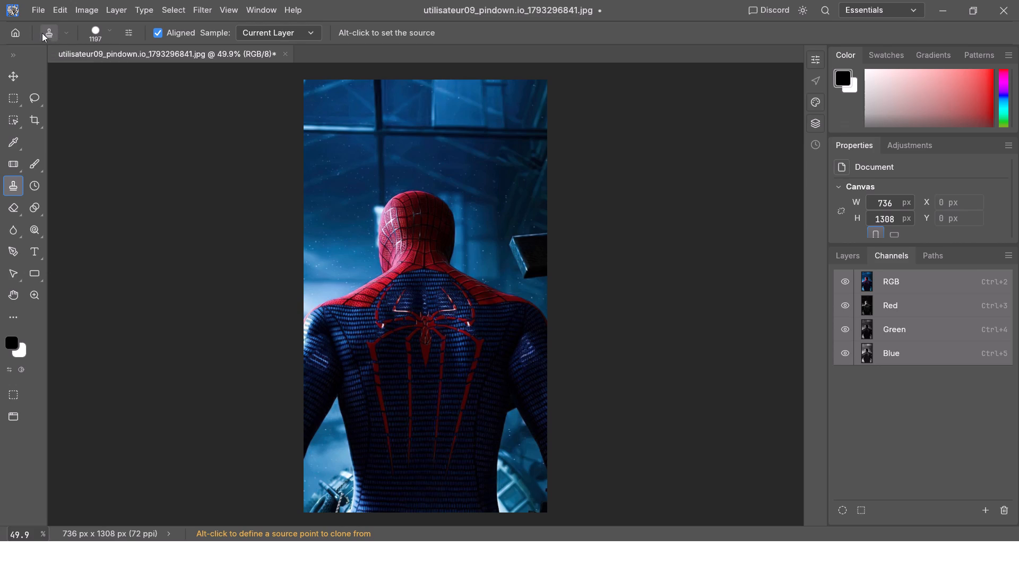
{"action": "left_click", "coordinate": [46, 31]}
Set the Clone Stamp brush size to 35 px and look through the brush preset groups.
{"action": "left_click", "coordinate": [106, 32]}
{"action": "left_click", "coordinate": [175, 71]}
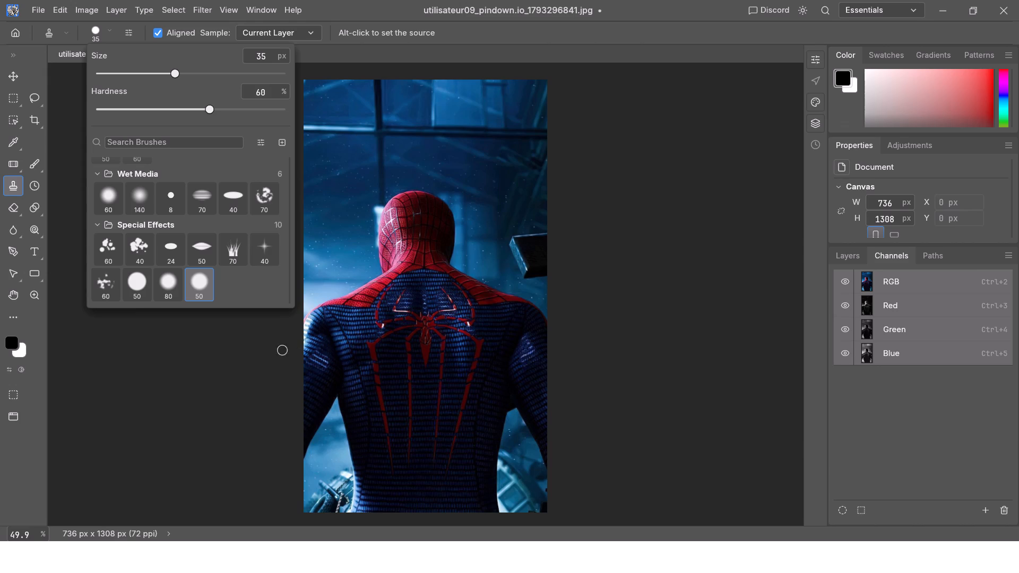
{"action": "scroll", "coordinate": [117, 194], "scroll_direction": "up", "scroll_amount": 2}
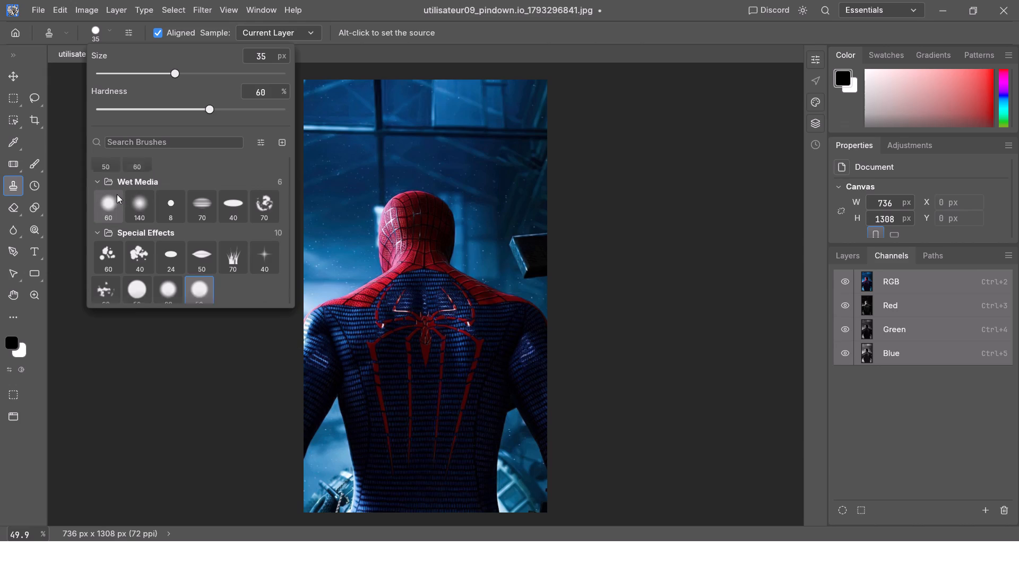
{"action": "scroll", "coordinate": [117, 194], "scroll_direction": "up", "scroll_amount": 7}
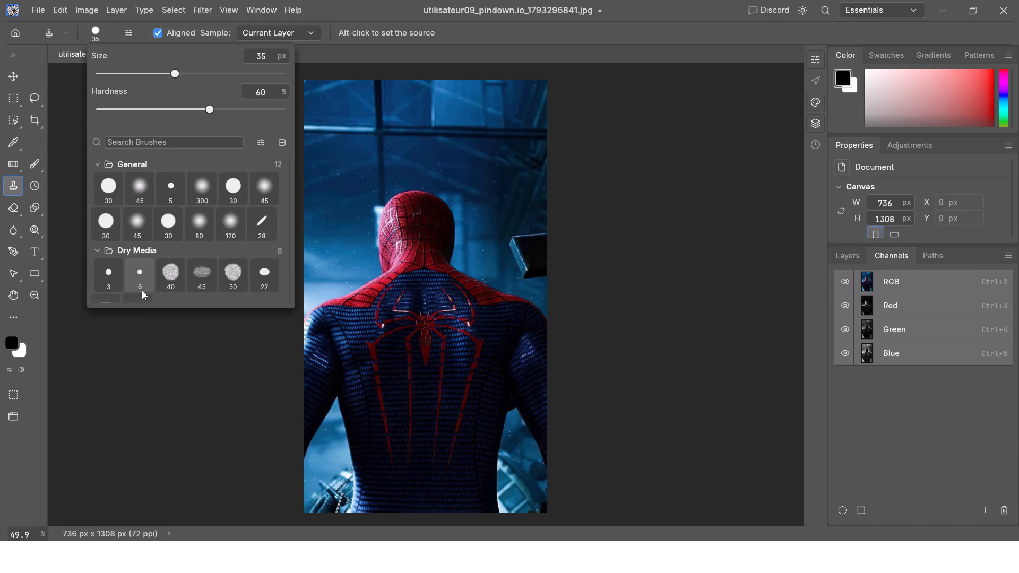
{"action": "scroll", "coordinate": [154, 233], "scroll_direction": "down", "scroll_amount": 9}
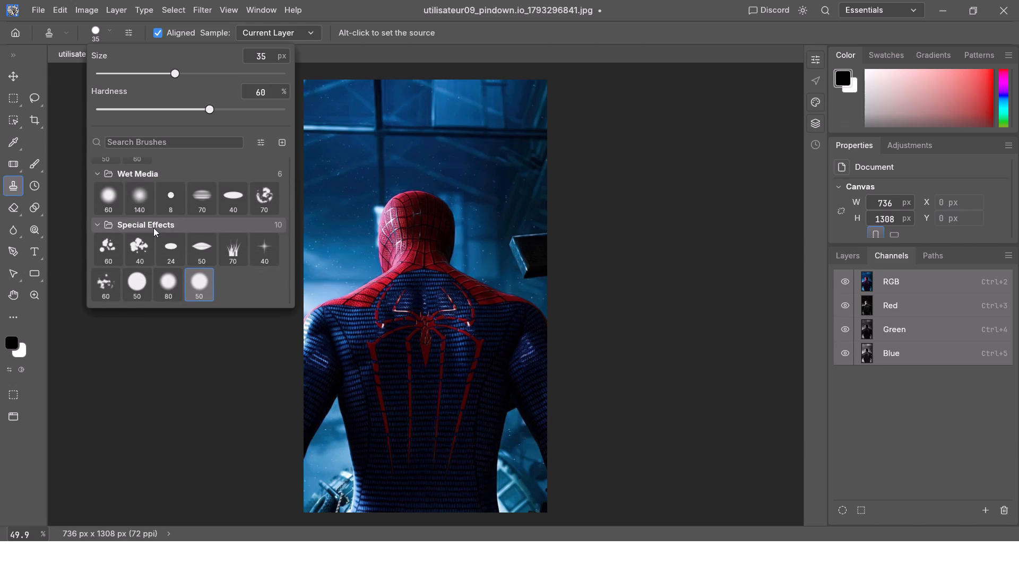
{"action": "left_click", "coordinate": [154, 339]}
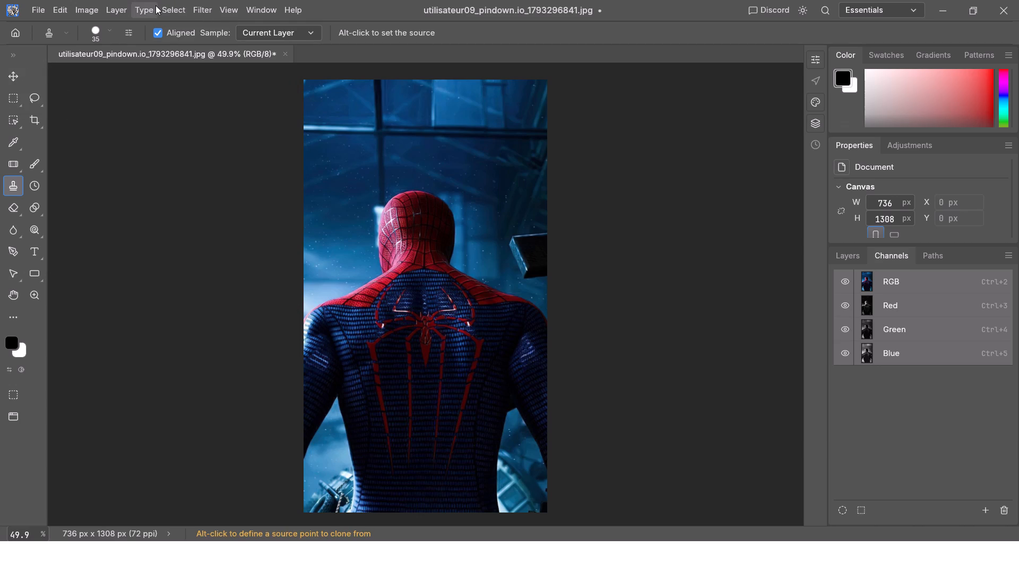
Select Spider-Man with the Object Selection tool by framing from above his head down to the image's bottom corner.
{"action": "left_click", "coordinate": [19, 118]}
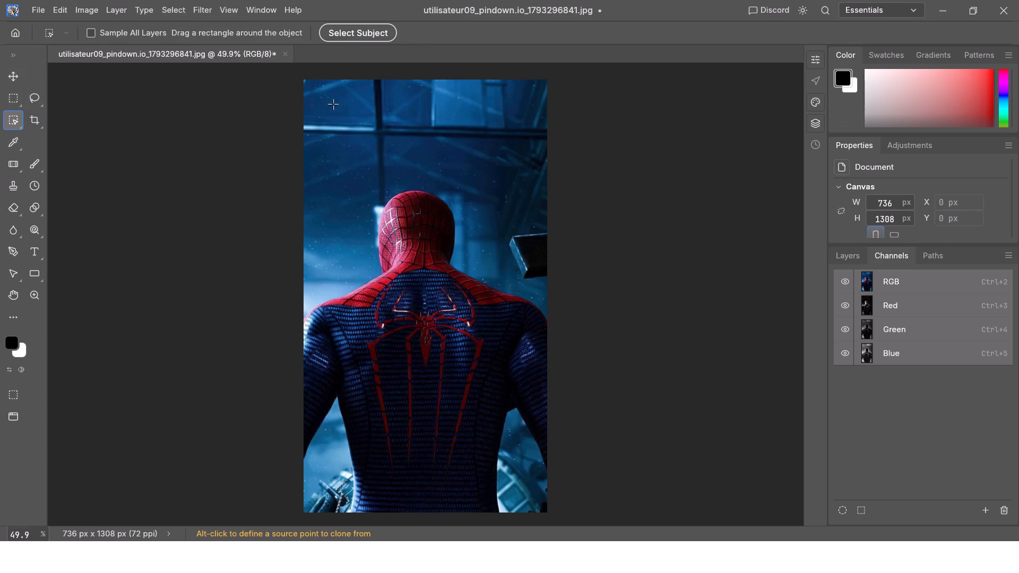
{"action": "left_click_drag", "start_coordinate": [307, 180], "coordinate": [414, 325]}
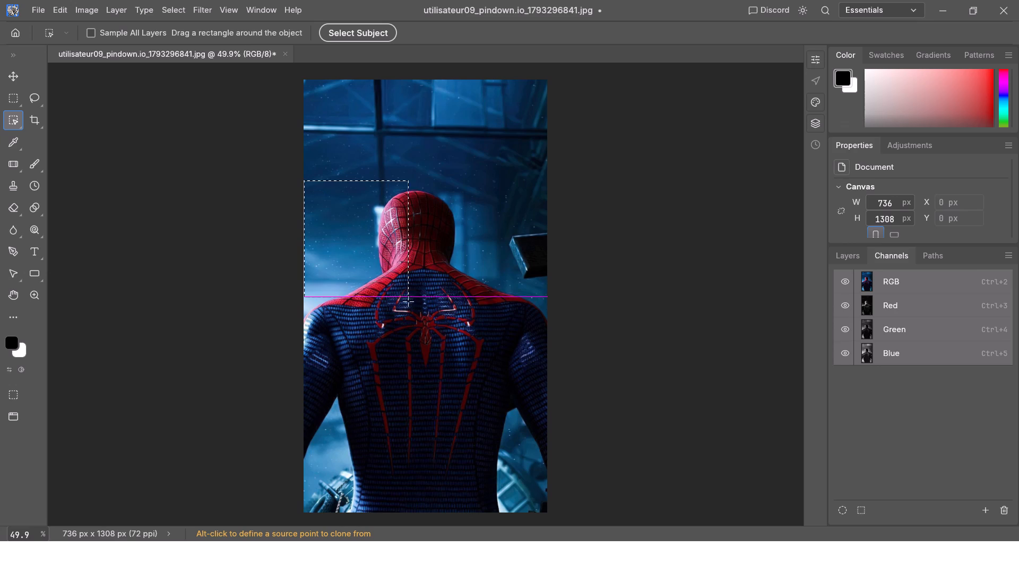
{"action": "left_click_drag", "start_coordinate": [414, 325], "coordinate": [541, 517]}
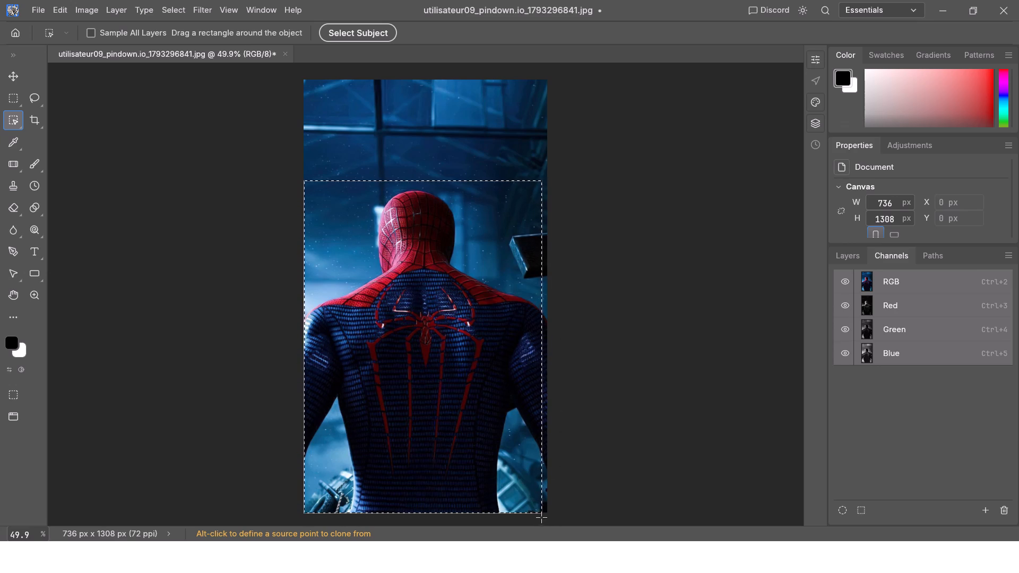
{"action": "left_click_drag", "start_coordinate": [541, 517], "coordinate": [546, 516]}
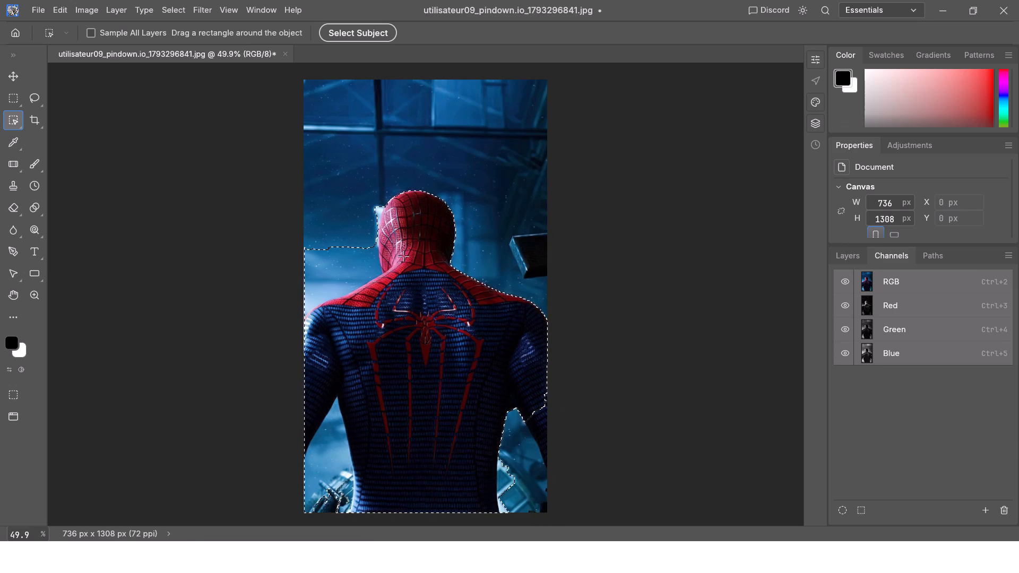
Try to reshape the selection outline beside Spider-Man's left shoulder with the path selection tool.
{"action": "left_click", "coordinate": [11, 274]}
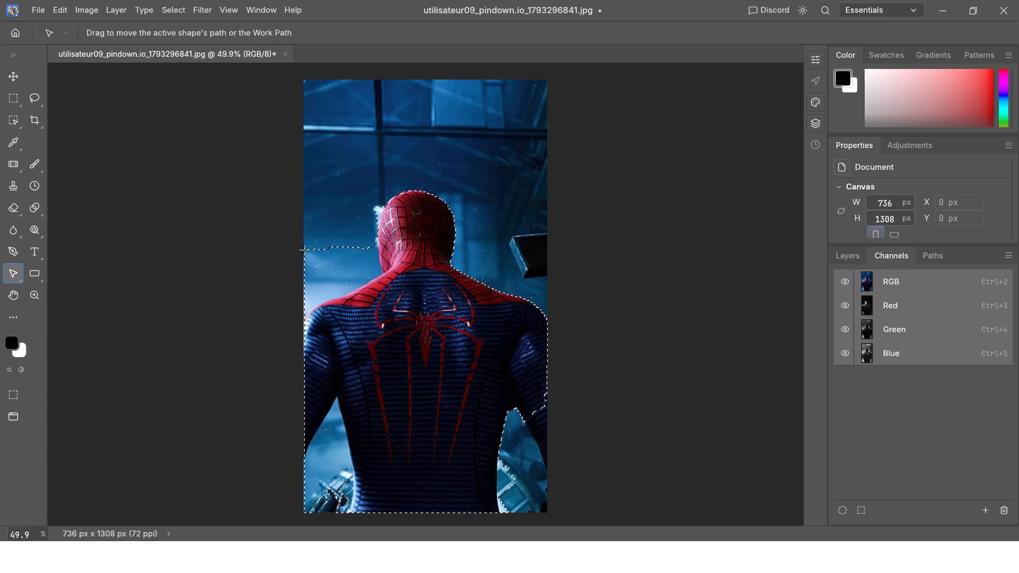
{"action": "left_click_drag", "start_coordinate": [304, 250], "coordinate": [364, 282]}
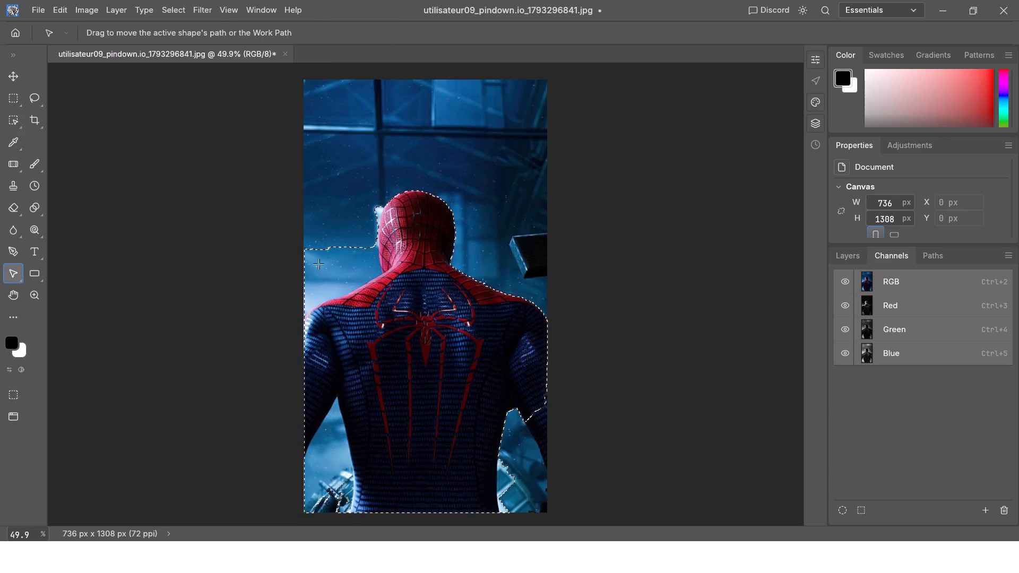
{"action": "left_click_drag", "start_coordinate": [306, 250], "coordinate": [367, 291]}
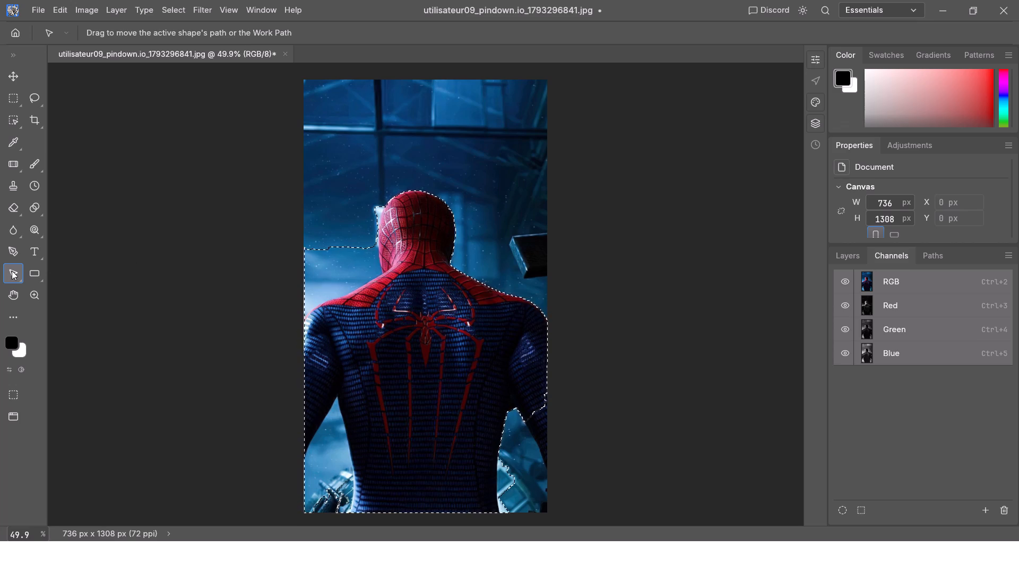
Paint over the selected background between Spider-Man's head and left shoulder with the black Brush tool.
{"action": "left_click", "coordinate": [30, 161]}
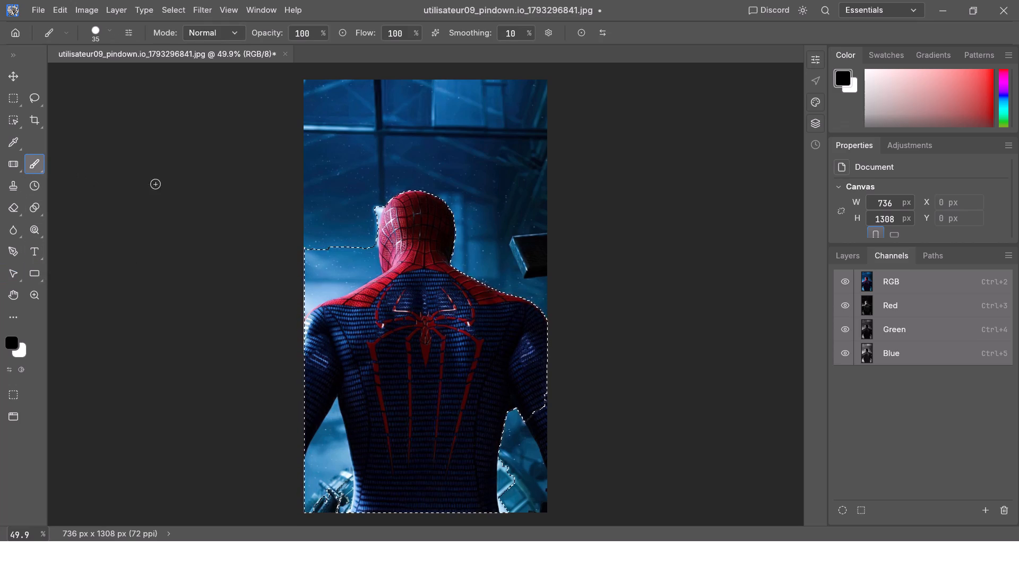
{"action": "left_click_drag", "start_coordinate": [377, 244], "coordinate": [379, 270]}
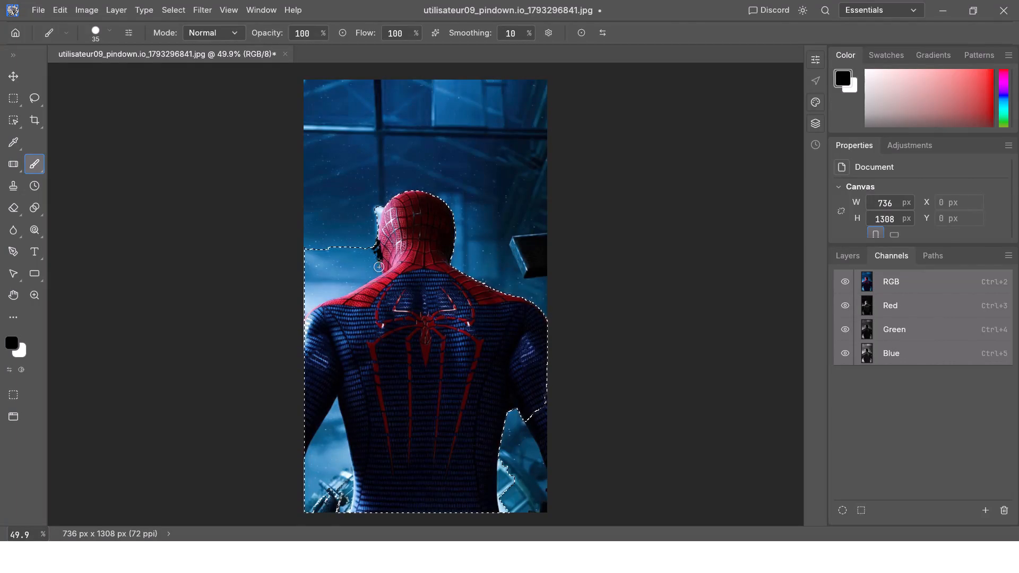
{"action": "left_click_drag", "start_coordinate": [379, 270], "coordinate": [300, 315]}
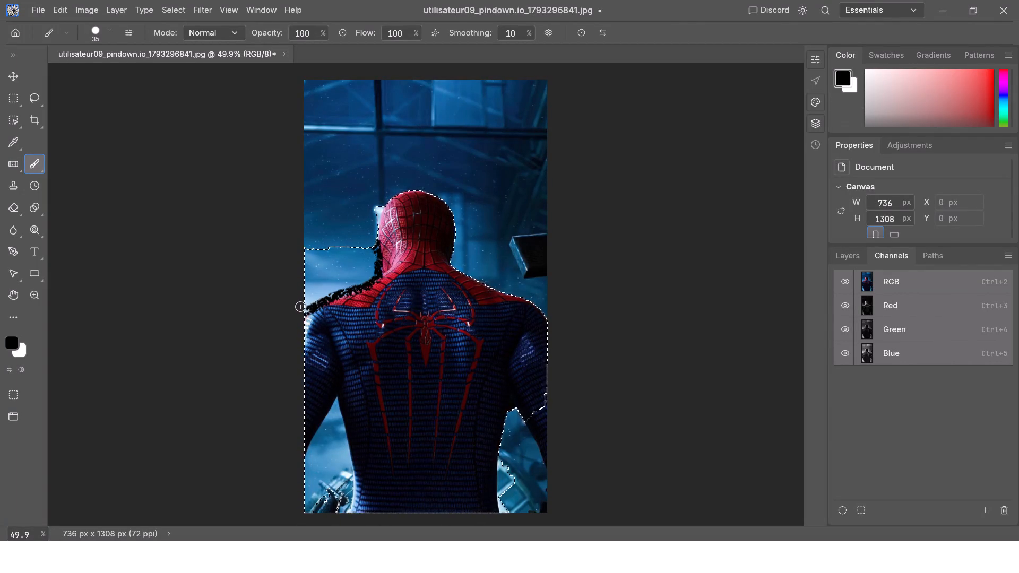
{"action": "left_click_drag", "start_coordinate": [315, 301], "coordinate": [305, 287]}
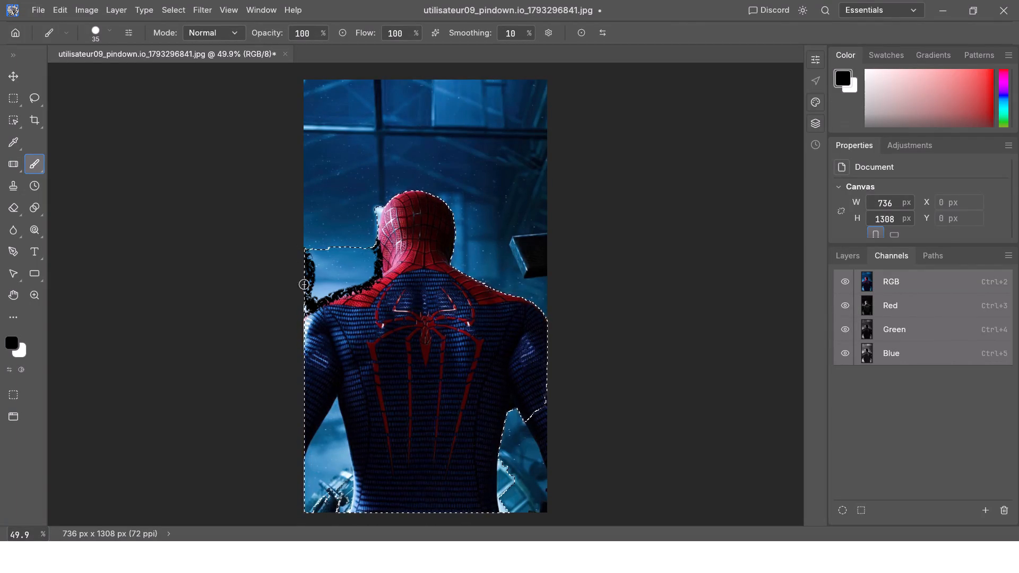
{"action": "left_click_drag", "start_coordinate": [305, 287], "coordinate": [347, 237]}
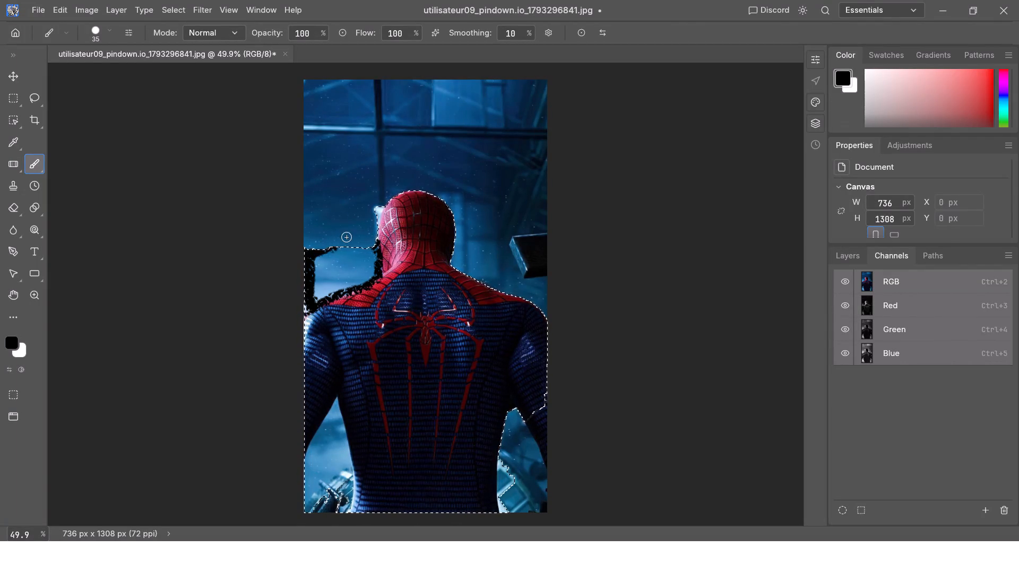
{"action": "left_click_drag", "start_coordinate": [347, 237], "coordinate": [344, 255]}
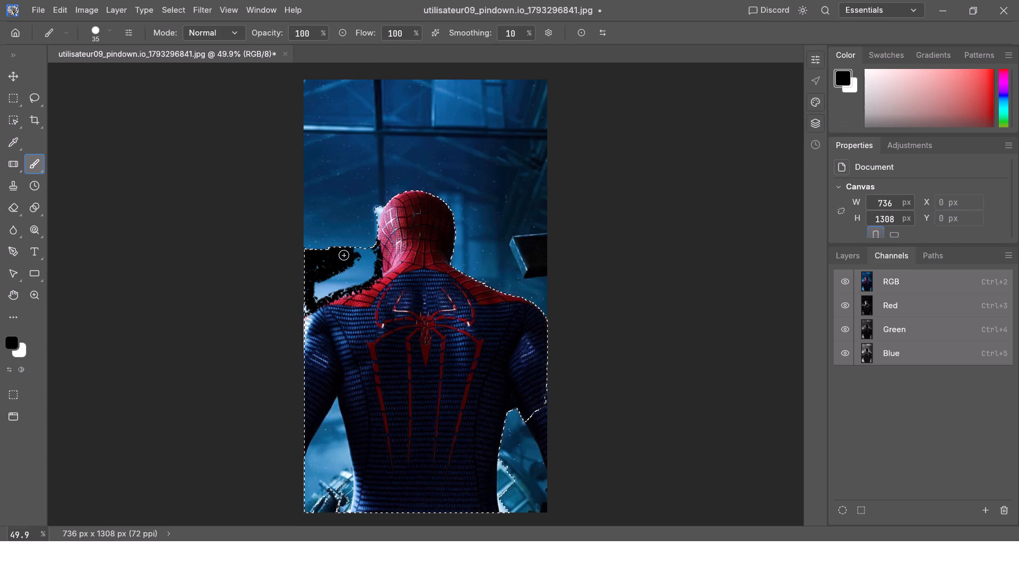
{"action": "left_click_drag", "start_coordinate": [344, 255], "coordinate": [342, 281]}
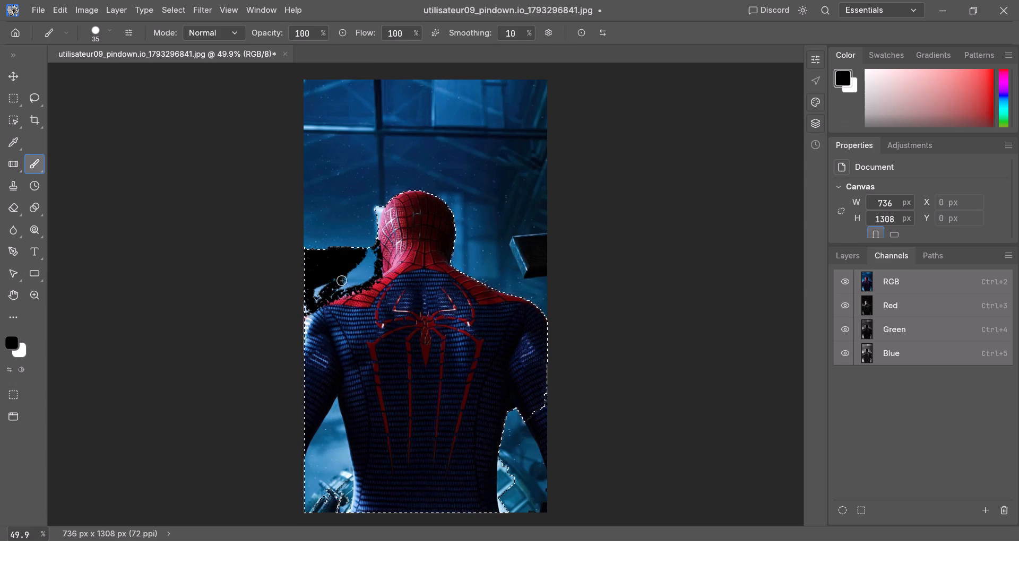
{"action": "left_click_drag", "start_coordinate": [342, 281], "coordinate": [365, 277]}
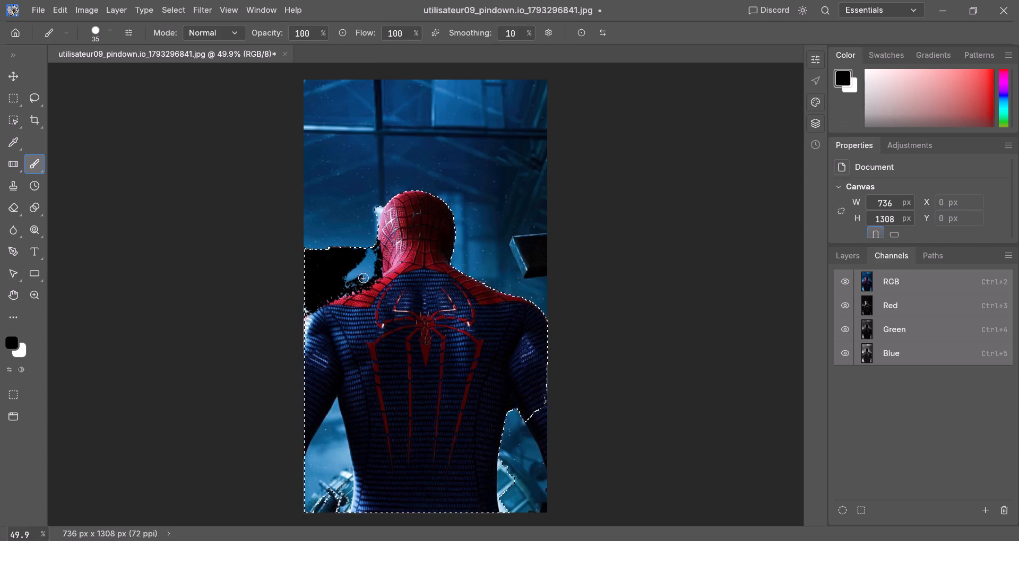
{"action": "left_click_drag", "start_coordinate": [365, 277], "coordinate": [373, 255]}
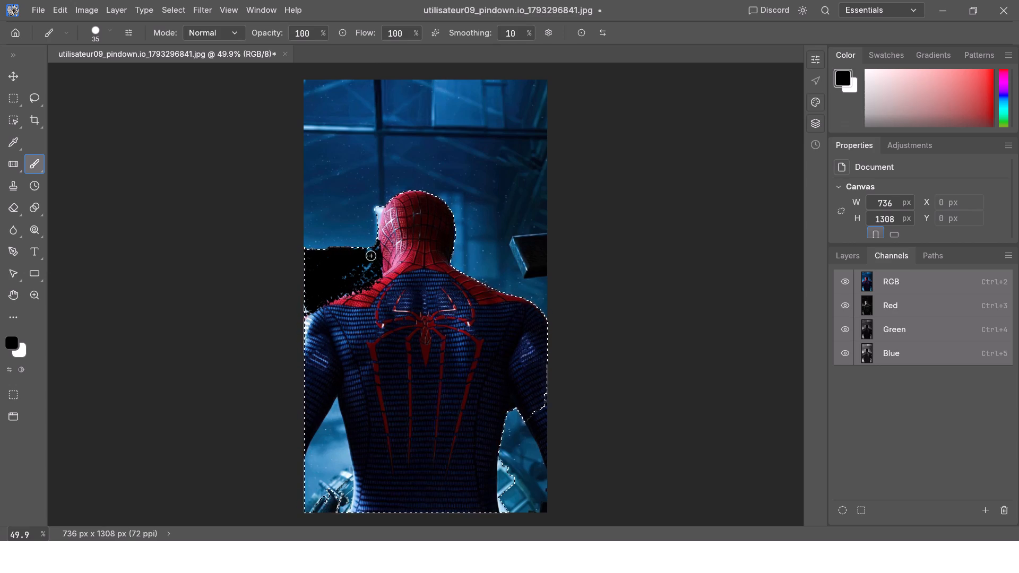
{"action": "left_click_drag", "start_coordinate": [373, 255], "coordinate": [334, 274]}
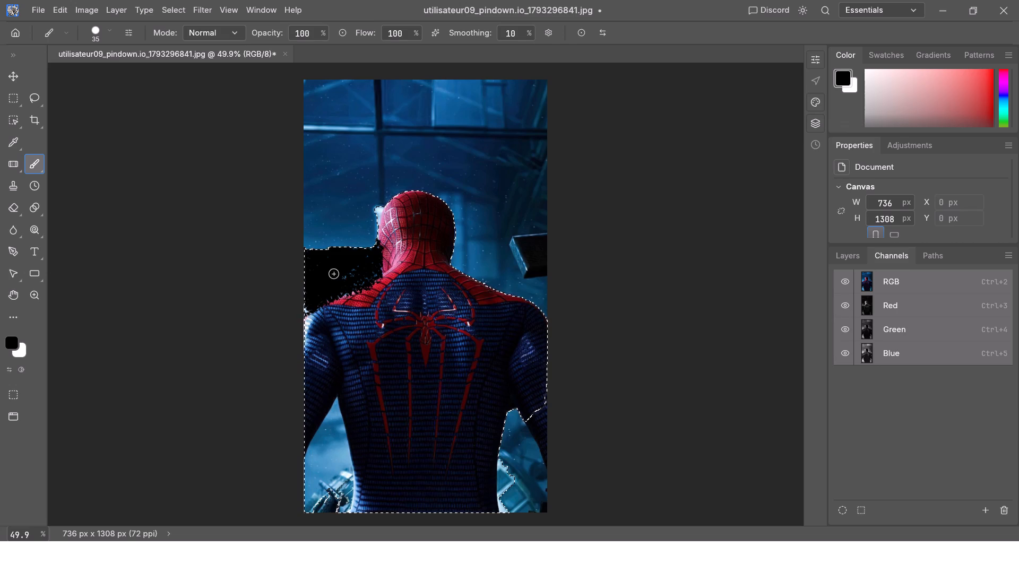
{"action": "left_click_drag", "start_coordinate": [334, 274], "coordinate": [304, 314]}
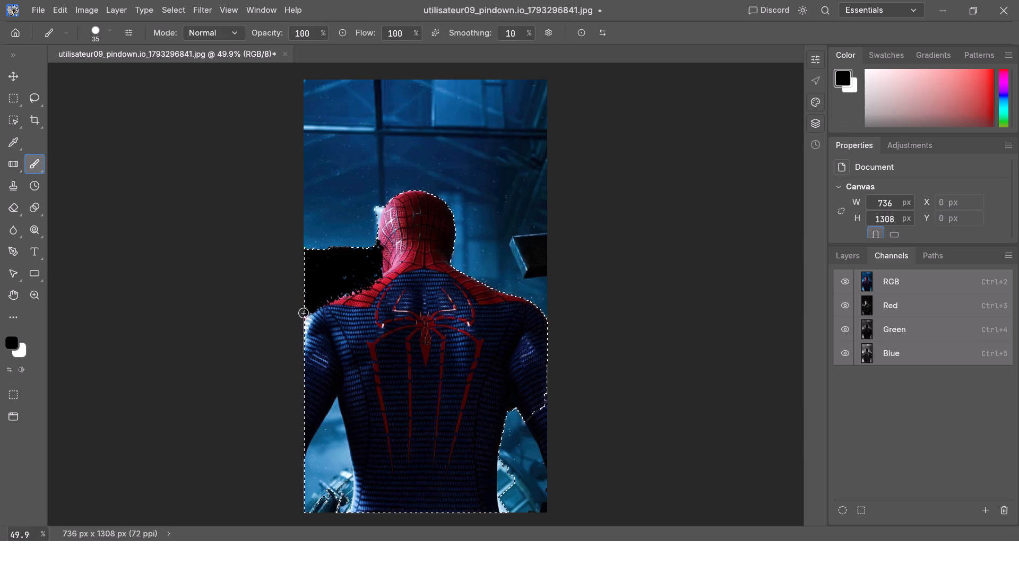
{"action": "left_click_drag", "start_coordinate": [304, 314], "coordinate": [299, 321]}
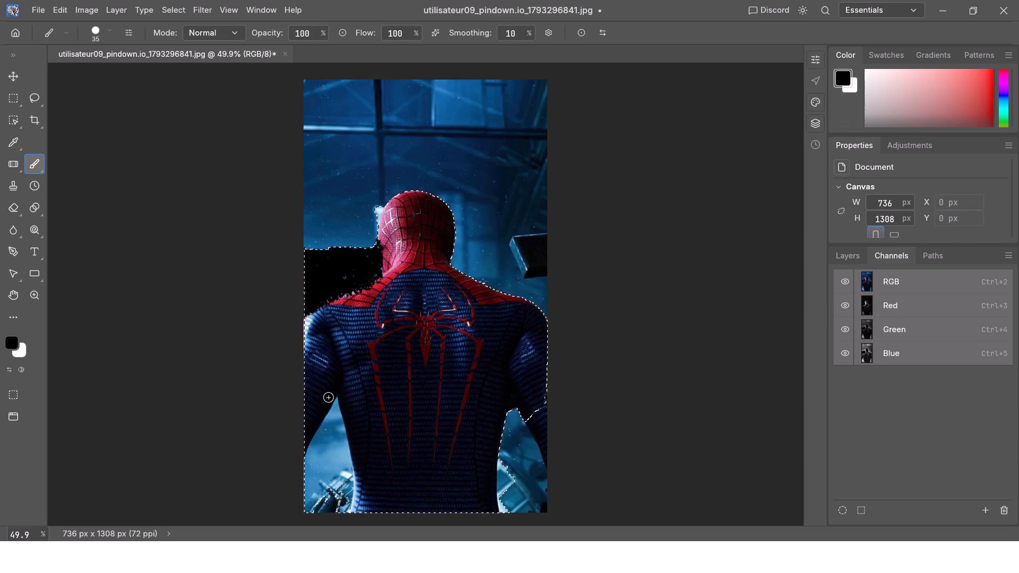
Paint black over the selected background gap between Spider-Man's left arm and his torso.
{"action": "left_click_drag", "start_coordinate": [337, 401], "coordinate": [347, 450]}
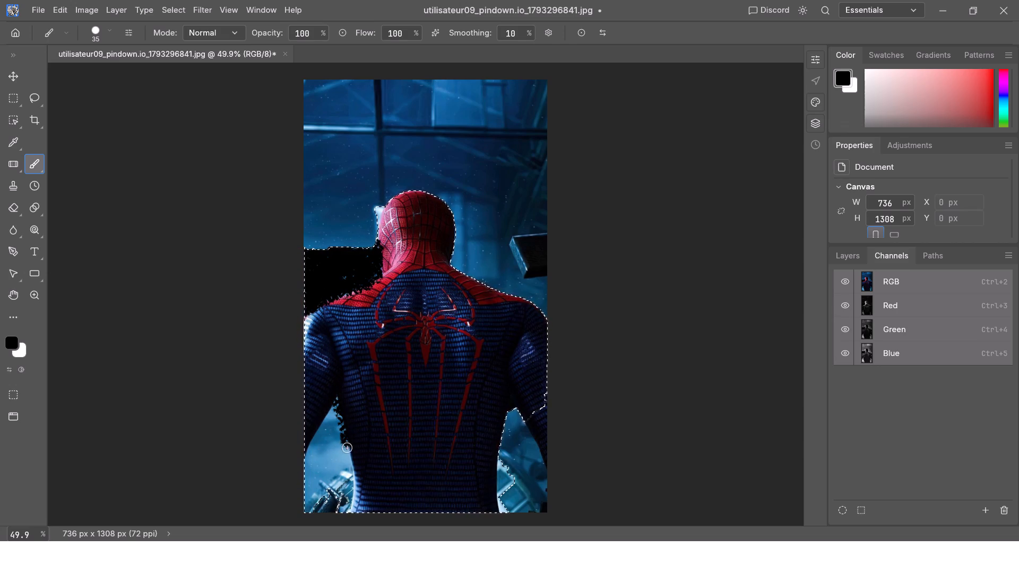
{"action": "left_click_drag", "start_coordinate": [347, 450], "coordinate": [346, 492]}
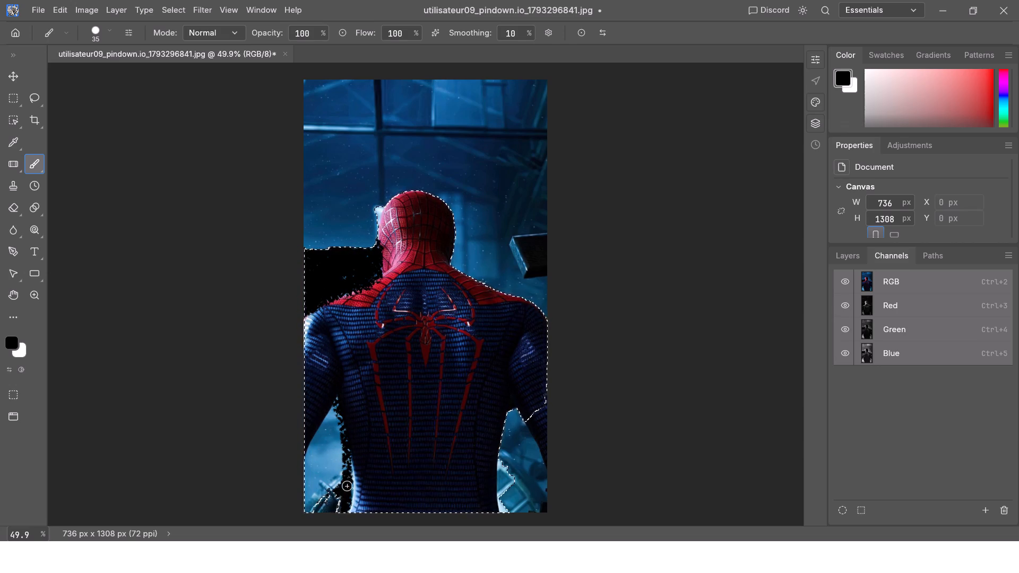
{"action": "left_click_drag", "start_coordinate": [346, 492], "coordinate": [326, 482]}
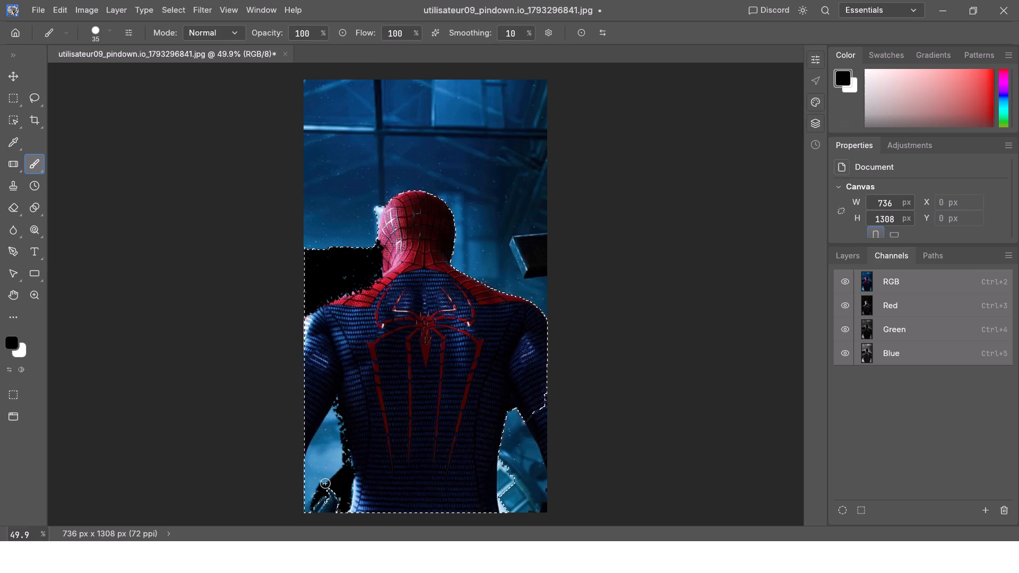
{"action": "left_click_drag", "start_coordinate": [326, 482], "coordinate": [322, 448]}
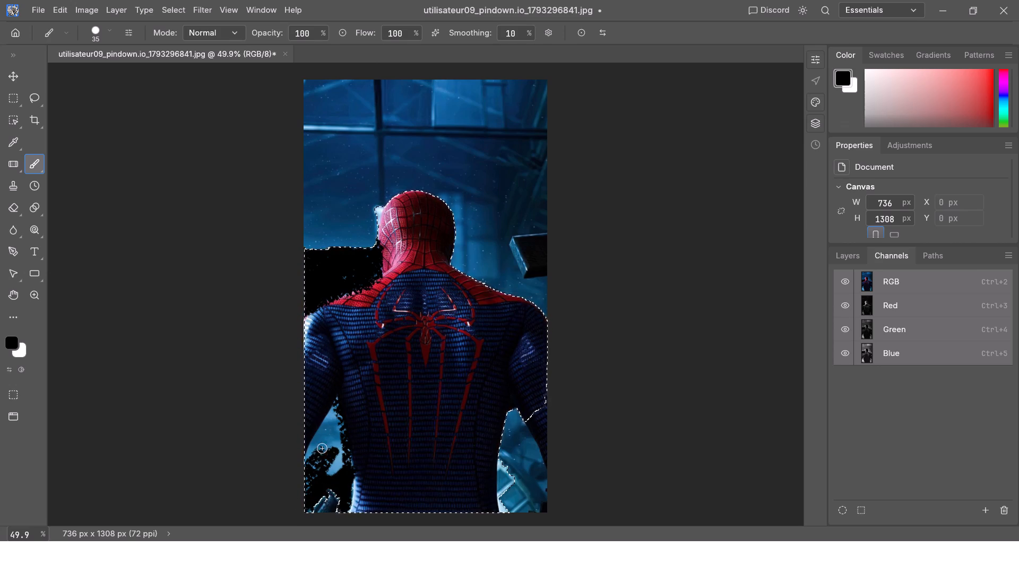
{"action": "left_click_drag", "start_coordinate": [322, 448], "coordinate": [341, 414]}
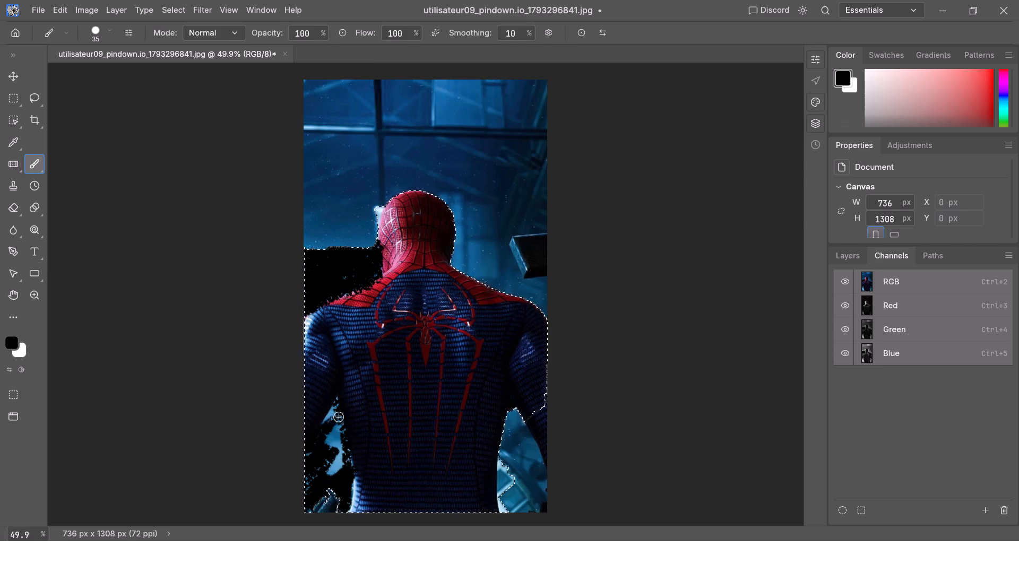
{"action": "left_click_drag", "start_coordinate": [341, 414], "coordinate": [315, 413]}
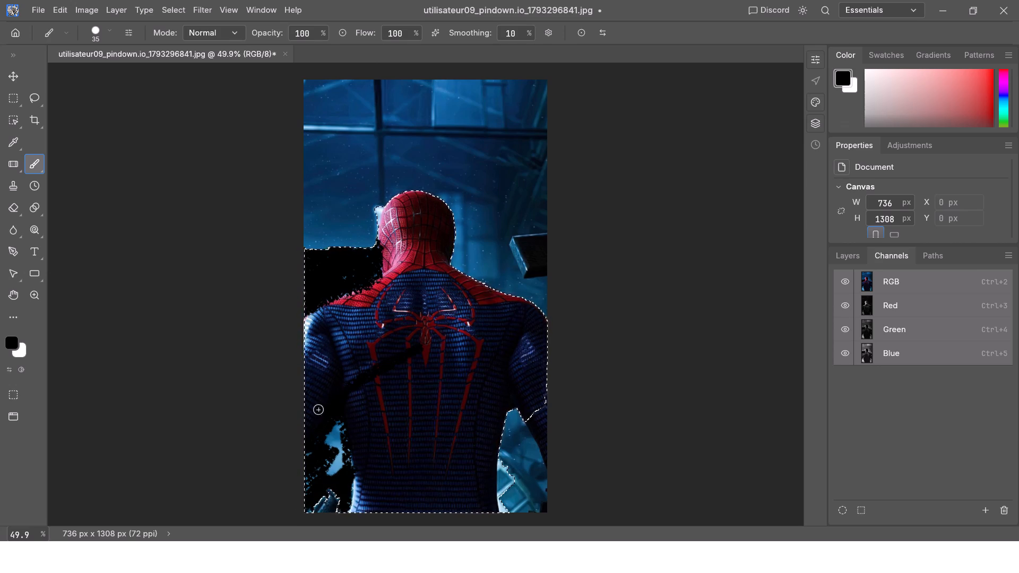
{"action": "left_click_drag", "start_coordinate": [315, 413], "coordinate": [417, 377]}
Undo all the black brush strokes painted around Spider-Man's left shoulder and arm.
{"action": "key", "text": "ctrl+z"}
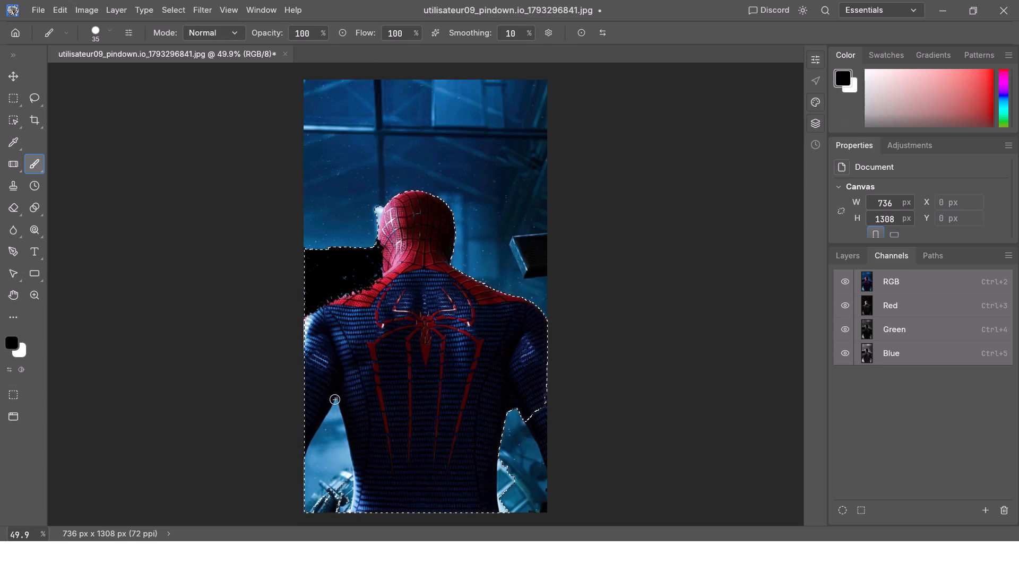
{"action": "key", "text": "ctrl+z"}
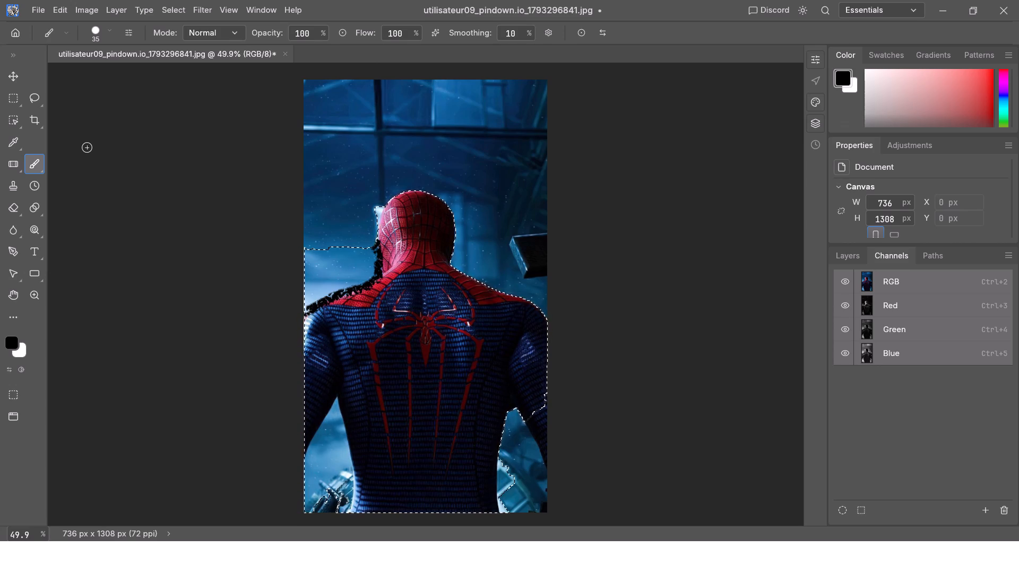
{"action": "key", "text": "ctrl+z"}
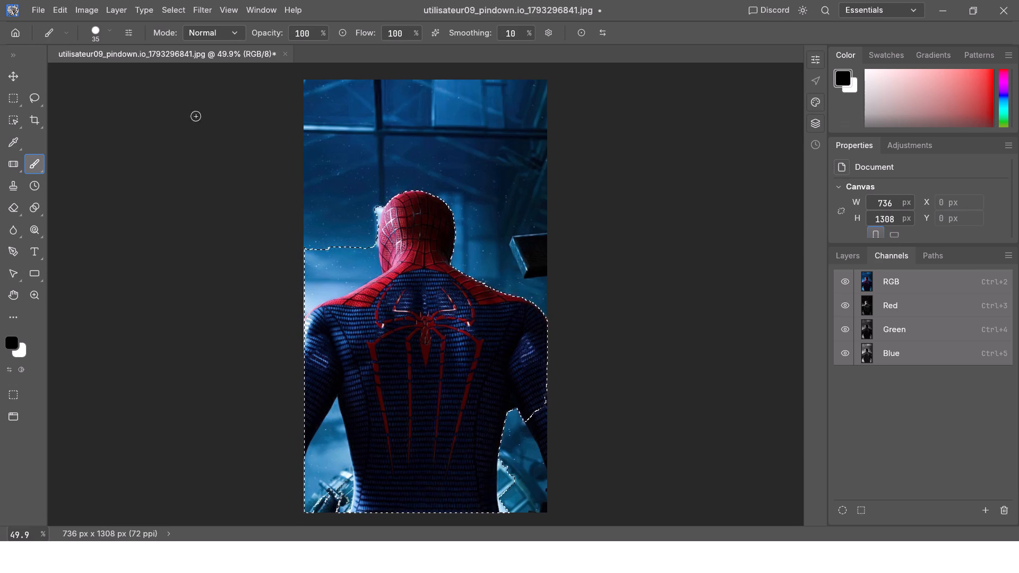
Create a new empty layer above the Spider-Man image, keeping the selection active.
{"action": "left_click", "coordinate": [166, 14]}
{"action": "left_click", "coordinate": [148, 10]}
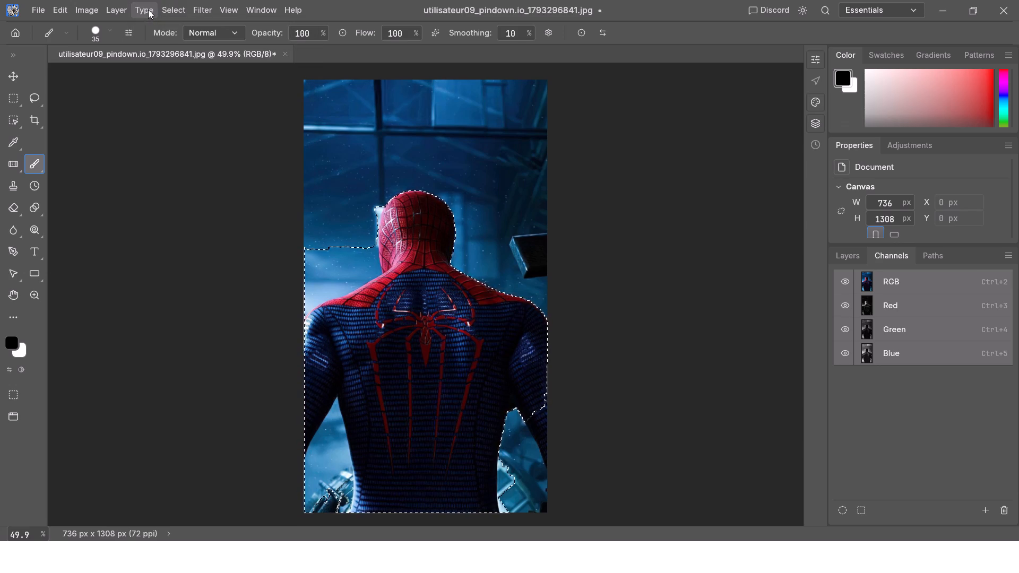
{"action": "left_click", "coordinate": [117, 12]}
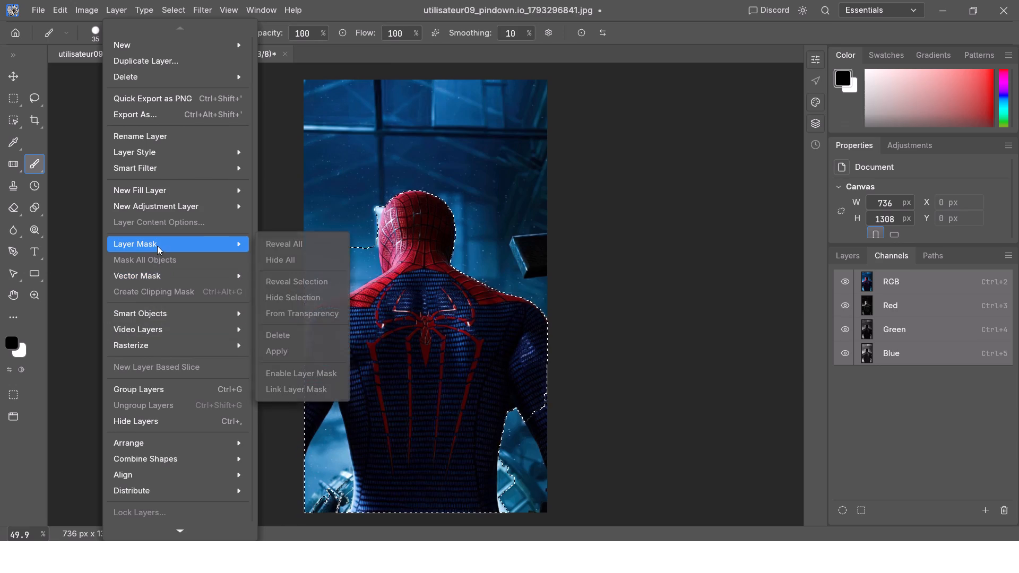
{"action": "left_click", "coordinate": [218, 241]}
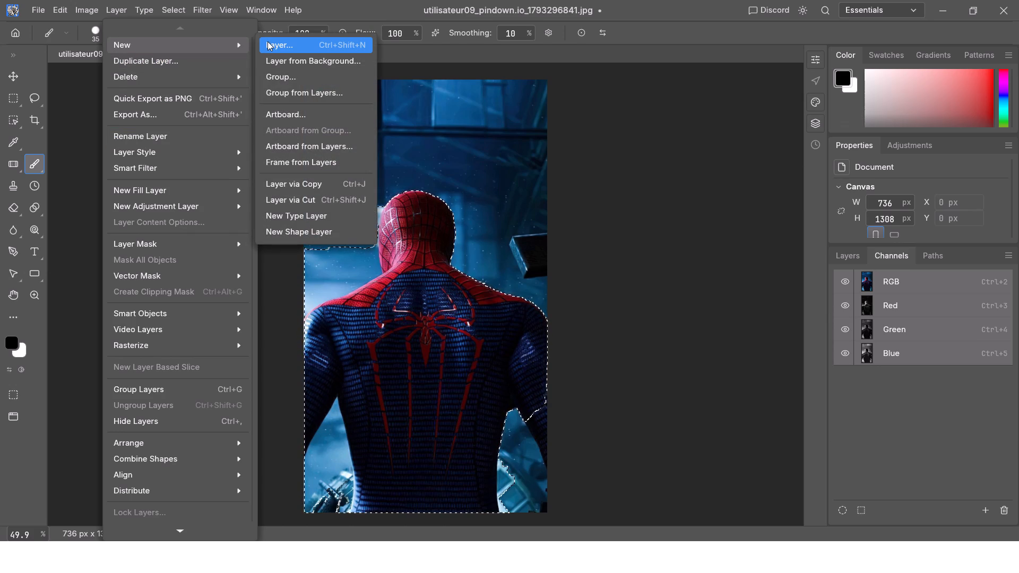
{"action": "left_click", "coordinate": [267, 41]}
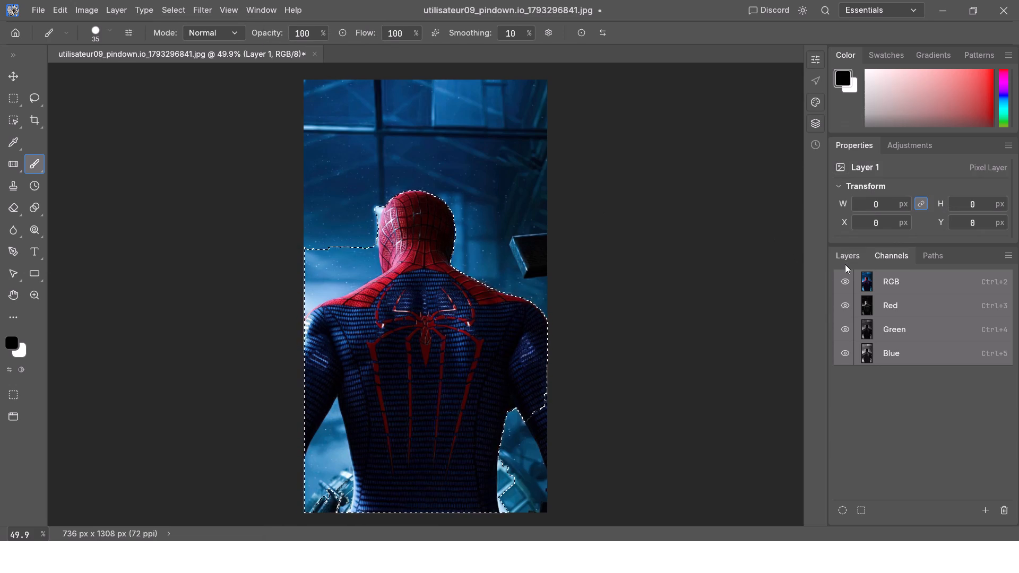
Examine what the new layer and the Background layer contain by toggling each one's visibility off and on.
{"action": "left_click", "coordinate": [845, 262]}
{"action": "left_click", "coordinate": [859, 357]}
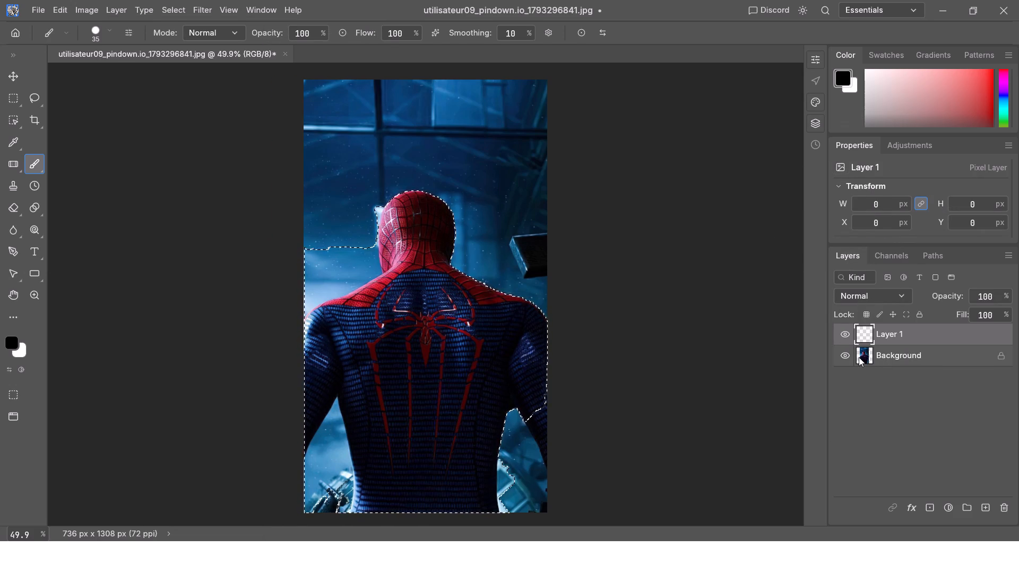
{"action": "left_click", "coordinate": [843, 354]}
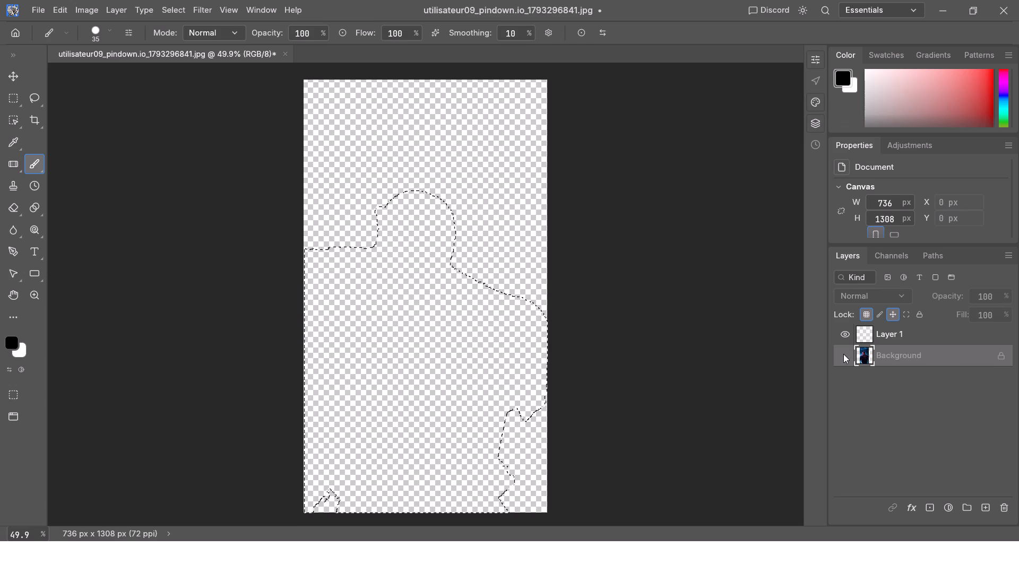
{"action": "left_click", "coordinate": [843, 354]}
{"action": "left_click", "coordinate": [844, 332]}
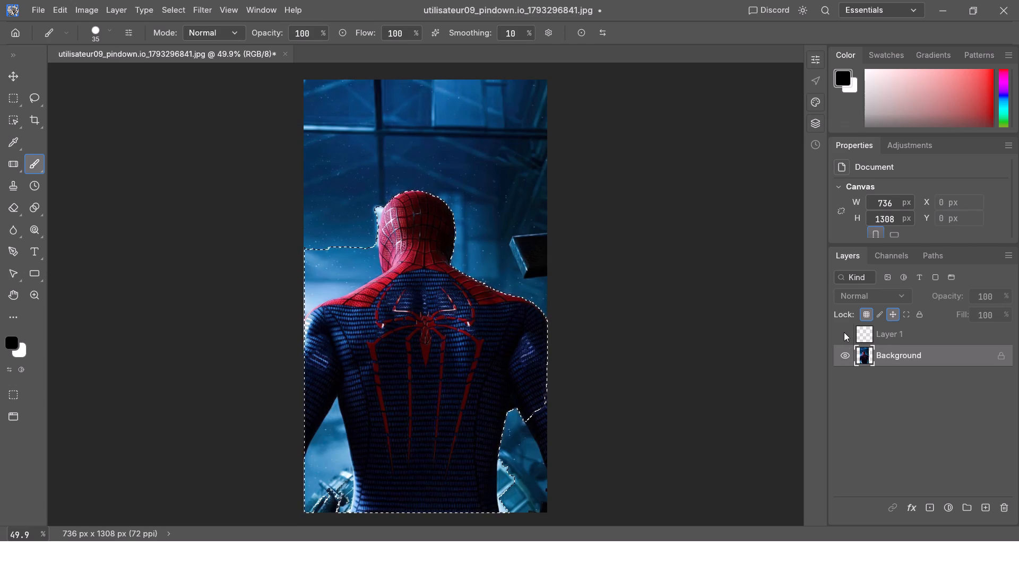
{"action": "left_click", "coordinate": [844, 332]}
{"action": "left_click", "coordinate": [846, 354]}
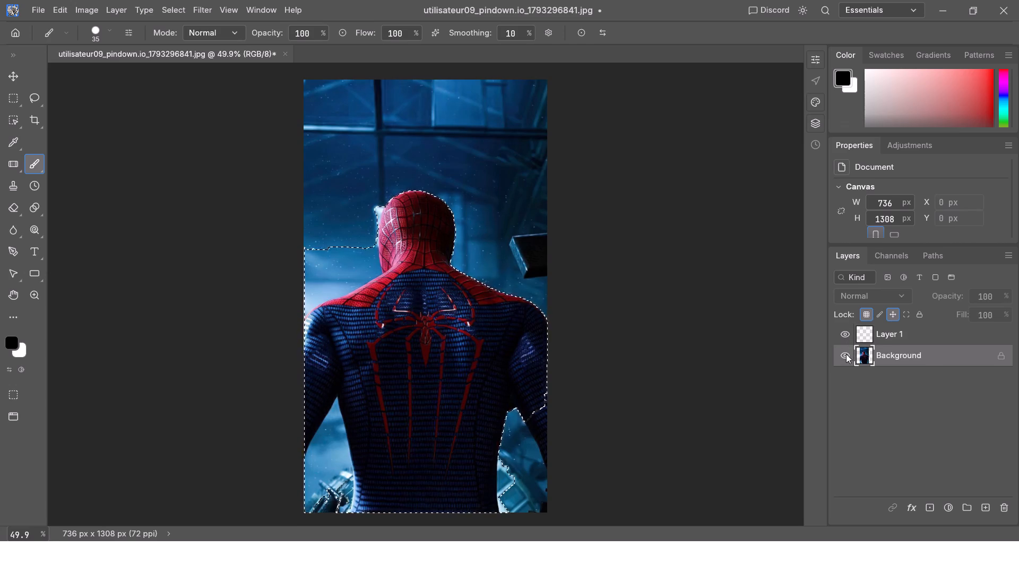
{"action": "left_click", "coordinate": [846, 354]}
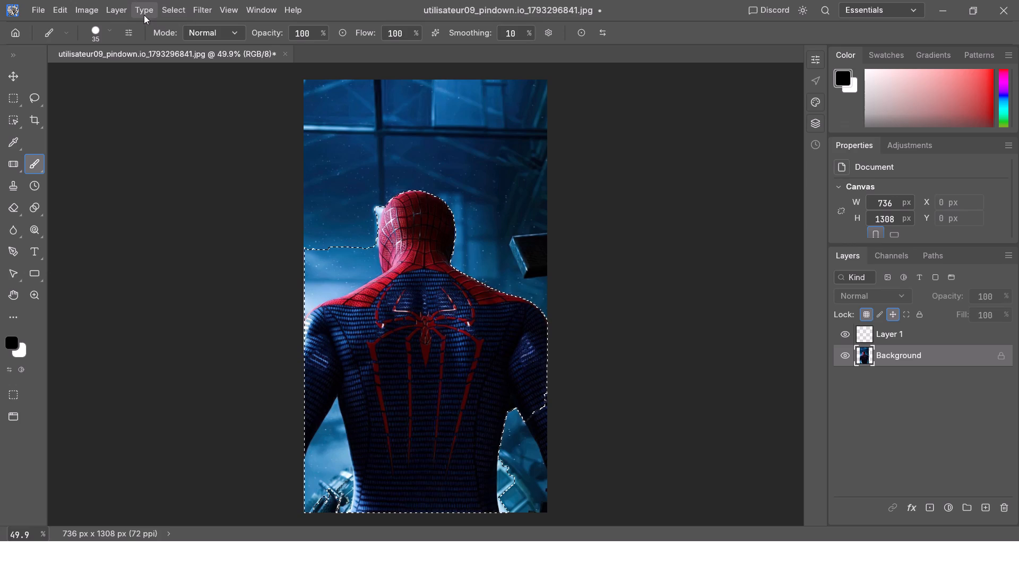
Duplicate the Background layer.
{"action": "left_click", "coordinate": [113, 15]}
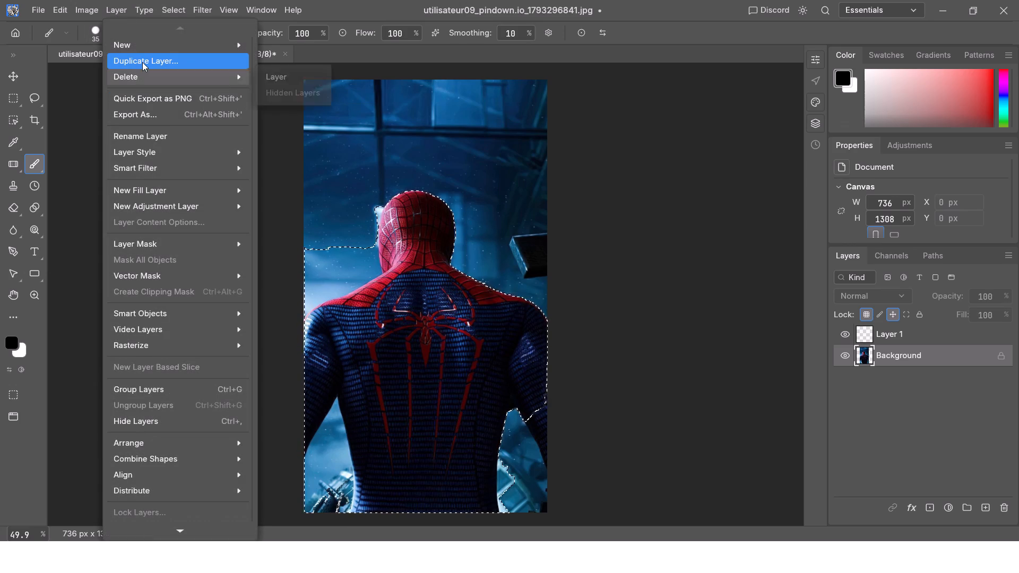
{"action": "left_click", "coordinate": [145, 61]}
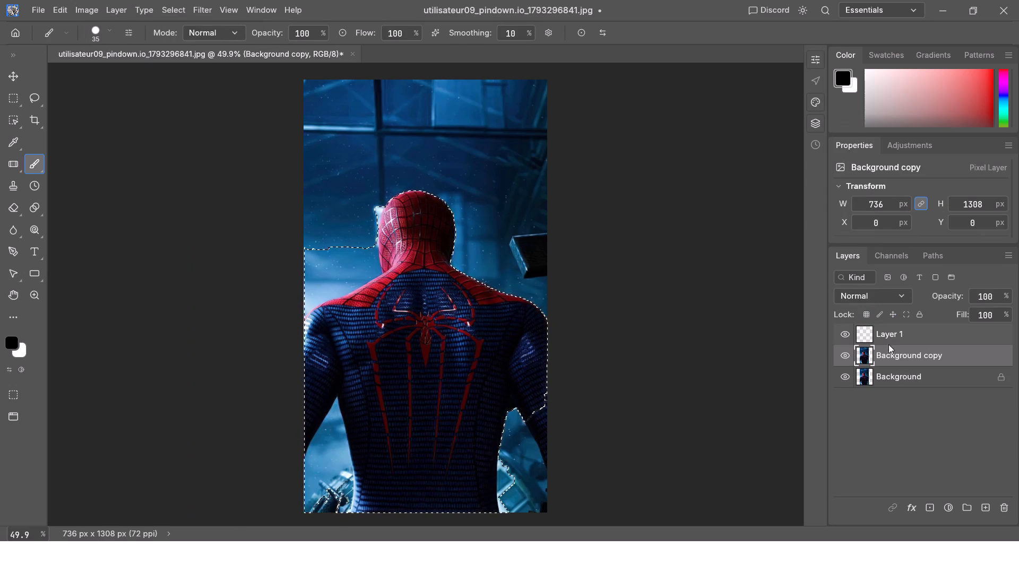
Hide the original Background layer and keep its duplicate visible and active, checking the duplicate's visibility.
{"action": "left_click", "coordinate": [862, 357]}
{"action": "left_click", "coordinate": [845, 355]}
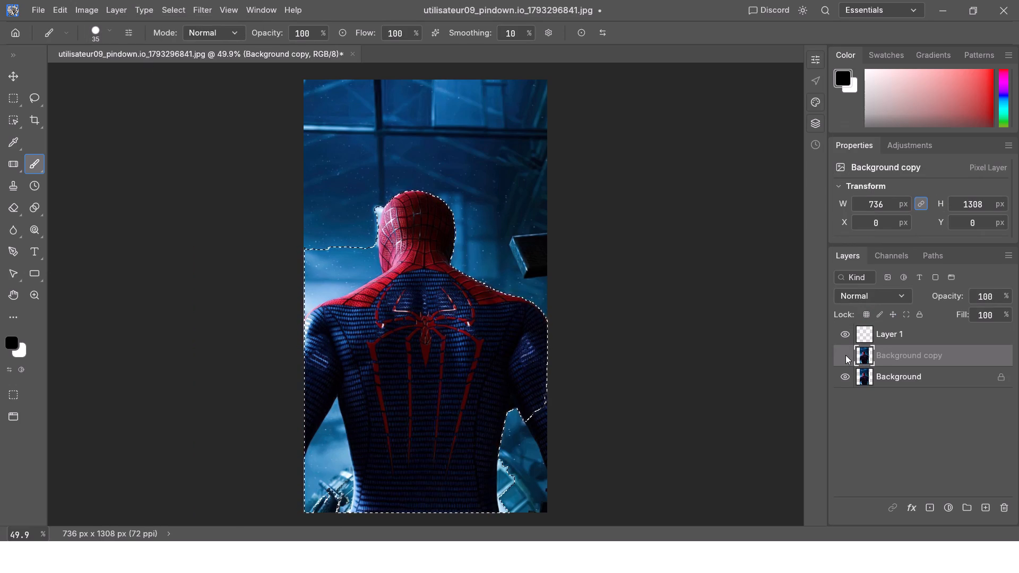
{"action": "left_click", "coordinate": [845, 354]}
{"action": "left_click", "coordinate": [843, 374]}
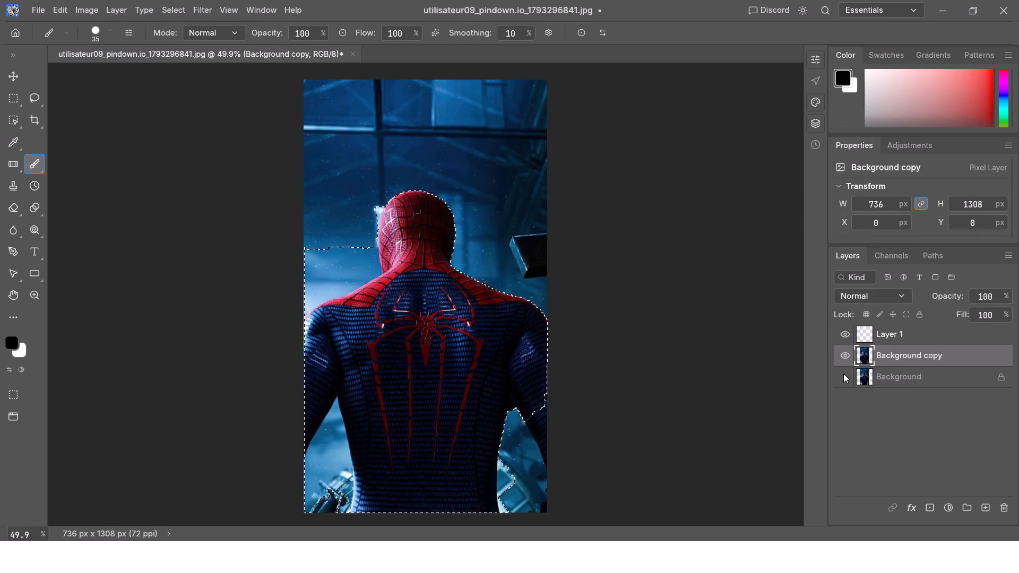
{"action": "left_click", "coordinate": [843, 352]}
{"action": "left_click", "coordinate": [843, 352]}
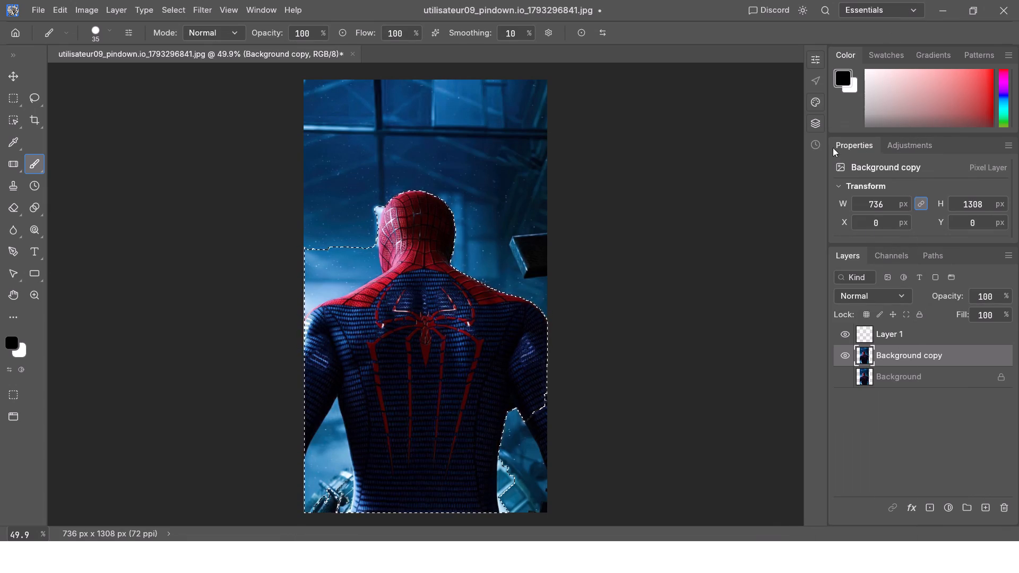
Add a Curves adjustment layer above the Background copy layer.
{"action": "left_click", "coordinate": [866, 166]}
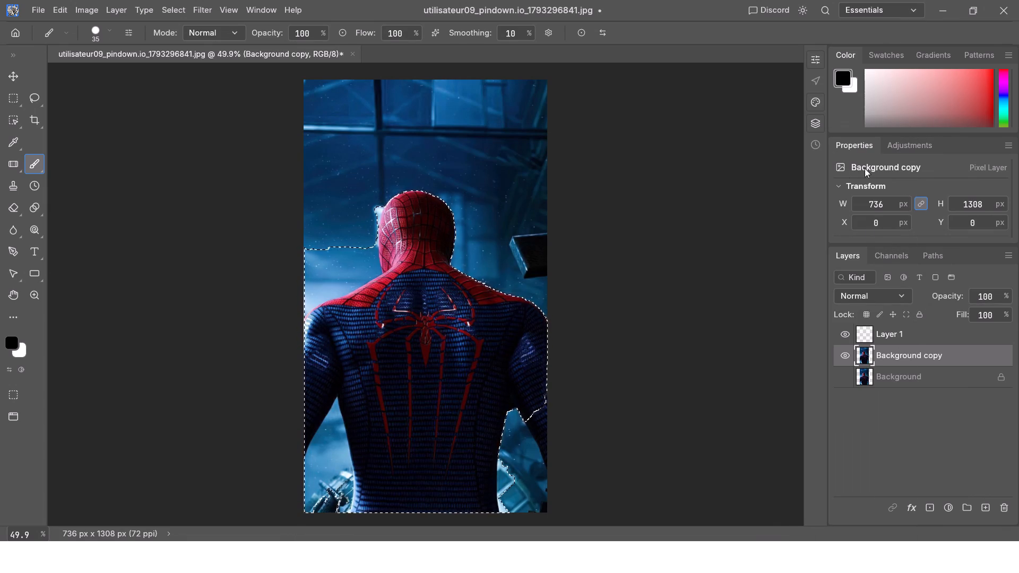
{"action": "left_click", "coordinate": [839, 164]}
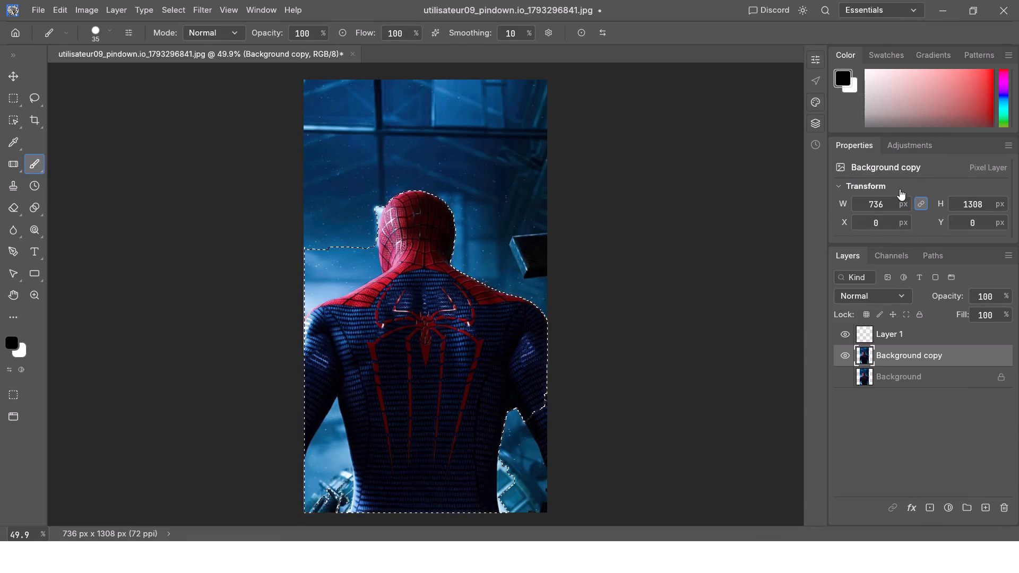
{"action": "left_click", "coordinate": [885, 139]}
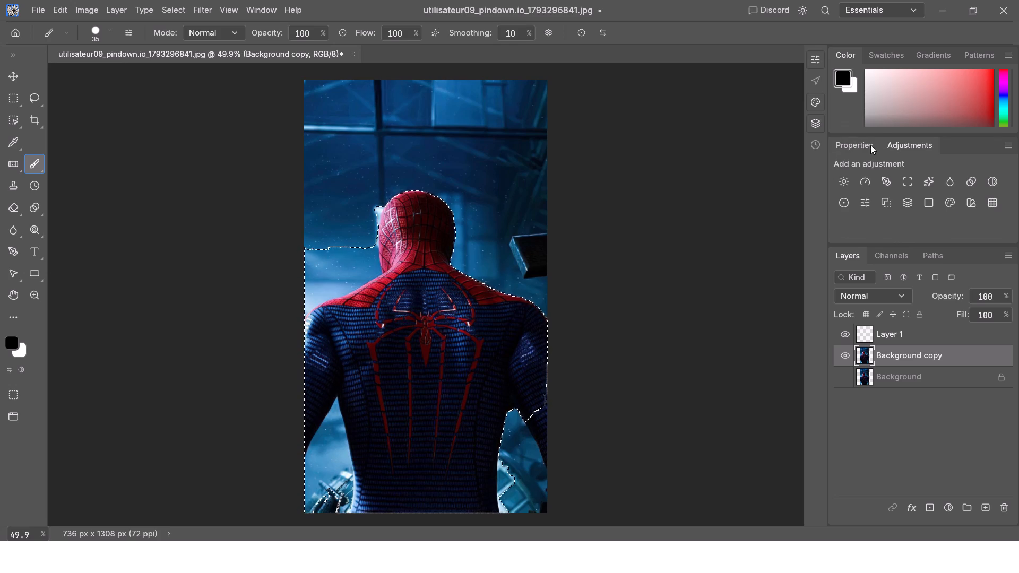
{"action": "left_click", "coordinate": [887, 180]}
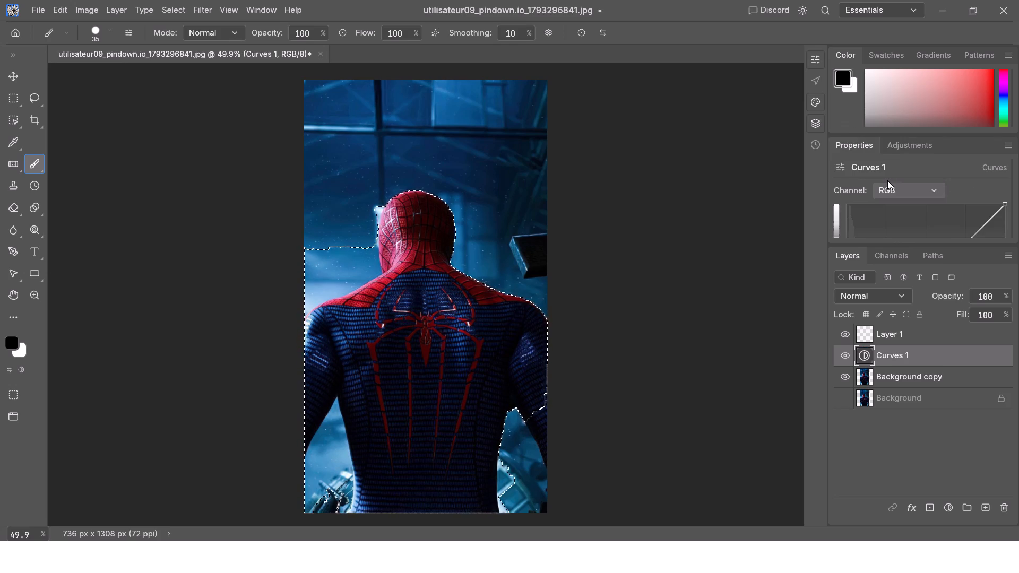
Try several black point positions on the RGB curve, settling about a sixth of the way along its base to deepen the shadows.
{"action": "scroll", "coordinate": [900, 205], "scroll_direction": "down", "scroll_amount": 5}
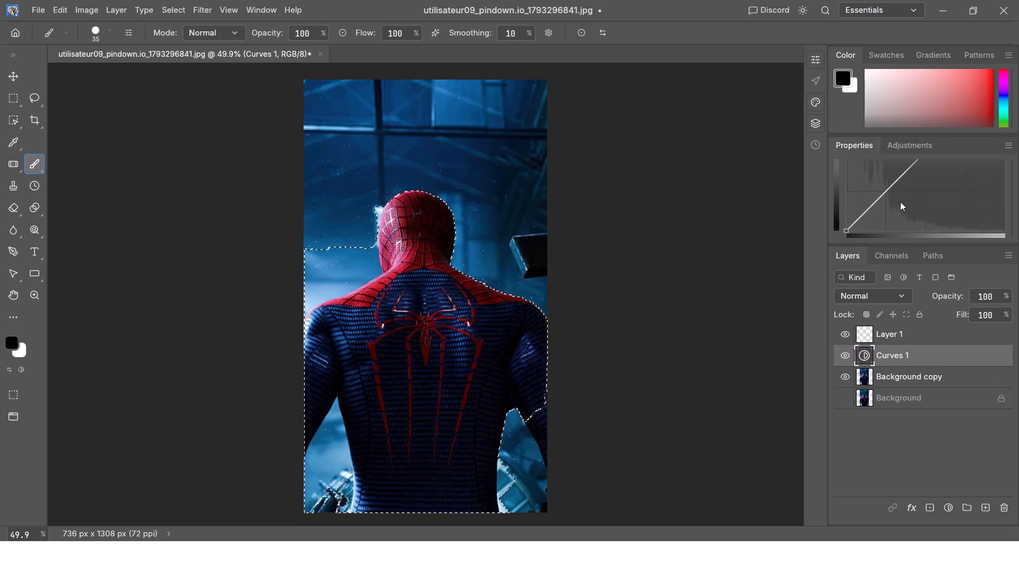
{"action": "left_click_drag", "start_coordinate": [848, 228], "coordinate": [869, 162]}
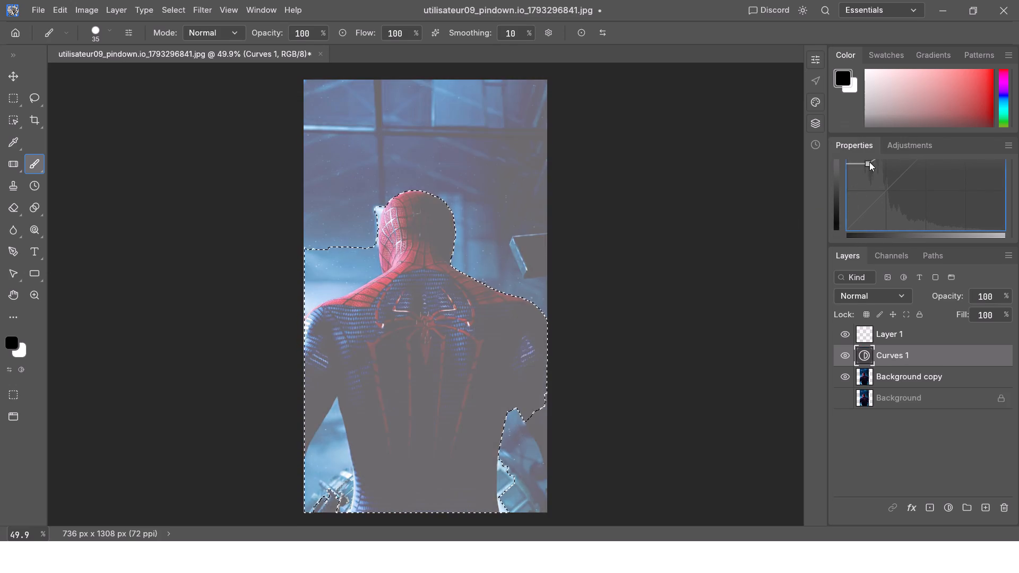
{"action": "left_click_drag", "start_coordinate": [869, 162], "coordinate": [845, 233]}
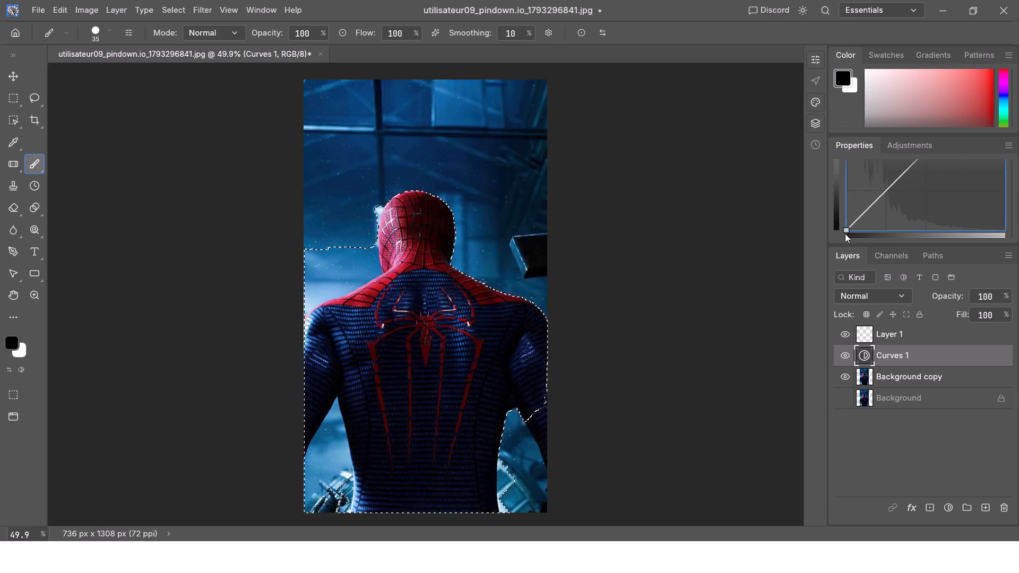
{"action": "left_click_drag", "start_coordinate": [845, 233], "coordinate": [863, 242]}
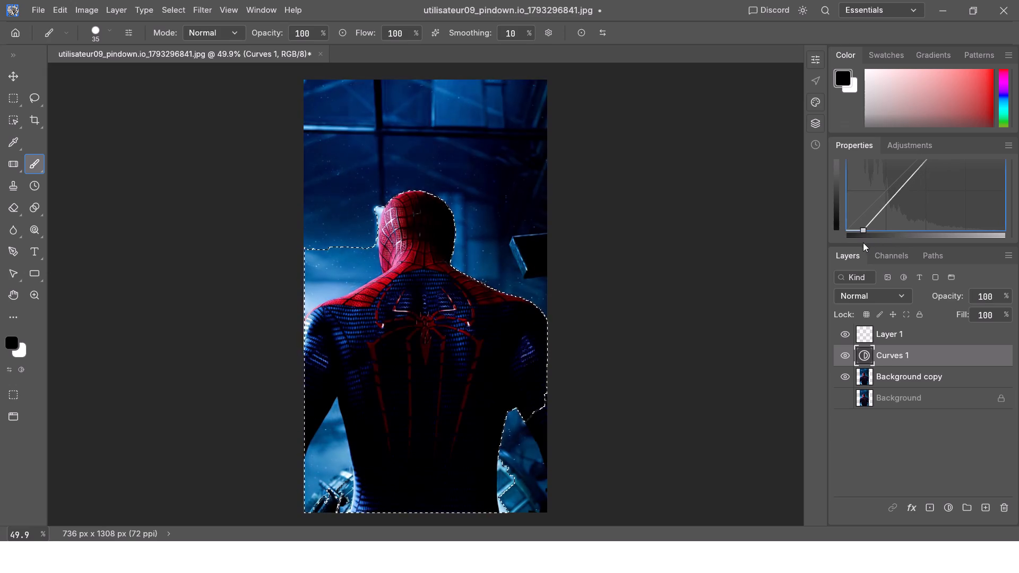
{"action": "left_click_drag", "start_coordinate": [863, 242], "coordinate": [852, 245]}
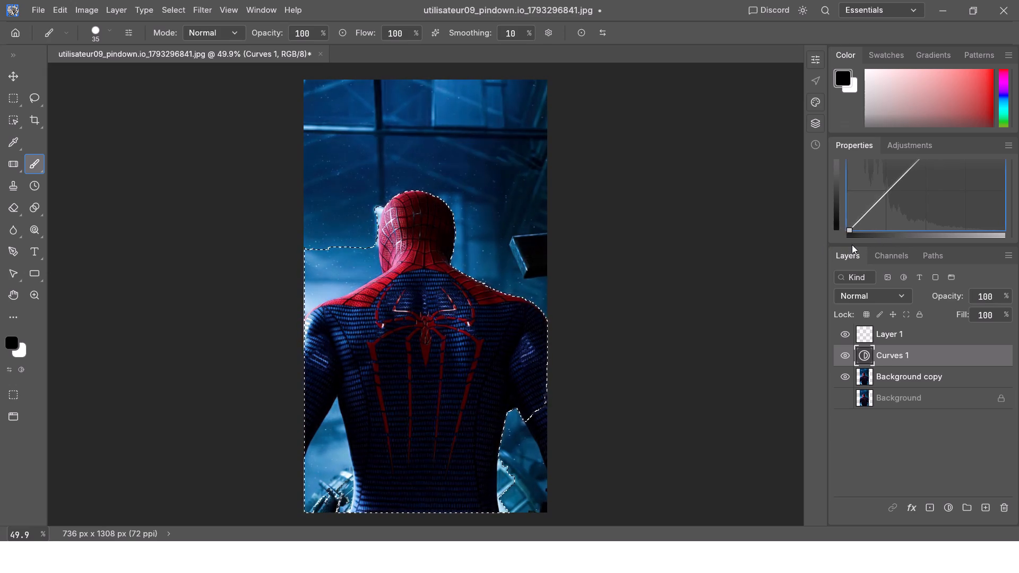
{"action": "left_click_drag", "start_coordinate": [852, 245], "coordinate": [871, 242]}
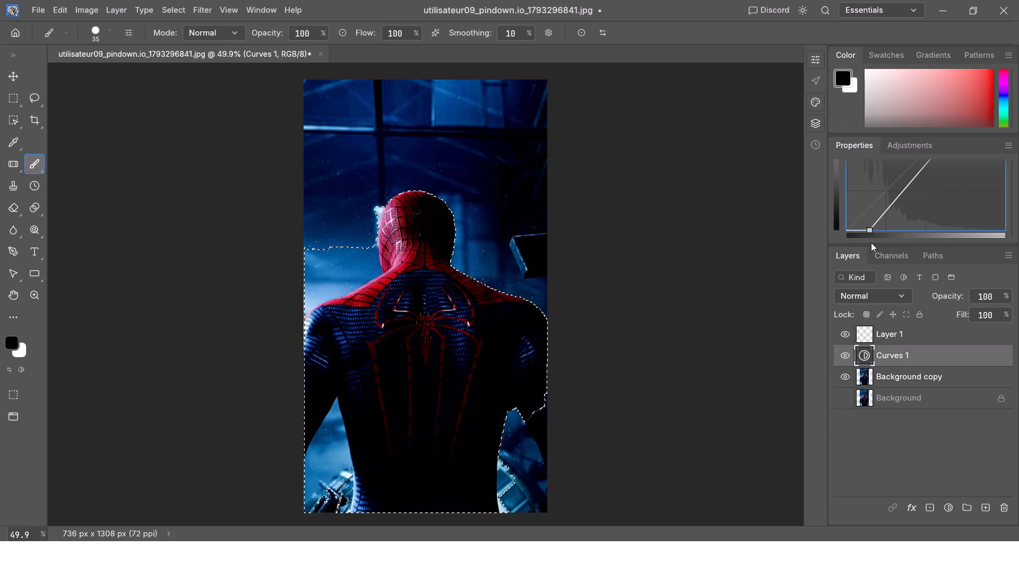
{"action": "left_click_drag", "start_coordinate": [871, 242], "coordinate": [908, 243]}
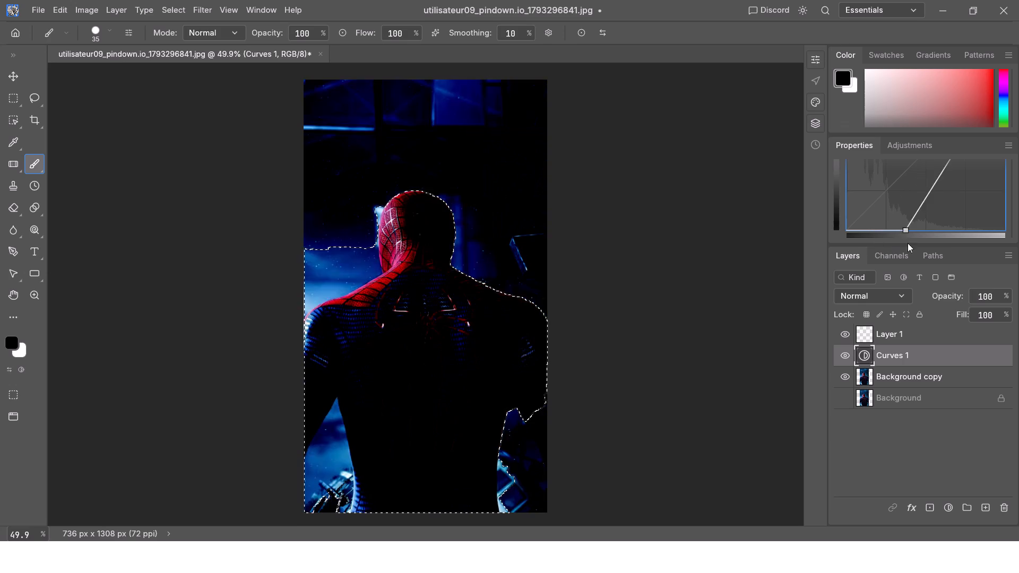
{"action": "left_click_drag", "start_coordinate": [908, 243], "coordinate": [979, 232]}
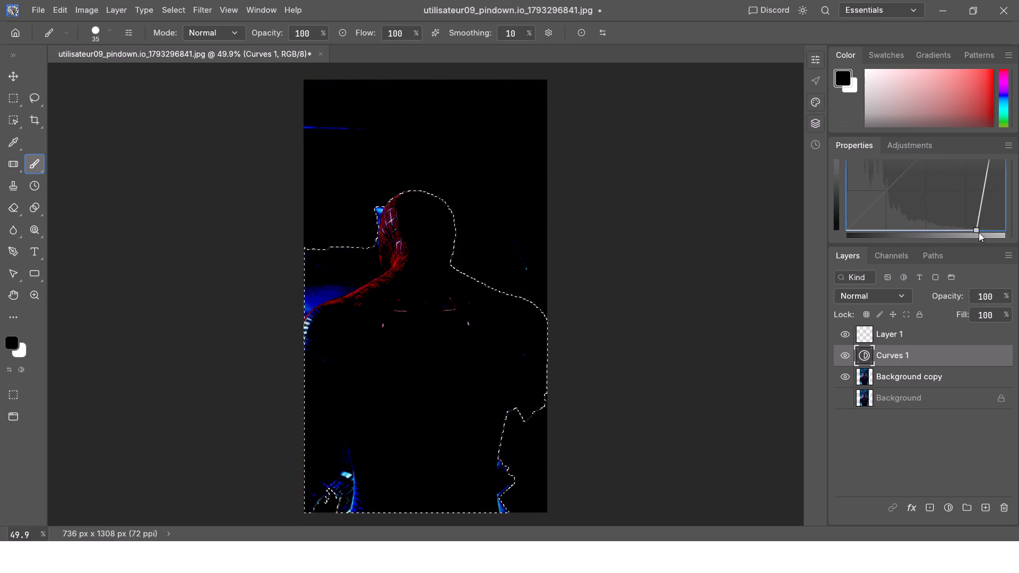
{"action": "left_click_drag", "start_coordinate": [979, 232], "coordinate": [1018, 214]}
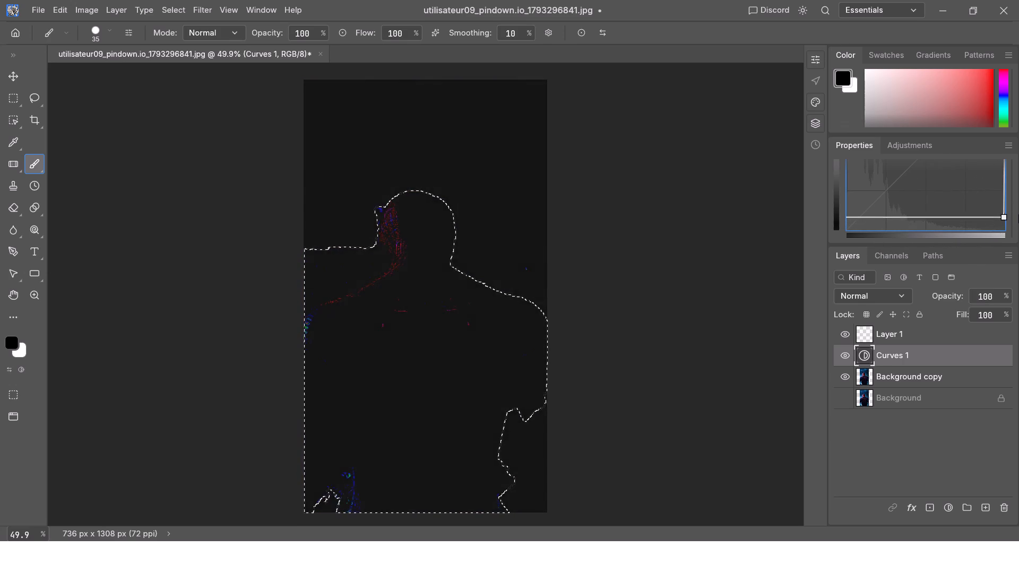
{"action": "left_click_drag", "start_coordinate": [1018, 214], "coordinate": [960, 244]}
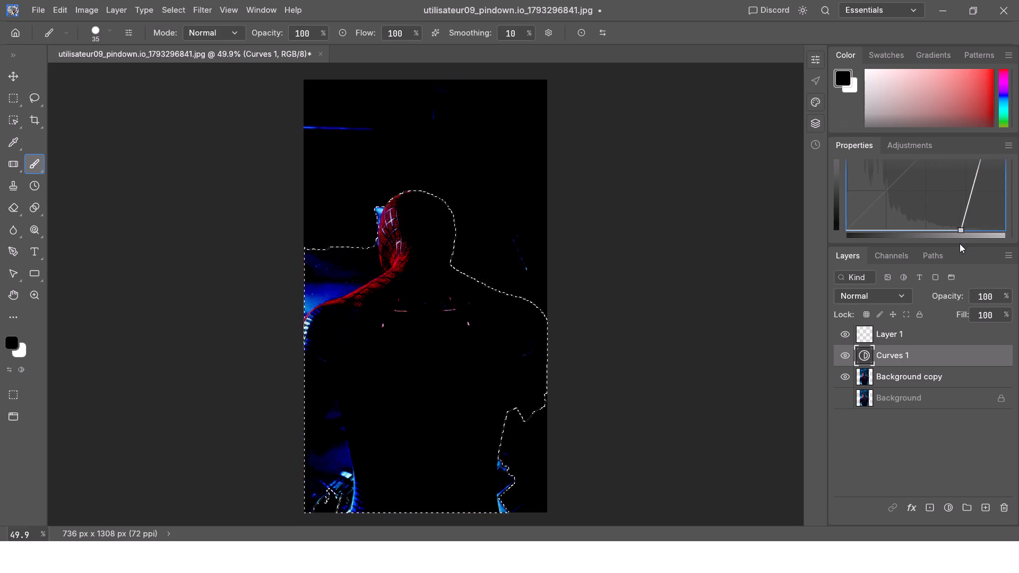
{"action": "left_click_drag", "start_coordinate": [960, 244], "coordinate": [848, 269]}
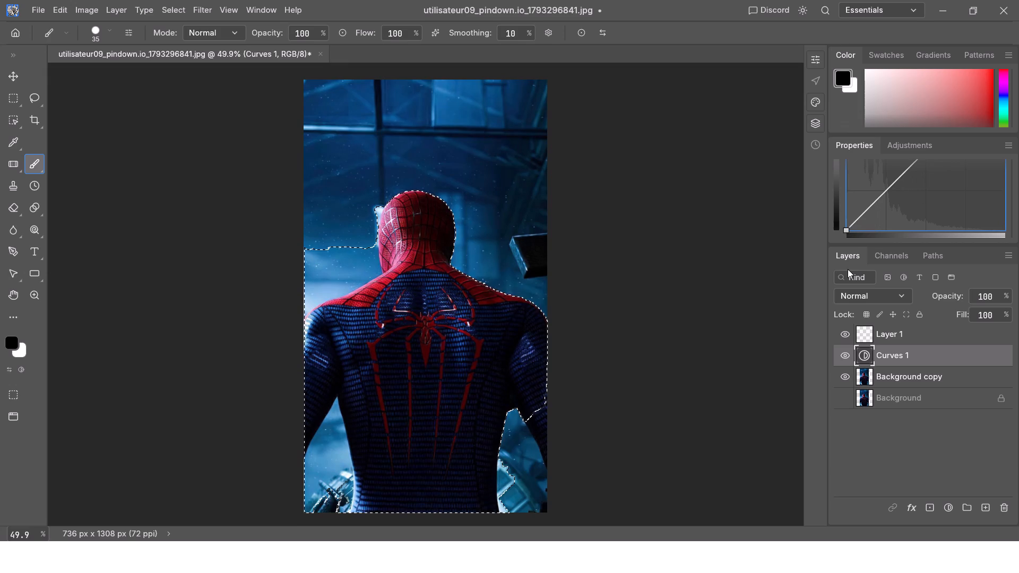
{"action": "left_click_drag", "start_coordinate": [848, 269], "coordinate": [873, 262]}
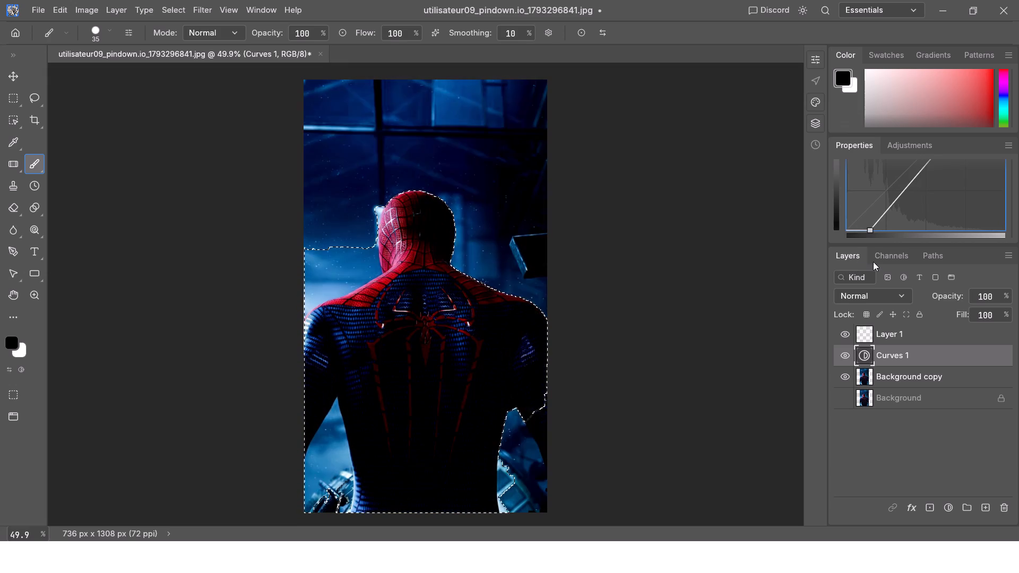
{"action": "left_click_drag", "start_coordinate": [873, 262], "coordinate": [874, 262]}
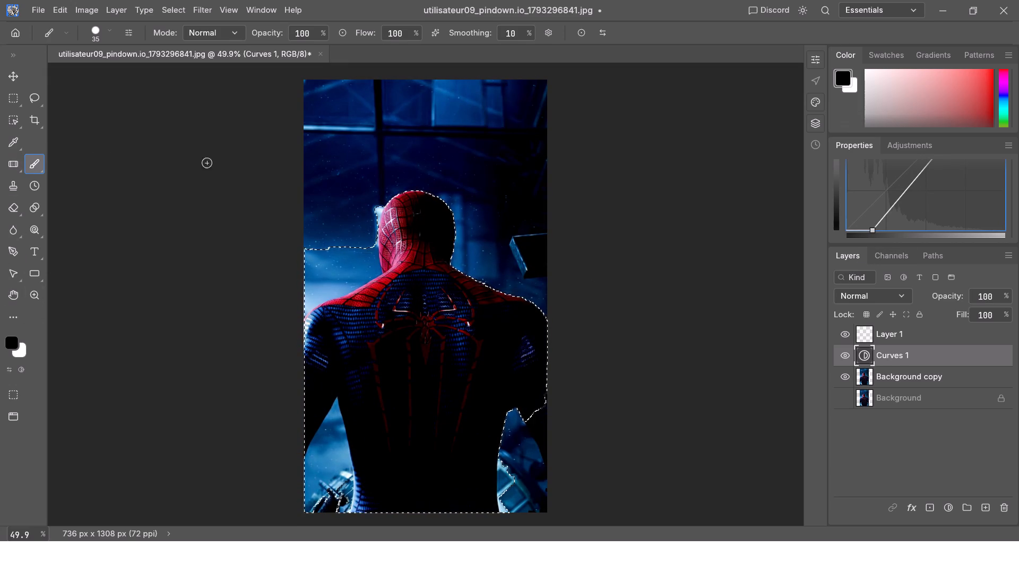
Add a Levels adjustment layer above the Curves layer and lower its white output level to 217.
{"action": "left_click", "coordinate": [888, 140]}
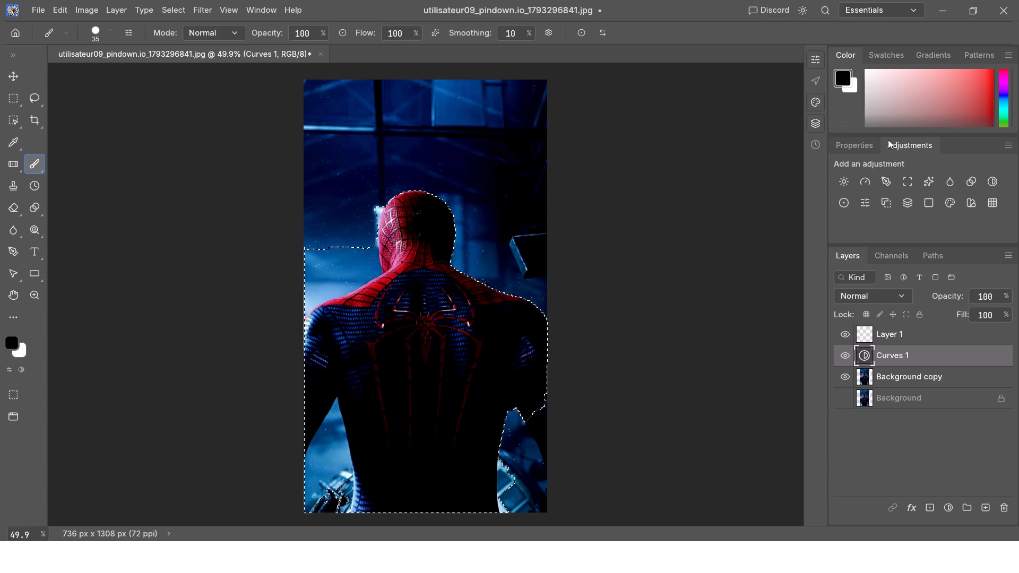
{"action": "left_click", "coordinate": [864, 180]}
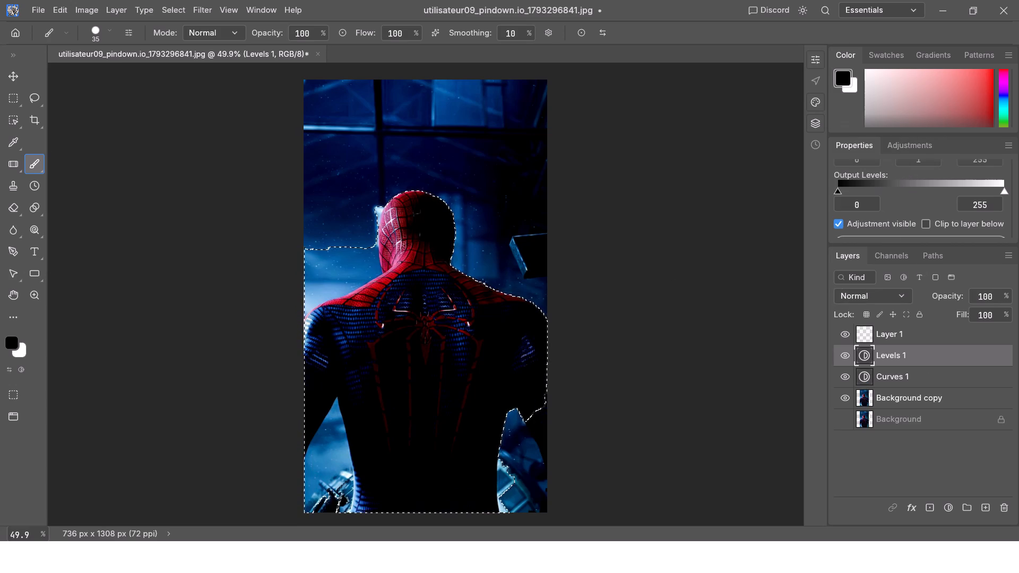
{"action": "scroll", "coordinate": [865, 207], "scroll_direction": "down", "scroll_amount": 4}
{"action": "scroll", "coordinate": [865, 206], "scroll_direction": "up", "scroll_amount": 3}
{"action": "scroll", "coordinate": [860, 216], "scroll_direction": "down", "scroll_amount": 1}
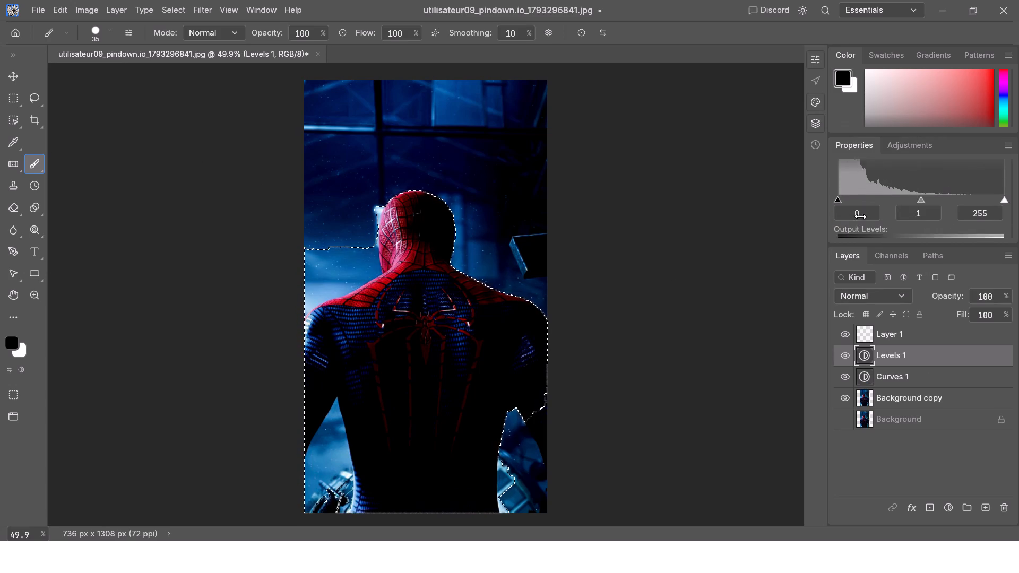
{"action": "scroll", "coordinate": [860, 216], "scroll_direction": "down", "scroll_amount": 1}
{"action": "left_click_drag", "start_coordinate": [836, 201], "coordinate": [837, 201]}
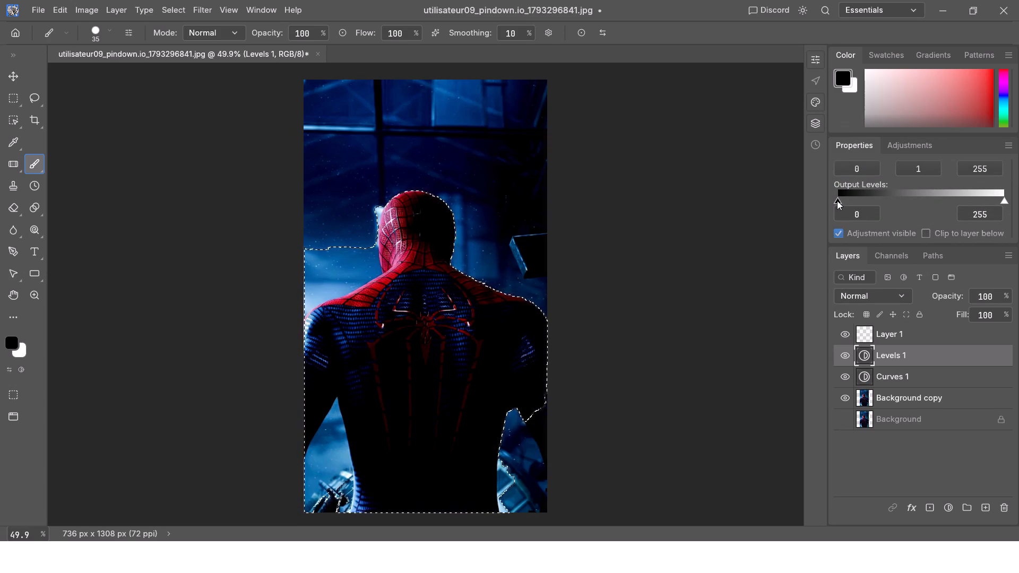
{"action": "left_click_drag", "start_coordinate": [837, 201], "coordinate": [836, 206]}
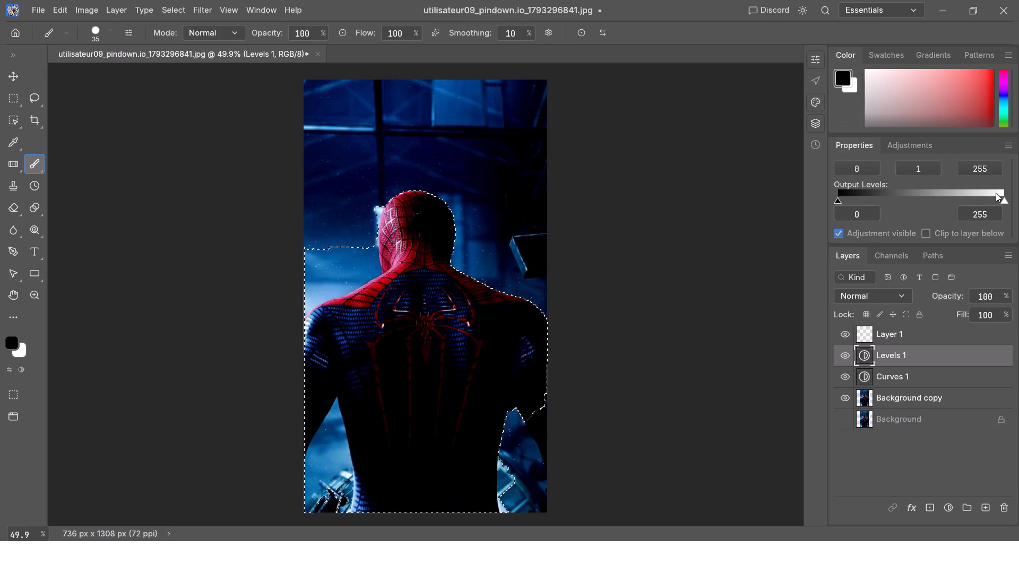
{"action": "left_click_drag", "start_coordinate": [1003, 197], "coordinate": [918, 219]}
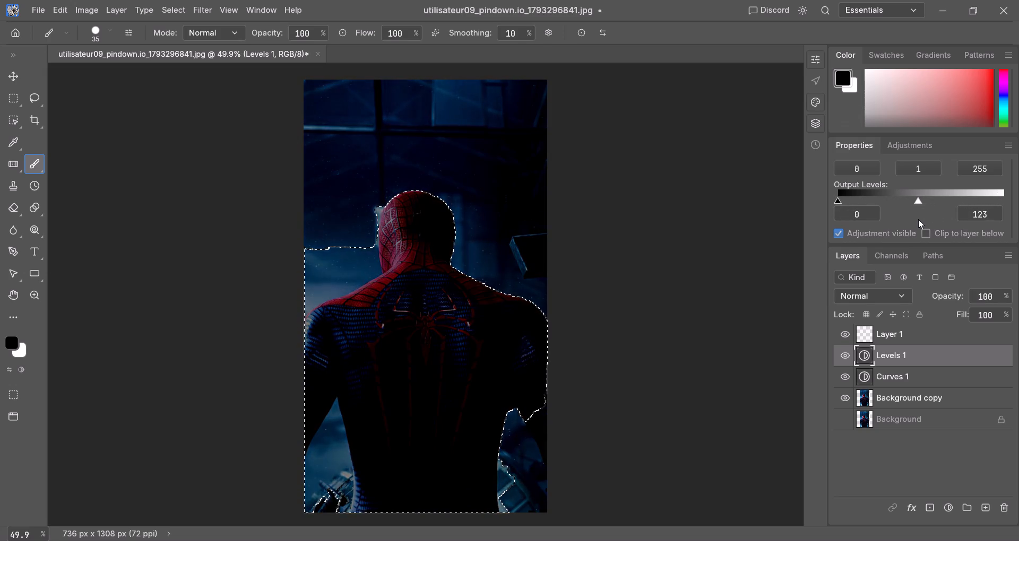
{"action": "left_click_drag", "start_coordinate": [918, 219], "coordinate": [991, 214]}
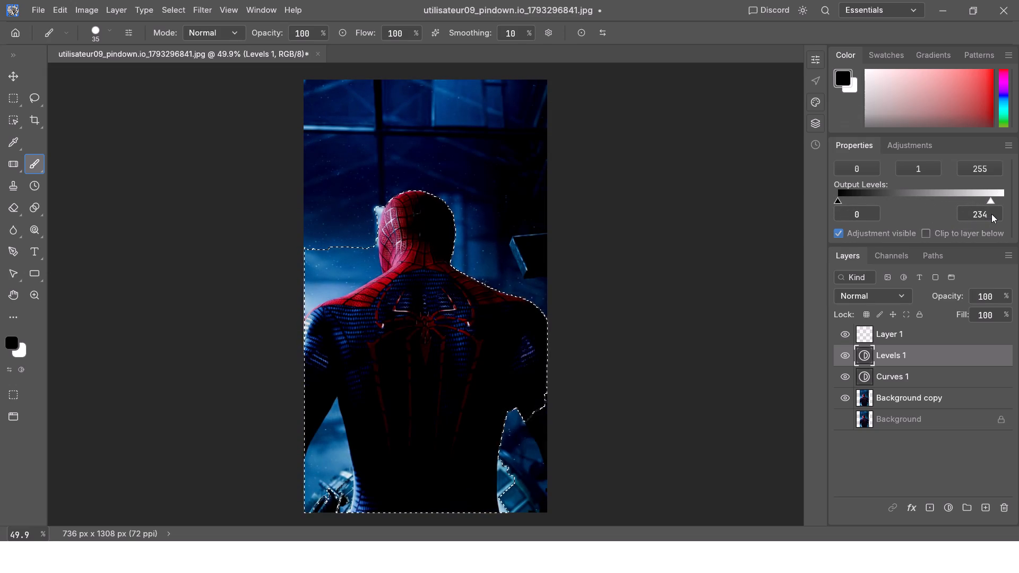
{"action": "left_click_drag", "start_coordinate": [991, 214], "coordinate": [976, 214]}
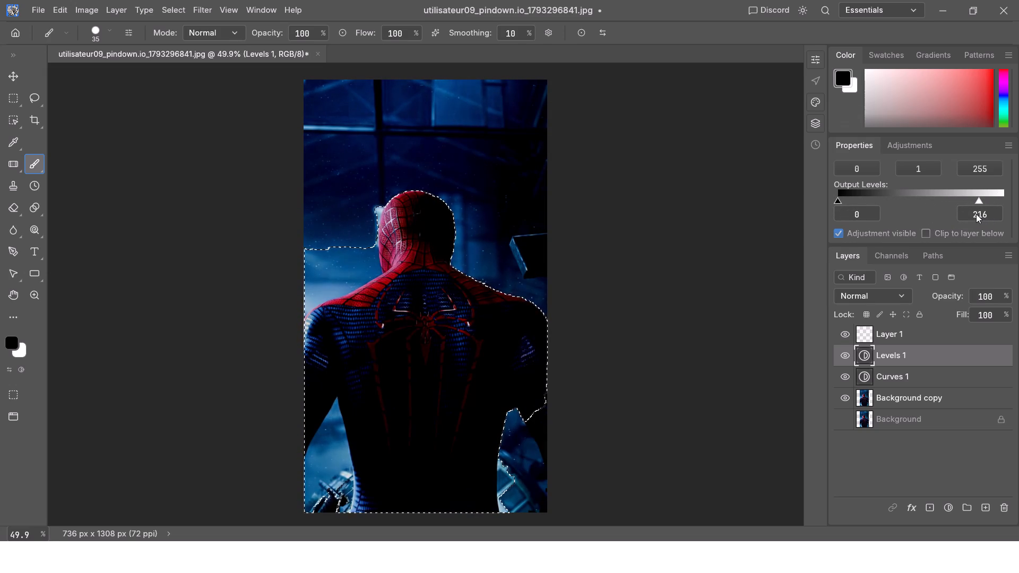
{"action": "left_click_drag", "start_coordinate": [976, 214], "coordinate": [980, 212]}
Convert the active Spider-Man selection to a black-filled shape layer twice, making two stacked shape layers above the Levels layer.
{"action": "left_click", "coordinate": [168, 6]}
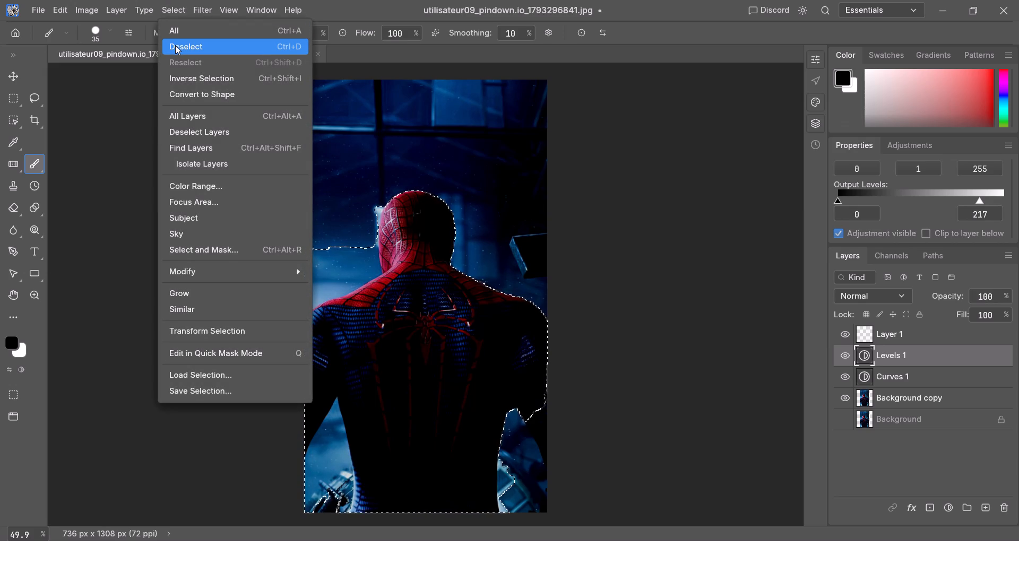
{"action": "left_click", "coordinate": [206, 98]}
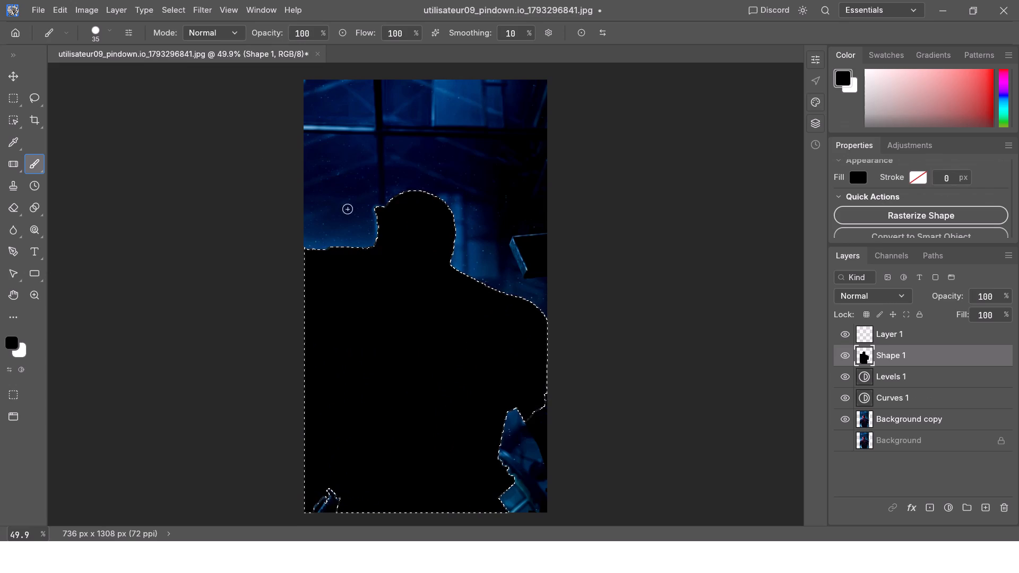
{"action": "left_click", "coordinate": [169, 14]}
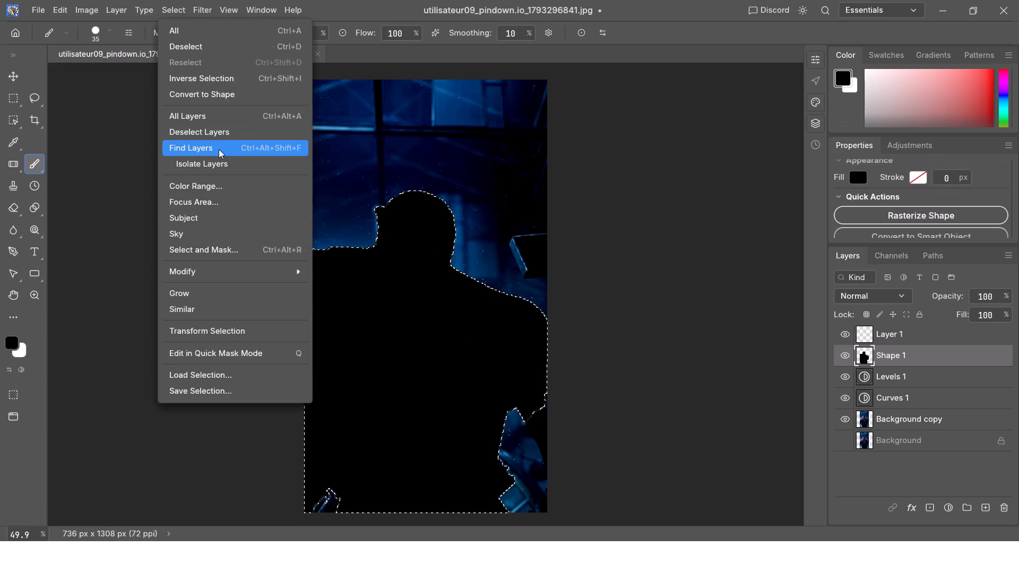
{"action": "left_click", "coordinate": [210, 91]}
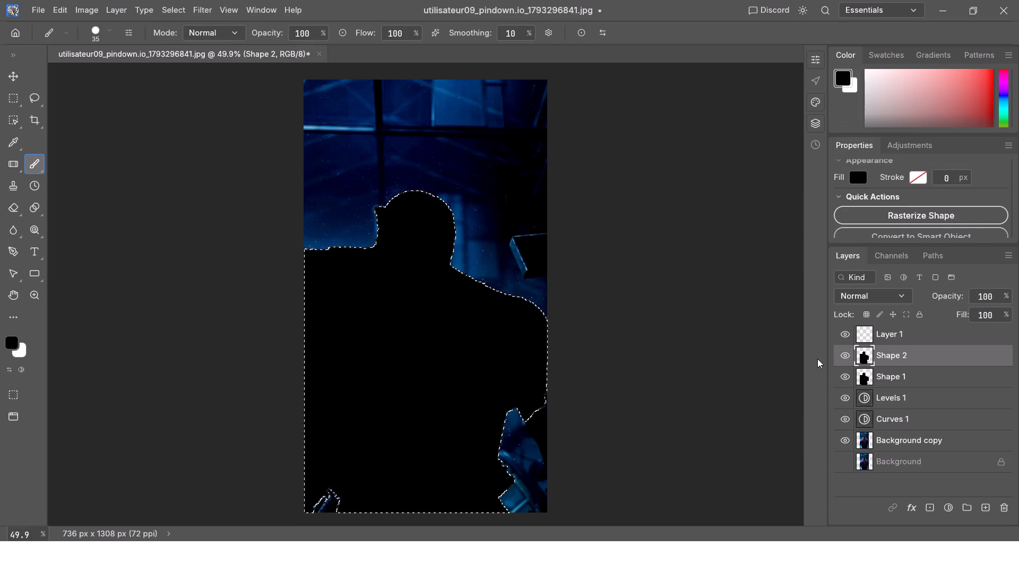
Compare the picture with the two shape layers, Levels 1, Curves 1 and Background copy hidden and shown again.
{"action": "left_click", "coordinate": [863, 372]}
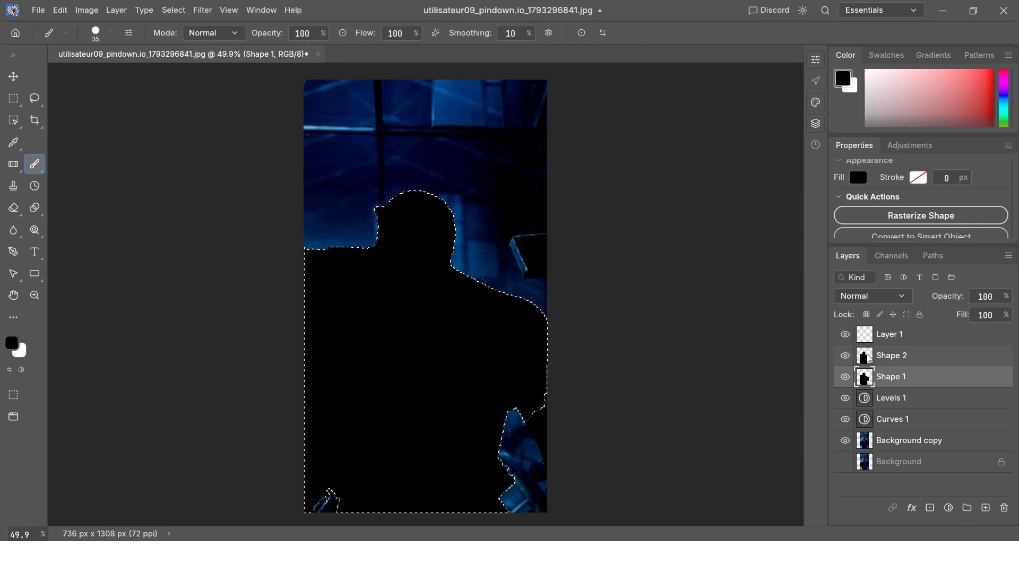
{"action": "left_click", "coordinate": [867, 353]}
{"action": "left_click", "coordinate": [842, 355]}
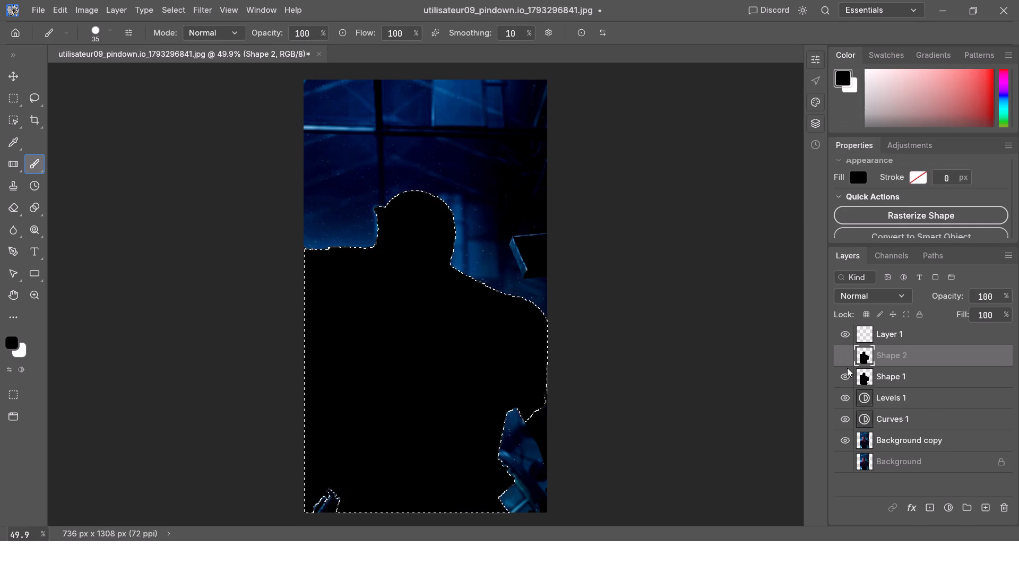
{"action": "left_click", "coordinate": [842, 375]}
{"action": "left_click", "coordinate": [844, 396]}
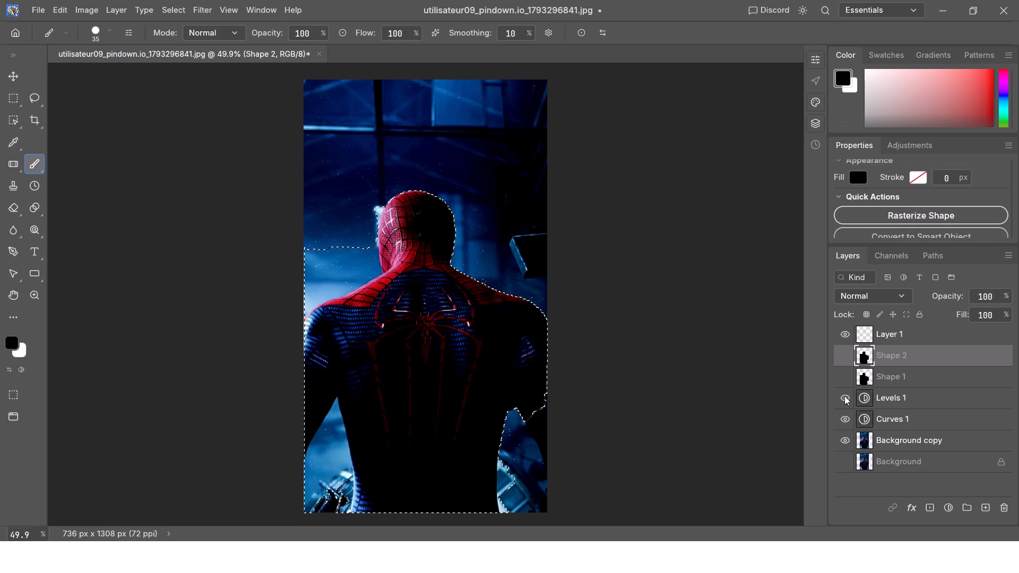
{"action": "left_click", "coordinate": [844, 418]}
{"action": "left_click", "coordinate": [843, 440]}
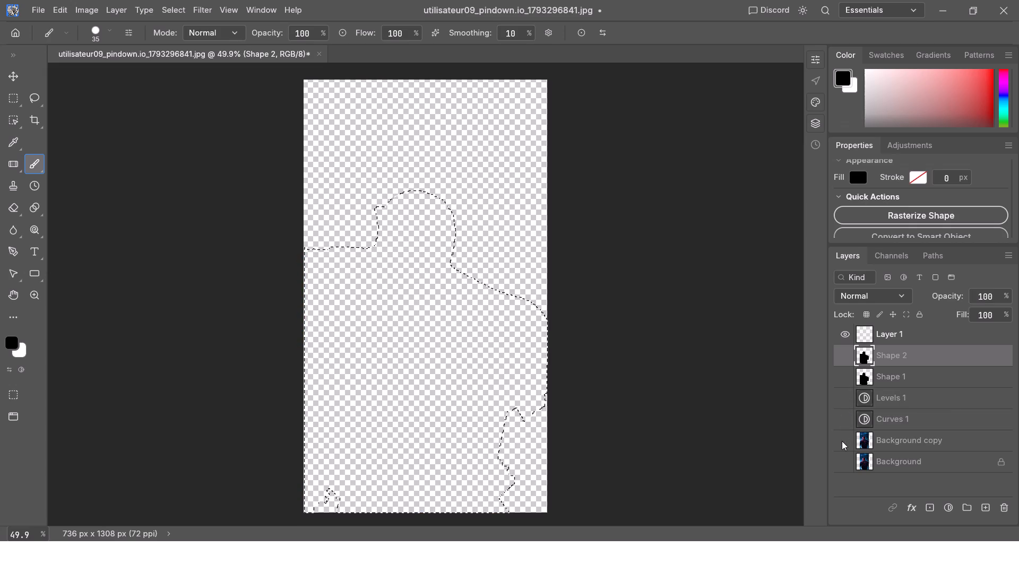
{"action": "left_click", "coordinate": [847, 355]}
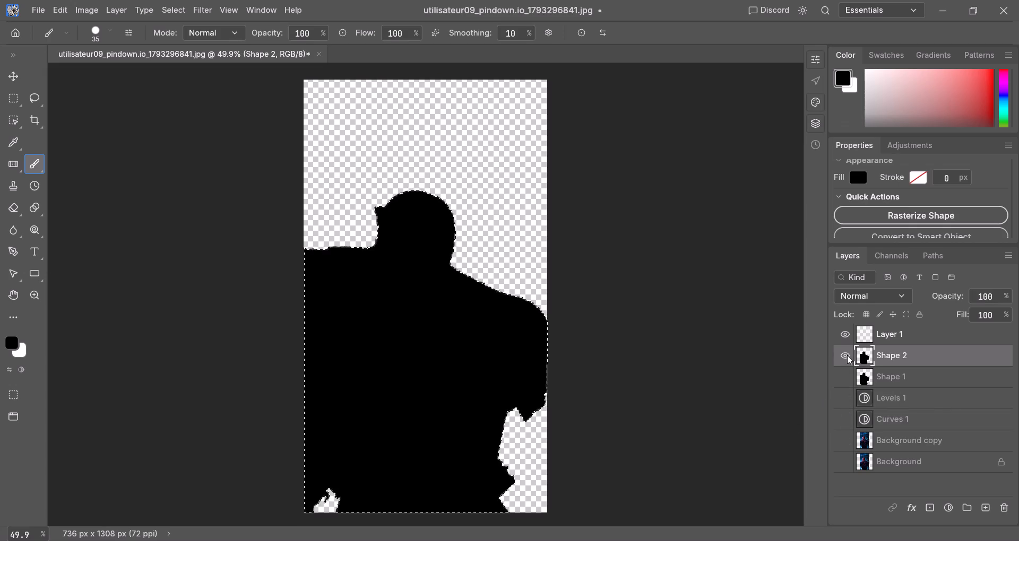
{"action": "left_click", "coordinate": [845, 377]}
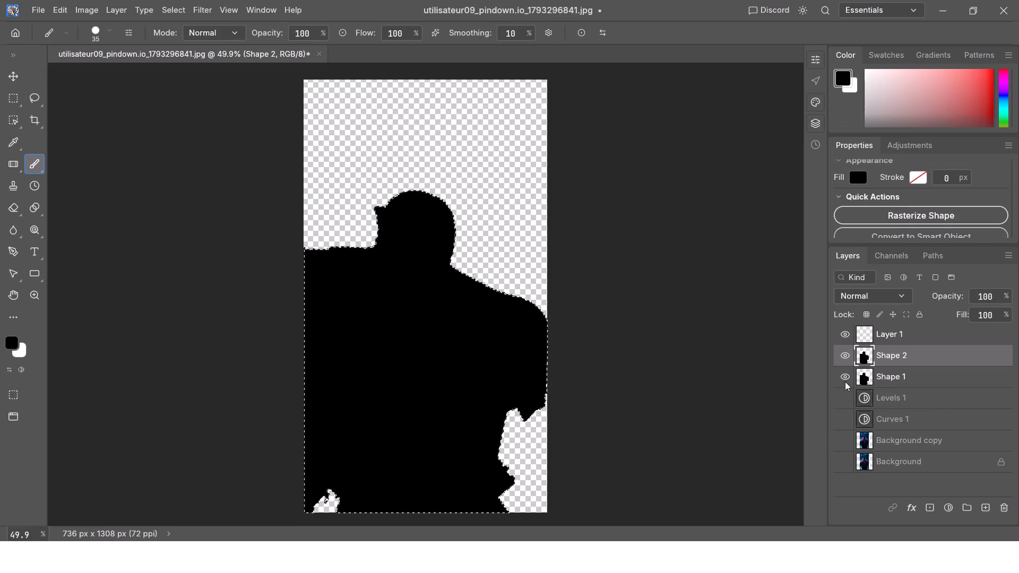
{"action": "left_click", "coordinate": [844, 397]}
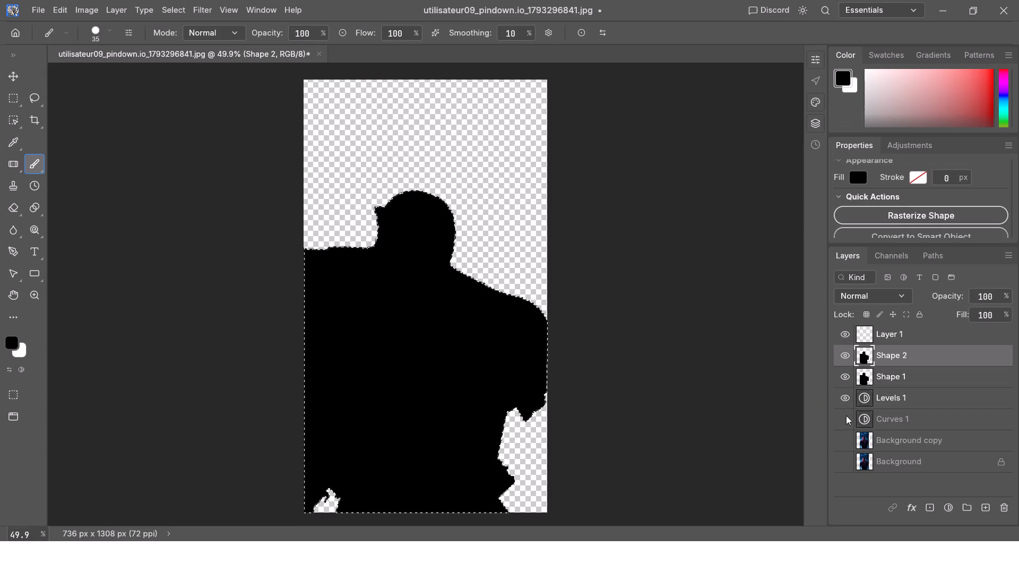
{"action": "left_click", "coordinate": [846, 415]}
{"action": "left_click", "coordinate": [843, 444]}
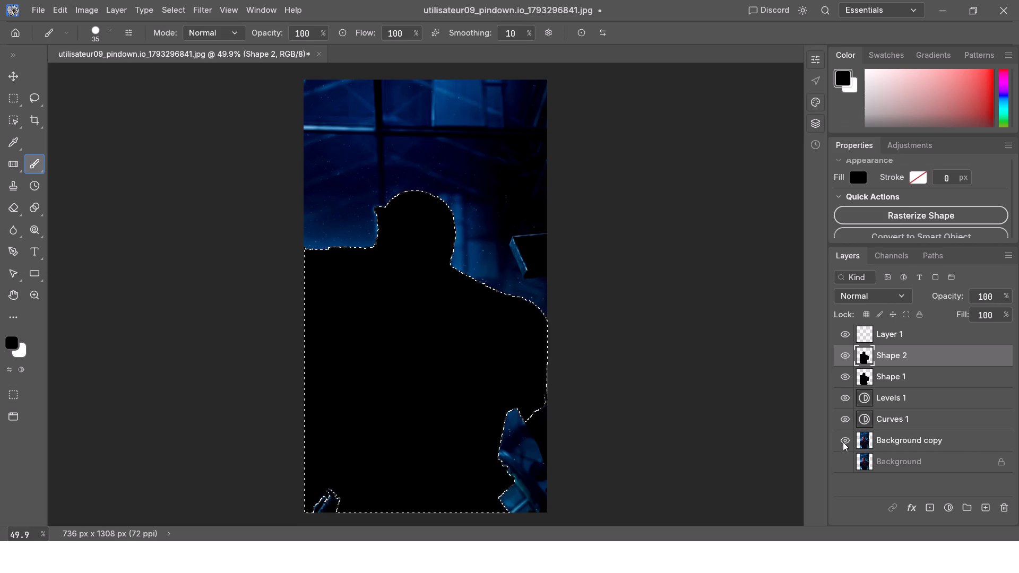
Hide Shape 2, Shape 1, Levels 1, Curves 1 and Background copy, and show the original Background layer with Layer 1.
{"action": "left_click", "coordinate": [844, 357]}
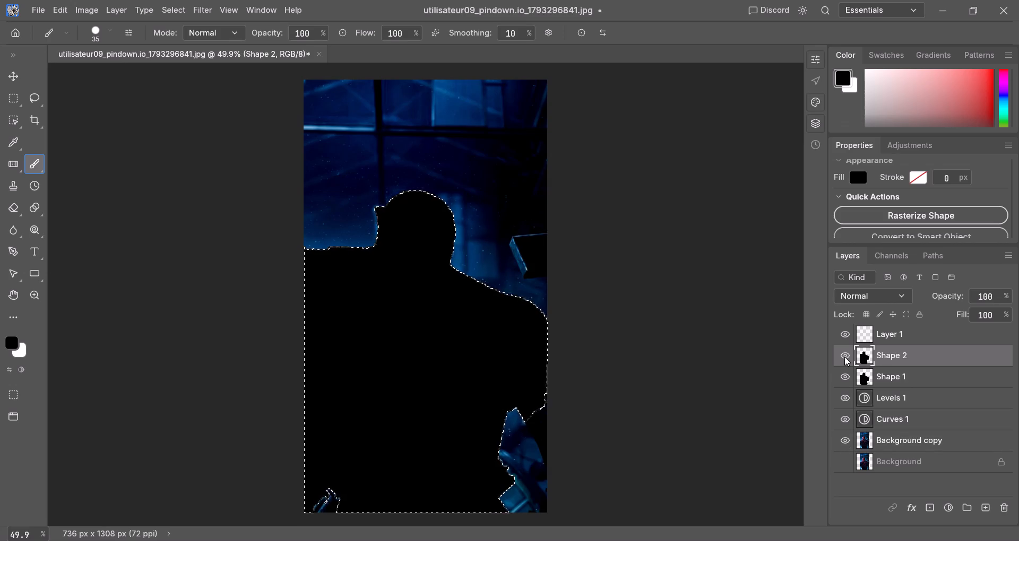
{"action": "left_click", "coordinate": [844, 375]}
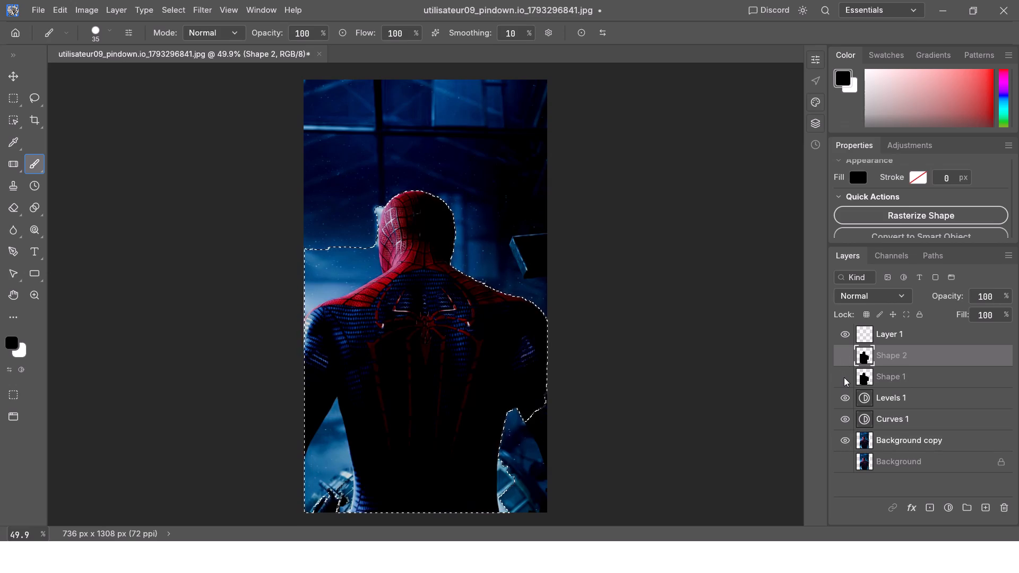
{"action": "left_click", "coordinate": [844, 377]}
{"action": "left_click", "coordinate": [844, 377]}
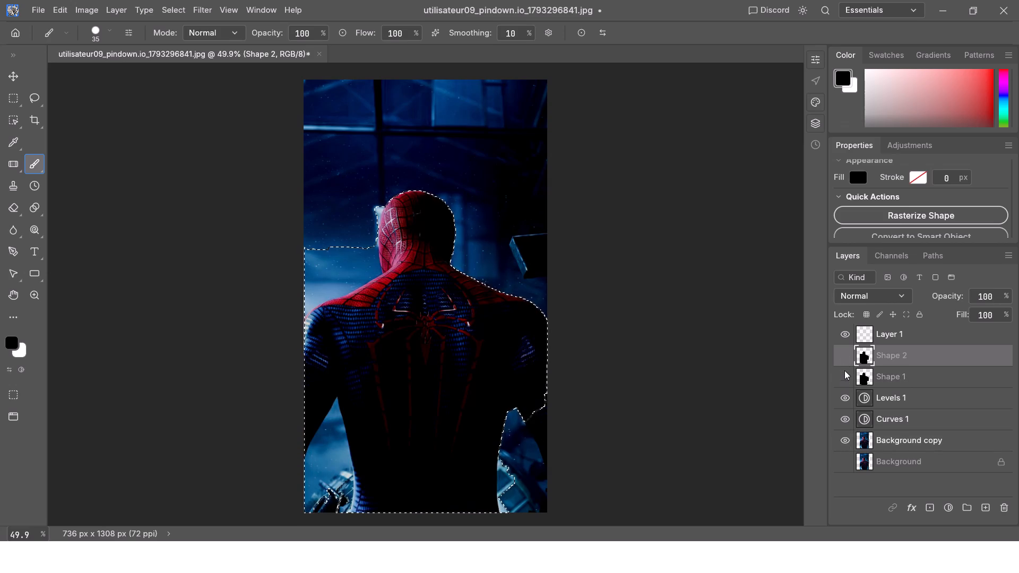
{"action": "left_click", "coordinate": [843, 329]}
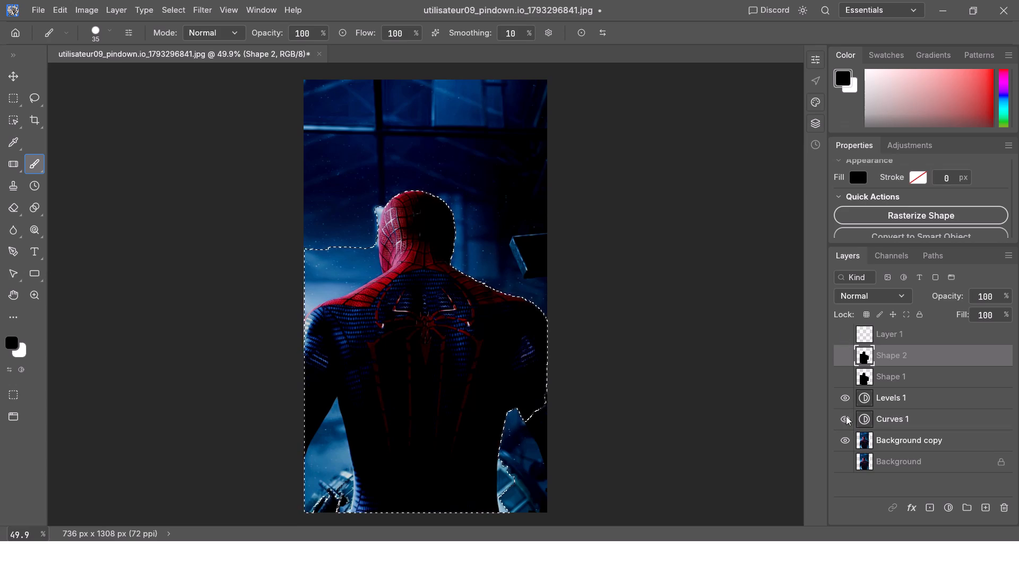
{"action": "left_click", "coordinate": [846, 416]}
{"action": "left_click", "coordinate": [844, 433]}
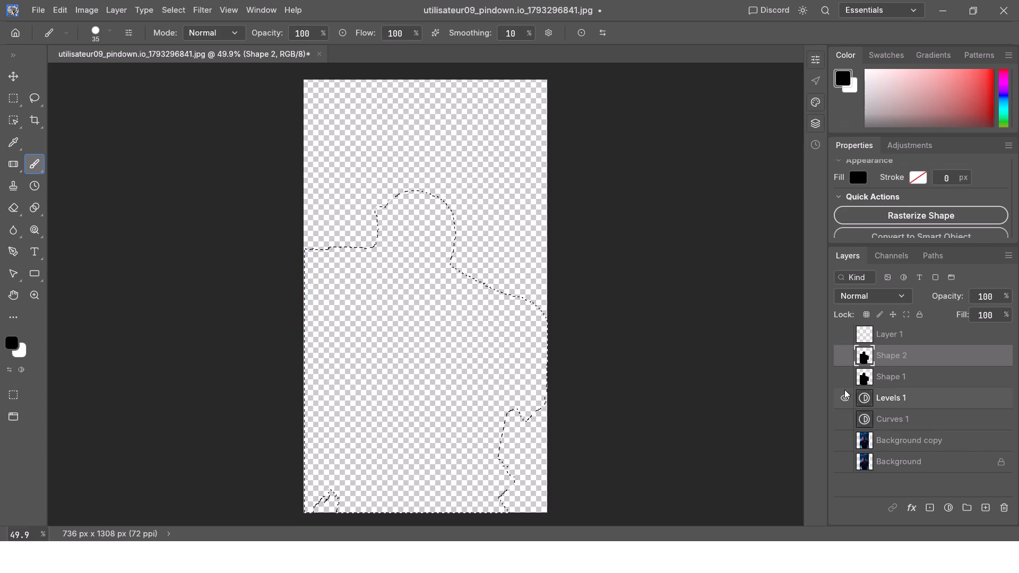
{"action": "left_click", "coordinate": [844, 392]}
{"action": "left_click", "coordinate": [844, 392]}
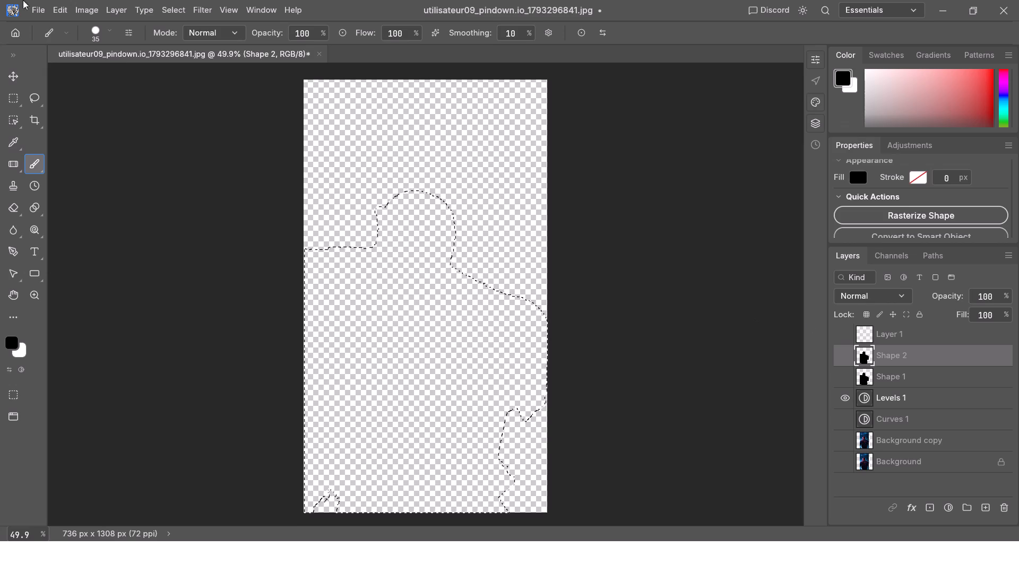
{"action": "left_click", "coordinate": [844, 397]}
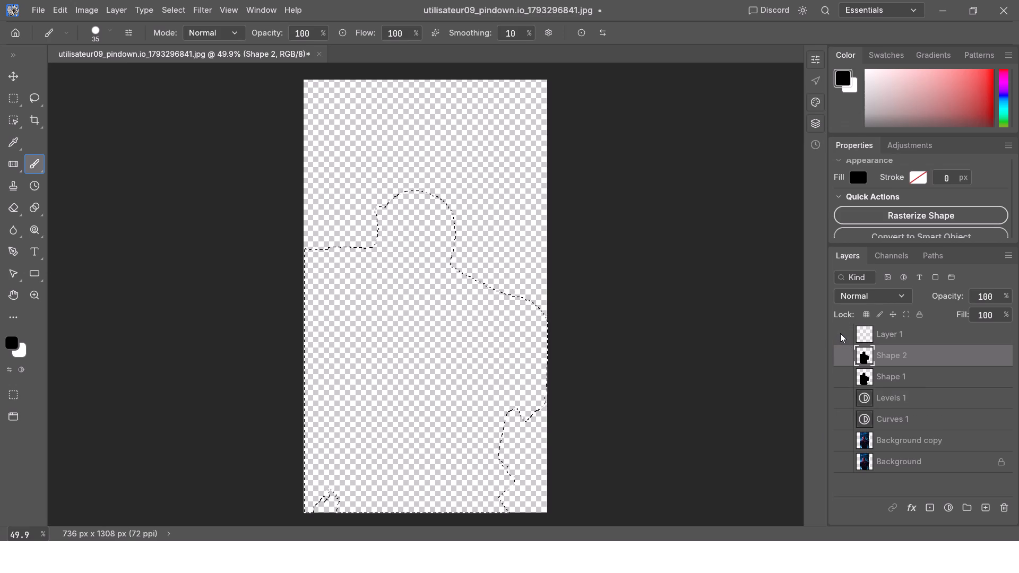
{"action": "left_click", "coordinate": [840, 333]}
{"action": "left_click", "coordinate": [844, 439]}
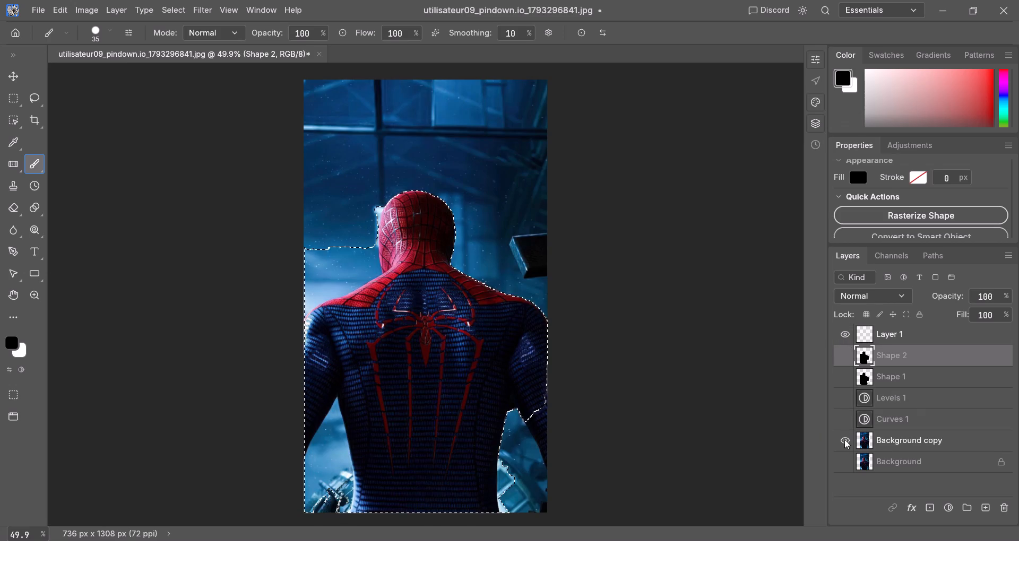
{"action": "left_click", "coordinate": [845, 456]}
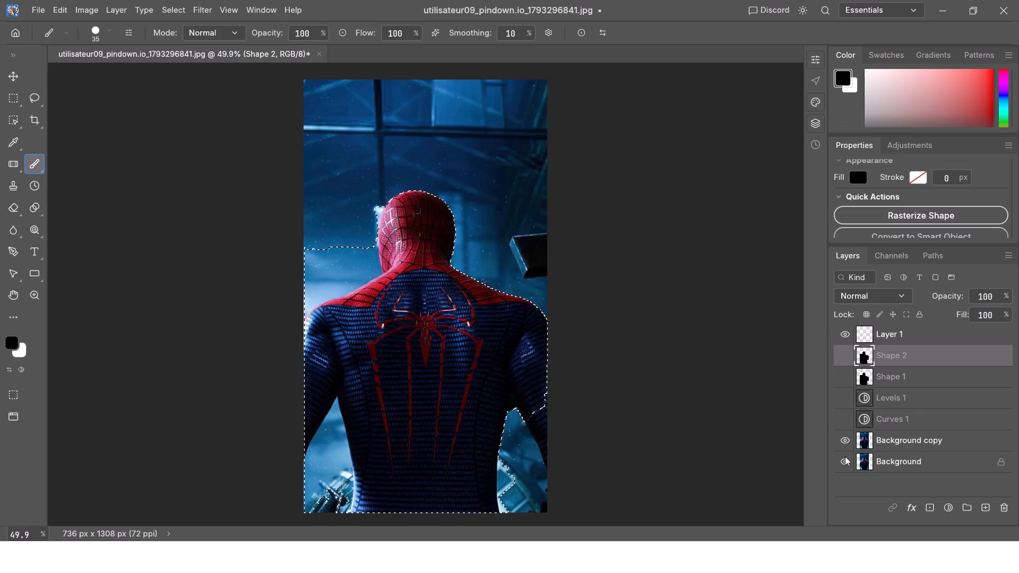
{"action": "left_click", "coordinate": [845, 438]}
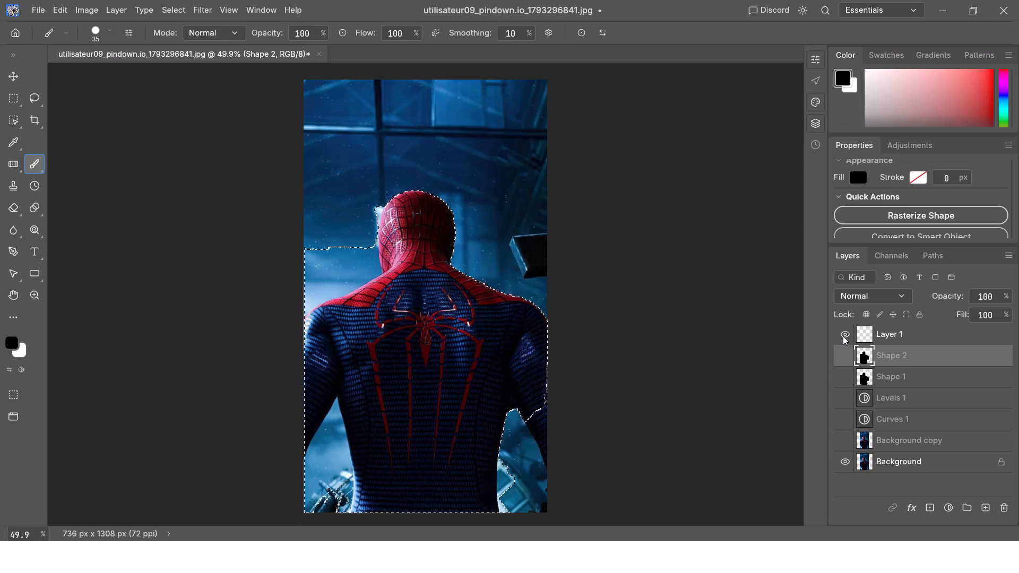
{"action": "left_click", "coordinate": [843, 336]}
{"action": "left_click", "coordinate": [843, 336]}
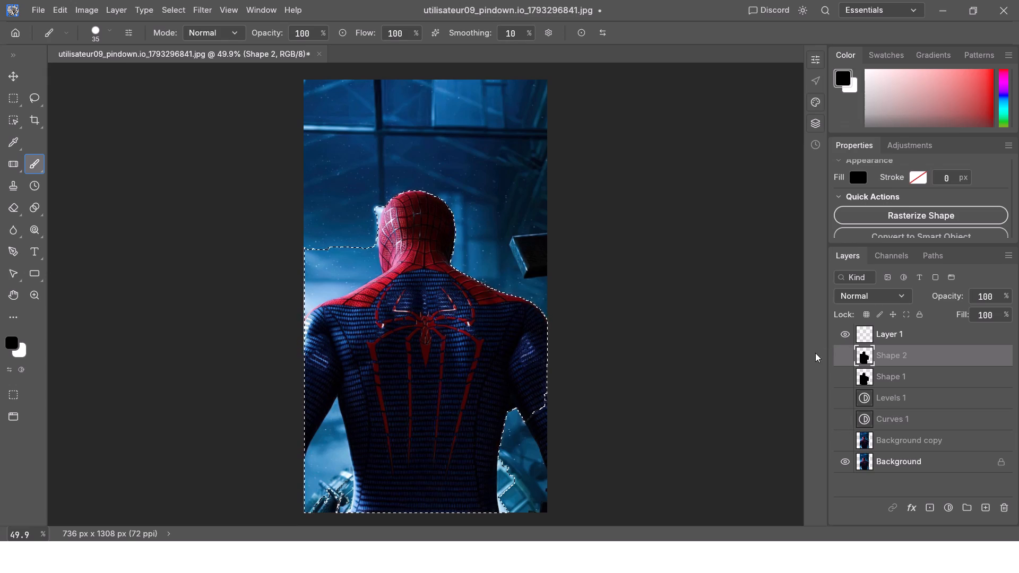
Examine the image's colour channels and the Shape 2 layer's transform properties.
{"action": "left_click", "coordinate": [898, 249]}
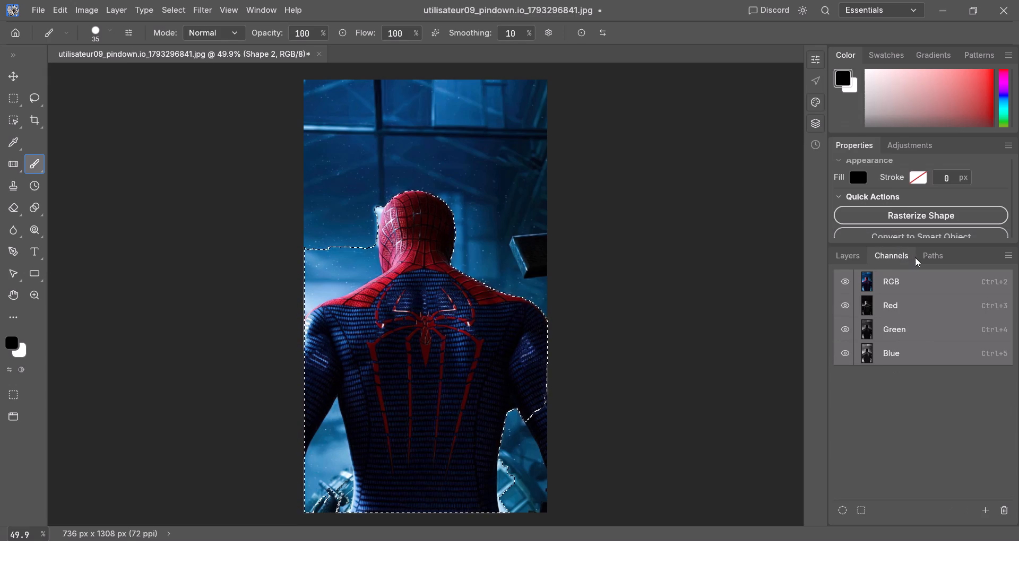
{"action": "left_click", "coordinate": [844, 280]}
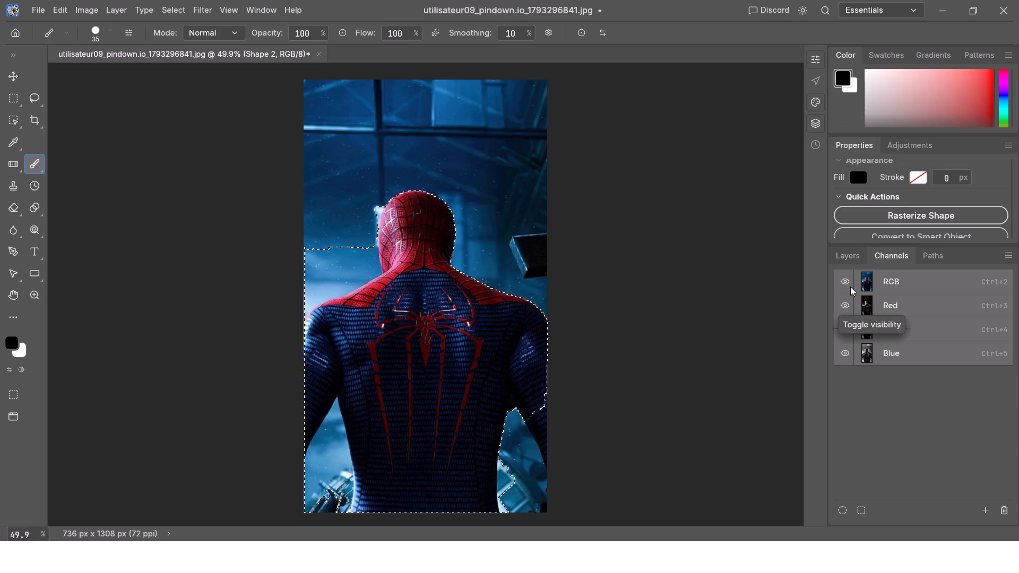
{"action": "scroll", "coordinate": [890, 208], "scroll_direction": "down", "scroll_amount": 2}
{"action": "scroll", "coordinate": [890, 208], "scroll_direction": "up", "scroll_amount": 3}
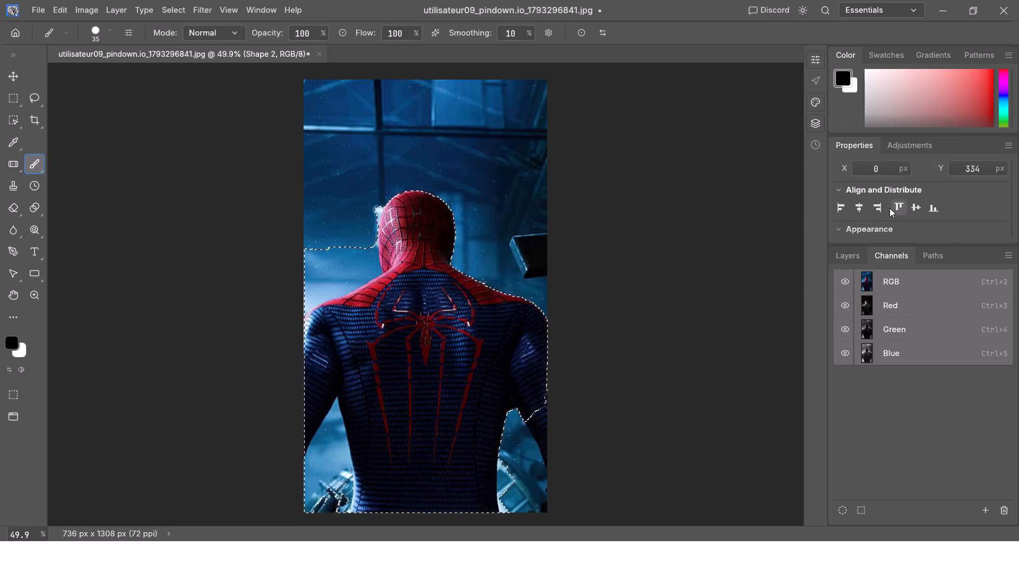
{"action": "scroll", "coordinate": [890, 208], "scroll_direction": "up", "scroll_amount": 6}
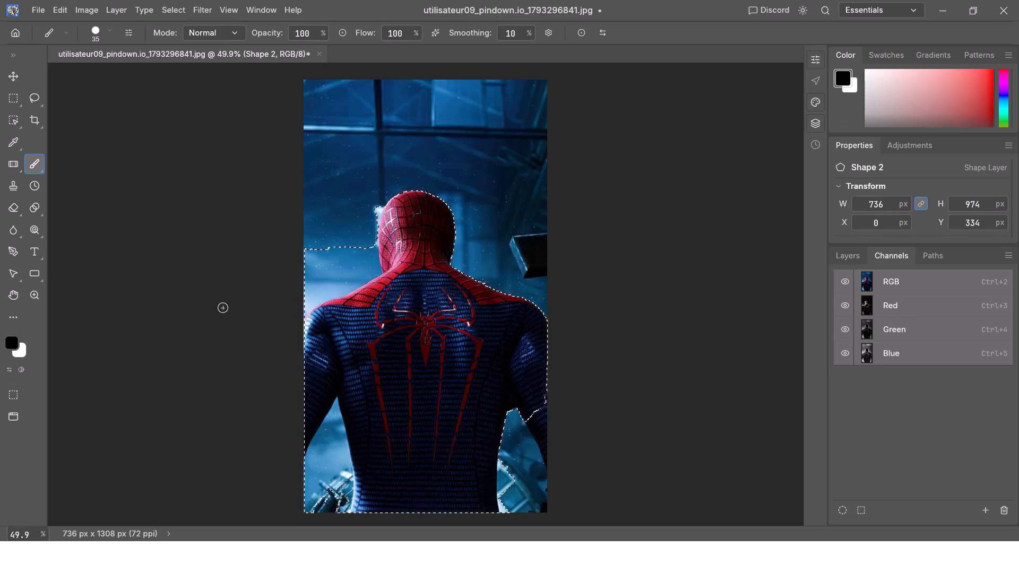
{"action": "left_click", "coordinate": [842, 245]}
{"action": "left_click", "coordinate": [850, 254]}
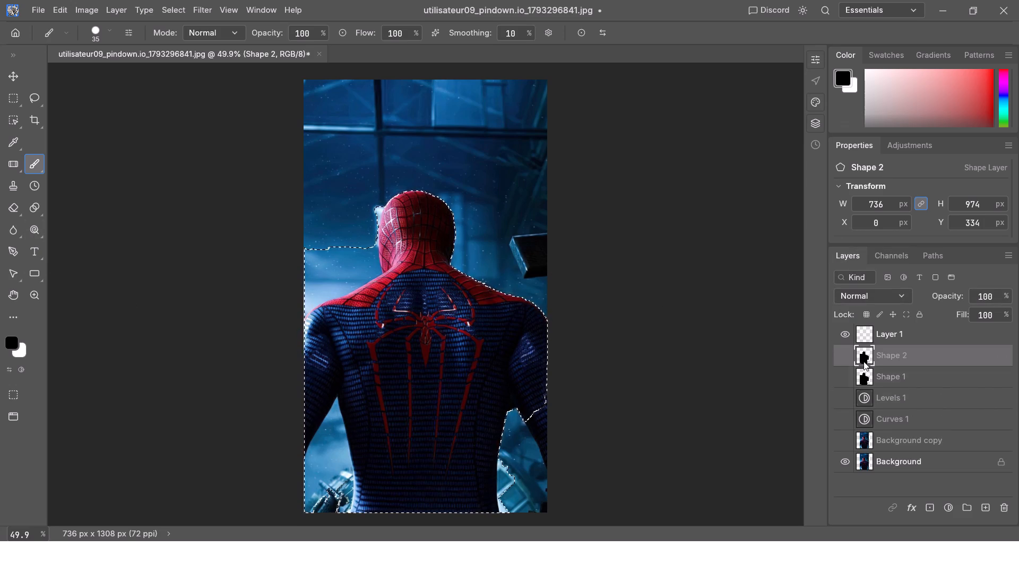
With the Background layer active, sample foreground colours from the picture, ending on the near-black of Spider-Man's lower back.
{"action": "left_click", "coordinate": [866, 455]}
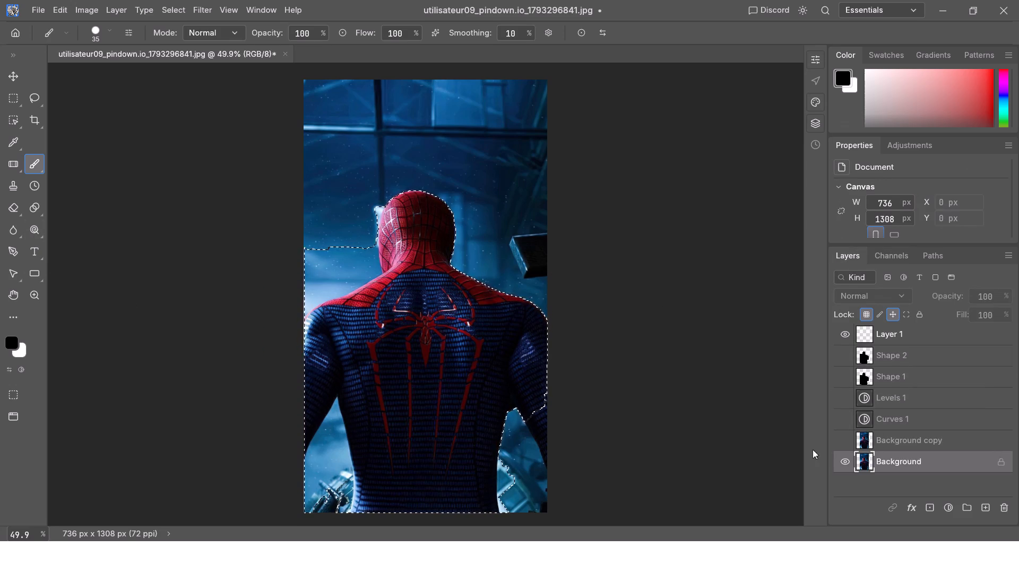
{"action": "left_click", "coordinate": [204, 278]}
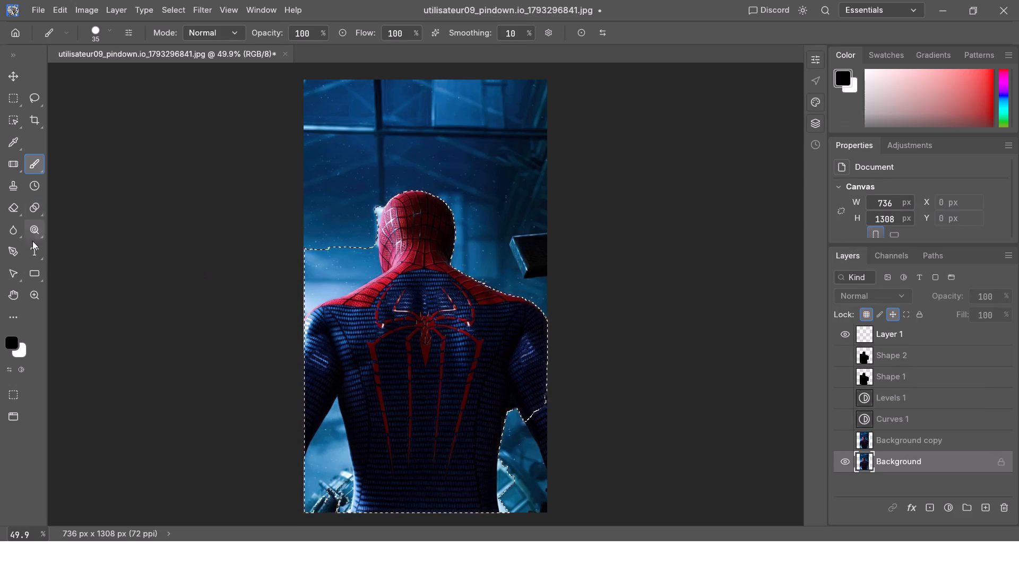
{"action": "left_click", "coordinate": [16, 139]}
{"action": "left_click", "coordinate": [418, 224]}
{"action": "left_click_drag", "start_coordinate": [370, 212], "coordinate": [370, 215]}
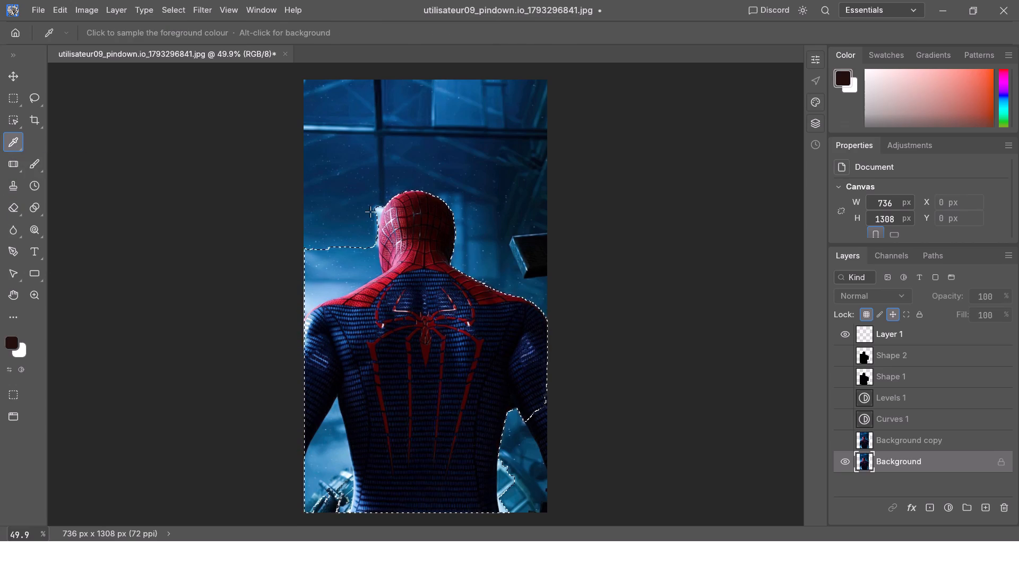
{"action": "left_click_drag", "start_coordinate": [370, 215], "coordinate": [377, 275]}
{"action": "left_click", "coordinate": [359, 209]}
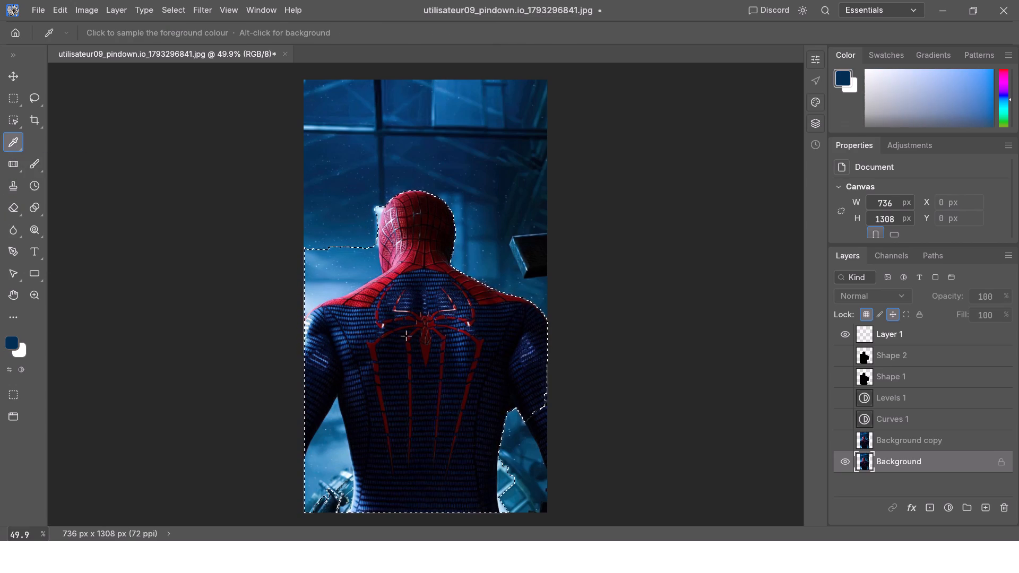
{"action": "left_click", "coordinate": [407, 343]}
{"action": "left_click", "coordinate": [417, 351]}
{"action": "left_click", "coordinate": [442, 369]}
{"action": "double_click", "coordinate": [439, 396]}
{"action": "left_click_drag", "start_coordinate": [425, 408], "coordinate": [424, 411]}
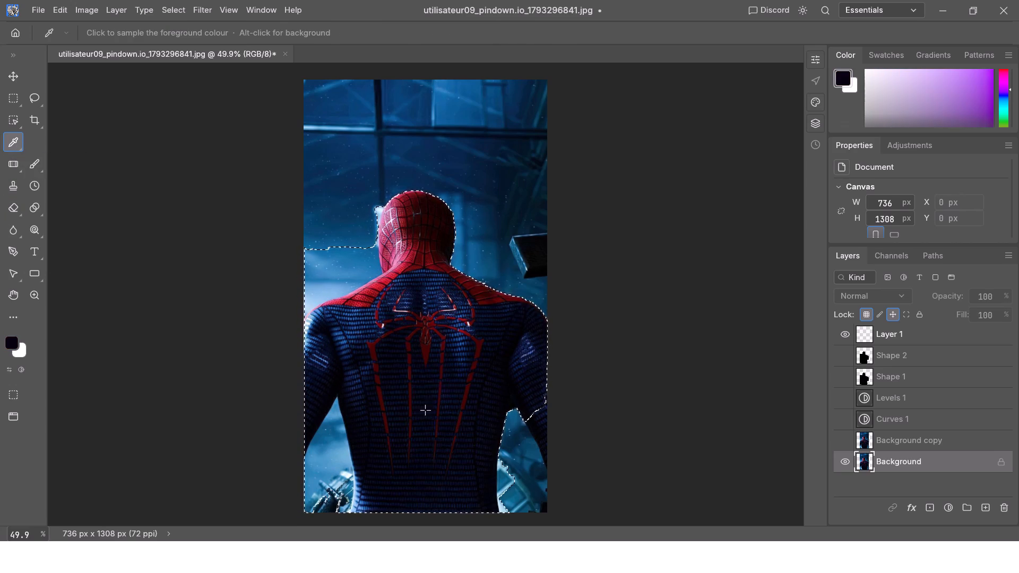
{"action": "left_click_drag", "start_coordinate": [424, 411], "coordinate": [421, 420]}
{"action": "left_click_drag", "start_coordinate": [422, 428], "coordinate": [422, 433]}
{"action": "left_click", "coordinate": [418, 447]}
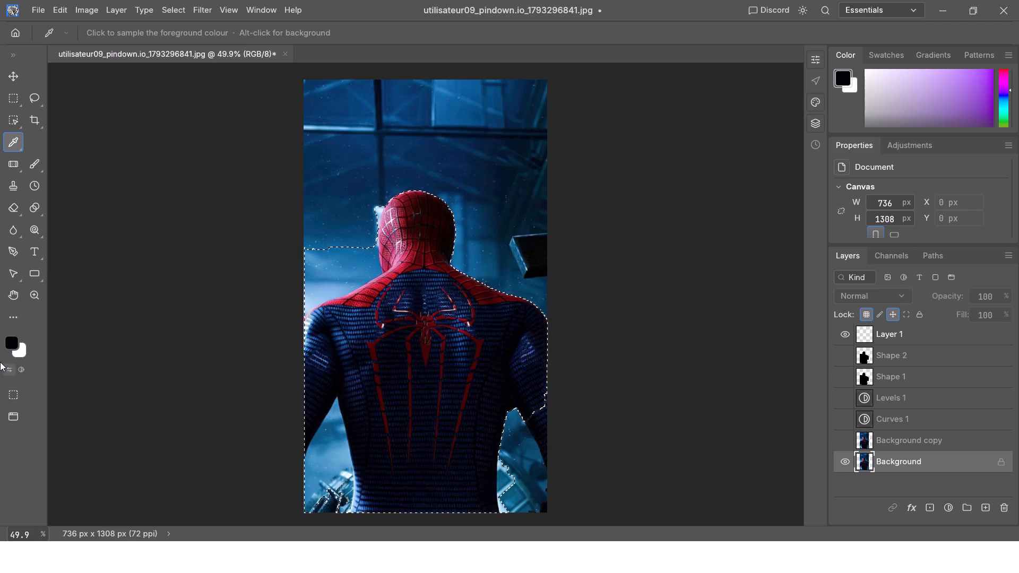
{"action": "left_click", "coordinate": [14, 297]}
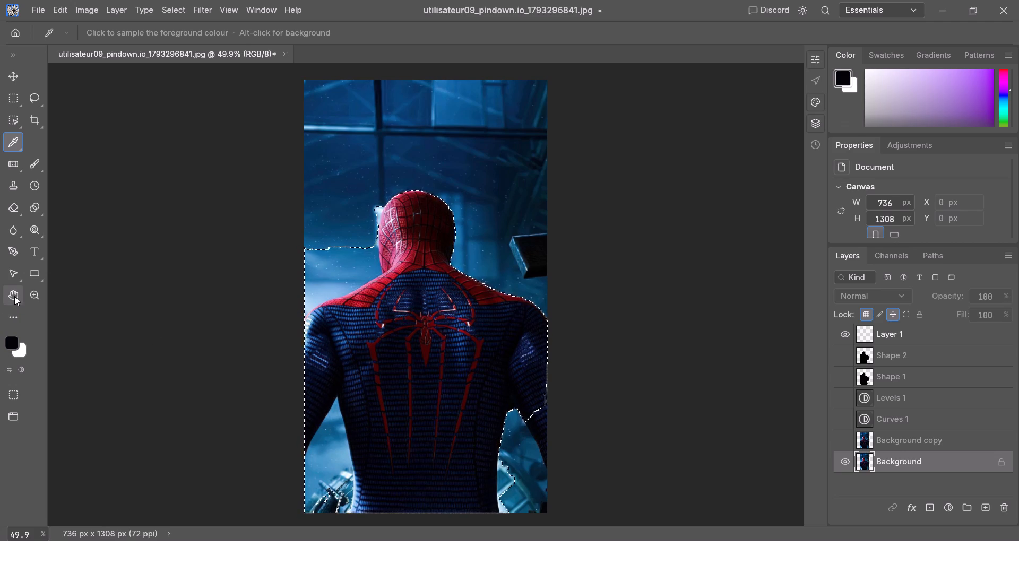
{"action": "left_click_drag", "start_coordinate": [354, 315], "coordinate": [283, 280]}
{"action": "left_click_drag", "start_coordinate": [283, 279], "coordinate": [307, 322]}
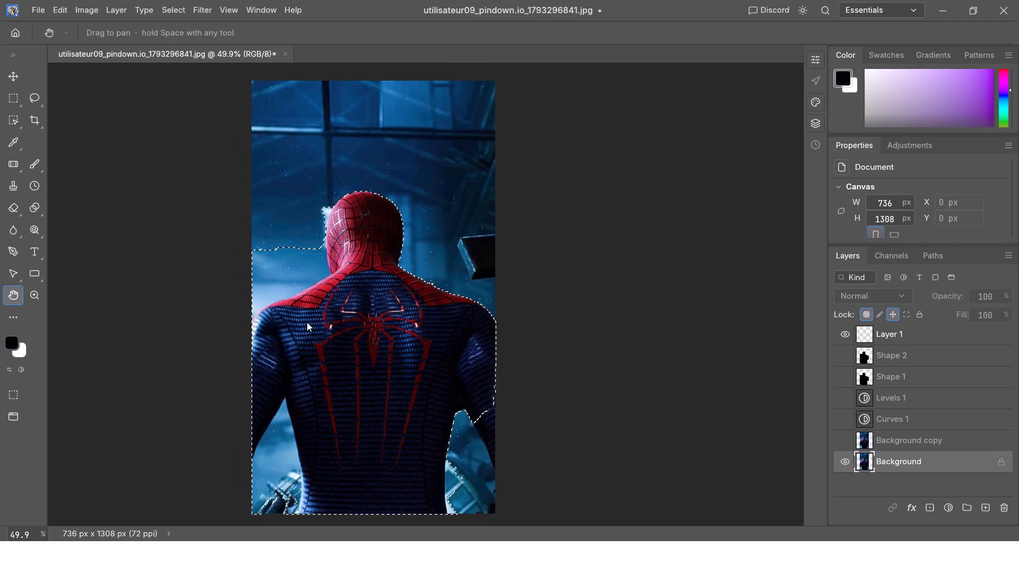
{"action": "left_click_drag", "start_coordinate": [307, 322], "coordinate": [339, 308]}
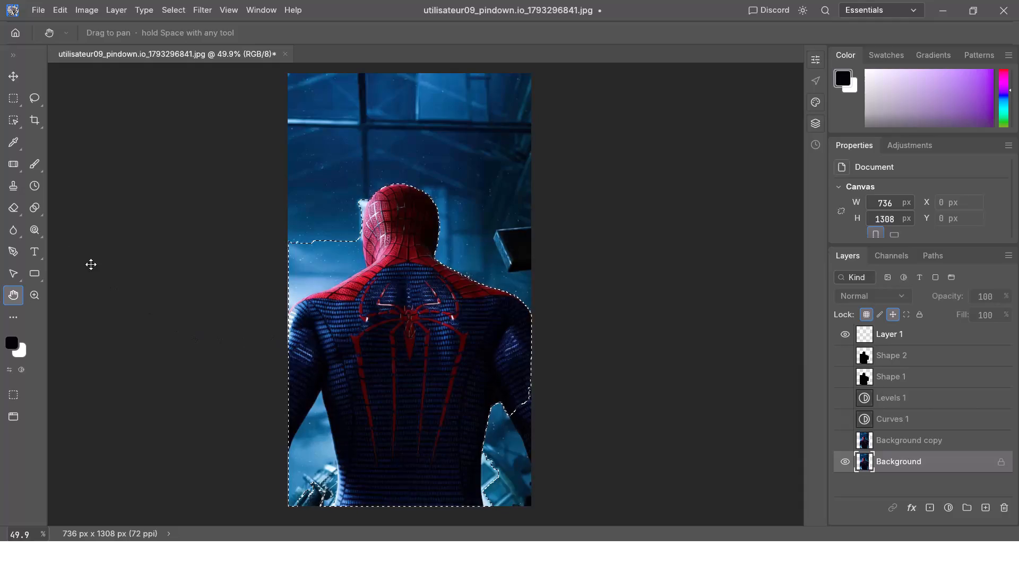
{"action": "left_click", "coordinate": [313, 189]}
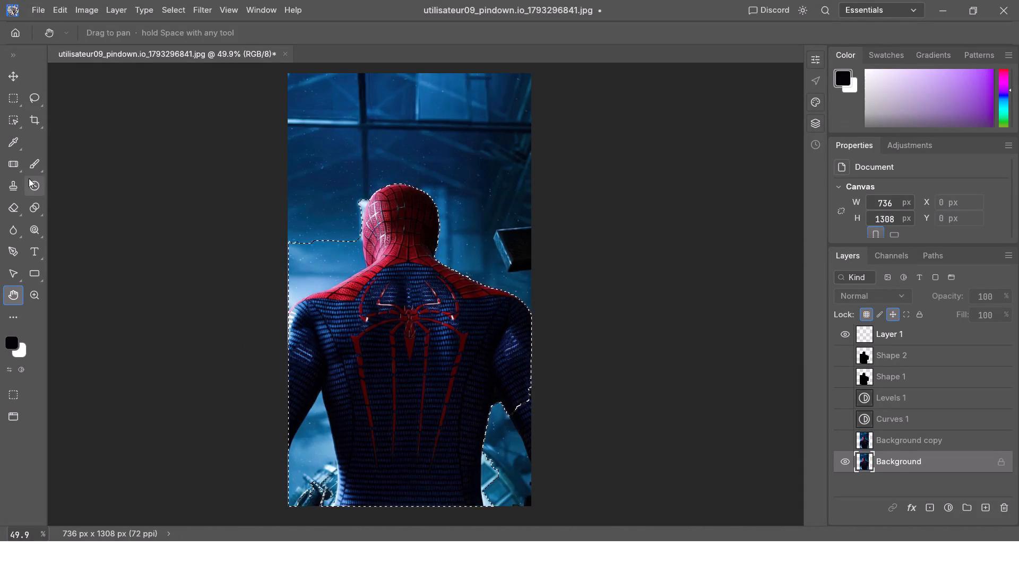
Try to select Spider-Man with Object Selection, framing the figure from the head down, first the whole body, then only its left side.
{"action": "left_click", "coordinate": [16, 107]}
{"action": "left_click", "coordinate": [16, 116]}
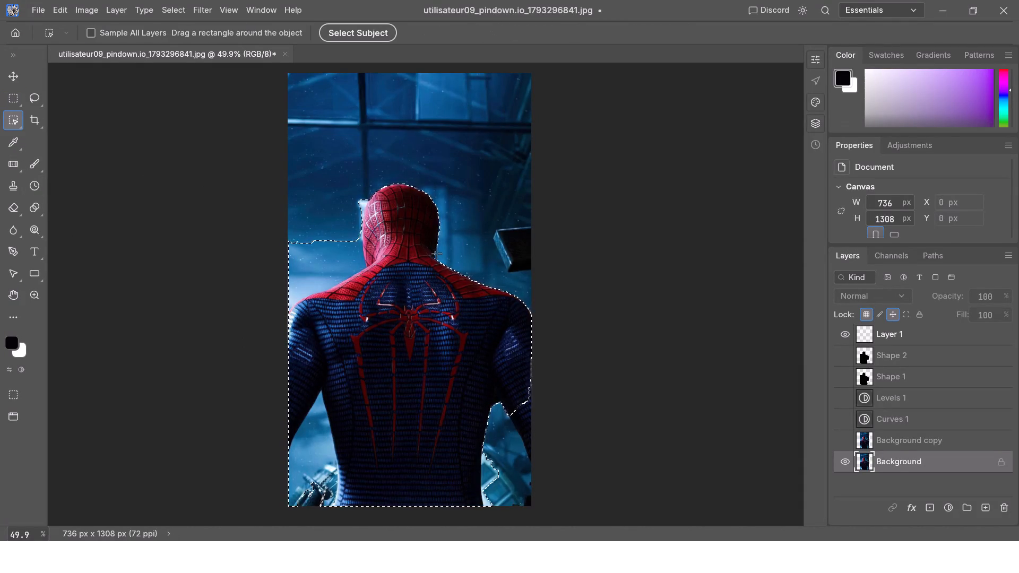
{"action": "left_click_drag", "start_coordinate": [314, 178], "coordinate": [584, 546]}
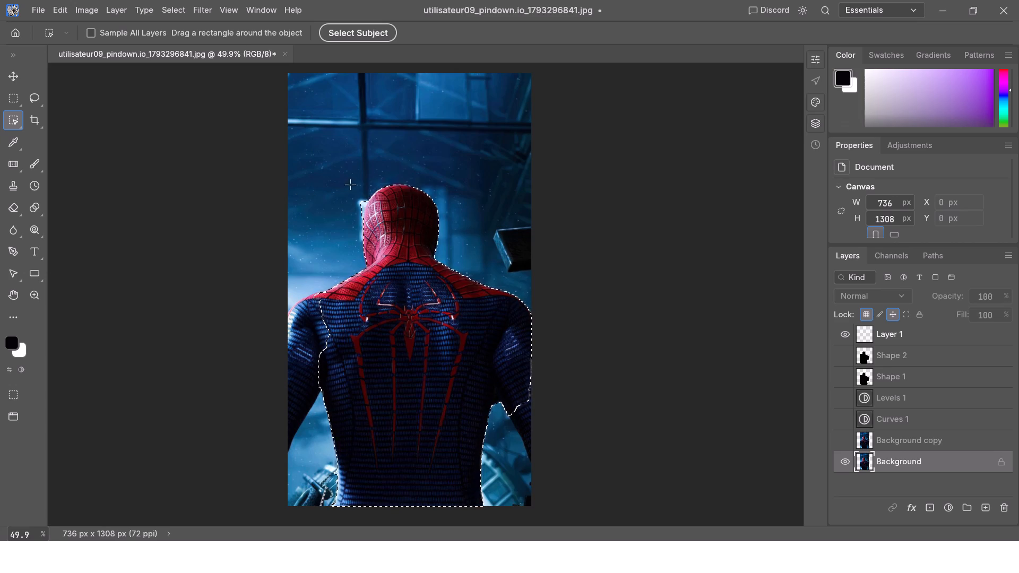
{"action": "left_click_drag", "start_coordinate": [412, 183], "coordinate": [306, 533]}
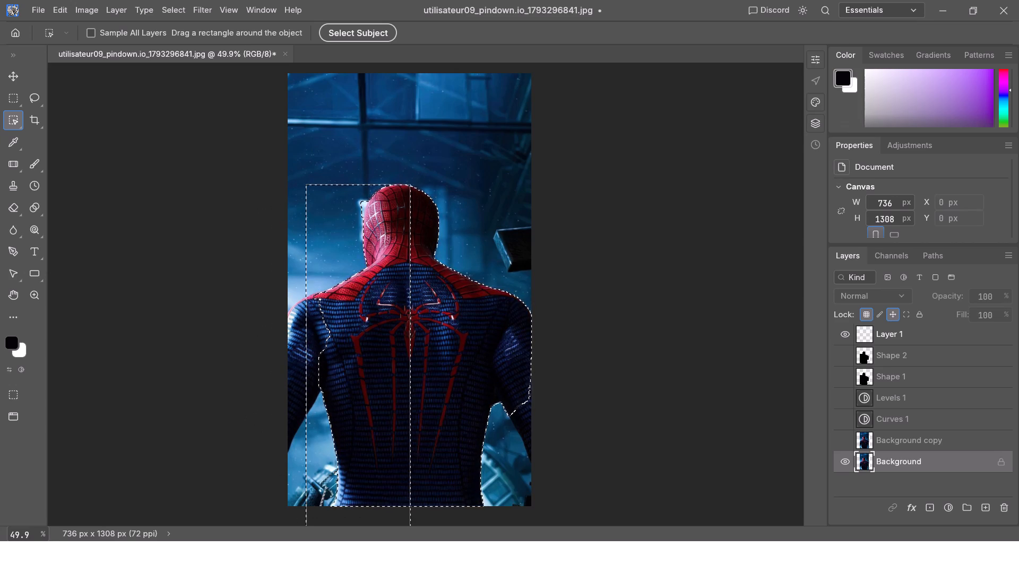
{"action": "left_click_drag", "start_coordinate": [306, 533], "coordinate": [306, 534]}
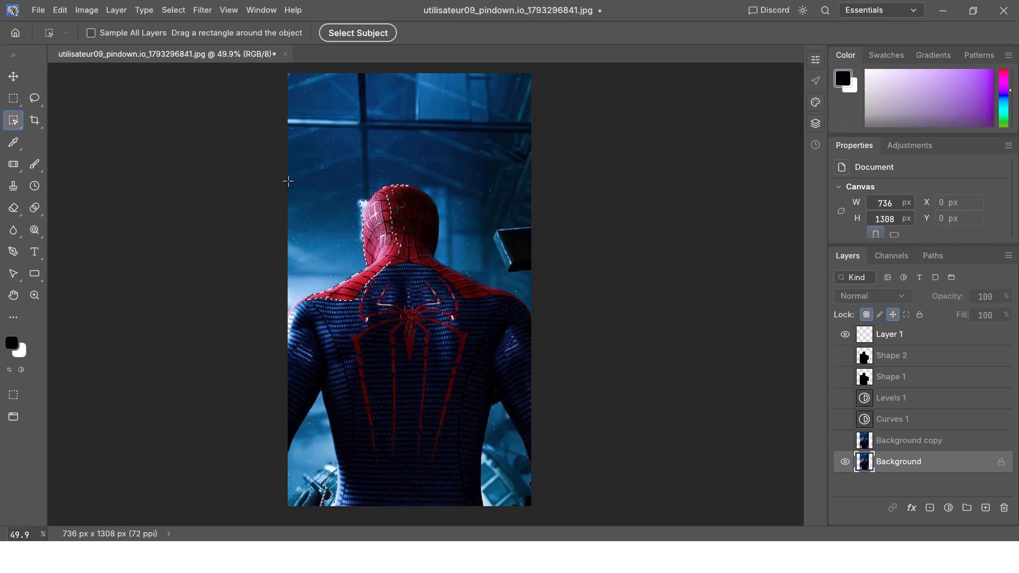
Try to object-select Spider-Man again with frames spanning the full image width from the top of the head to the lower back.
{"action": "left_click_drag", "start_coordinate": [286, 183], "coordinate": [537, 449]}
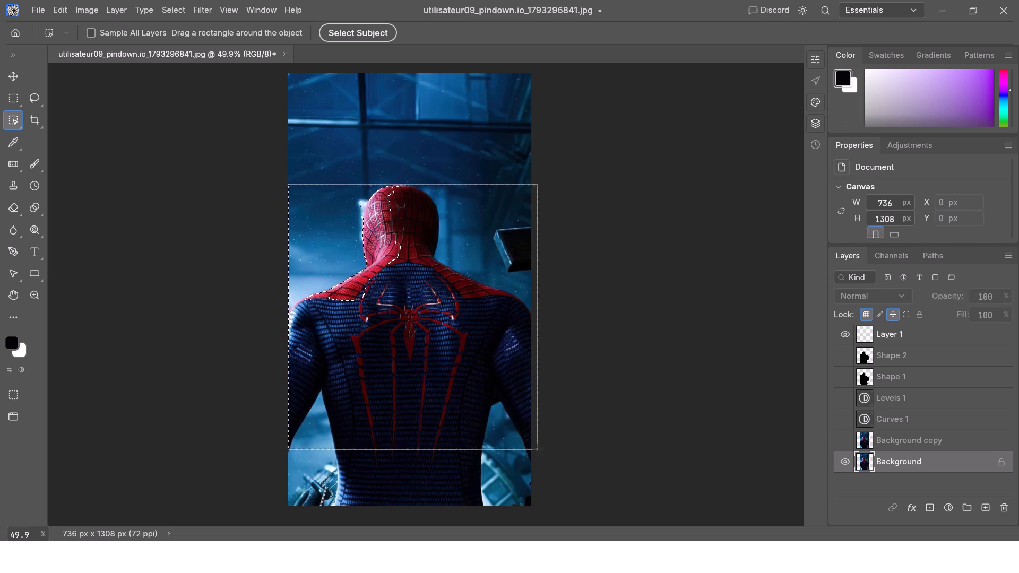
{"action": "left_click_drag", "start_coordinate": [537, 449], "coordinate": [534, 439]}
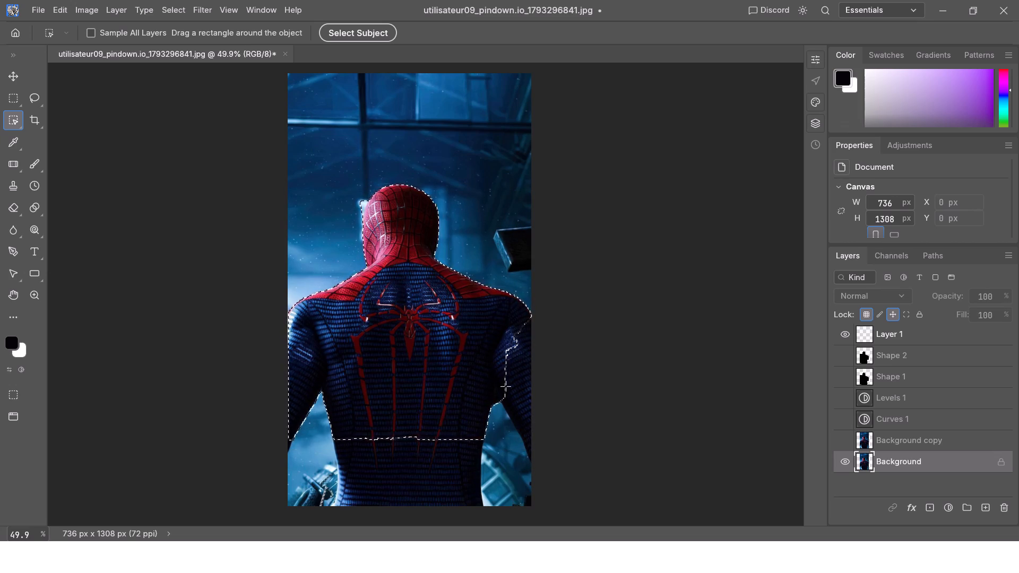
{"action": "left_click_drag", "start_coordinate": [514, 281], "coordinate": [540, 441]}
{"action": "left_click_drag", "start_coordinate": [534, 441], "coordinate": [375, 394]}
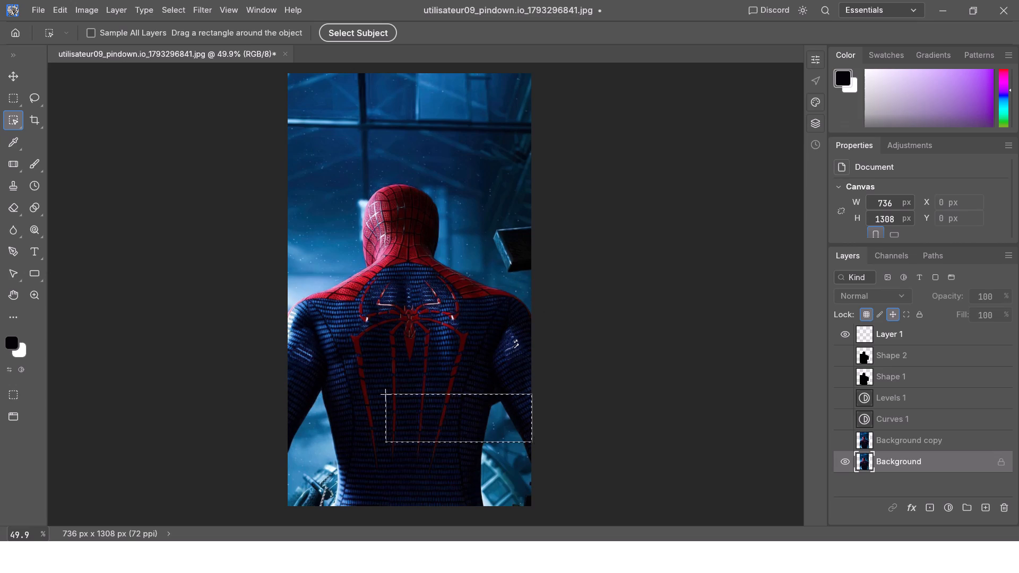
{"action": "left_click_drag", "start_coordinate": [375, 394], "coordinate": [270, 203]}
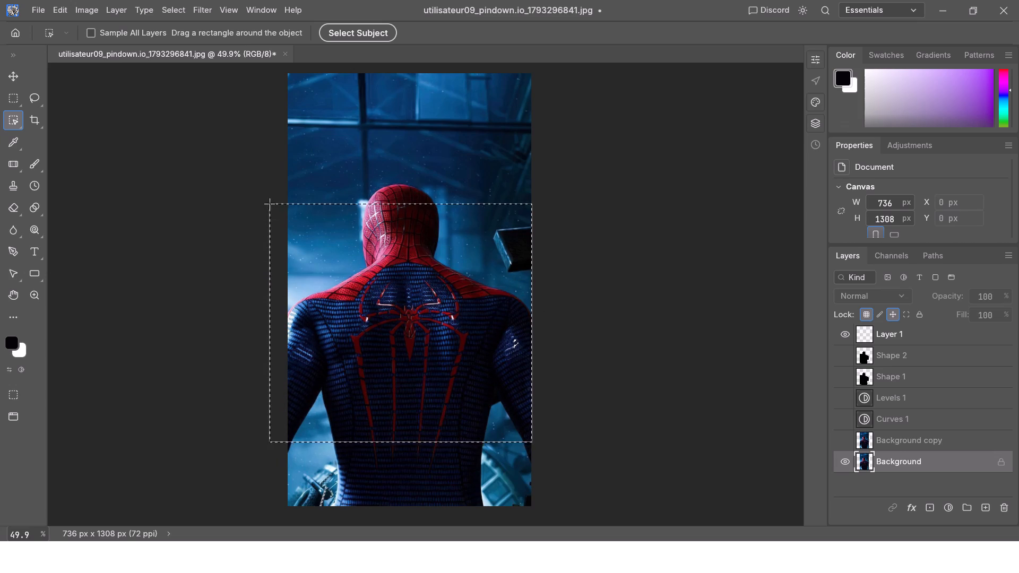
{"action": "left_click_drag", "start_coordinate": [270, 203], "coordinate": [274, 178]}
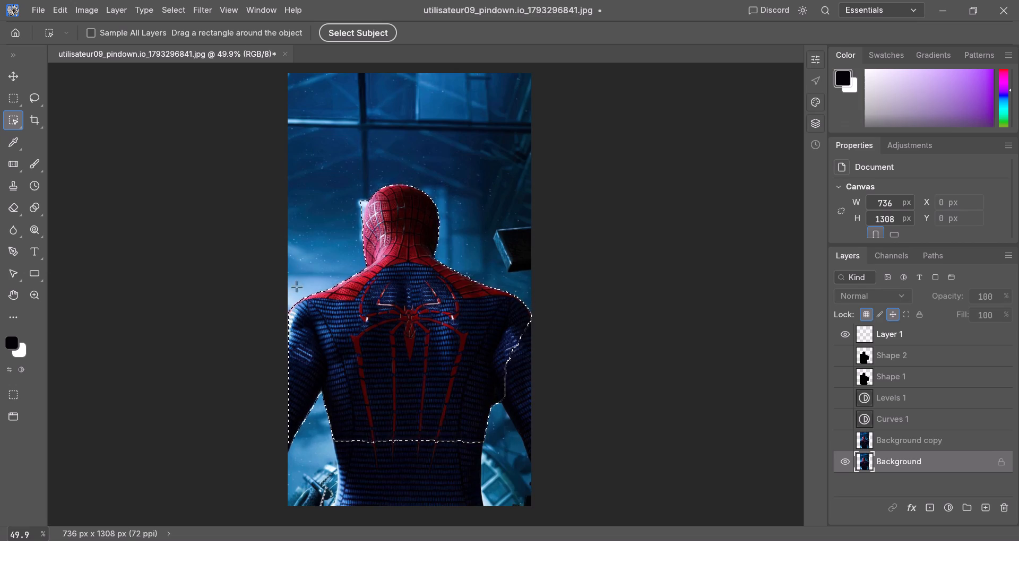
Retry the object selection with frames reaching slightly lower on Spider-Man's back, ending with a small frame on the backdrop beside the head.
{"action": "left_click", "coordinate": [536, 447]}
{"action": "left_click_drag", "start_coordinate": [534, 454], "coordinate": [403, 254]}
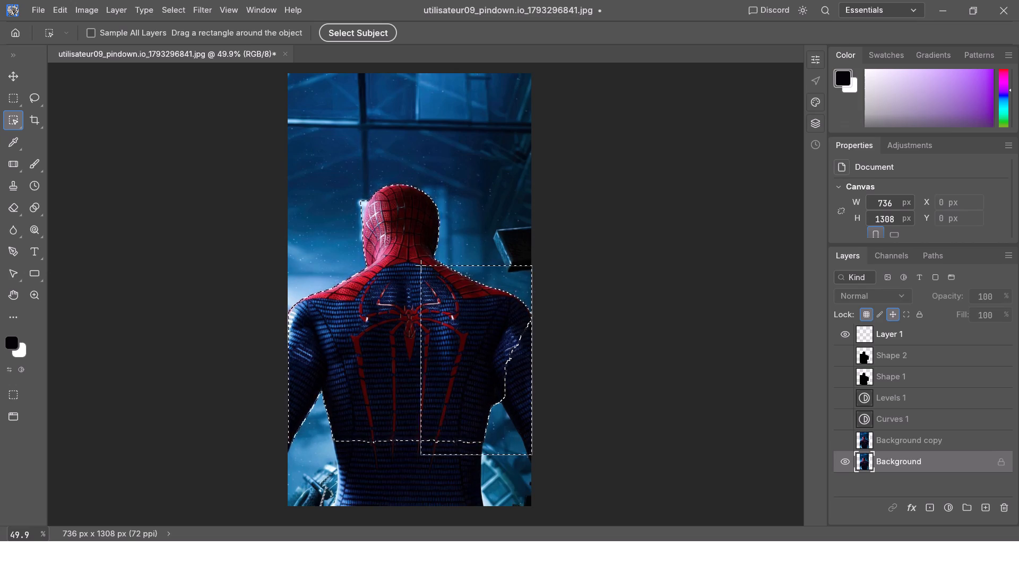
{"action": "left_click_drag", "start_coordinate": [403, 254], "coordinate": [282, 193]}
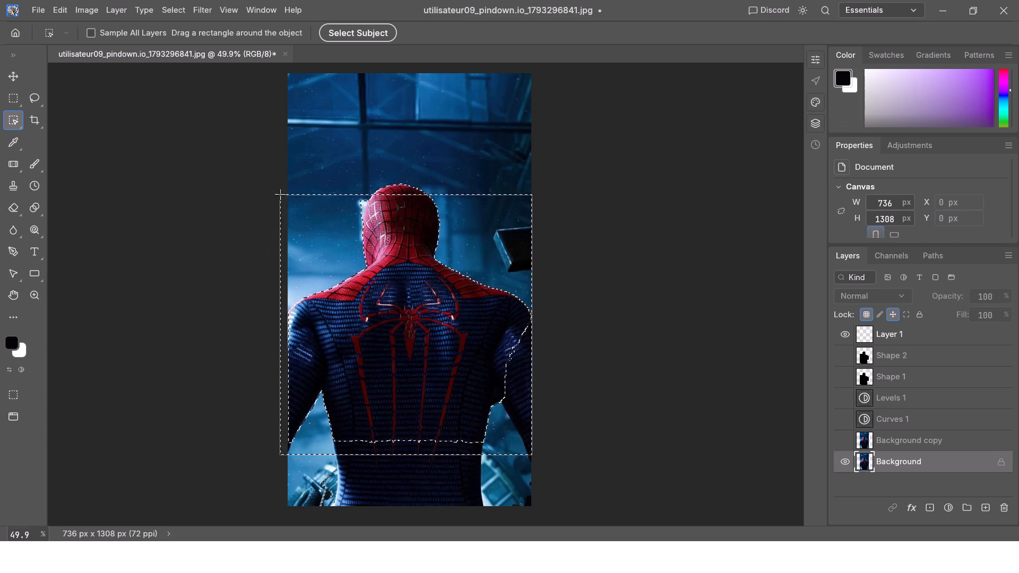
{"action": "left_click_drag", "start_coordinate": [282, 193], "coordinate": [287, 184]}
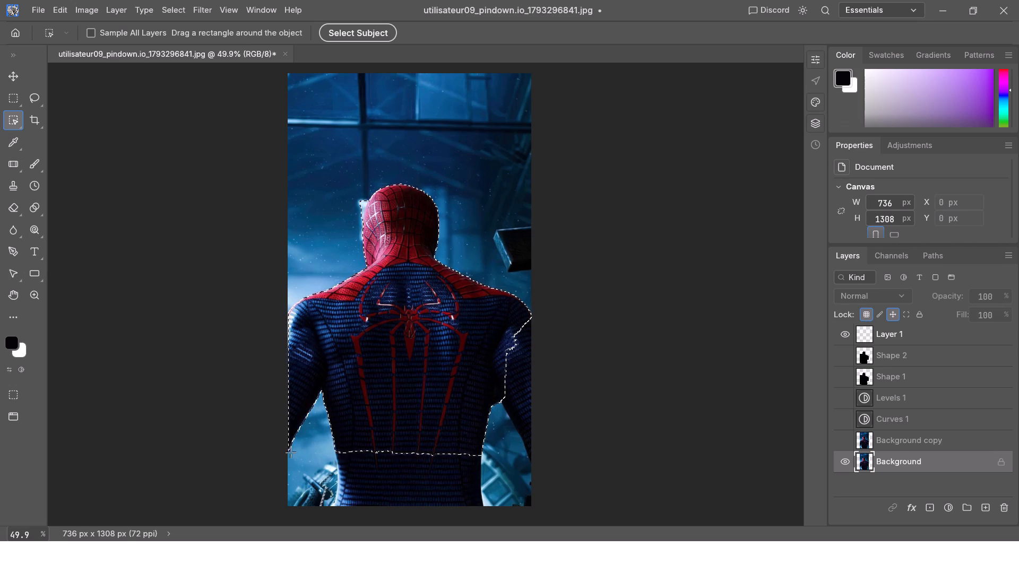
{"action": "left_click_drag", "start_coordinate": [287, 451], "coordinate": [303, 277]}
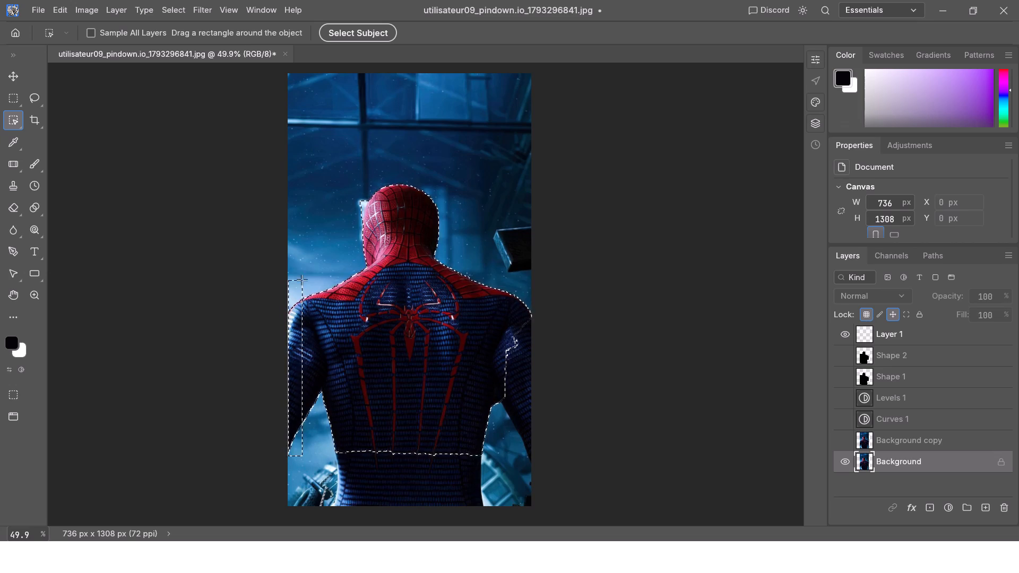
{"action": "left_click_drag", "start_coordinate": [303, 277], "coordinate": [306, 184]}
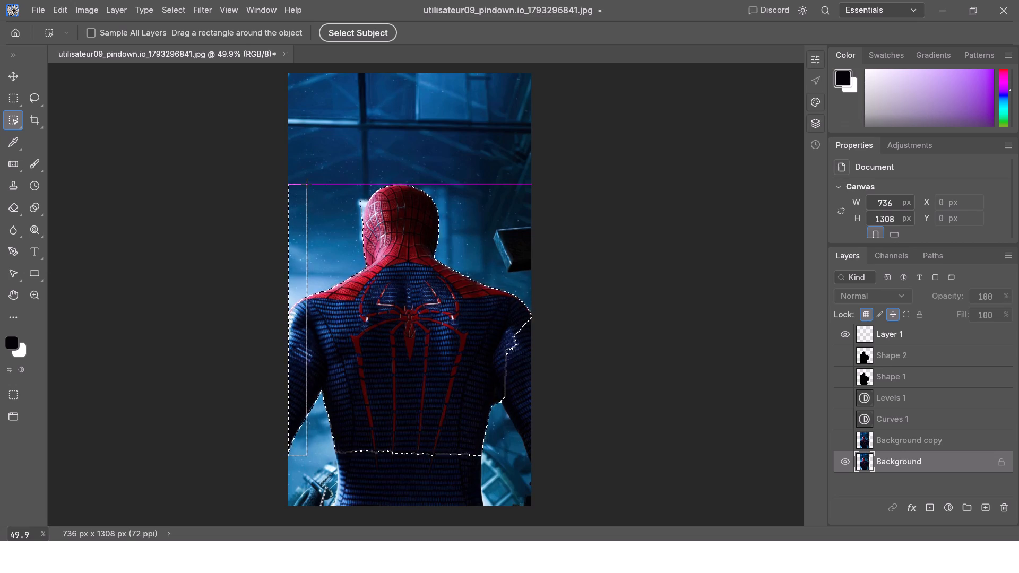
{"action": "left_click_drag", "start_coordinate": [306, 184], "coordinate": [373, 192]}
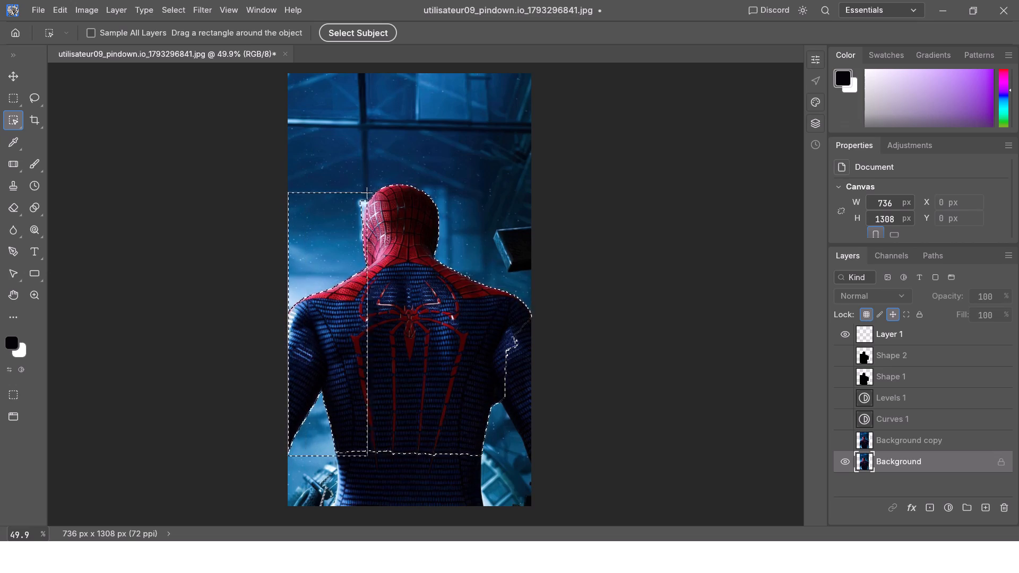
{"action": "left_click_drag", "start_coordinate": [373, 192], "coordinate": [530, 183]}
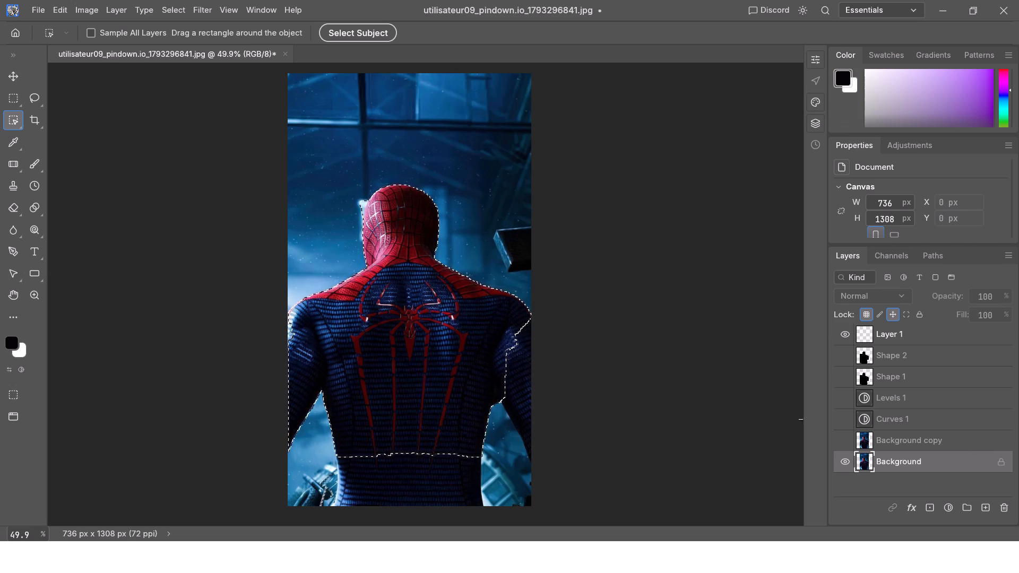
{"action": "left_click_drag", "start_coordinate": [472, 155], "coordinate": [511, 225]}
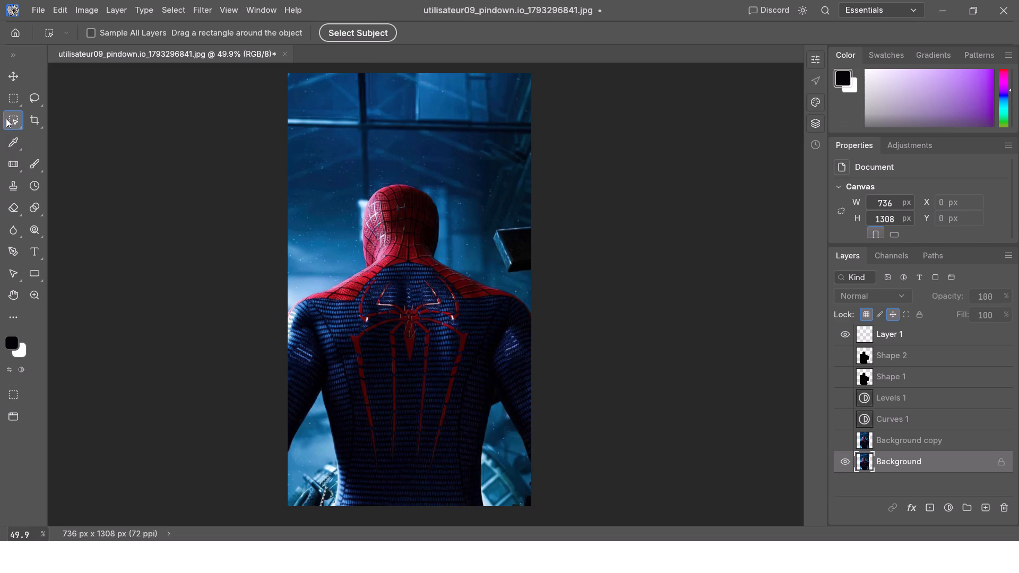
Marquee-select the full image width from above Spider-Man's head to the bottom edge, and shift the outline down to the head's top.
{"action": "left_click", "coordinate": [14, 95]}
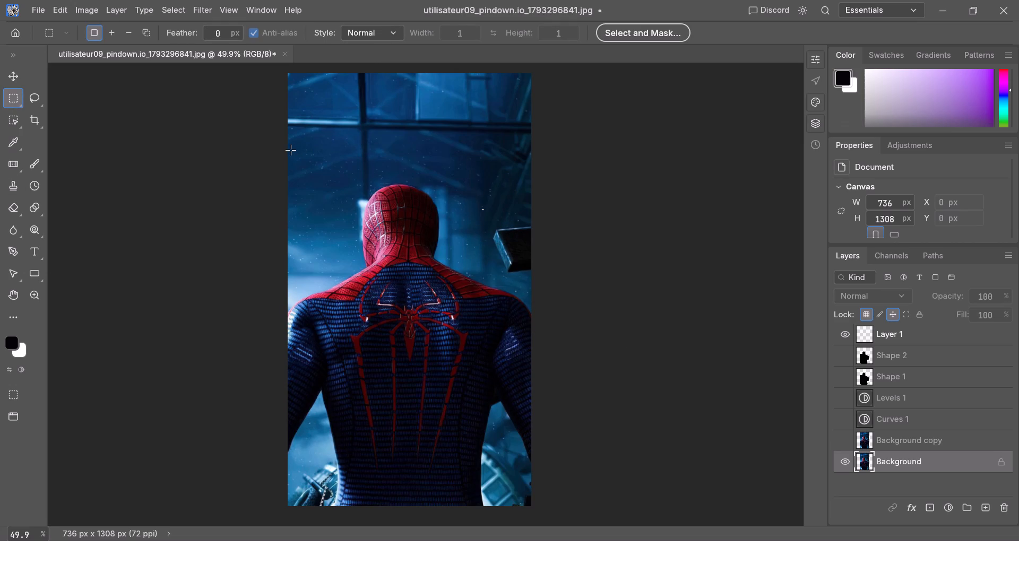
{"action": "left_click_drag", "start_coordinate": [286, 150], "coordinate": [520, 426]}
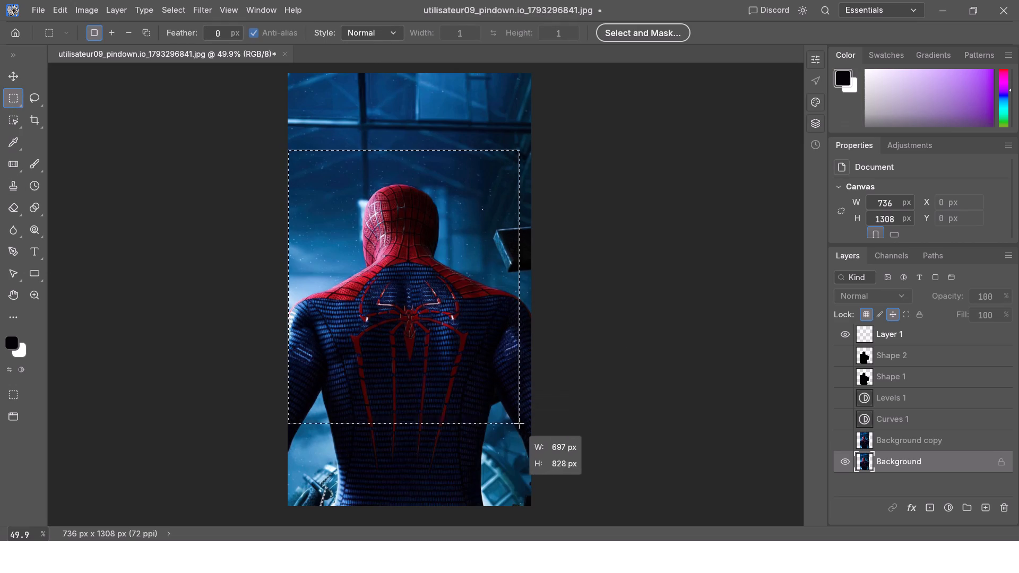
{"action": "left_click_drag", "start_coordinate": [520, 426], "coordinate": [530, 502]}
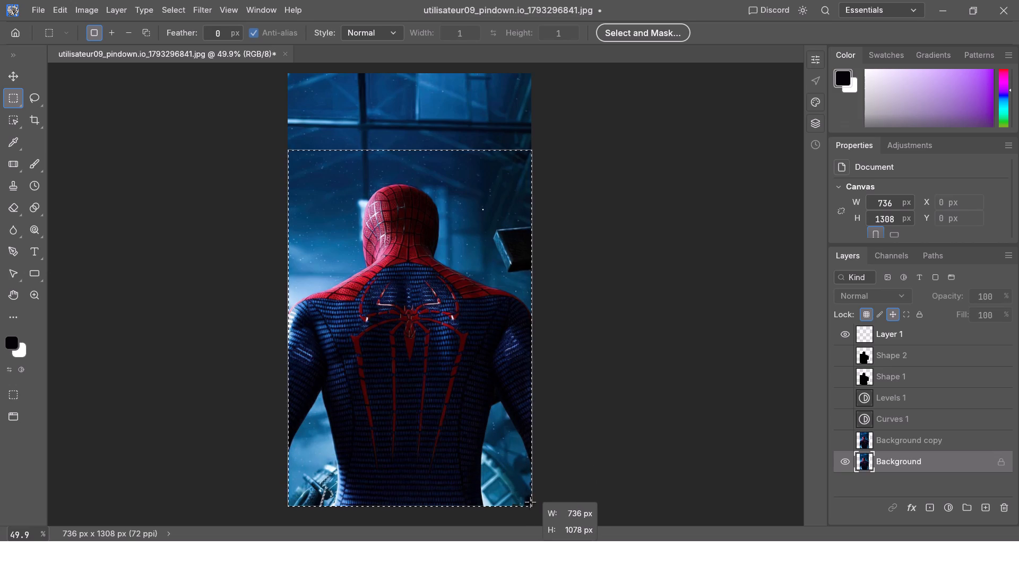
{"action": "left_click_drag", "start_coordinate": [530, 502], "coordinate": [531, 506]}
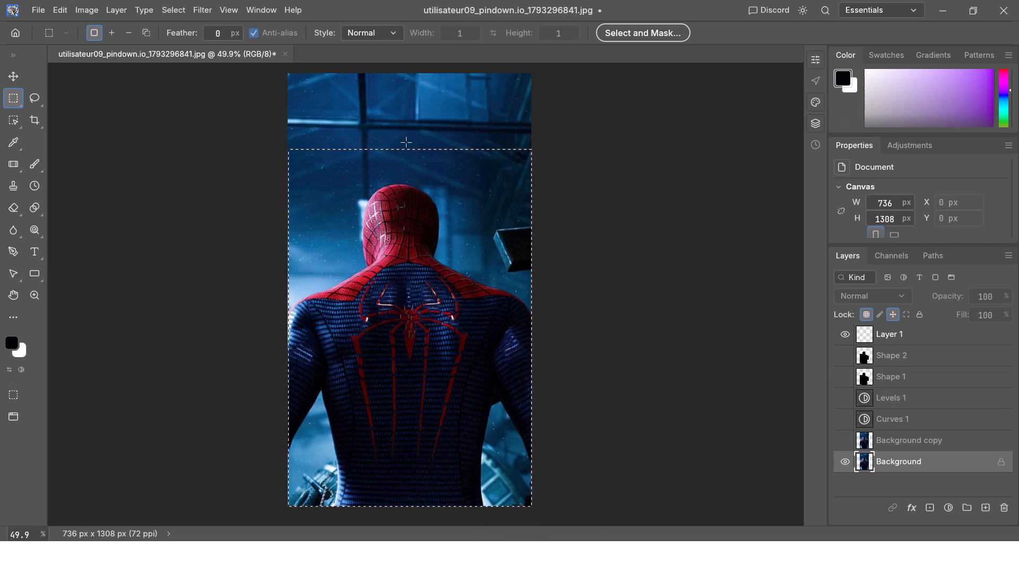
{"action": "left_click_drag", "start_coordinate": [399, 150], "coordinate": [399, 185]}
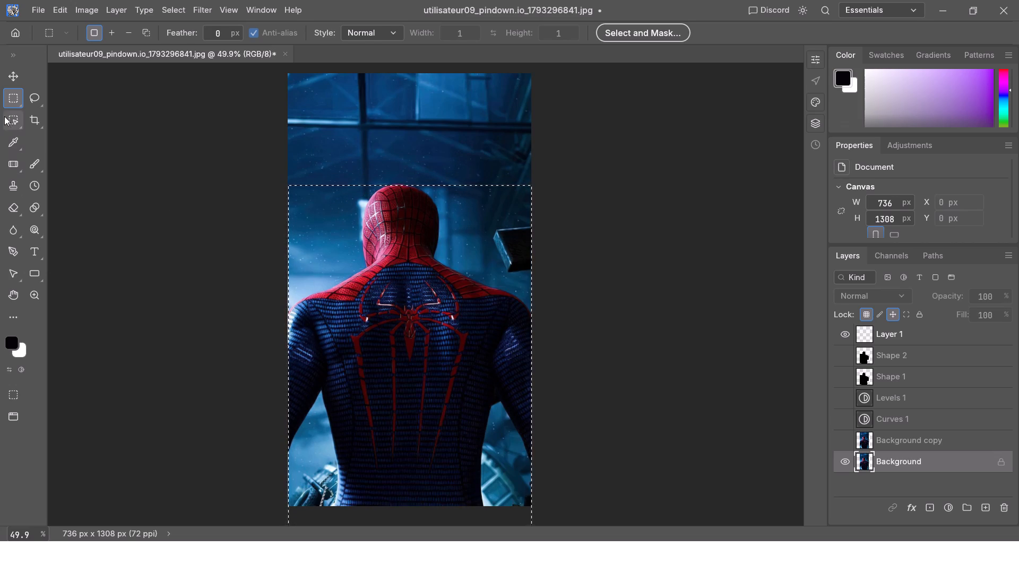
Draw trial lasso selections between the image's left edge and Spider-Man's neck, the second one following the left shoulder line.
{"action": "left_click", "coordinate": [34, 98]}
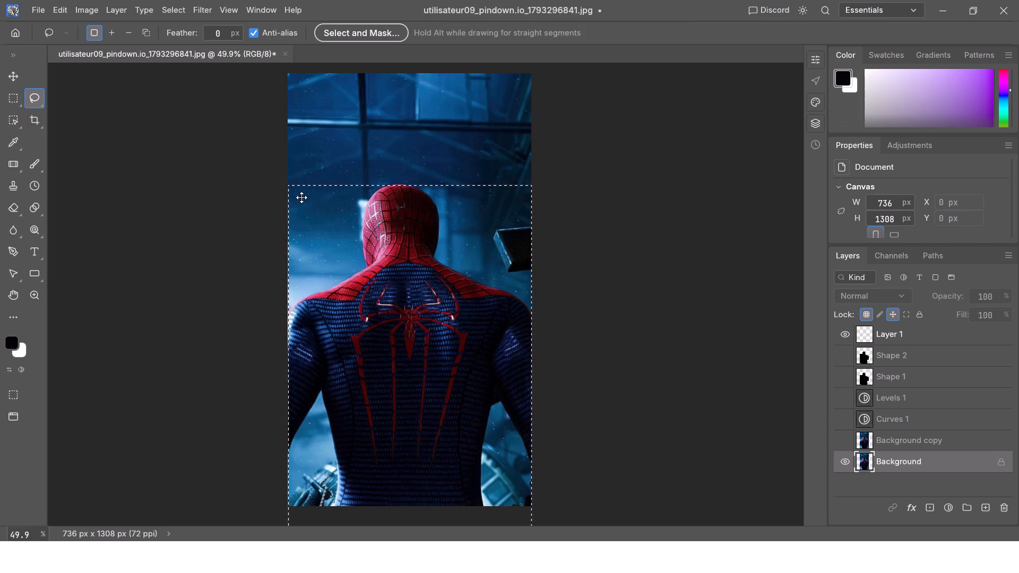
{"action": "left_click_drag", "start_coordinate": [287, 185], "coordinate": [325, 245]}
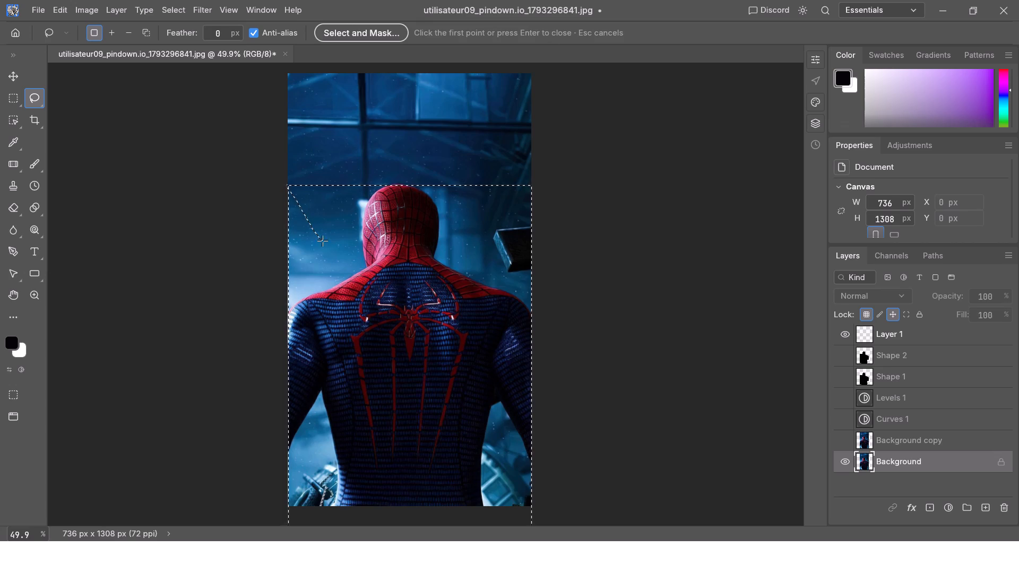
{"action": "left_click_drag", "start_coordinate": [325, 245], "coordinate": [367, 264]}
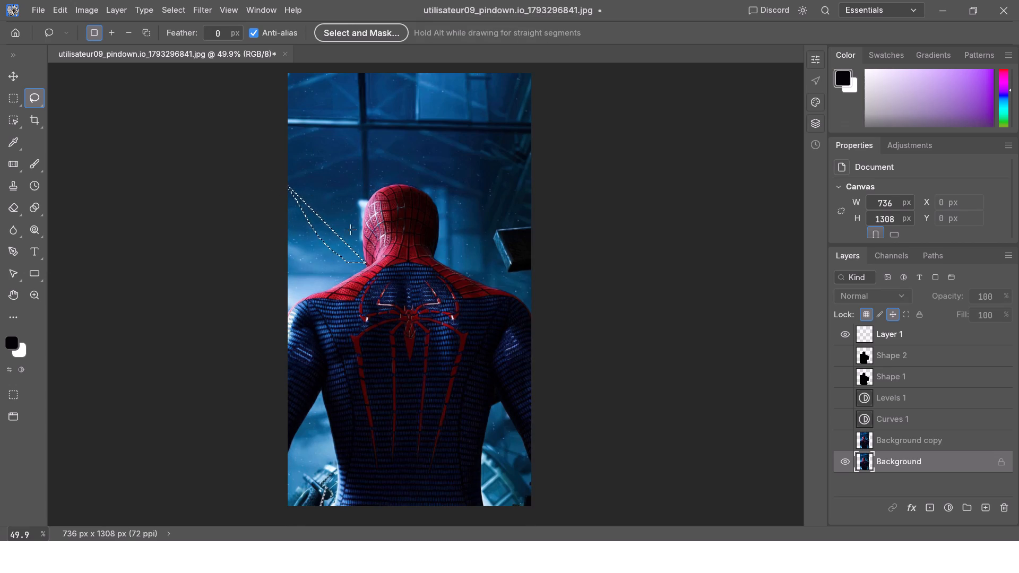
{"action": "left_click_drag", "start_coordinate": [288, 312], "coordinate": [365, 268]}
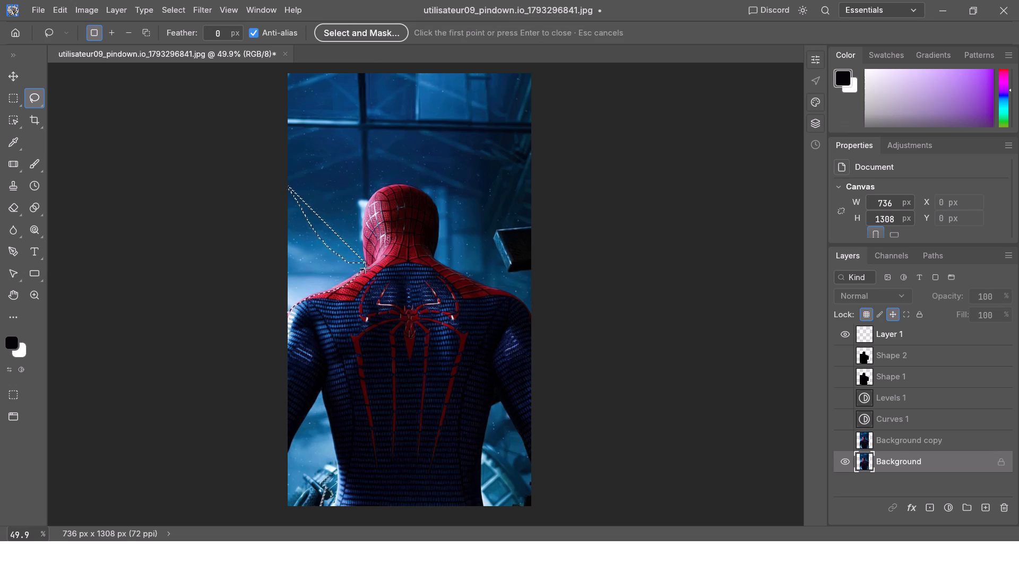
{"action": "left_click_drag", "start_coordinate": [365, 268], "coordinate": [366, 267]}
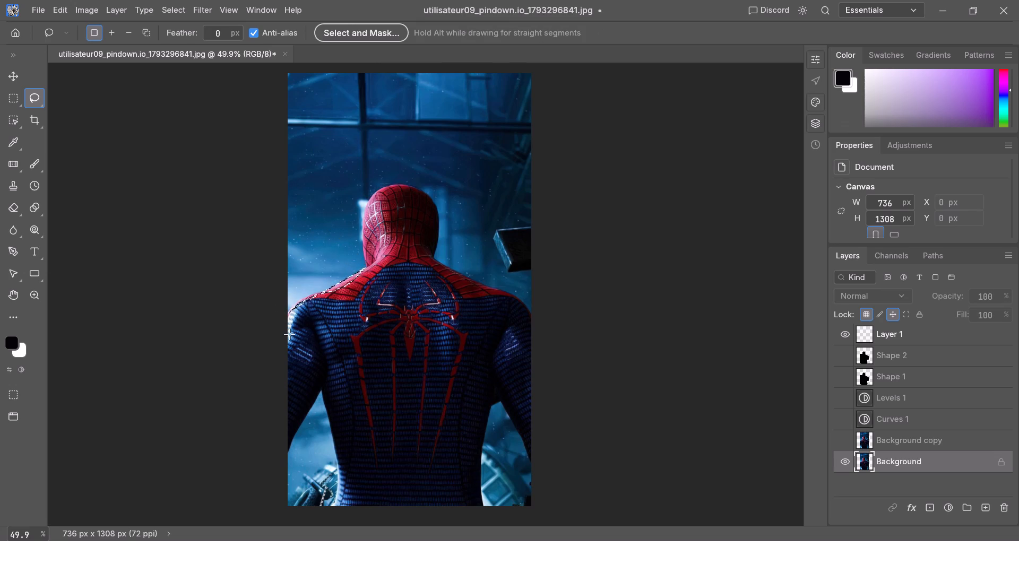
Lasso a thin area along Spider-Man's left shoulder up to the neck, and shift its outline up onto the backdrop just above the shoulder.
{"action": "left_click_drag", "start_coordinate": [289, 334], "coordinate": [359, 272]}
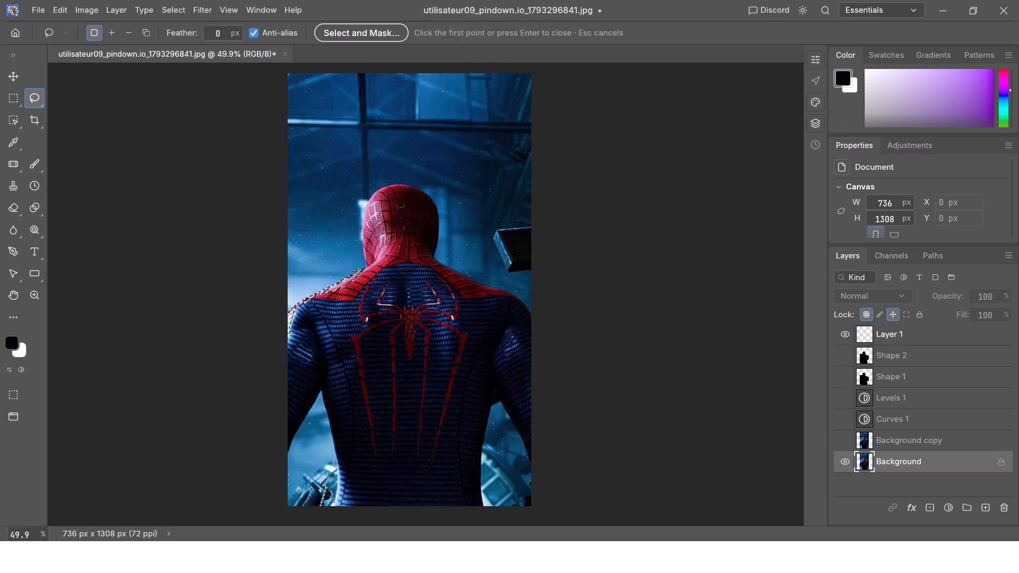
{"action": "left_click_drag", "start_coordinate": [359, 272], "coordinate": [370, 265]}
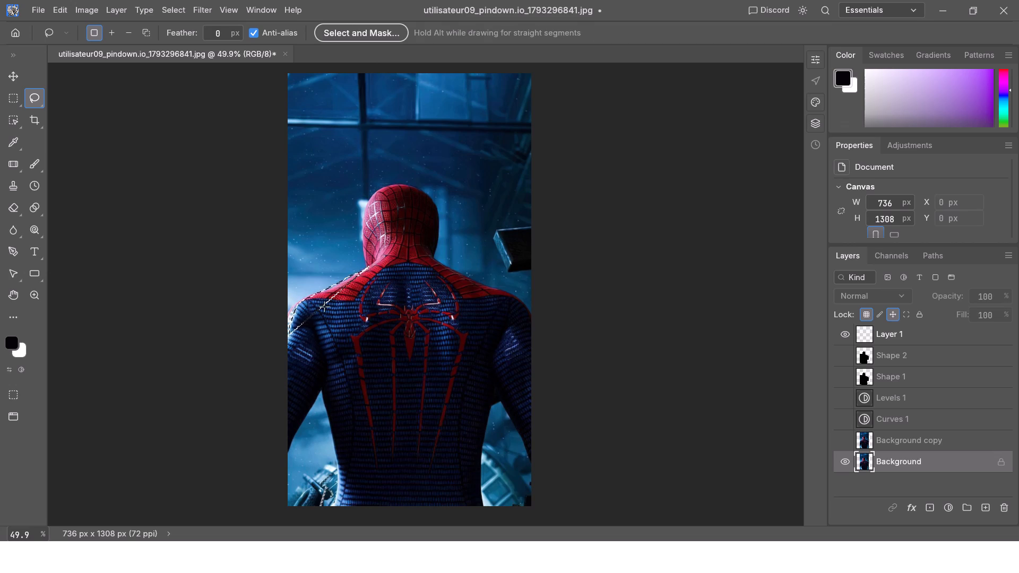
{"action": "left_click_drag", "start_coordinate": [322, 306], "coordinate": [312, 284]}
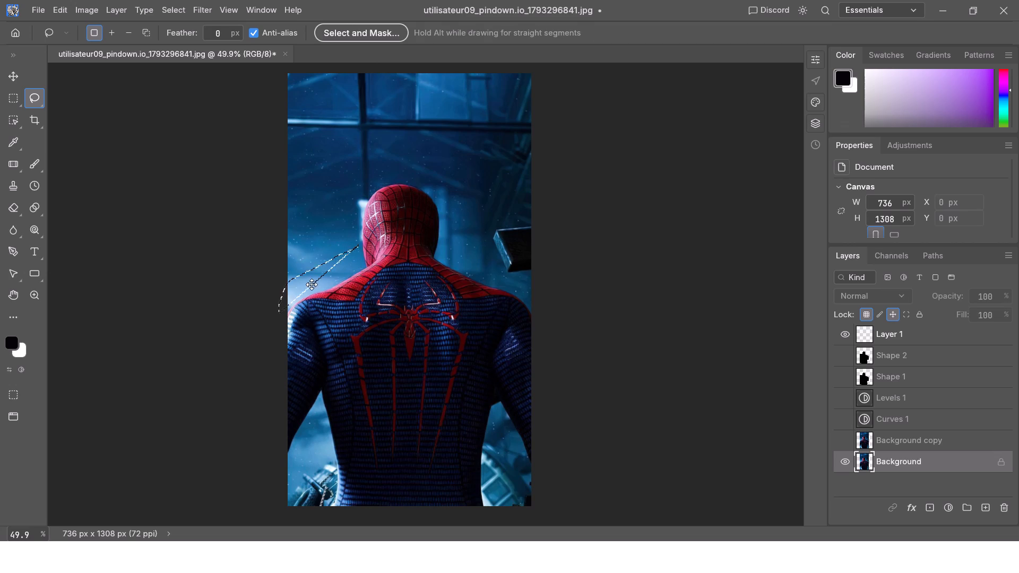
{"action": "left_click_drag", "start_coordinate": [312, 284], "coordinate": [313, 288]}
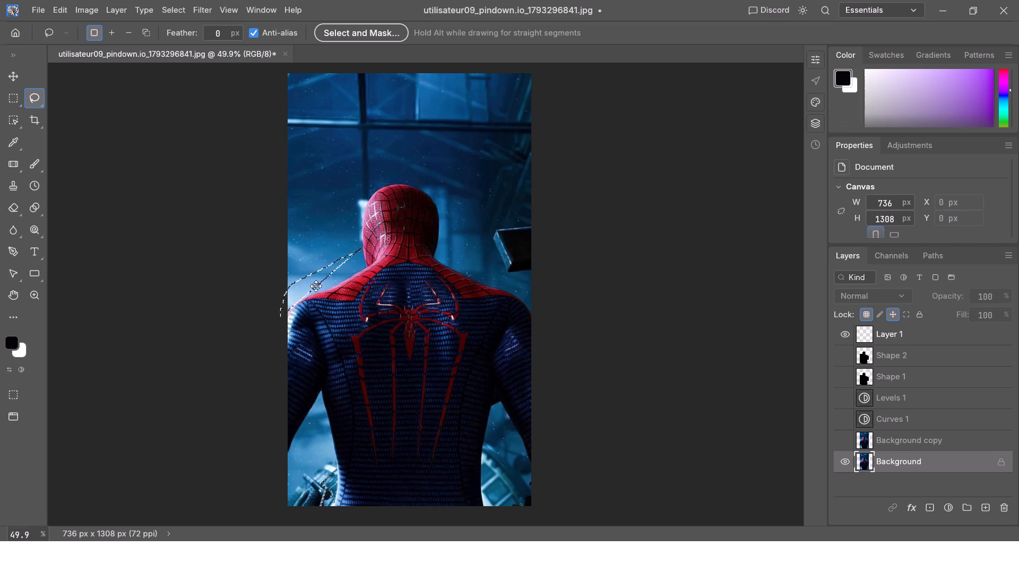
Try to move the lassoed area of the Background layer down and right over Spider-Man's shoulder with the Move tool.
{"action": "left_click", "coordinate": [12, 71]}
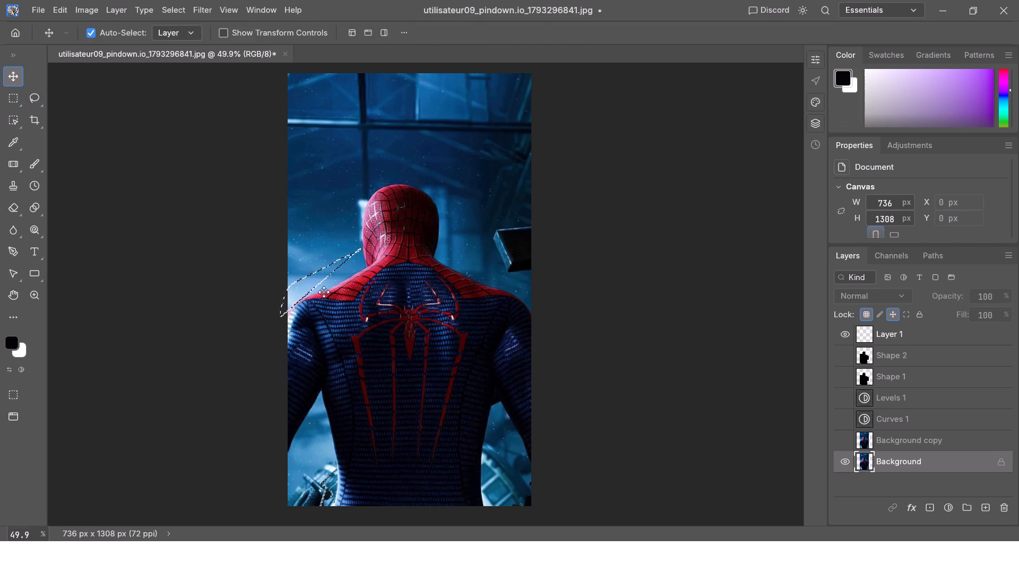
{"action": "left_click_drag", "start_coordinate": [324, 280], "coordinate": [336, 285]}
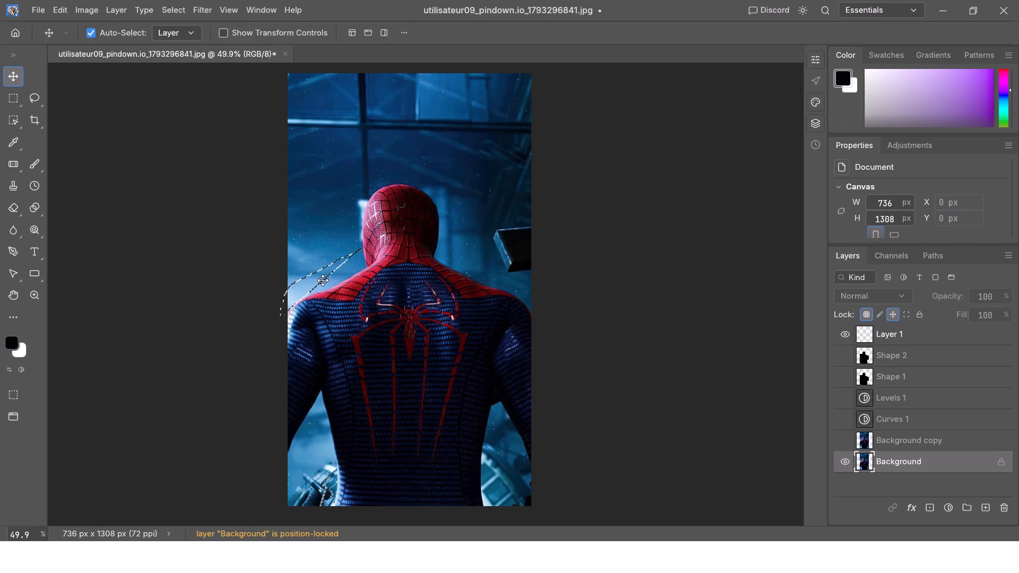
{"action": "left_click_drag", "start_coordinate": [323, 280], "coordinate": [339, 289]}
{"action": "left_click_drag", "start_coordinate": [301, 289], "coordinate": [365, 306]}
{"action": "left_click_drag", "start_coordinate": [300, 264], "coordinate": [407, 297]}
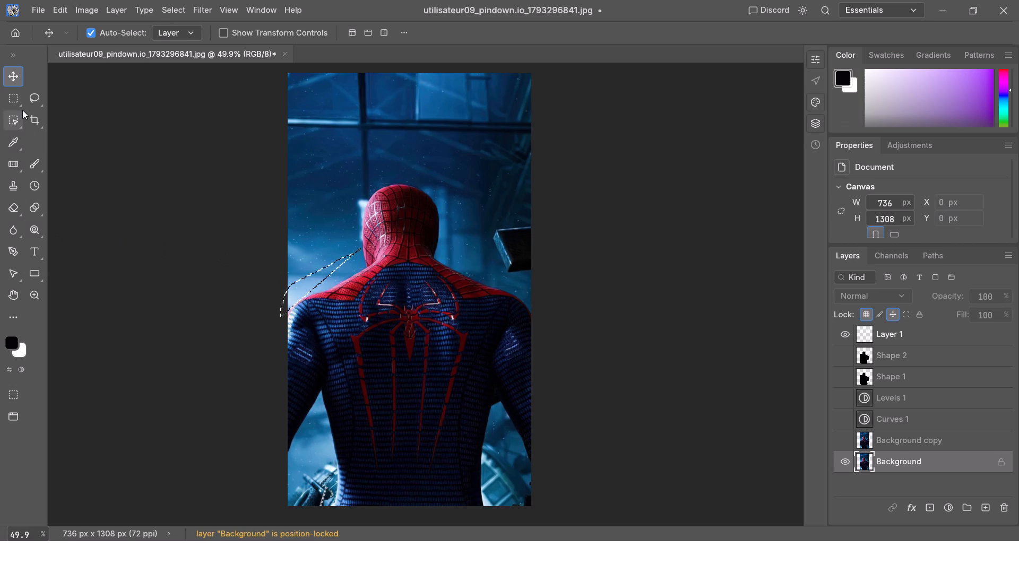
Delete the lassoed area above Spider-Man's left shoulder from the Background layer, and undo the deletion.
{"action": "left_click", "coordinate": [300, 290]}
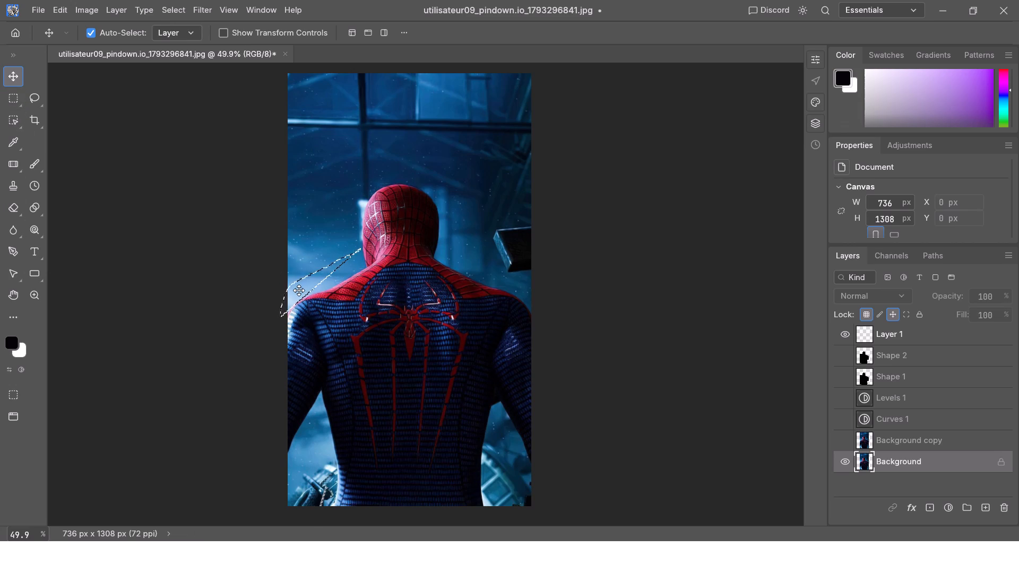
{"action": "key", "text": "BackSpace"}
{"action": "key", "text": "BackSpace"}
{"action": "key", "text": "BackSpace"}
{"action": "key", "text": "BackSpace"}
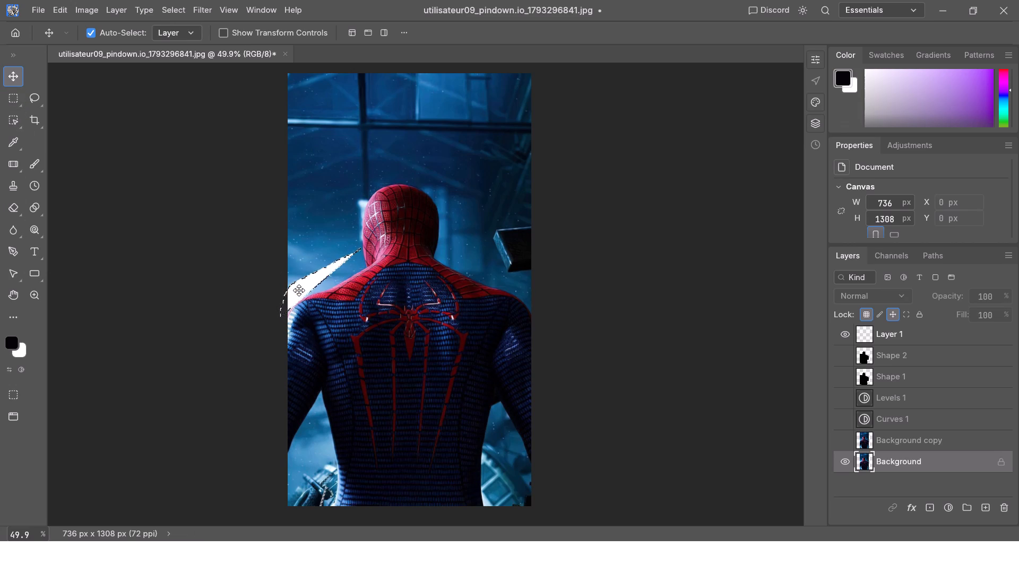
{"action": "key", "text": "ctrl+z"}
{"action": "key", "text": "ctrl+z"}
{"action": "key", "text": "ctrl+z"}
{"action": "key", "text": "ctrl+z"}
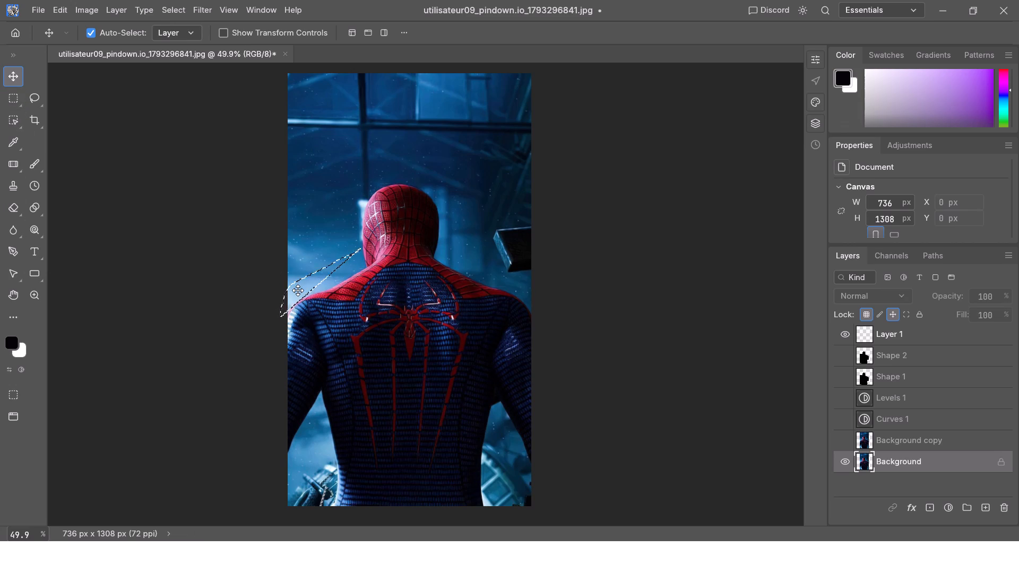
Undo the earlier lasso and full-width marquee selections until no selection is left on the image.
{"action": "key", "text": "ctrl+z"}
{"action": "key", "text": "ctrl+z"}
{"action": "key", "text": "ctrl+z"}
{"action": "key", "text": "ctrl+z"}
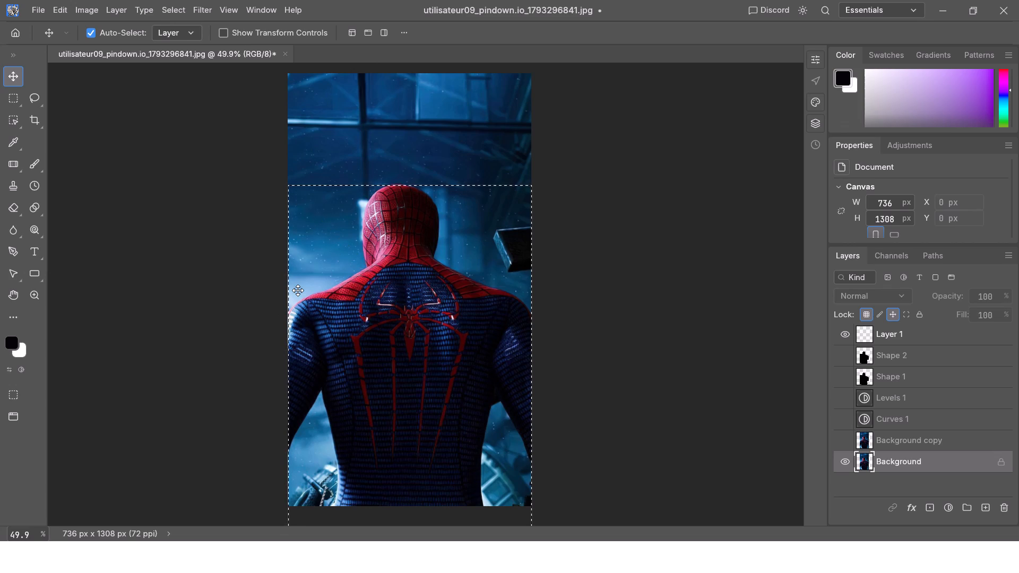
{"action": "key", "text": "ctrl+z"}
{"action": "key", "text": "ctrl+z"}
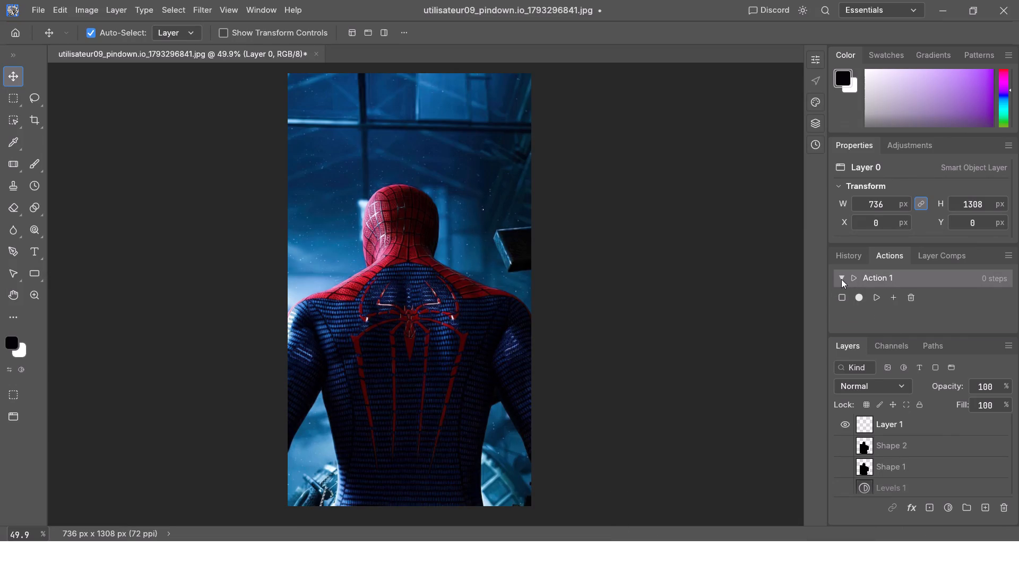
{"action": "left_click", "coordinate": [841, 279]}
{"action": "left_click", "coordinate": [841, 279]}
{"action": "left_click", "coordinate": [841, 279]}
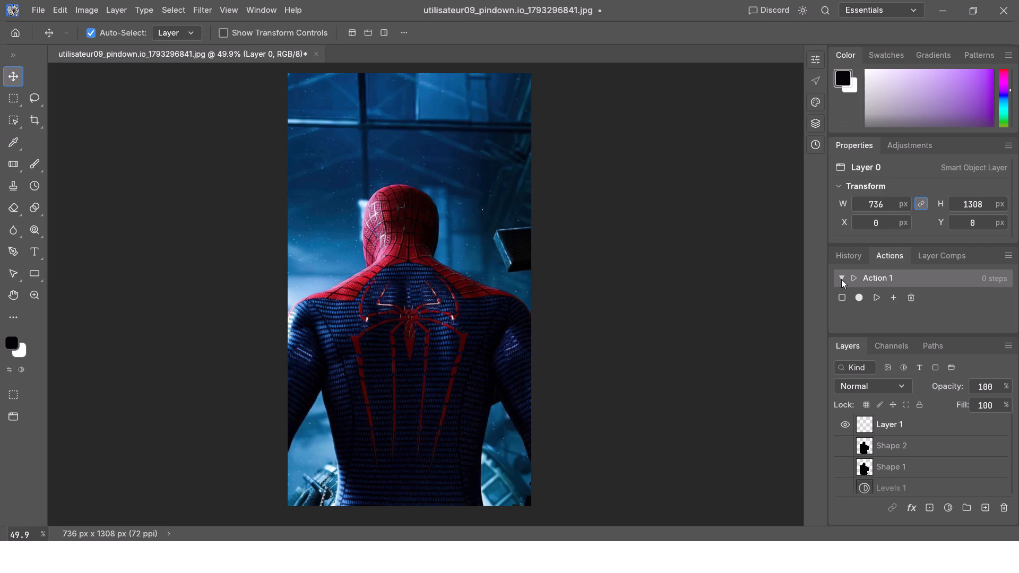
{"action": "left_click", "coordinate": [841, 279]}
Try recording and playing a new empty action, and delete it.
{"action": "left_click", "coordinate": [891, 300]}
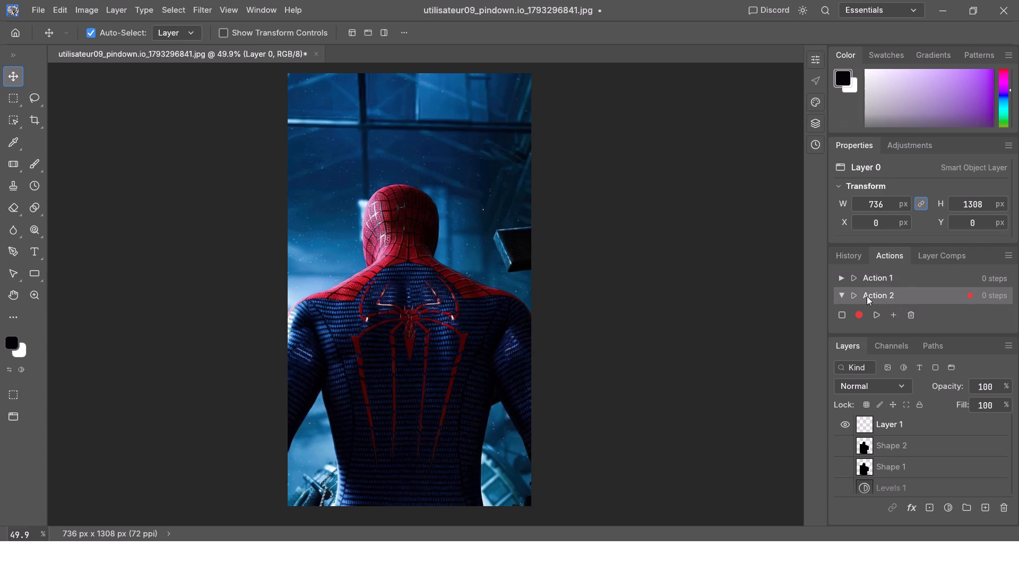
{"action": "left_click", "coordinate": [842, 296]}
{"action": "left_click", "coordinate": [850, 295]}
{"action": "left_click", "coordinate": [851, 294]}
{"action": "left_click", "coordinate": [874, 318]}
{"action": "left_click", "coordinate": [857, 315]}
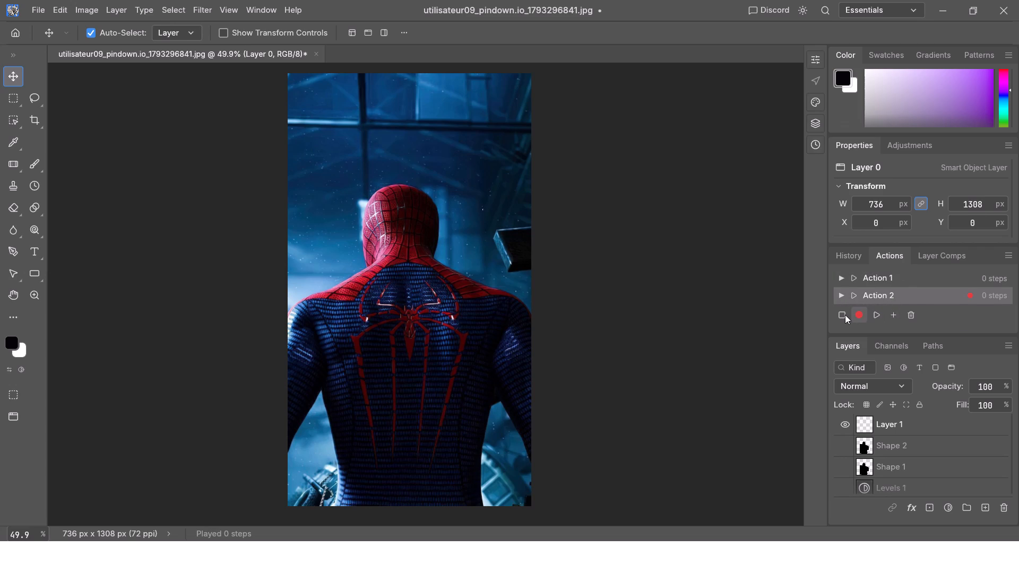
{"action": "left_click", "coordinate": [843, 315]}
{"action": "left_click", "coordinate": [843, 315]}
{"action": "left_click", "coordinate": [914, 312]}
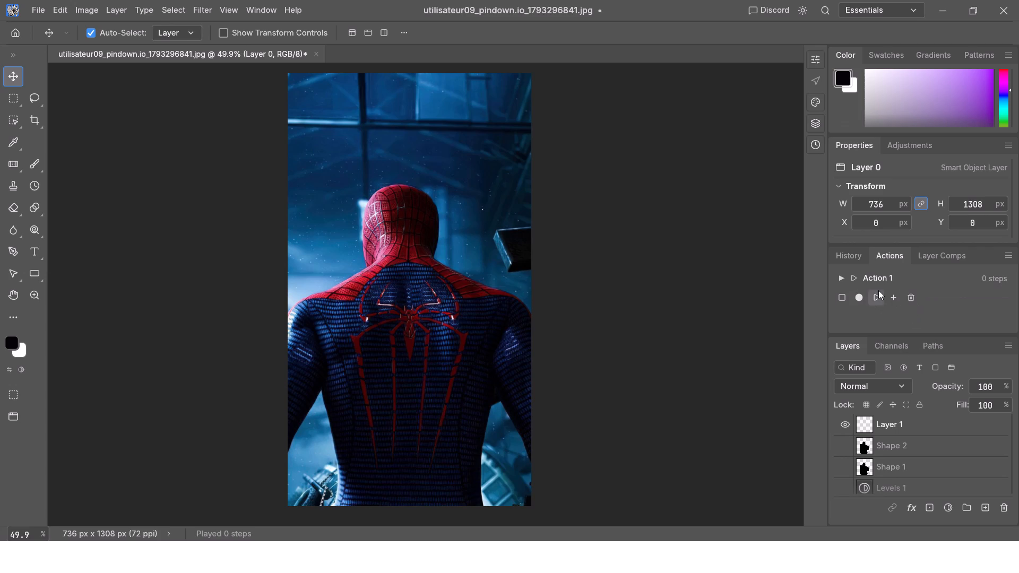
Review the document's edit history from the latest layer changes back to the earlier adjustment and shape edits.
{"action": "left_click", "coordinate": [1003, 251]}
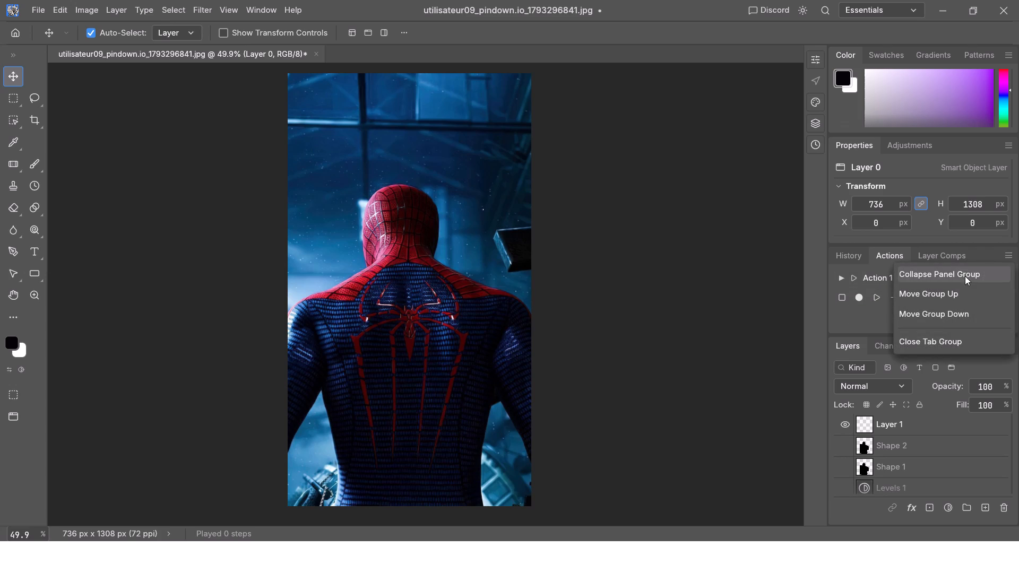
{"action": "left_click", "coordinate": [936, 252]}
{"action": "left_click", "coordinate": [850, 256]}
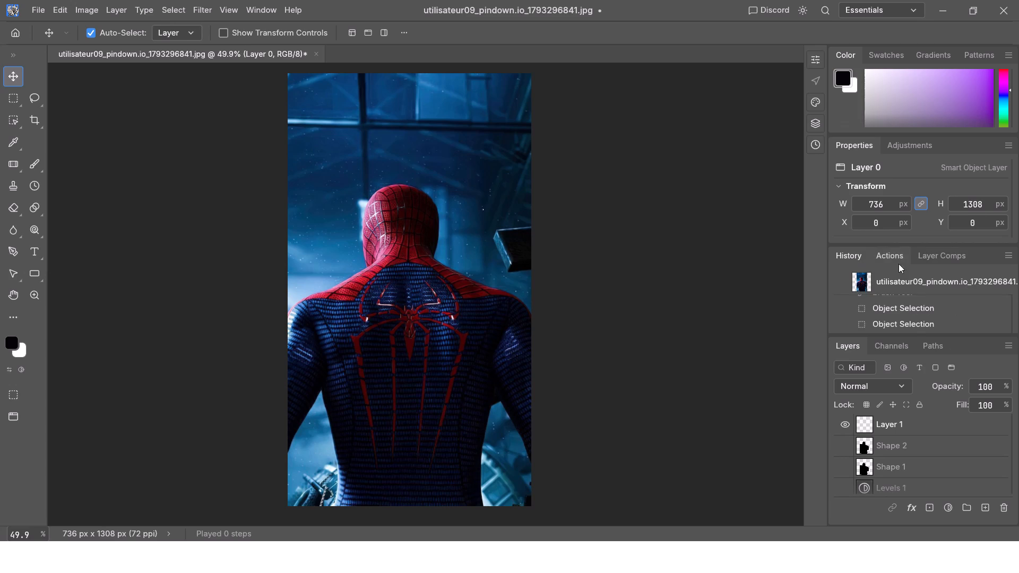
{"action": "scroll", "coordinate": [875, 302], "scroll_direction": "down", "scroll_amount": 9}
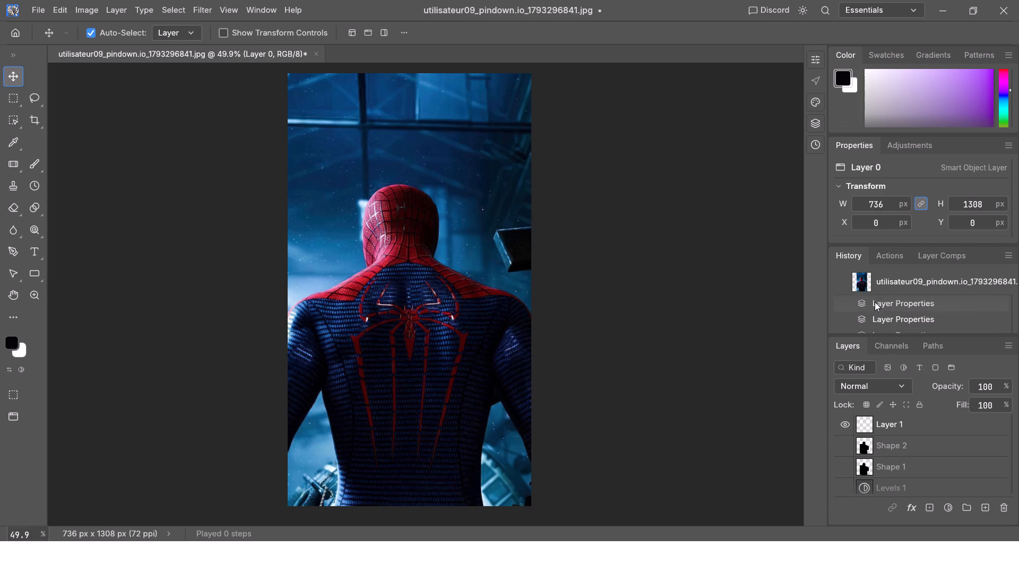
{"action": "scroll", "coordinate": [875, 302], "scroll_direction": "down", "scroll_amount": 6}
{"action": "scroll", "coordinate": [875, 302], "scroll_direction": "up", "scroll_amount": 3}
{"action": "scroll", "coordinate": [875, 302], "scroll_direction": "down", "scroll_amount": 3}
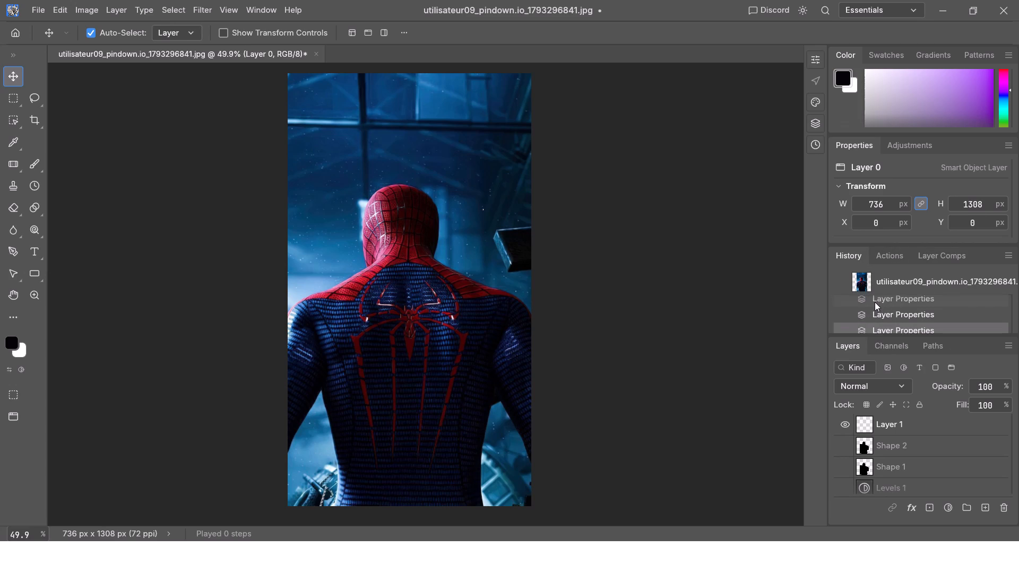
{"action": "scroll", "coordinate": [875, 302], "scroll_direction": "down", "scroll_amount": 3}
{"action": "scroll", "coordinate": [875, 302], "scroll_direction": "up", "scroll_amount": 11}
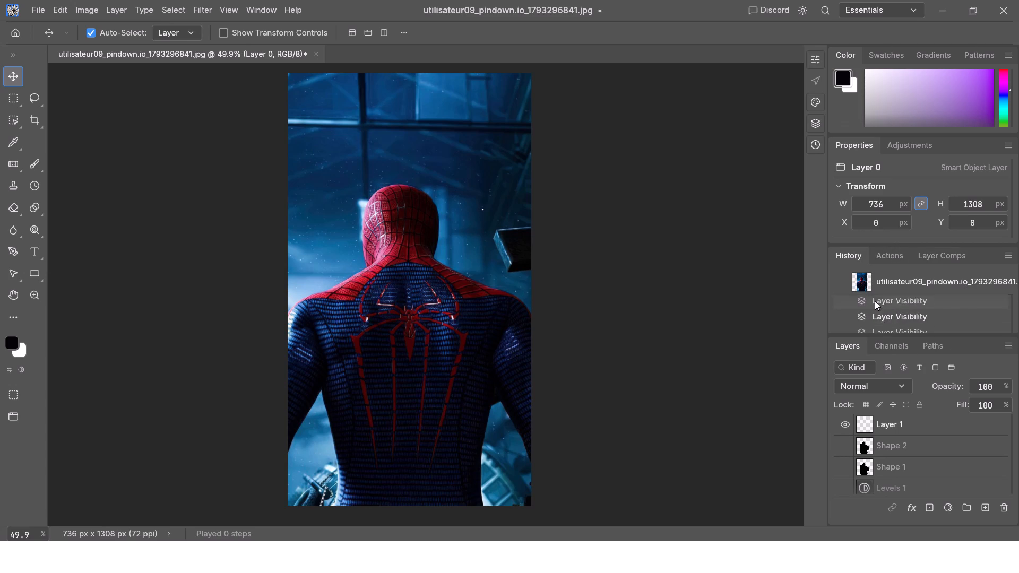
{"action": "scroll", "coordinate": [875, 301], "scroll_direction": "up", "scroll_amount": 16}
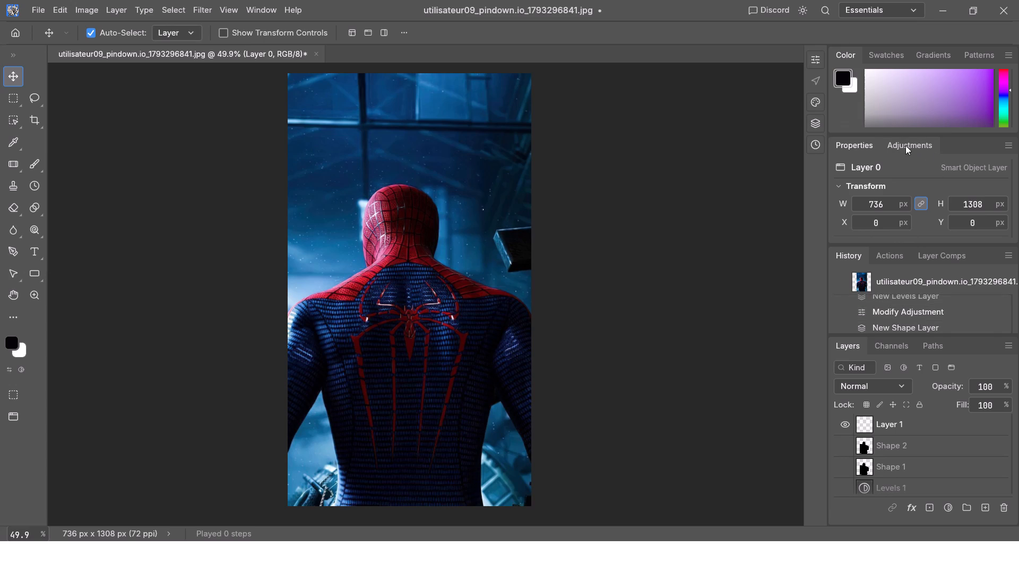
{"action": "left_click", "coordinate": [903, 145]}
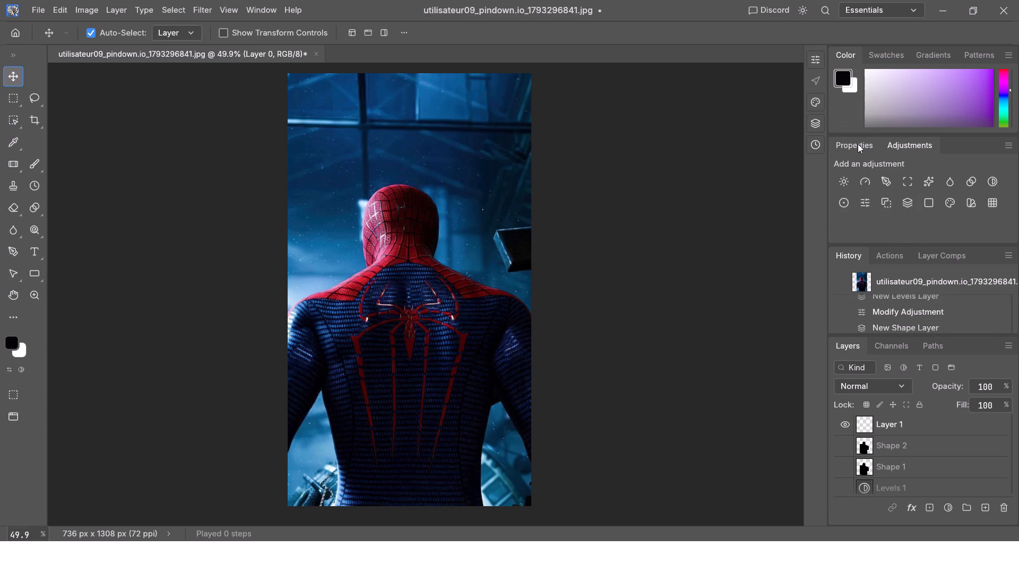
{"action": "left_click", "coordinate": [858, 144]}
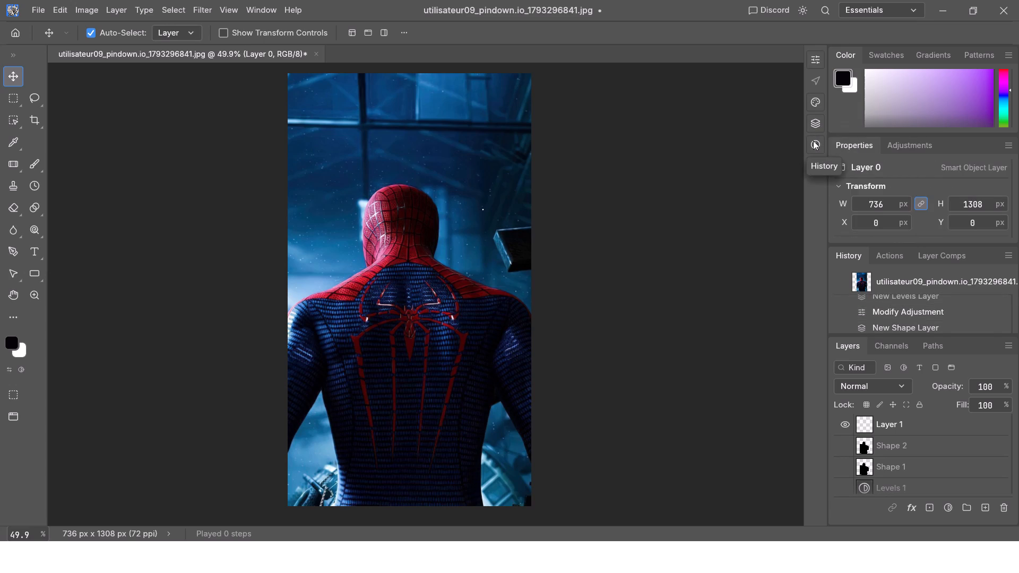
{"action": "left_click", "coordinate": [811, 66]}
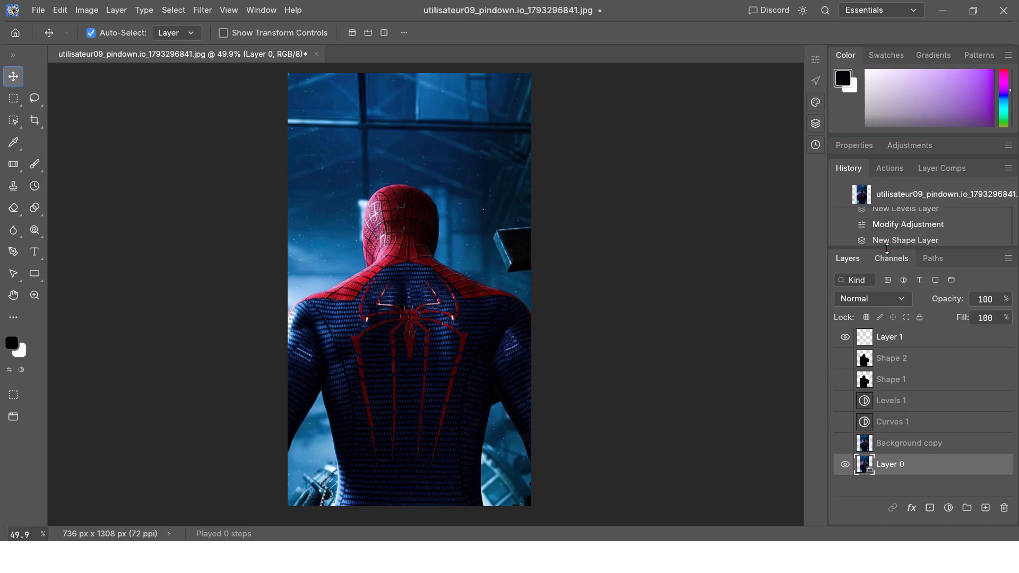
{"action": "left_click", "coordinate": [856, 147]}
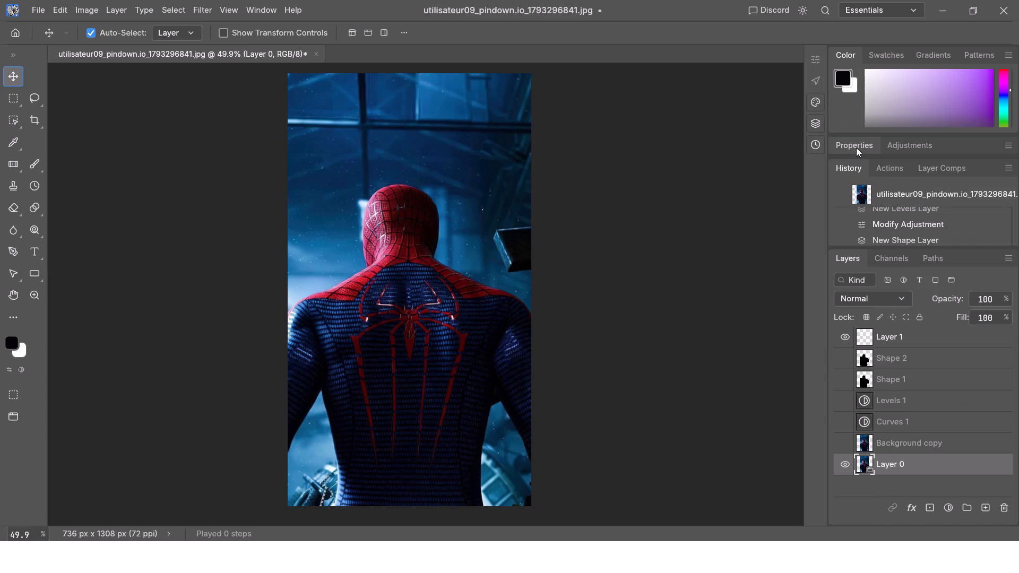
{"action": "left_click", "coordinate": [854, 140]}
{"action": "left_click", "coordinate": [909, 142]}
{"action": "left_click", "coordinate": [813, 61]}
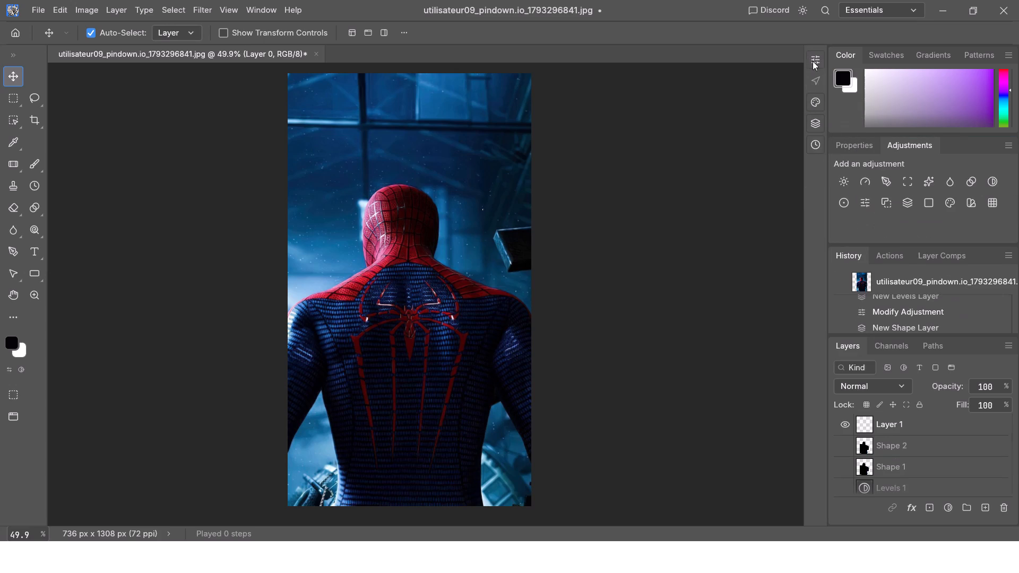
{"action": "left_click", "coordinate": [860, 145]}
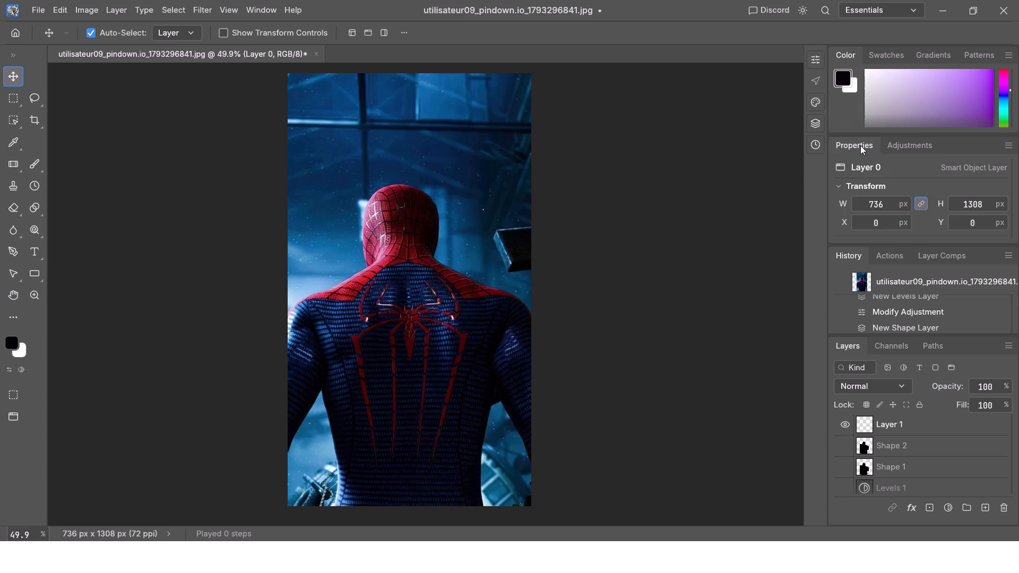
Convert the Layer 0 smart object to layers using its quick actions.
{"action": "left_click", "coordinate": [973, 167]}
{"action": "left_click", "coordinate": [866, 175]}
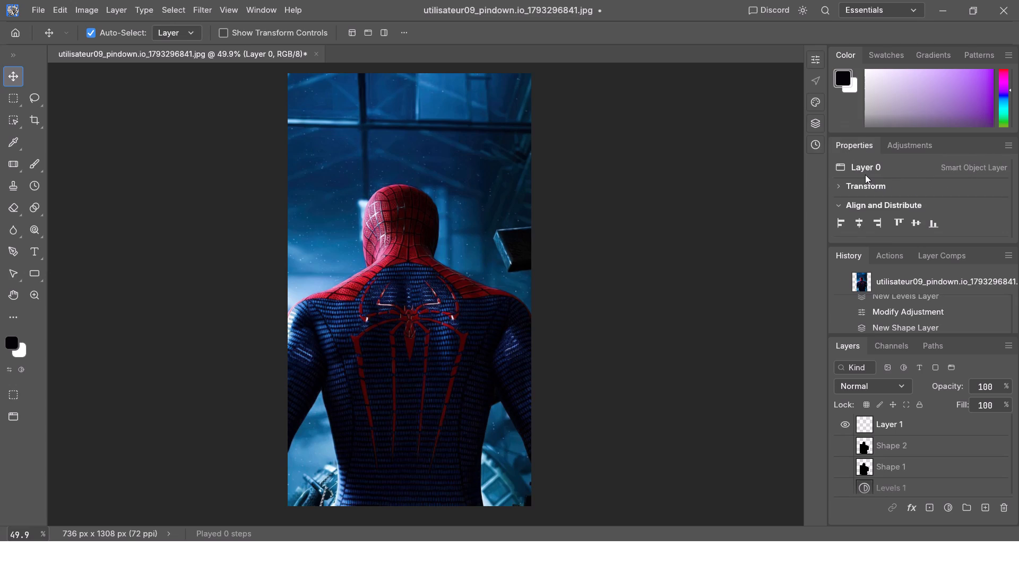
{"action": "left_click", "coordinate": [876, 203]}
{"action": "scroll", "coordinate": [885, 208], "scroll_direction": "down", "scroll_amount": 3}
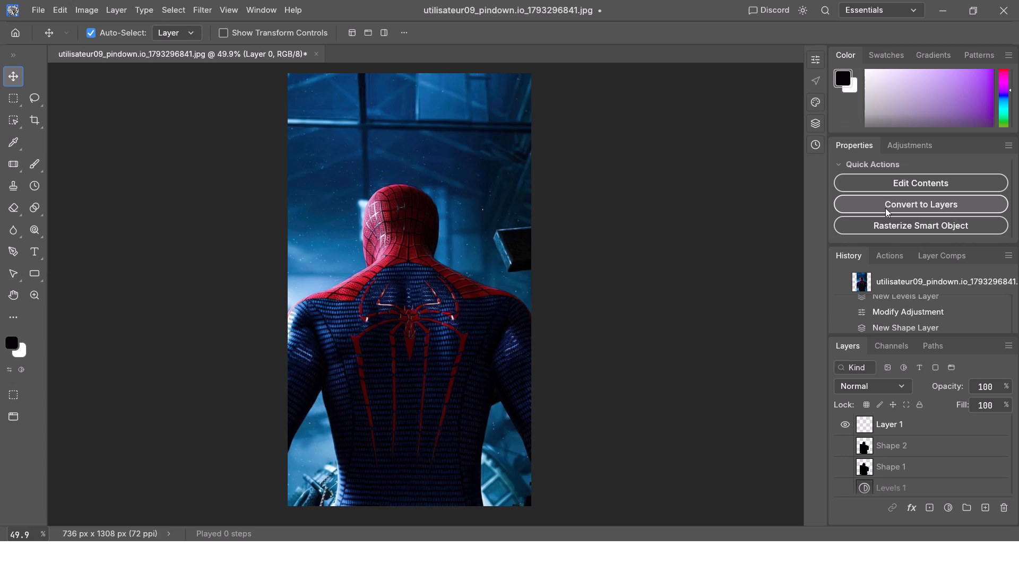
{"action": "left_click", "coordinate": [885, 208]}
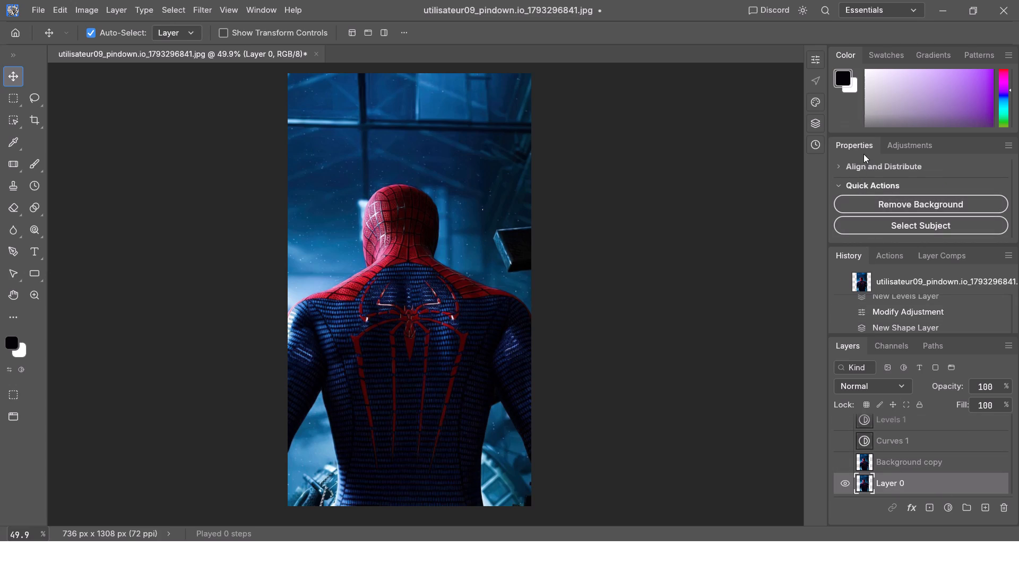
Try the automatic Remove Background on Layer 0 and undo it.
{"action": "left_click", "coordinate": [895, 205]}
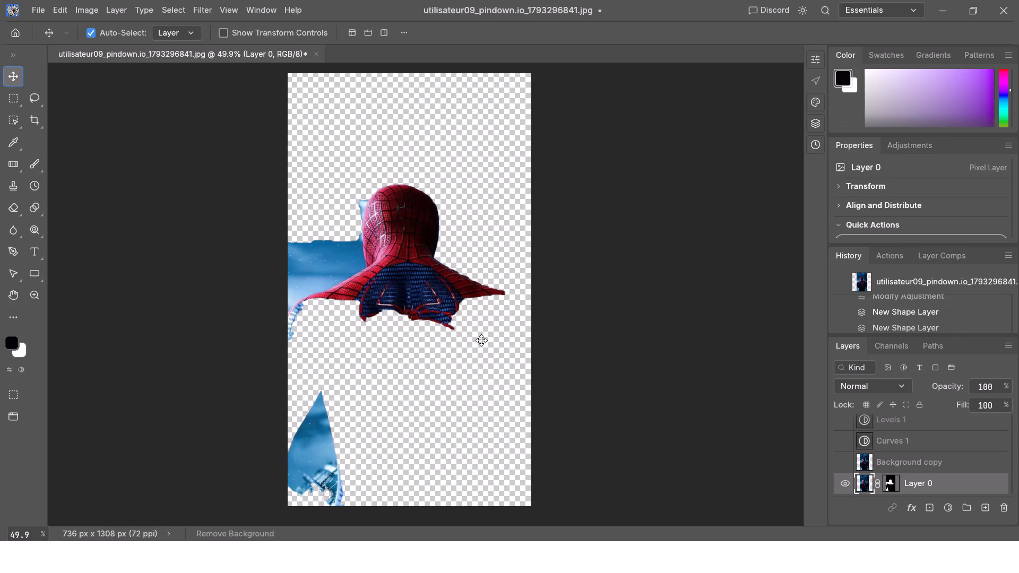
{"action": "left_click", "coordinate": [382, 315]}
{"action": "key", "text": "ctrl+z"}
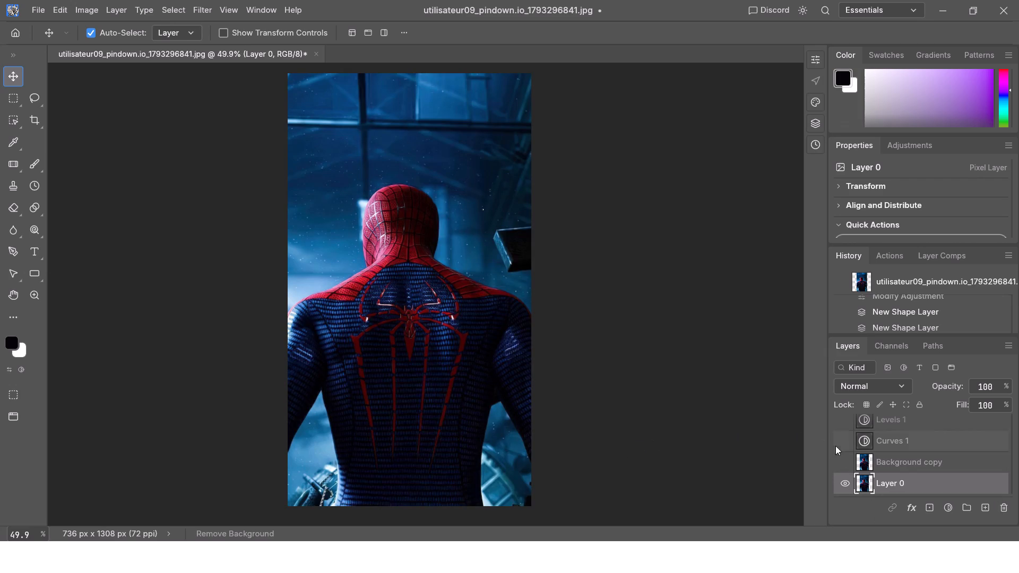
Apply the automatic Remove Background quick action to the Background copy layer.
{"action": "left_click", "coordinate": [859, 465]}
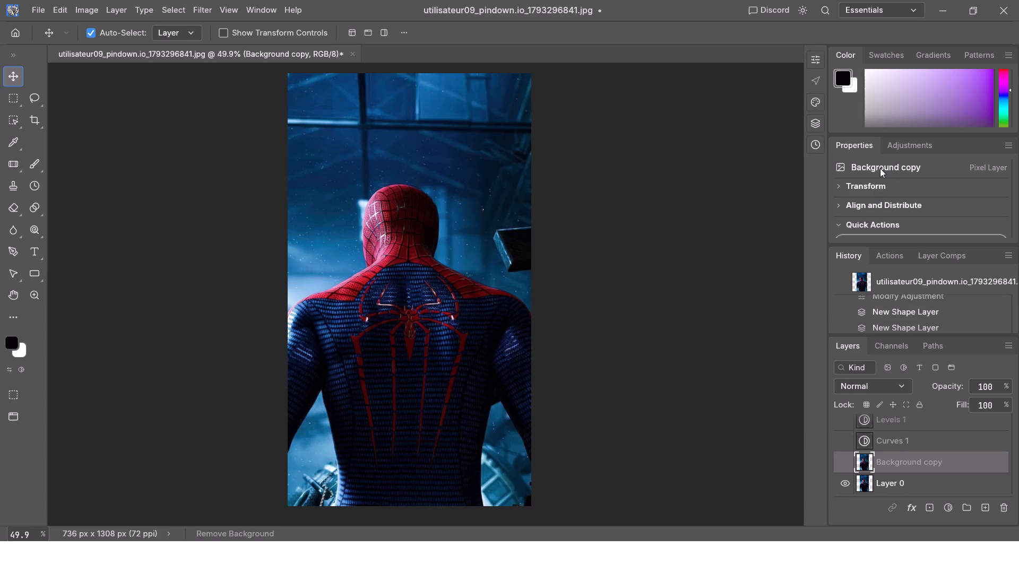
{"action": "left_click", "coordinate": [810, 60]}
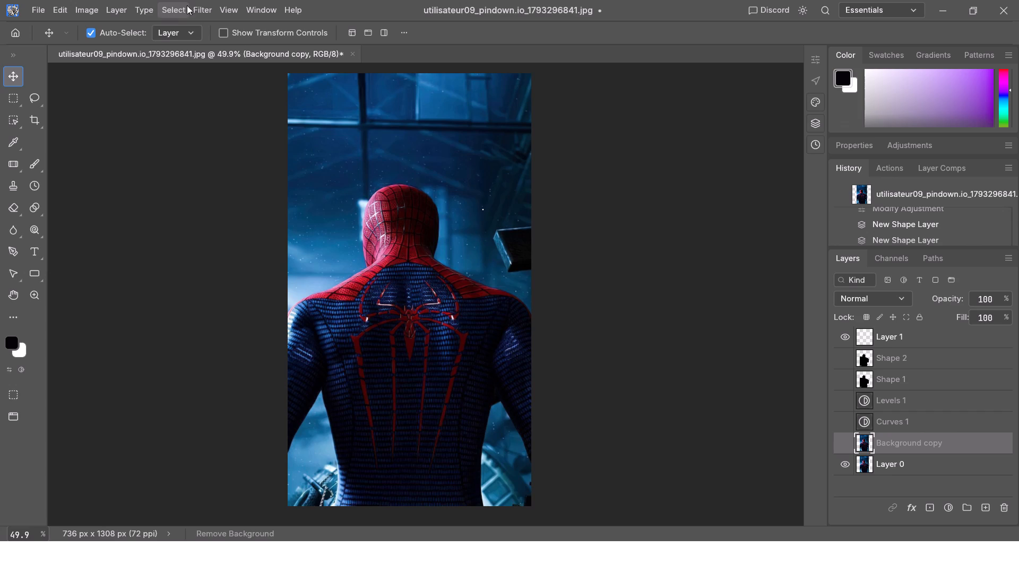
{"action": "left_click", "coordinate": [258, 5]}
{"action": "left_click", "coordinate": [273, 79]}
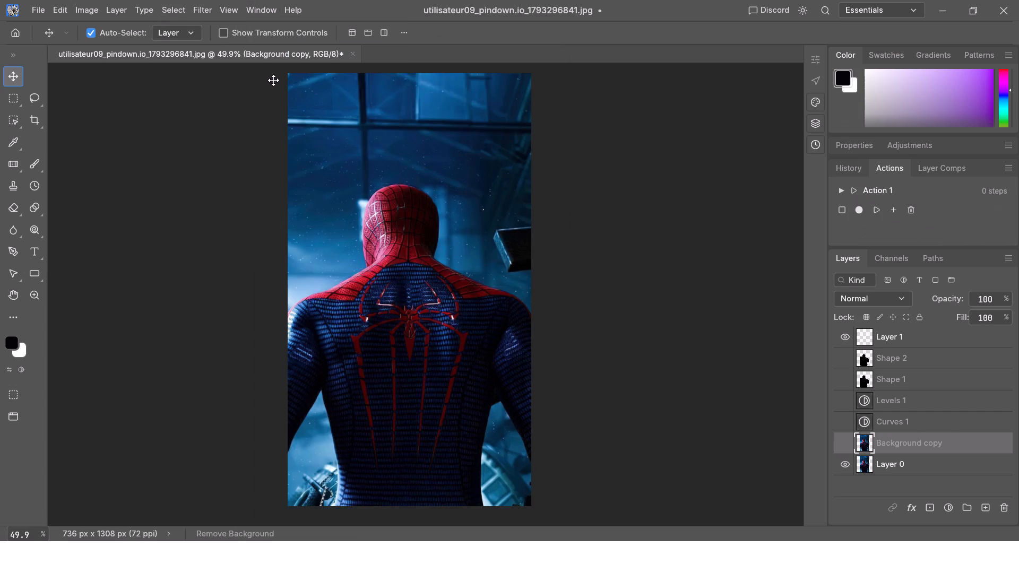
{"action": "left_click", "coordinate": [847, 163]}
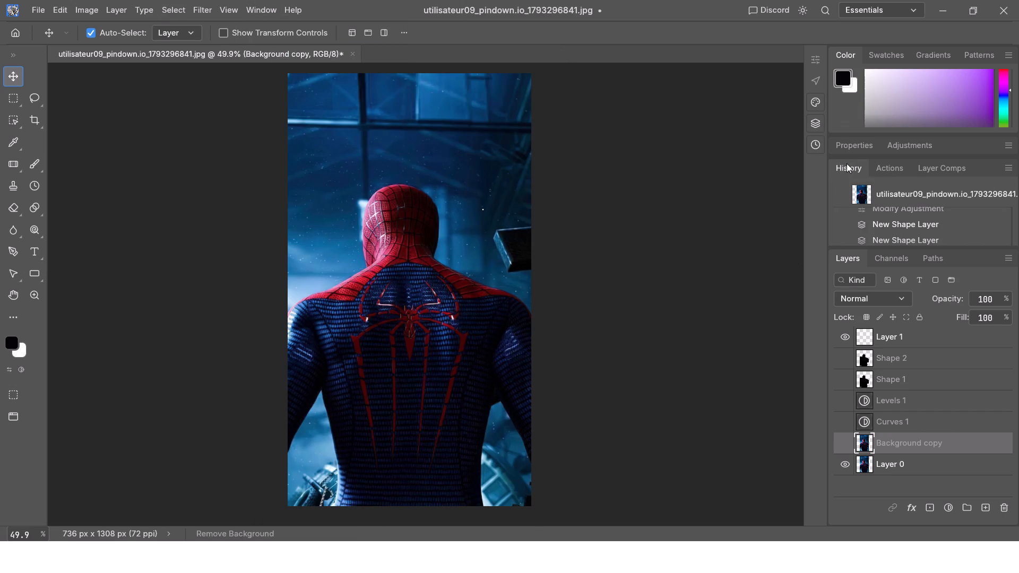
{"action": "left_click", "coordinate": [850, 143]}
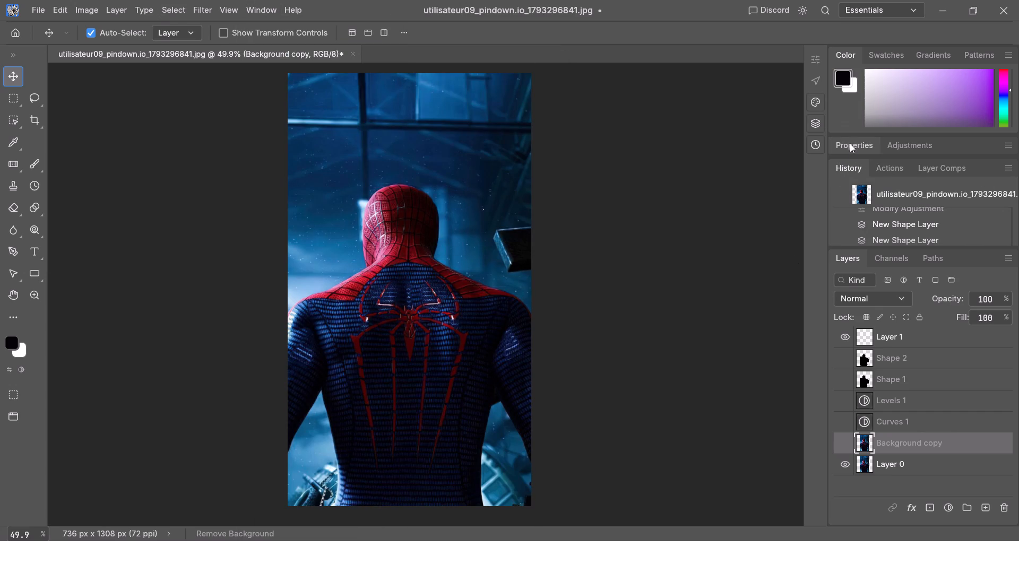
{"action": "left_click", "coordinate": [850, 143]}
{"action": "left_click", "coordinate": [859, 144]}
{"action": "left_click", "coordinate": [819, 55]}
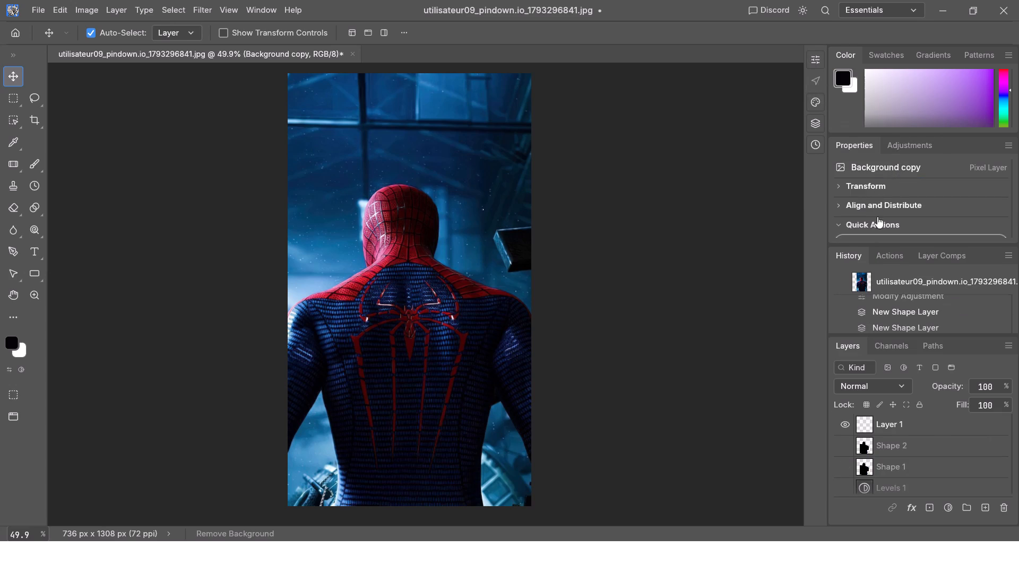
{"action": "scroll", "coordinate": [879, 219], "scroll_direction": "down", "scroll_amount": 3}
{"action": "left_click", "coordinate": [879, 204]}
Toggle the visibility of Background copy and Layer 0 to compare them, ending with Background copy hidden.
{"action": "scroll", "coordinate": [898, 456], "scroll_direction": "down", "scroll_amount": 5}
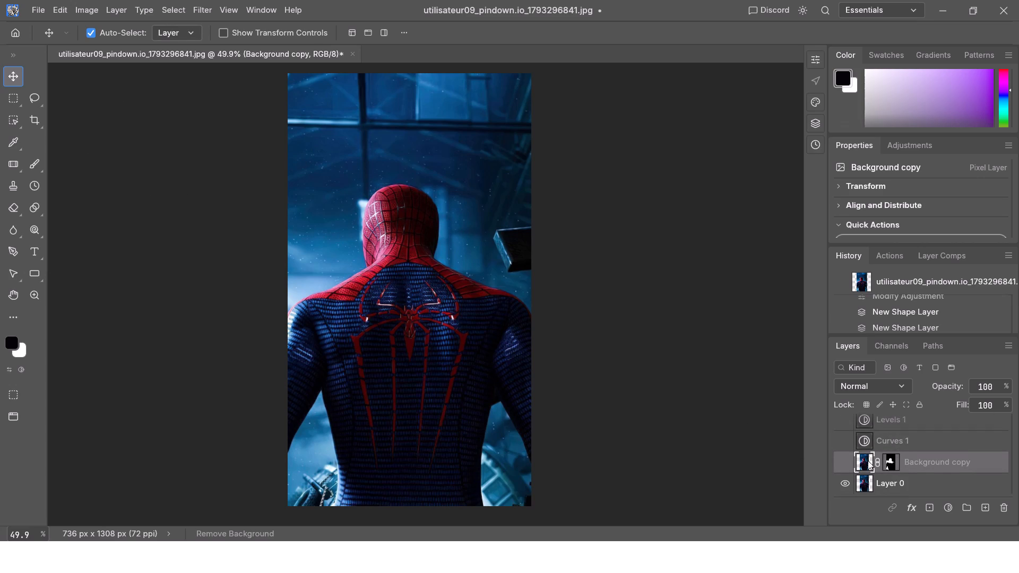
{"action": "left_click", "coordinate": [839, 464]}
{"action": "left_click", "coordinate": [840, 462]}
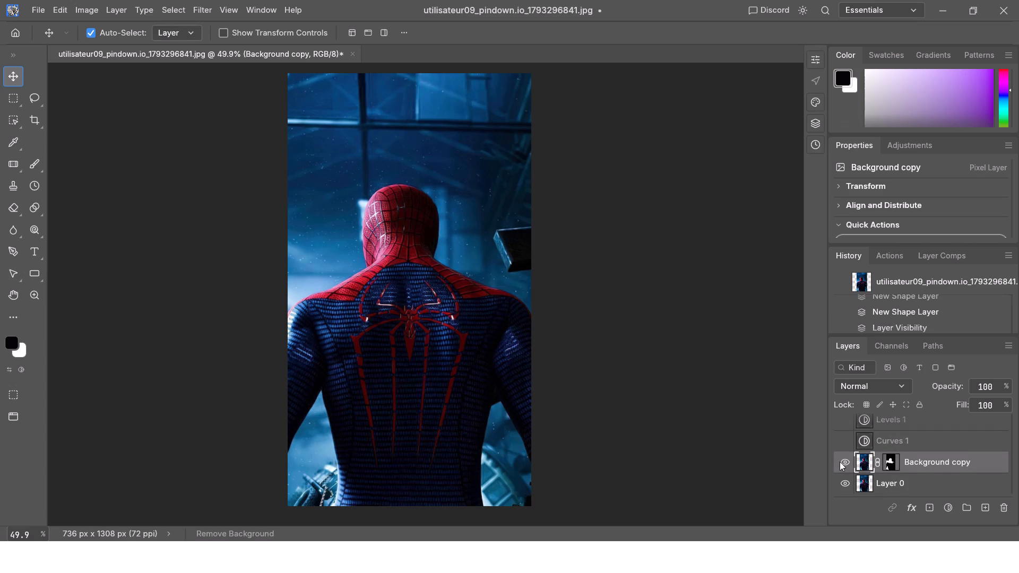
{"action": "left_click", "coordinate": [840, 462]}
{"action": "left_click", "coordinate": [844, 482]}
{"action": "left_click", "coordinate": [844, 482]}
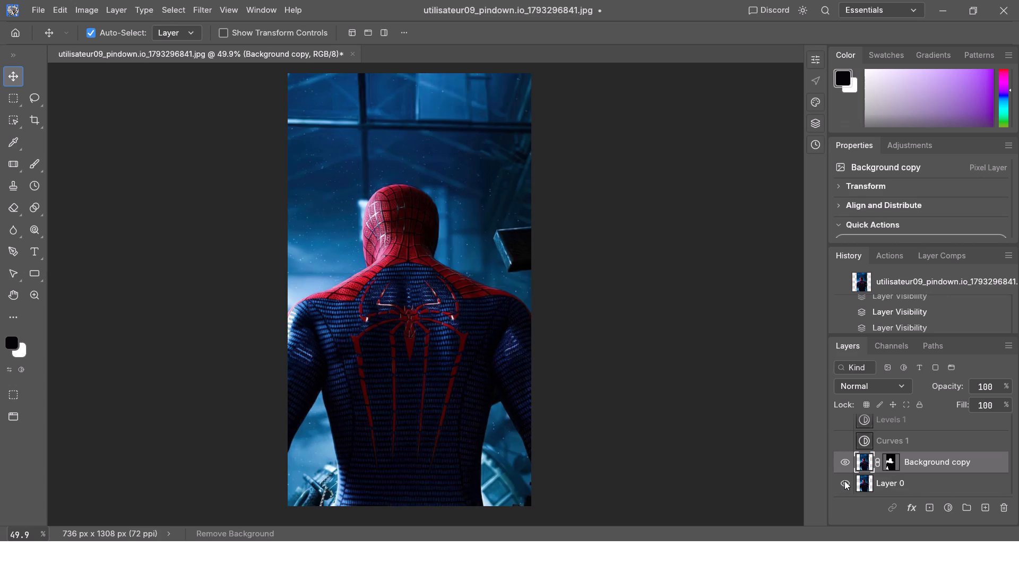
{"action": "left_click", "coordinate": [842, 461]}
Apply the automatic Remove Background quick action to Layer 0.
{"action": "left_click", "coordinate": [921, 482]}
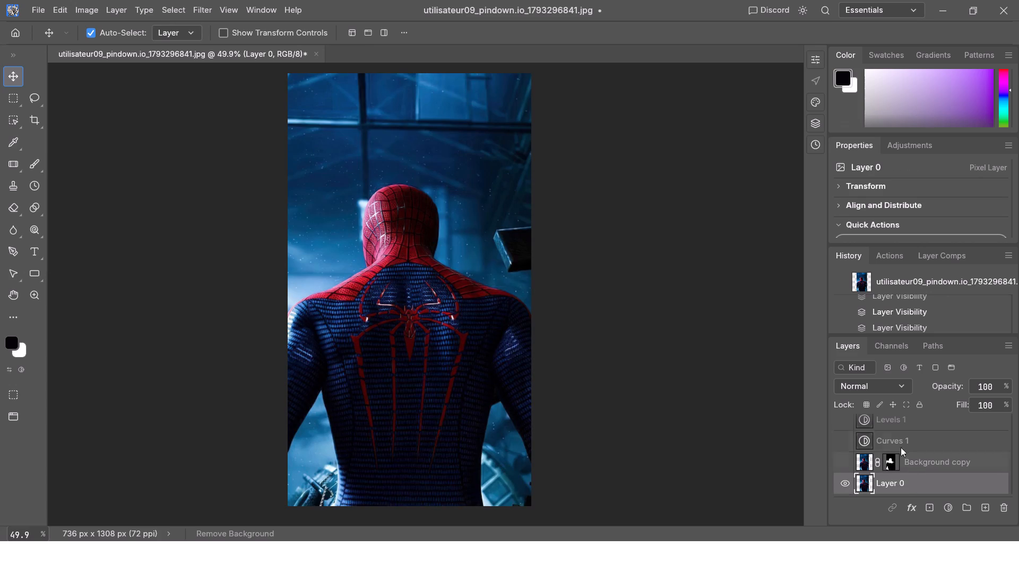
{"action": "scroll", "coordinate": [874, 203], "scroll_direction": "down", "scroll_amount": 3}
{"action": "left_click", "coordinate": [878, 202]}
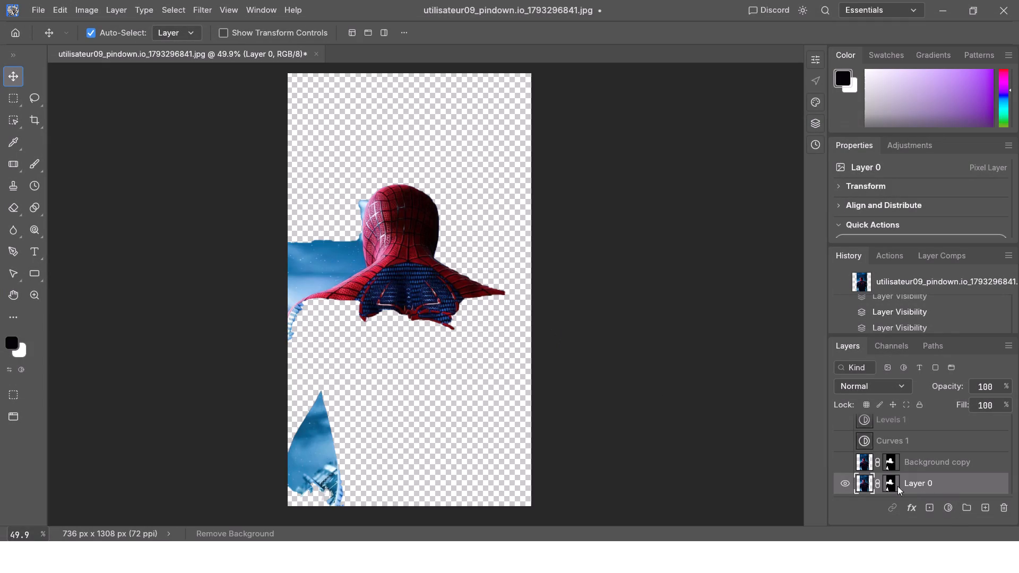
Hide Layer 0 and clear its image pixels.
{"action": "left_click", "coordinate": [845, 481]}
{"action": "left_click", "coordinate": [843, 463]}
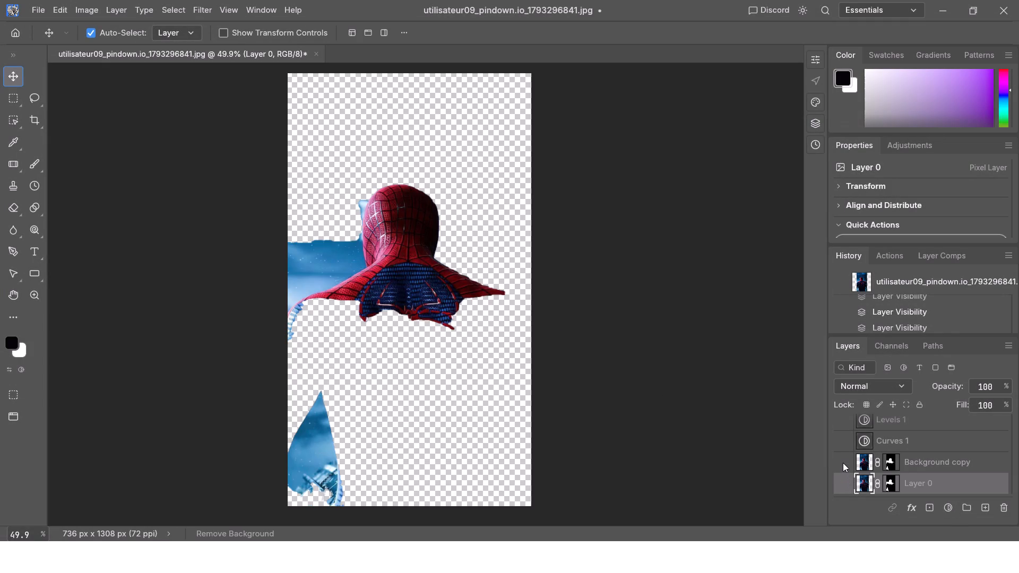
{"action": "key", "text": "Delete"}
{"action": "key", "text": "Delete"}
{"action": "left_click", "coordinate": [842, 459]}
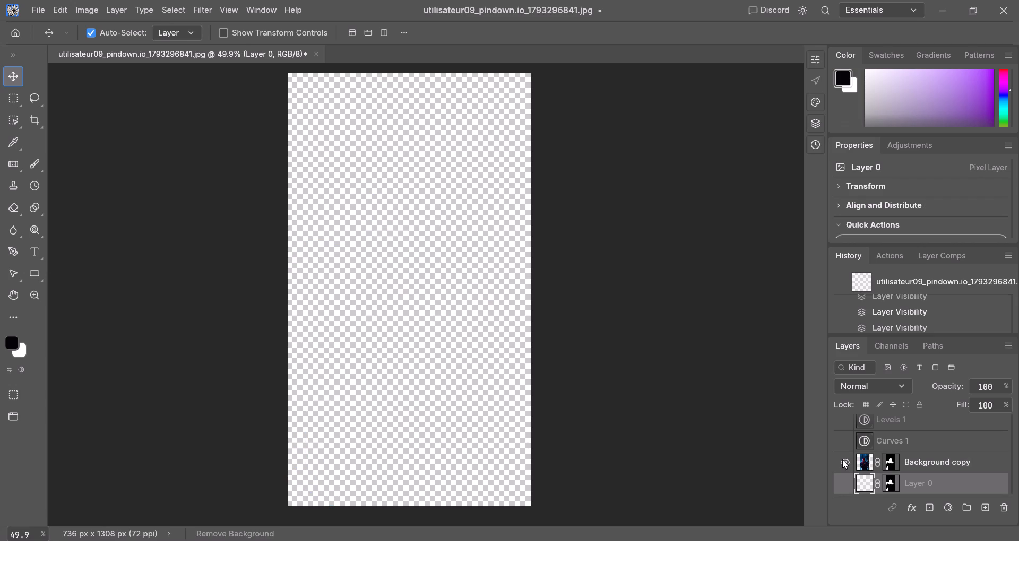
{"action": "key", "text": "Delete"}
Delete the Background copy layer together with its mask.
{"action": "left_click", "coordinate": [891, 457]}
{"action": "key", "text": "Delete"}
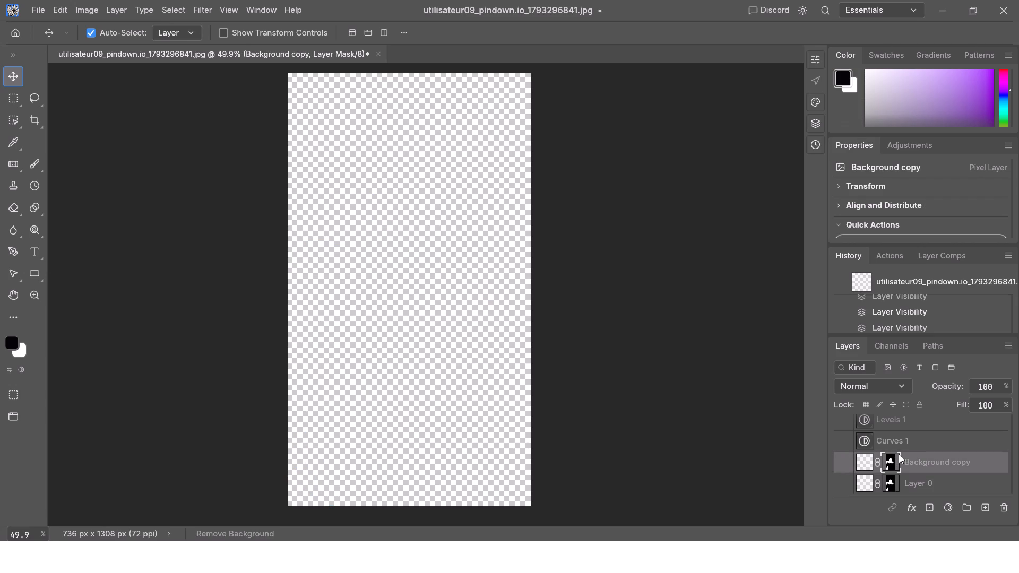
{"action": "left_click", "coordinate": [896, 461]}
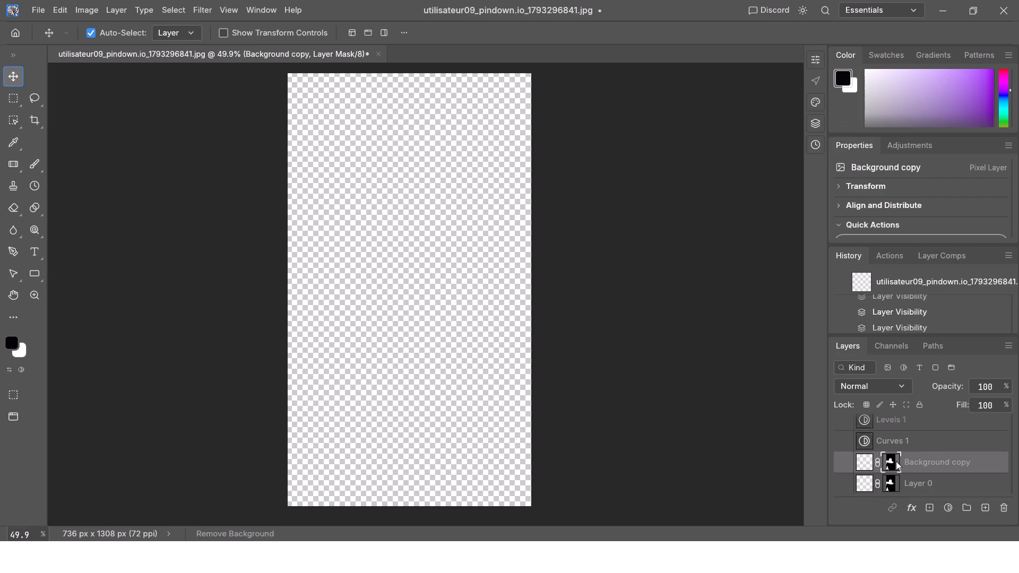
{"action": "key", "text": "Delete"}
{"action": "key", "text": "Delete"}
{"action": "right_click", "coordinate": [895, 461]}
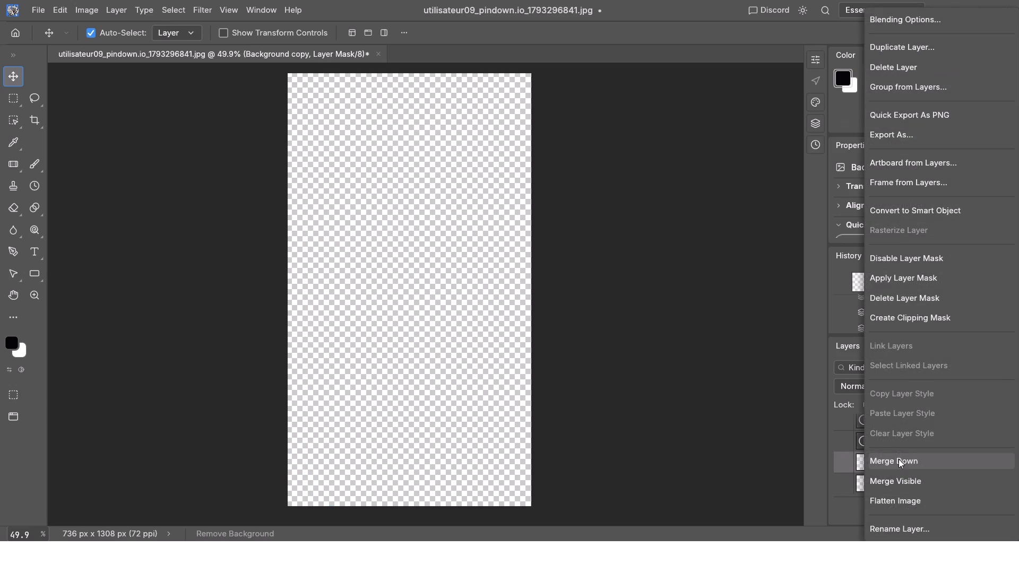
{"action": "left_click", "coordinate": [900, 64]}
Delete the emptied Layer 0 at the bottom of the layer stack together with its mask.
{"action": "scroll", "coordinate": [912, 469], "scroll_direction": "down", "scroll_amount": 2}
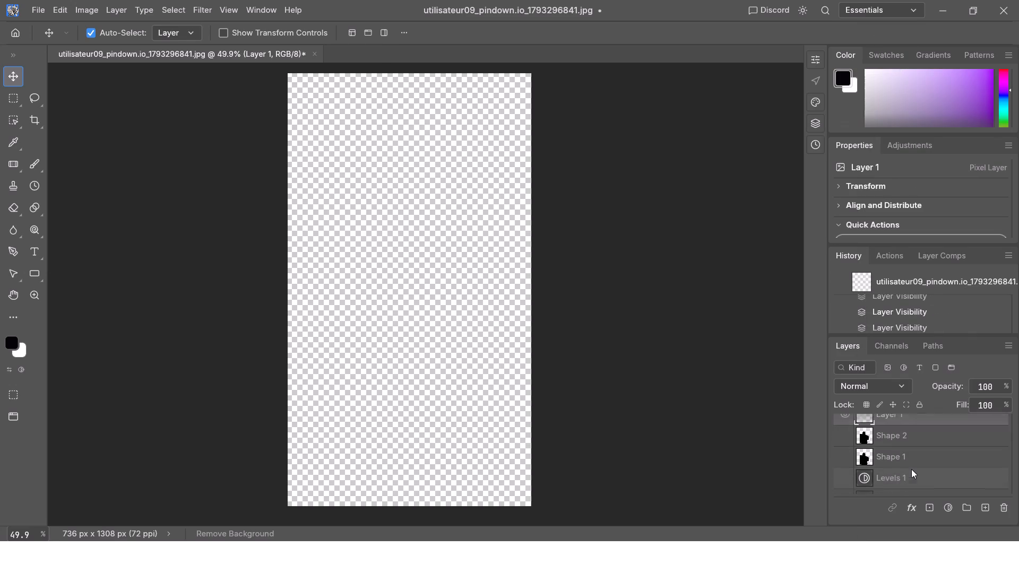
{"action": "scroll", "coordinate": [911, 469], "scroll_direction": "down", "scroll_amount": 5}
{"action": "left_click", "coordinate": [905, 476]}
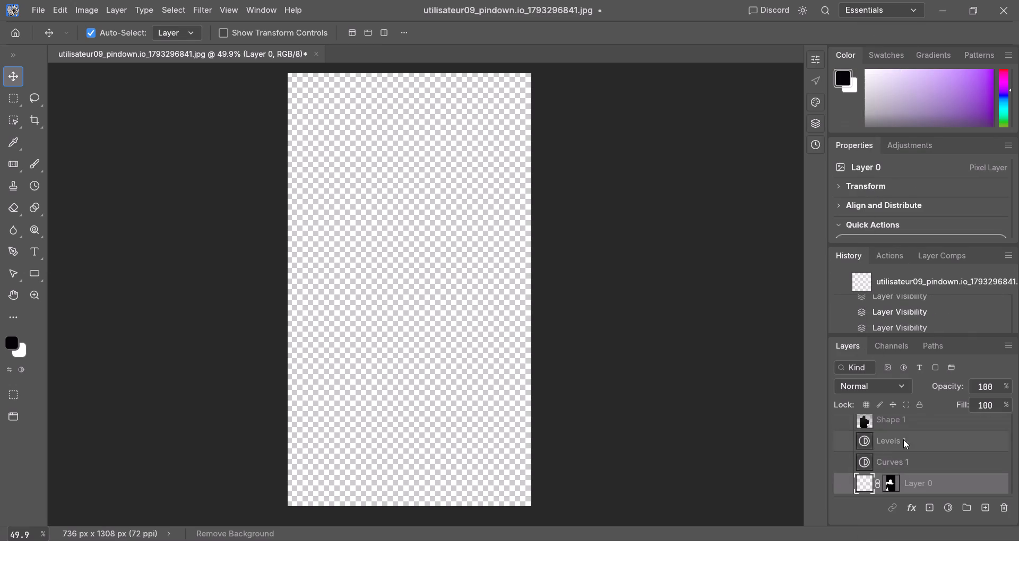
{"action": "right_click", "coordinate": [913, 480]}
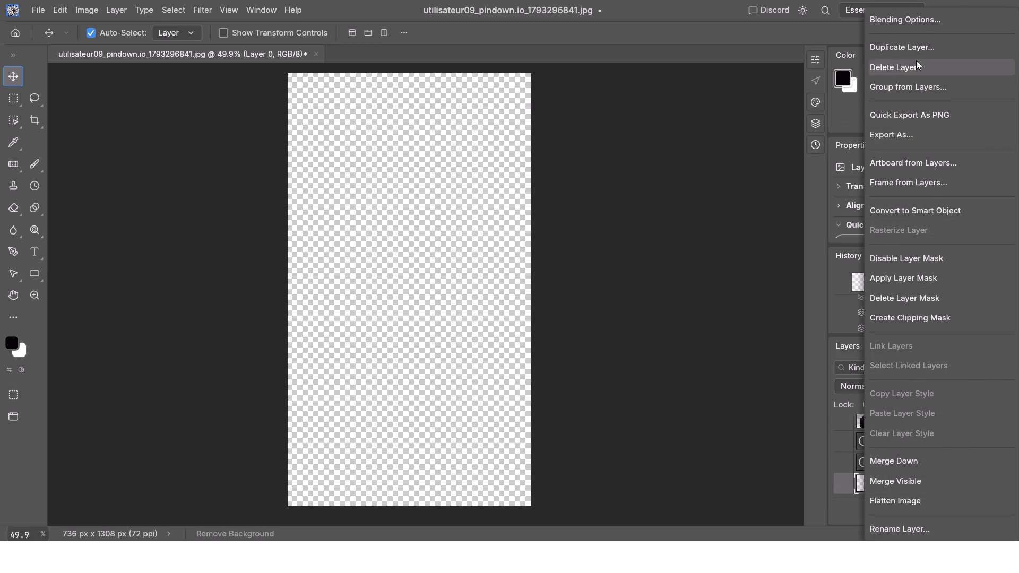
{"action": "left_click", "coordinate": [916, 60]}
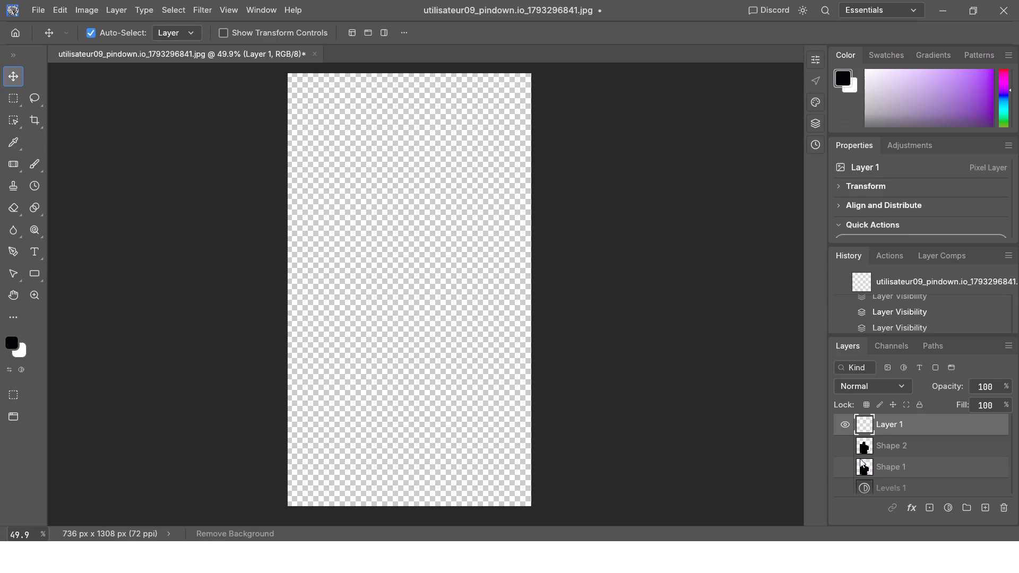
Turn on the visibility of the Shape 2 and Shape 1 silhouette layers.
{"action": "left_click", "coordinate": [860, 458]}
{"action": "left_click", "coordinate": [863, 441]}
{"action": "left_click", "coordinate": [843, 442]}
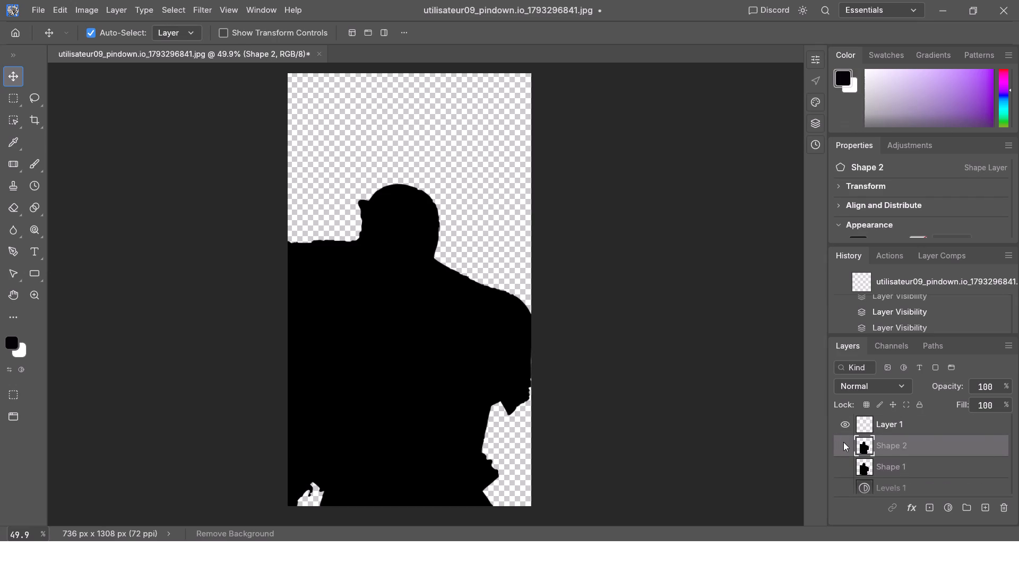
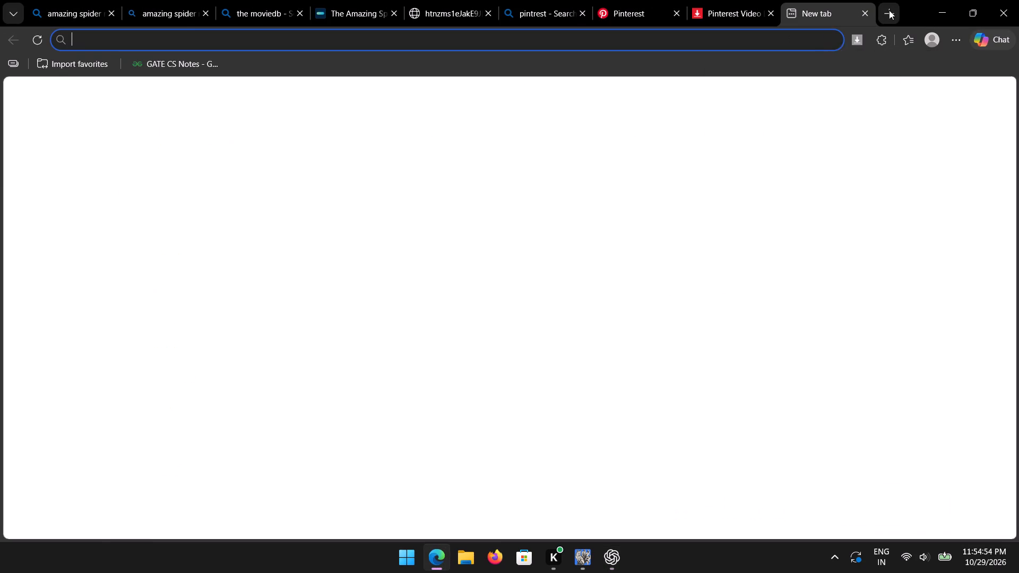
{"action": "left_click", "coordinate": [726, 43]}
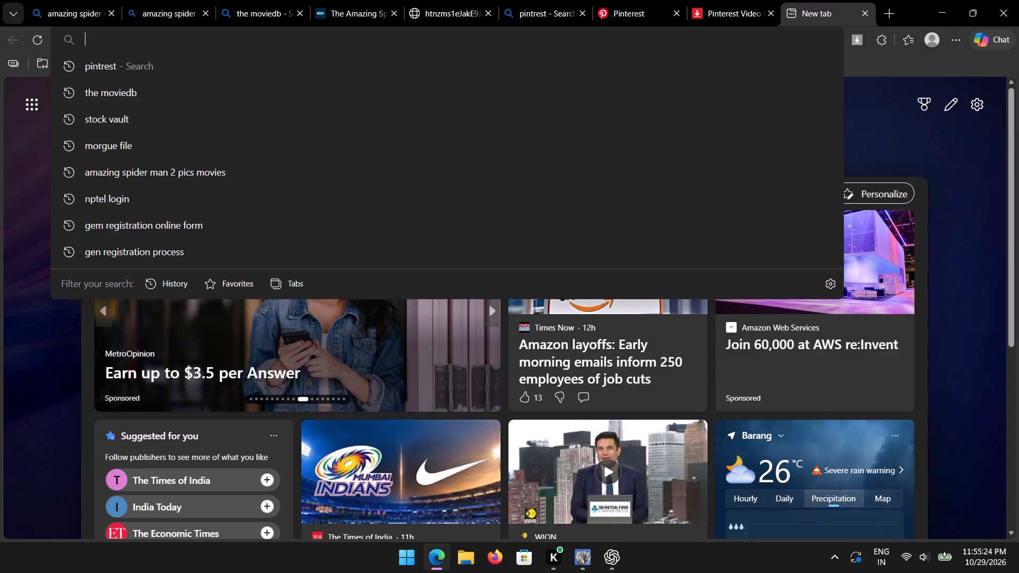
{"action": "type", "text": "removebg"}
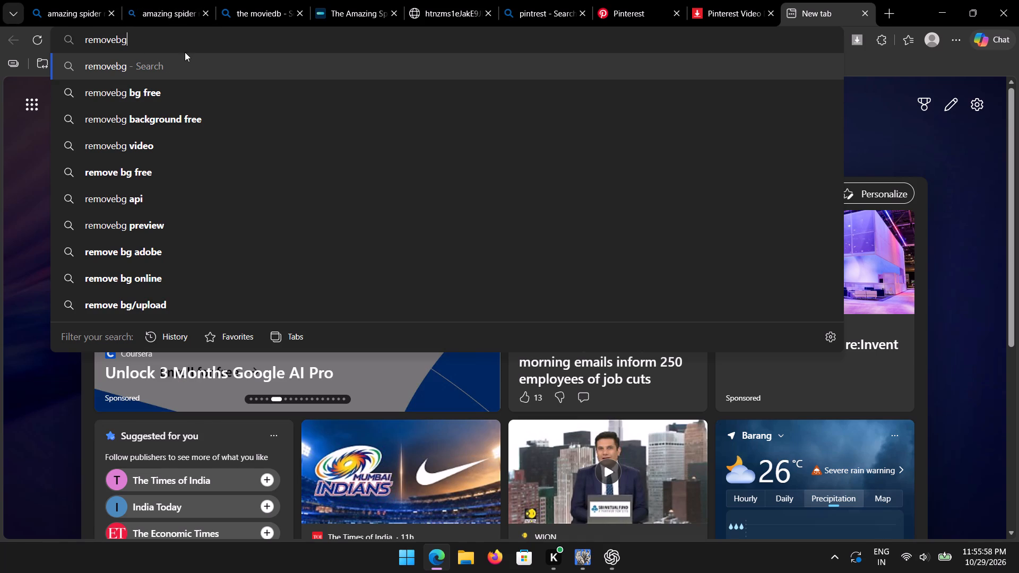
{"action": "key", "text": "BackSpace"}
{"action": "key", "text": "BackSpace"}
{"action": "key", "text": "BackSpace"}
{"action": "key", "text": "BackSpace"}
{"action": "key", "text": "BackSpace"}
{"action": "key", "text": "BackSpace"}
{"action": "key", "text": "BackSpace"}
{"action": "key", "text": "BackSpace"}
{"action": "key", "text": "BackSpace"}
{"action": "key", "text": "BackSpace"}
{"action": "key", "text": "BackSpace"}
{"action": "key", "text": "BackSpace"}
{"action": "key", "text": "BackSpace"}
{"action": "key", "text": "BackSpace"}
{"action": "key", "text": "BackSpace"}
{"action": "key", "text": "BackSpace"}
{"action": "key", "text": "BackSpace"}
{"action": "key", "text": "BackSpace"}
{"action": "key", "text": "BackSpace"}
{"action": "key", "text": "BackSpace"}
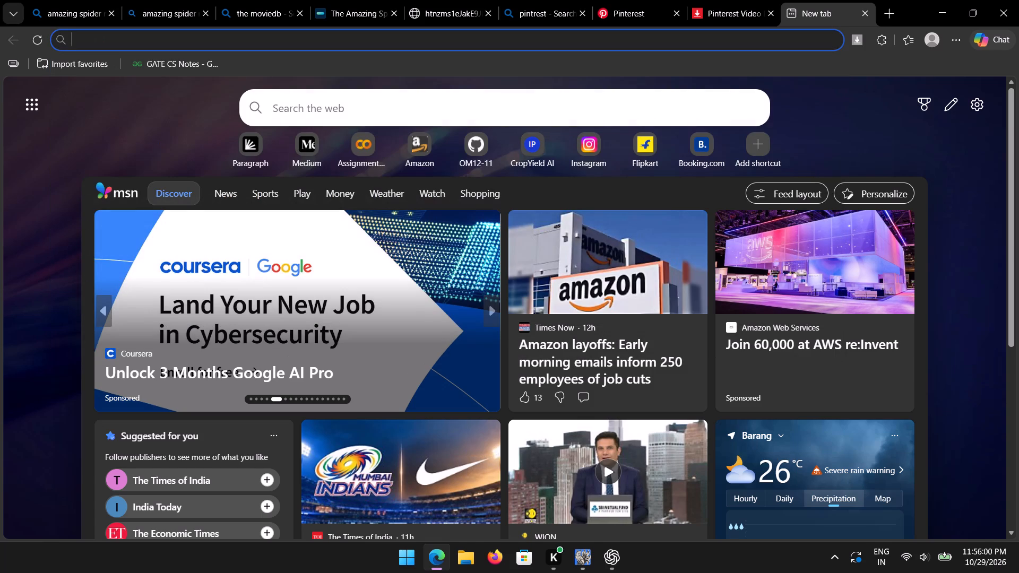
Load the background remover website at bgbye.fyrean.com.
{"action": "type", "text": "bgbye"}
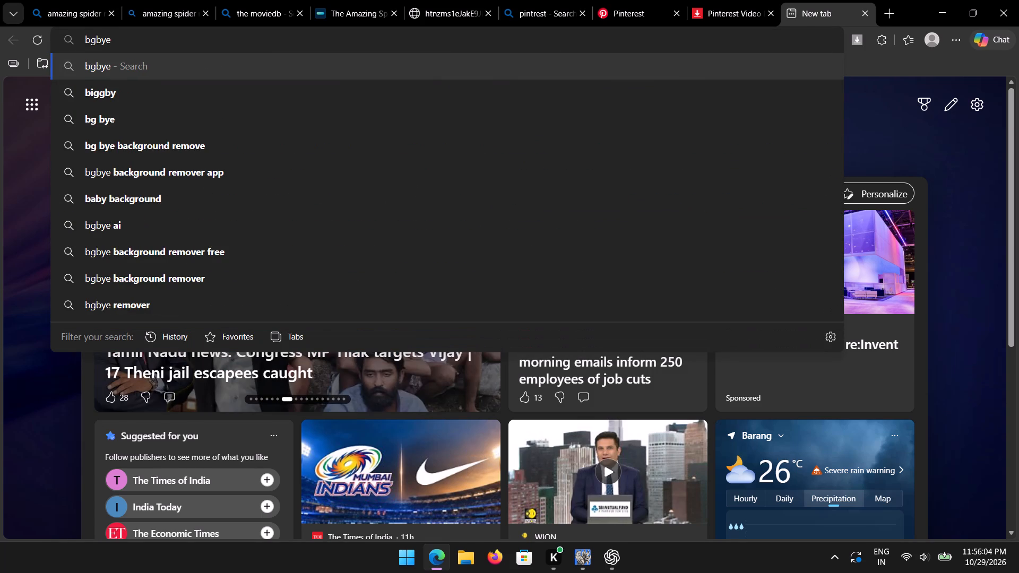
{"action": "key", "text": "period"}
{"action": "type", "text": "fre"}
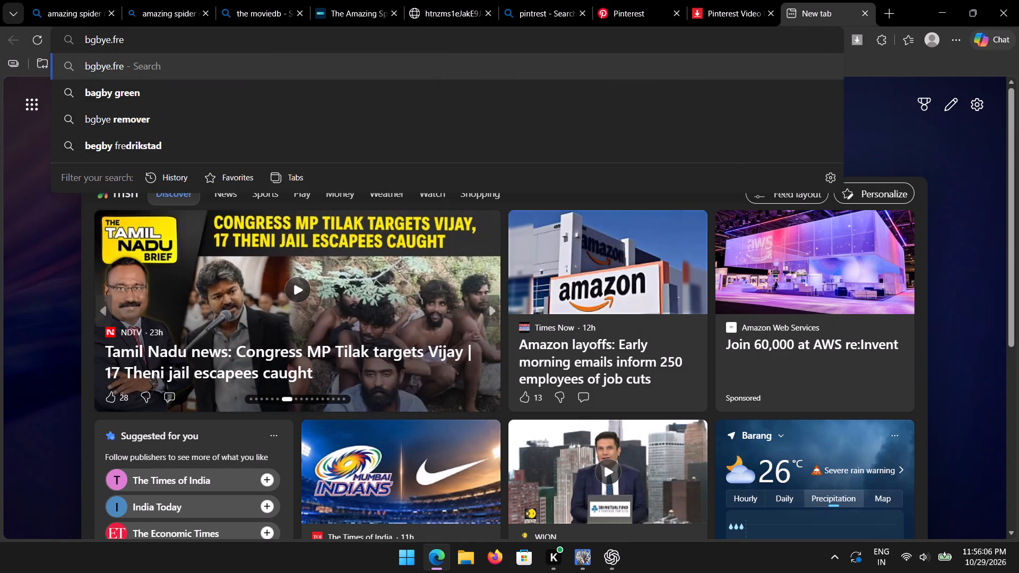
{"action": "key", "text": "n"}
{"action": "key", "text": "BackSpace"}
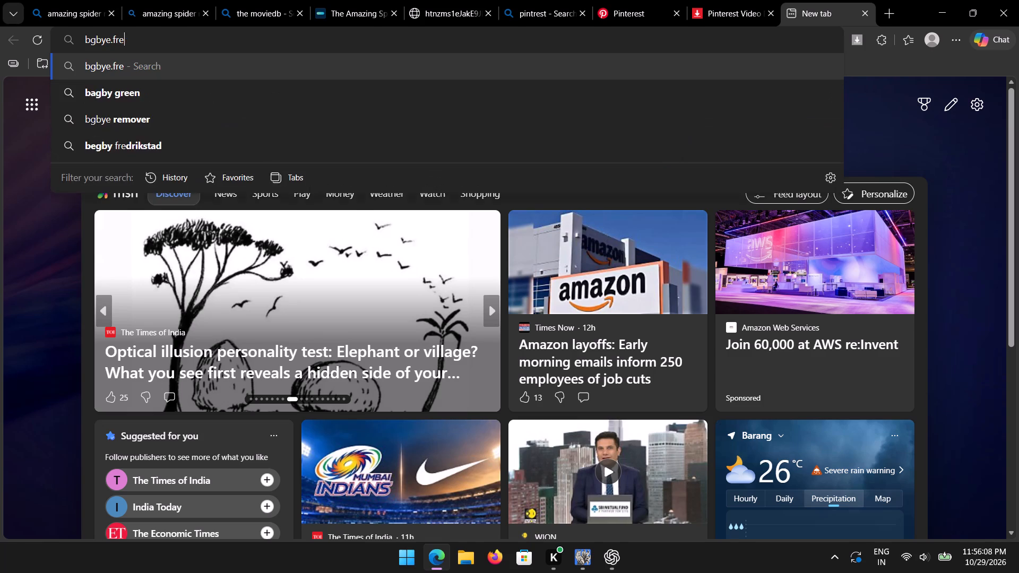
{"action": "key", "text": "BackSpace"}
{"action": "key", "text": "BackSpace"}
{"action": "type", "text": "yrean"}
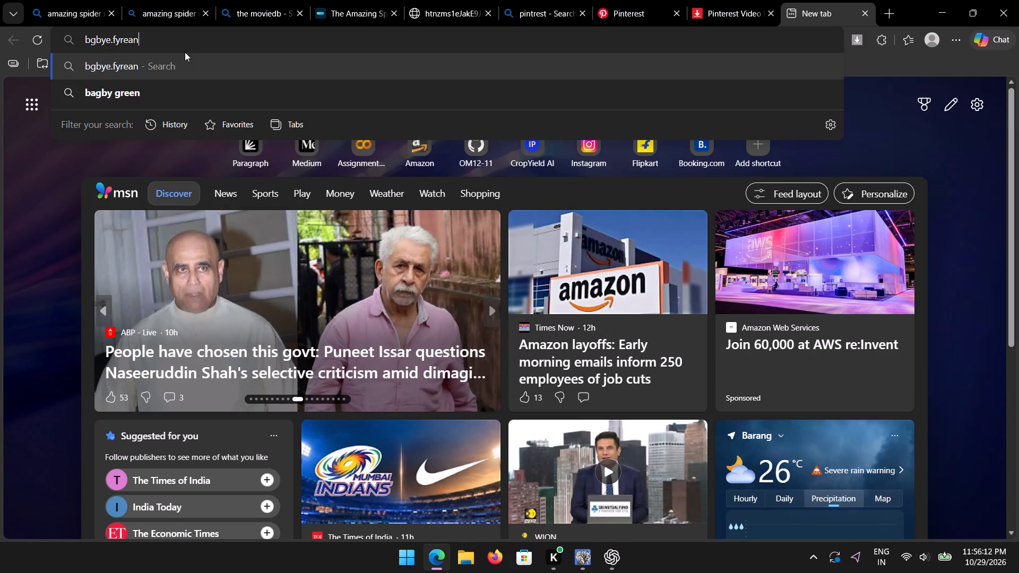
{"action": "type", "text": ".com"}
{"action": "key", "text": "Return"}
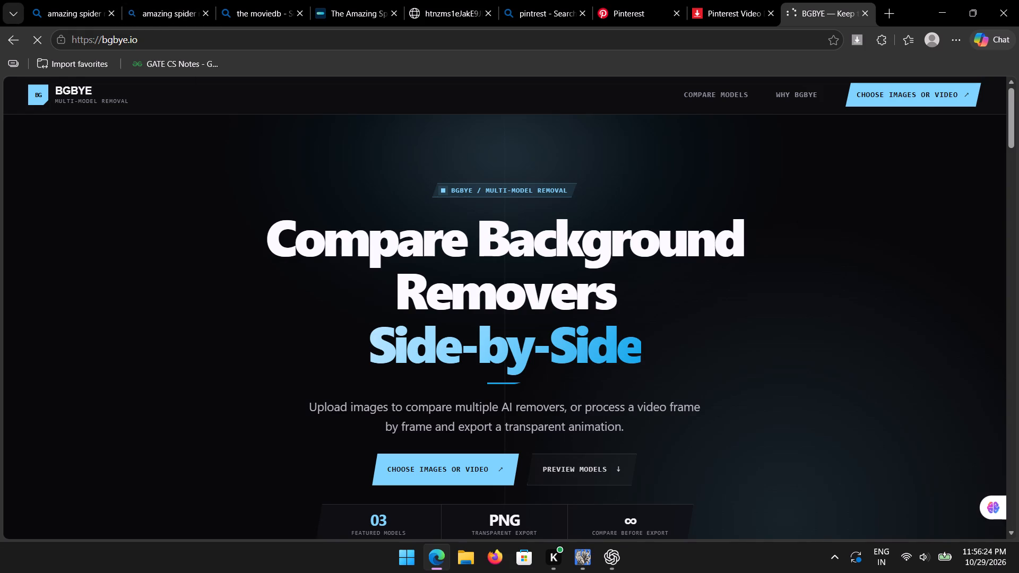
Upload the PNG "ChatGPT Image Oct 29, 2026, 04_45_40 PM" from Downloads to the BGBYE background remover.
{"action": "scroll", "coordinate": [472, 349], "scroll_direction": "down", "scroll_amount": 2}
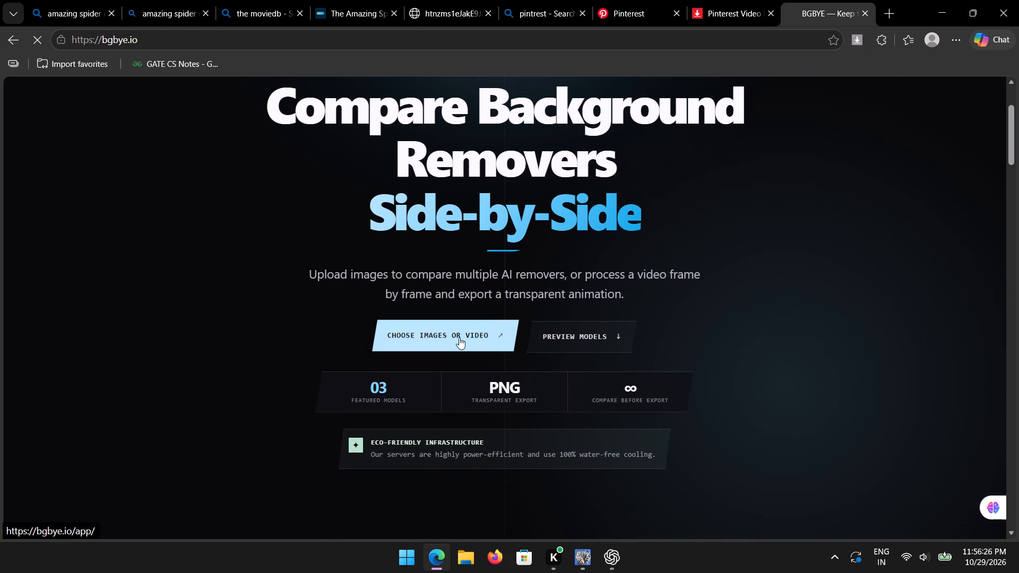
{"action": "left_click", "coordinate": [459, 337]}
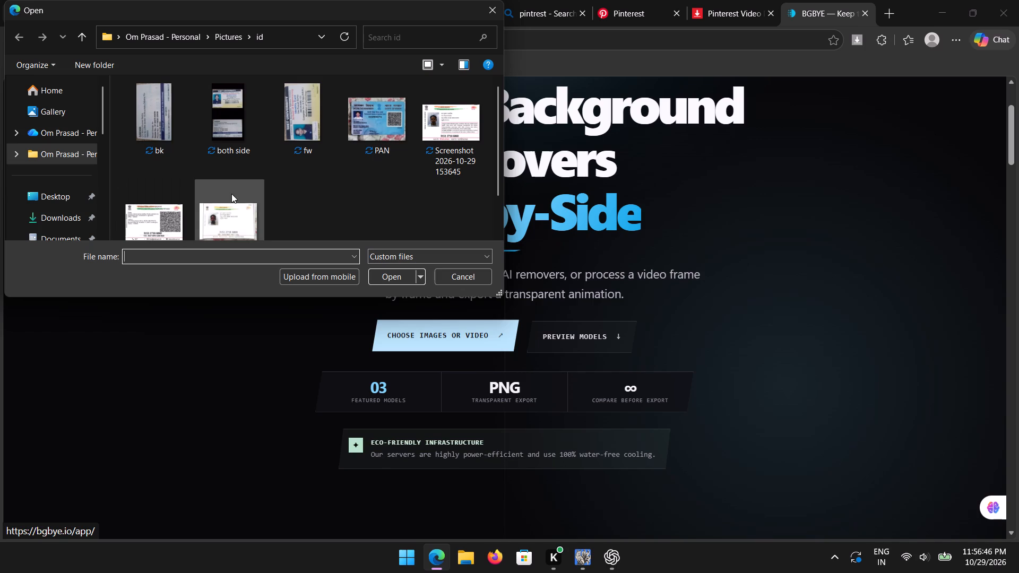
{"action": "left_click", "coordinate": [72, 211]}
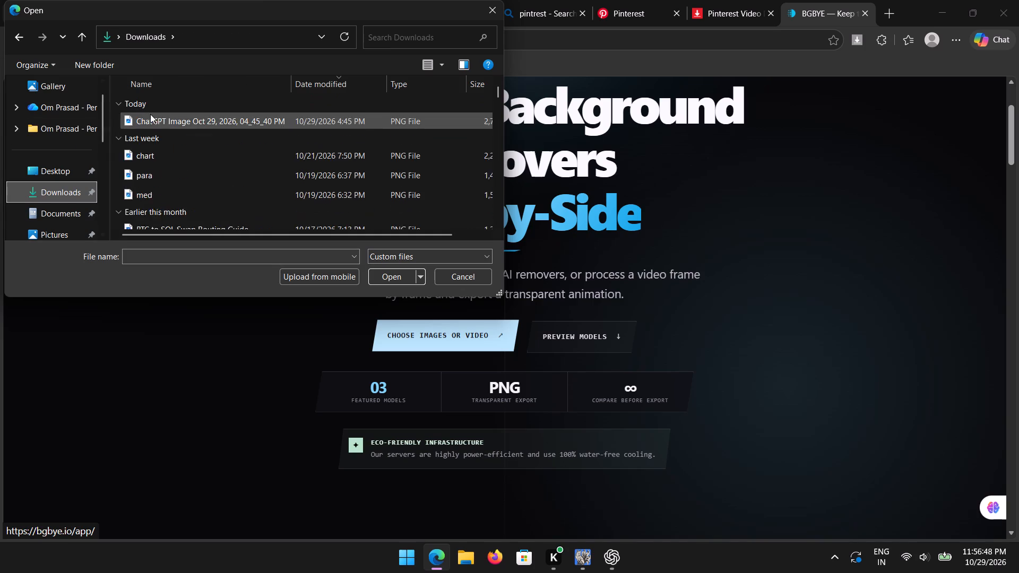
{"action": "double_click", "coordinate": [153, 116]}
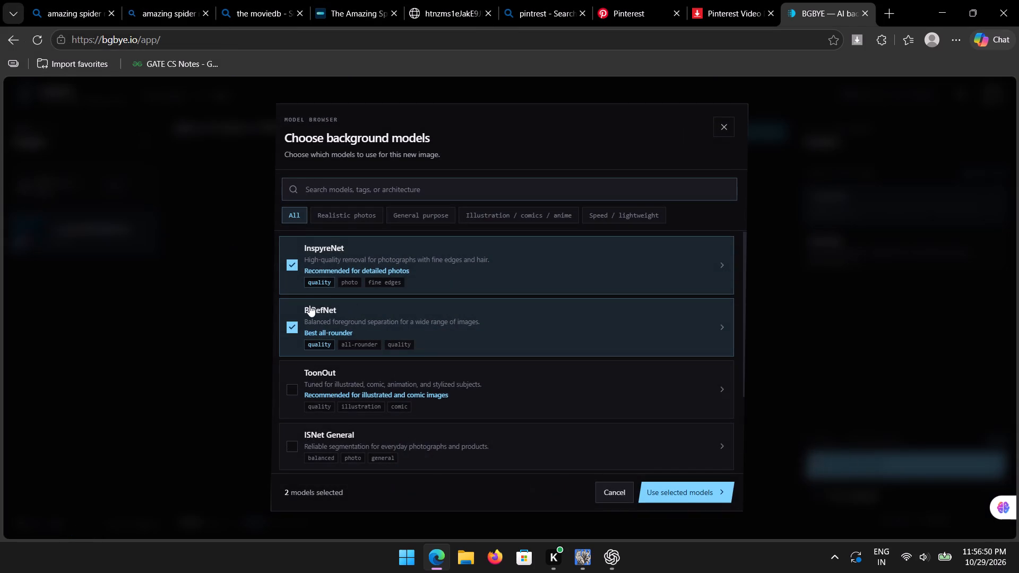
Review the available background models and use InspyreNet and BiRefNet for the uploaded image.
{"action": "scroll", "coordinate": [288, 364], "scroll_direction": "down", "scroll_amount": 3}
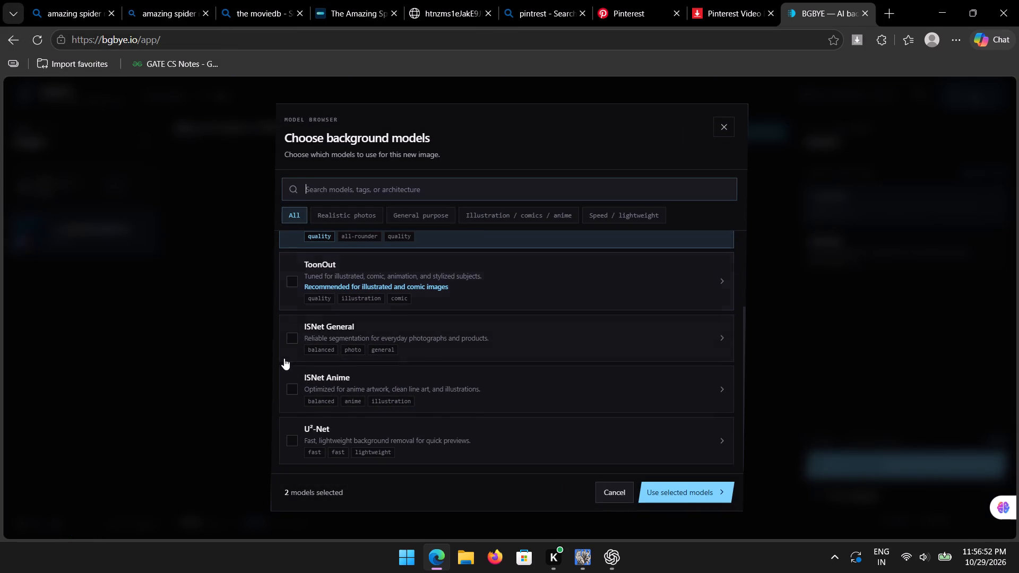
{"action": "scroll", "coordinate": [287, 345], "scroll_direction": "up", "scroll_amount": 4}
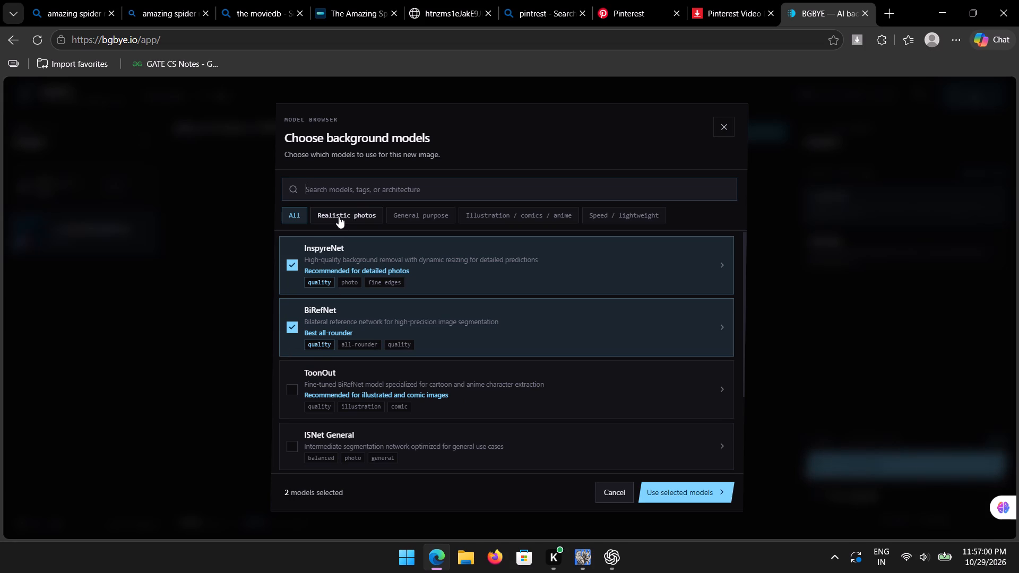
{"action": "left_click", "coordinate": [431, 220]}
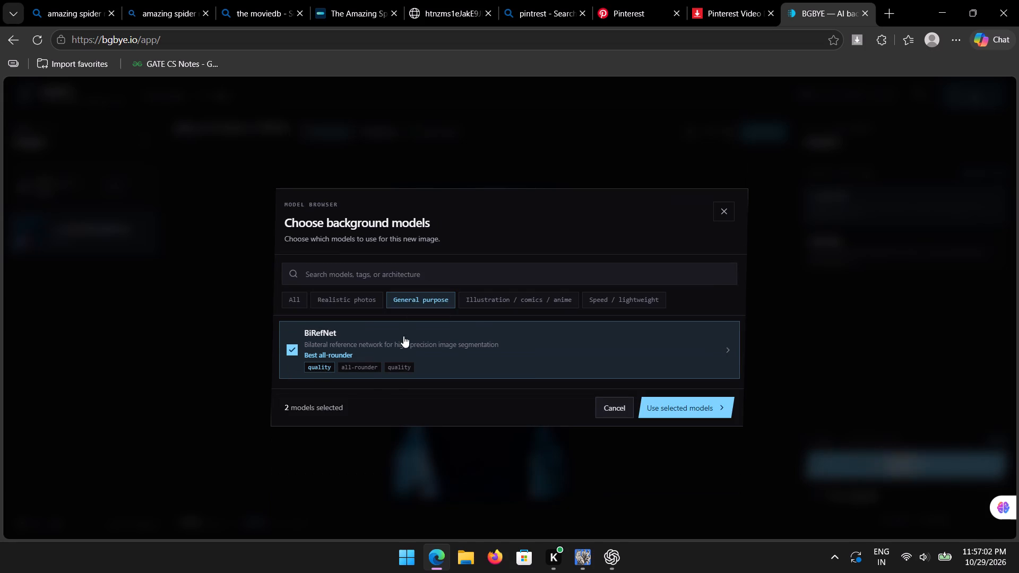
{"action": "scroll", "coordinate": [409, 358], "scroll_direction": "down", "scroll_amount": 3}
{"action": "left_click", "coordinate": [671, 408]}
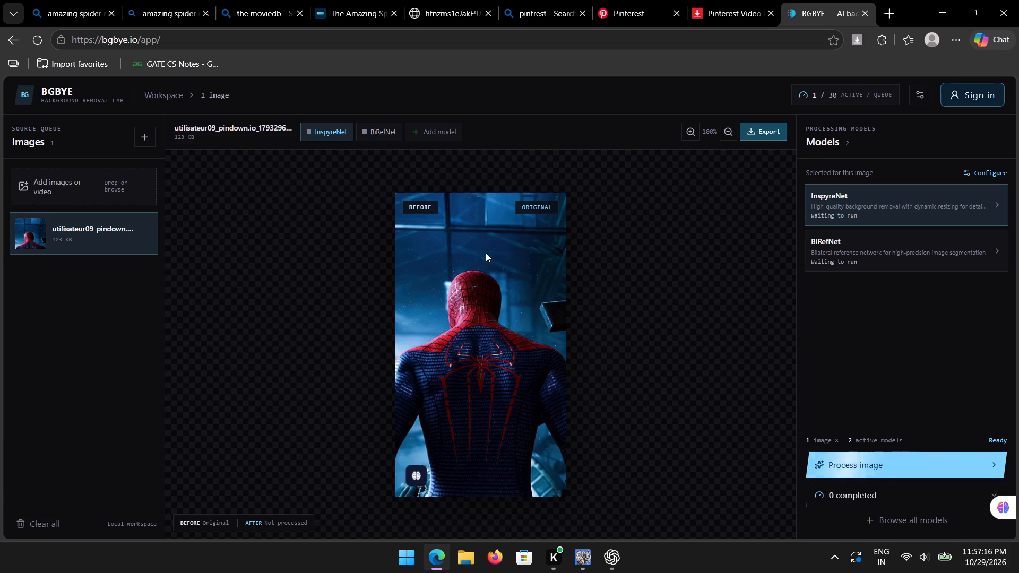
Process the Spider-Man image with the chosen background removal models.
{"action": "left_click", "coordinate": [414, 206]}
{"action": "left_click", "coordinate": [415, 206]}
{"action": "left_click", "coordinate": [420, 206]}
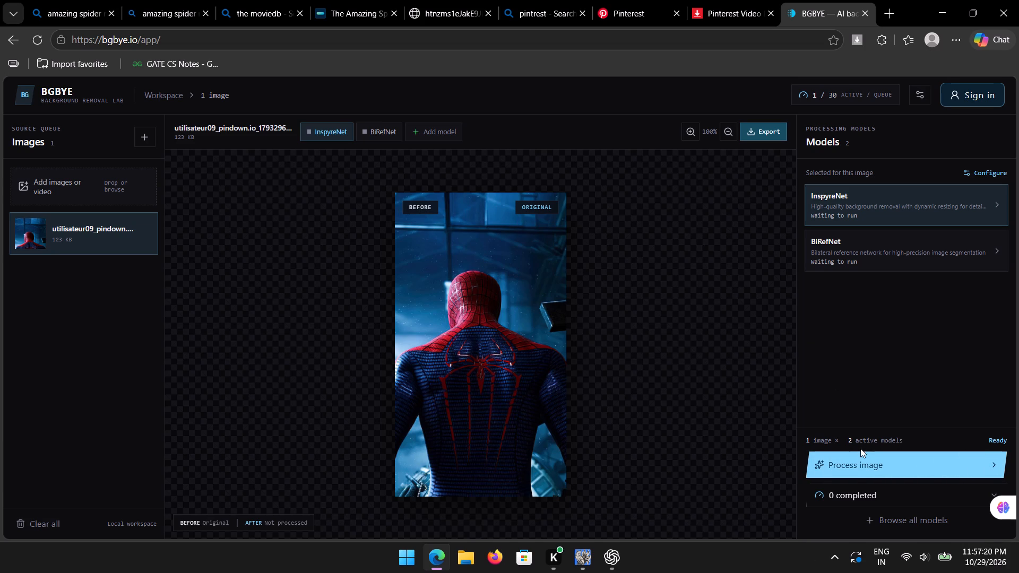
{"action": "left_click", "coordinate": [866, 464]}
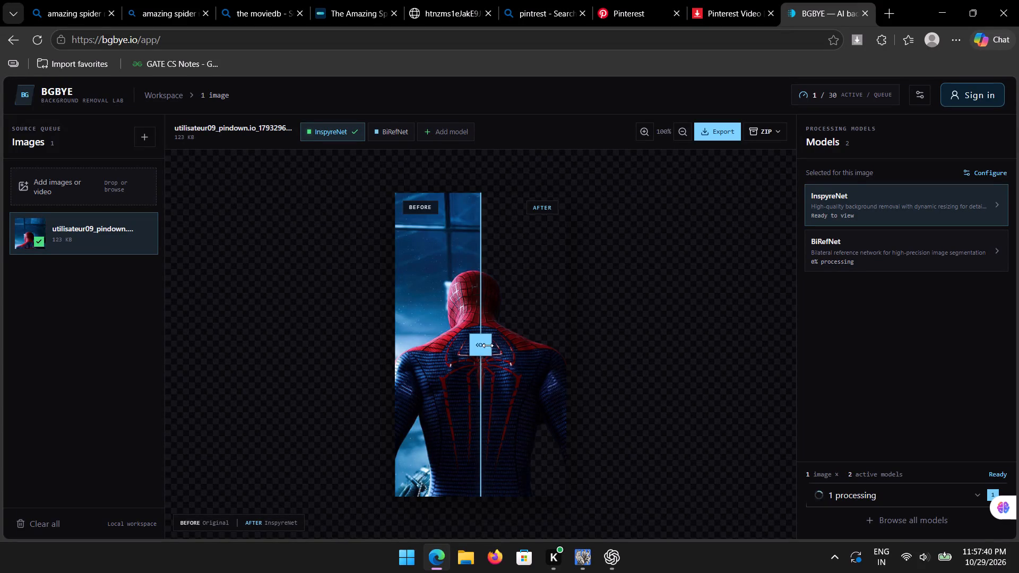
Reveal the full InspyreNet cutout in the before/after comparison and export it.
{"action": "left_click_drag", "start_coordinate": [481, 345], "coordinate": [346, 362]}
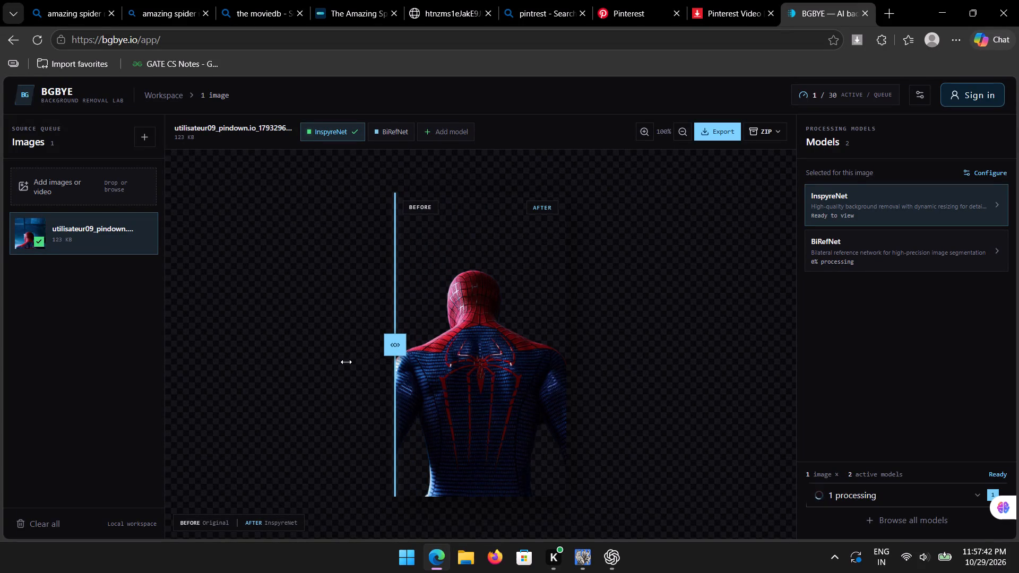
{"action": "left_click_drag", "start_coordinate": [346, 362], "coordinate": [346, 362]}
{"action": "left_click", "coordinate": [703, 134]}
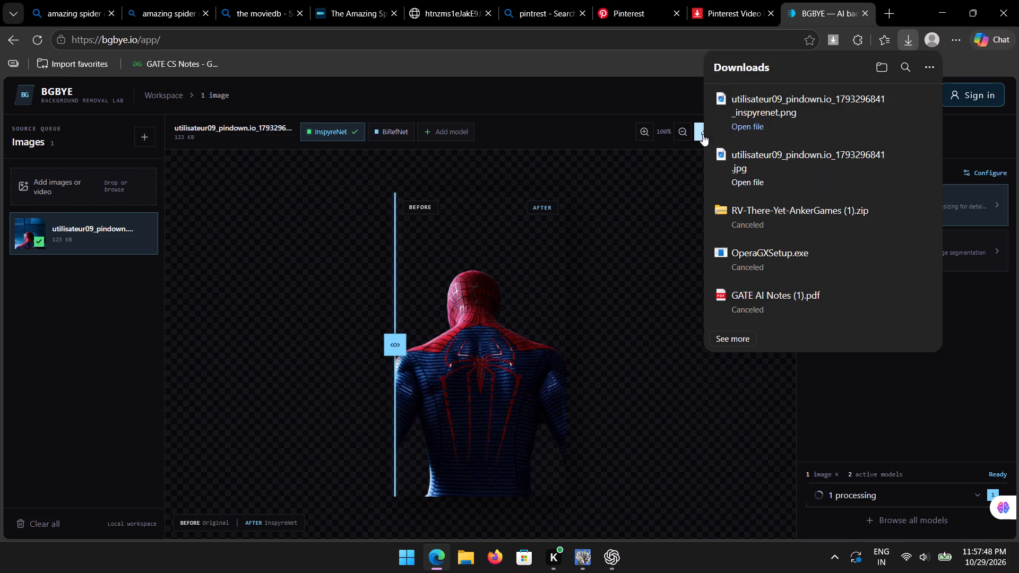
Switch to the PhotoCraft window that holds the black silhouette document.
{"action": "left_click", "coordinate": [585, 557]}
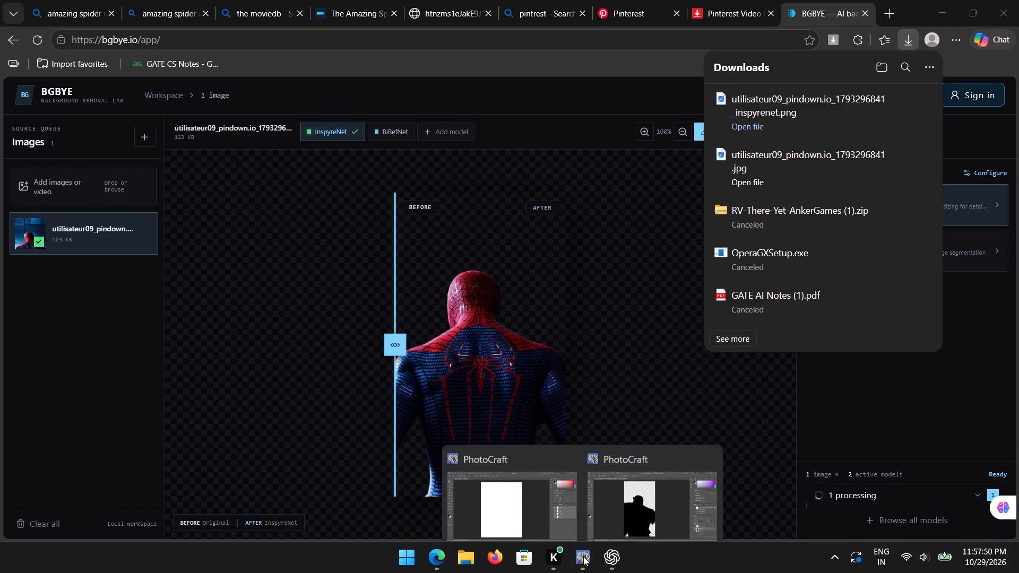
{"action": "left_click", "coordinate": [651, 492]}
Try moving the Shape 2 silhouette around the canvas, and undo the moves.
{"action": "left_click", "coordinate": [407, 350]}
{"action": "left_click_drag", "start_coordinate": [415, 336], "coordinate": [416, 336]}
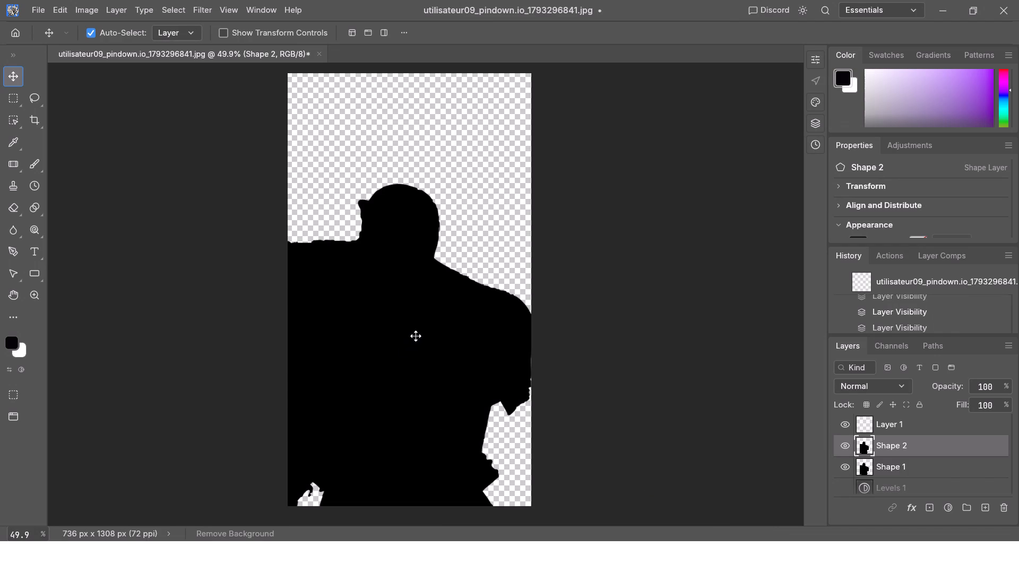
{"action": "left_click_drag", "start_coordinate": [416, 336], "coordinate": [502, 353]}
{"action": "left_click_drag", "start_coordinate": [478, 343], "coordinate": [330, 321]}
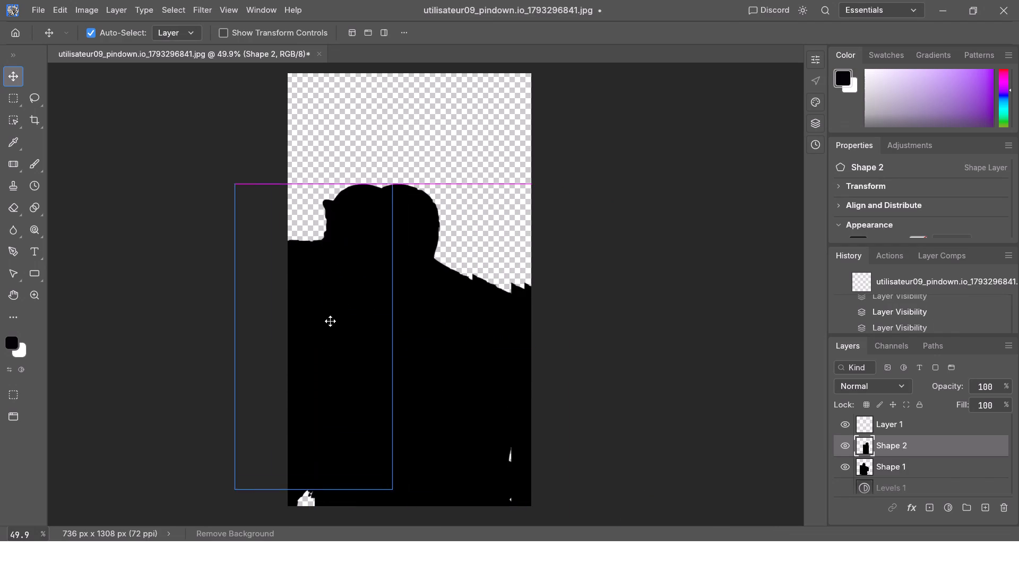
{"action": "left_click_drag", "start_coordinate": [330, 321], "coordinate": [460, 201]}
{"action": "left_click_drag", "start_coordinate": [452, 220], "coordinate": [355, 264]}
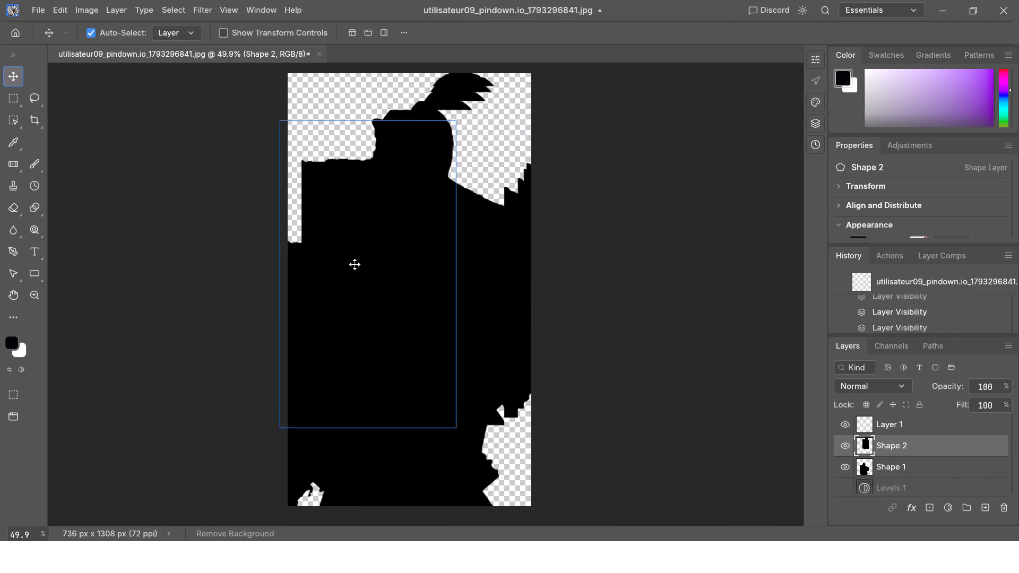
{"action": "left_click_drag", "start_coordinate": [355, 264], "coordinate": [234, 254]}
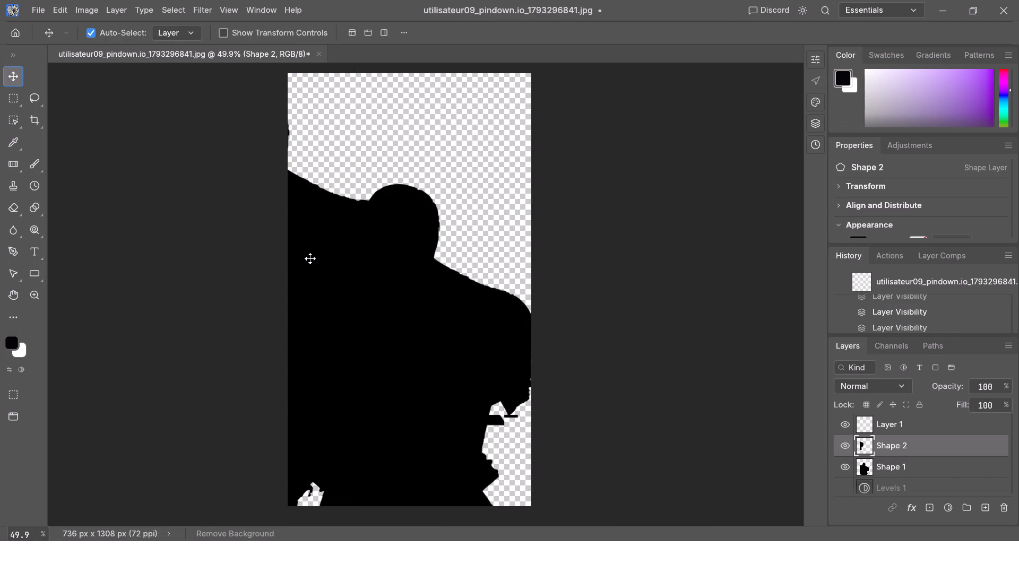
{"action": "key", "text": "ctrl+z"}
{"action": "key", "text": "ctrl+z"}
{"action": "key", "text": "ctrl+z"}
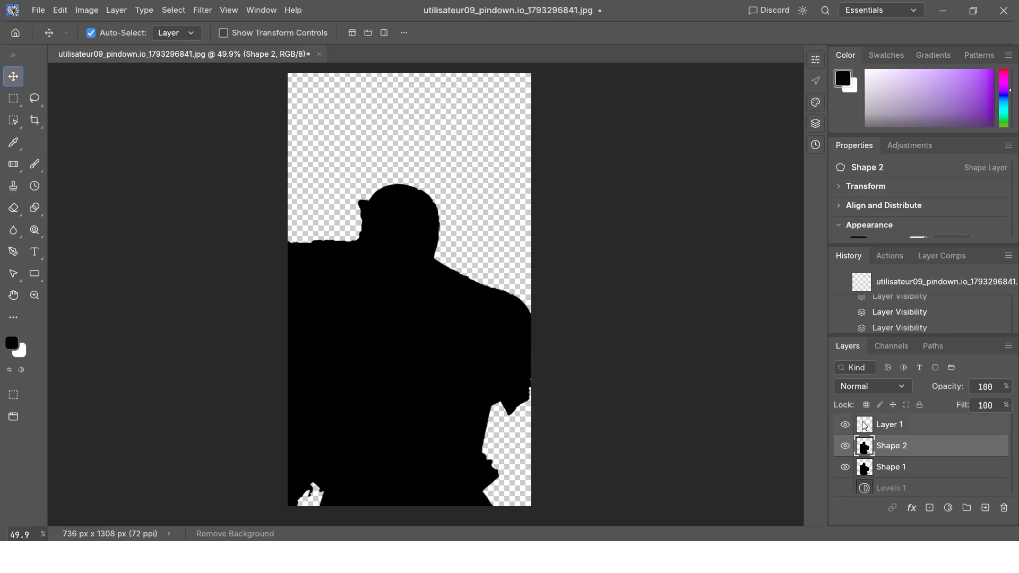
Delete the Shape 2, Shape 1, Levels 1 and Curves 1 layers, keeping only Layer 1.
{"action": "left_click", "coordinate": [868, 440]}
{"action": "key", "text": "Delete"}
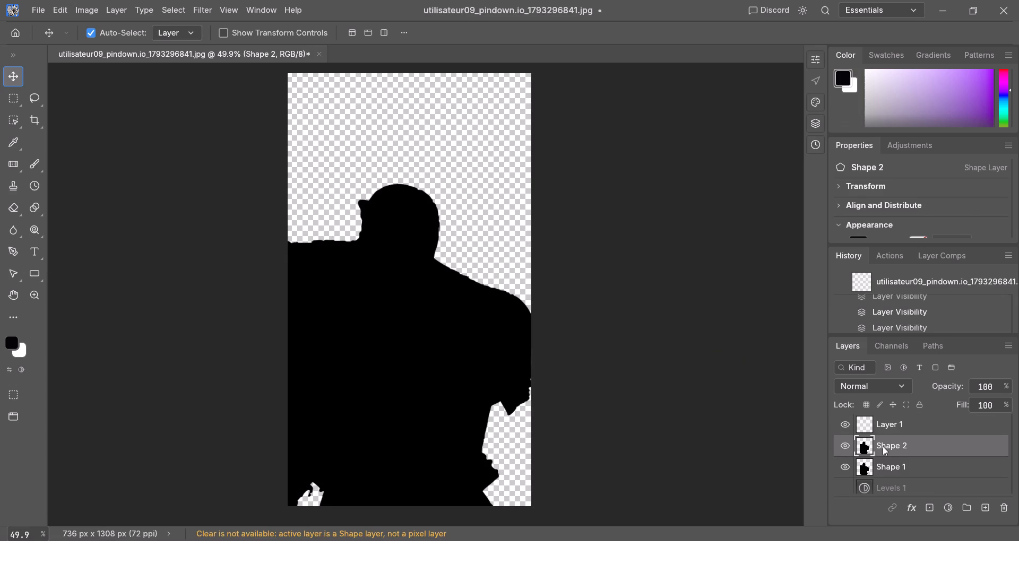
{"action": "left_click", "coordinate": [883, 446]}
{"action": "right_click", "coordinate": [883, 446]}
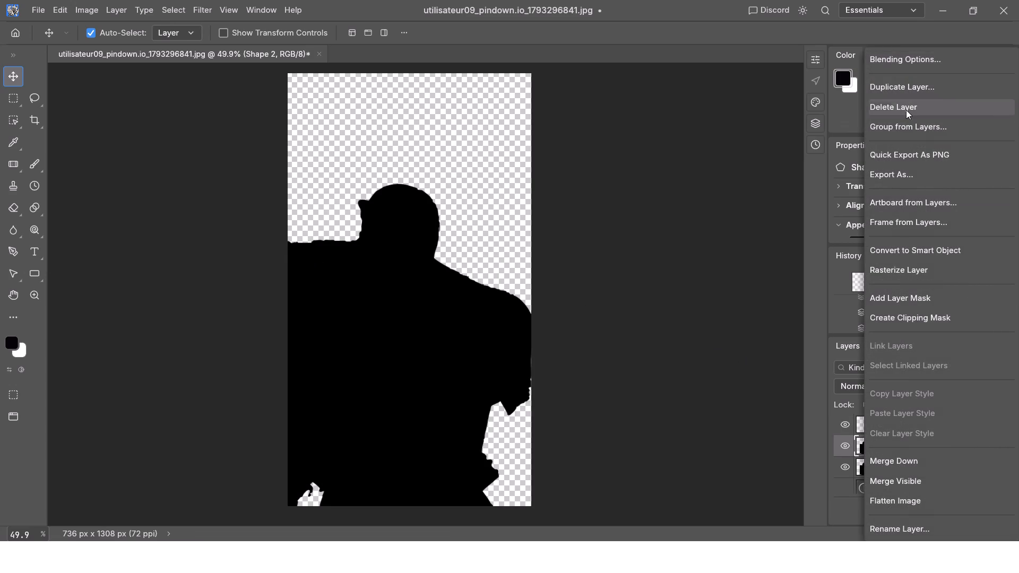
{"action": "left_click", "coordinate": [906, 110]}
{"action": "right_click", "coordinate": [905, 445]}
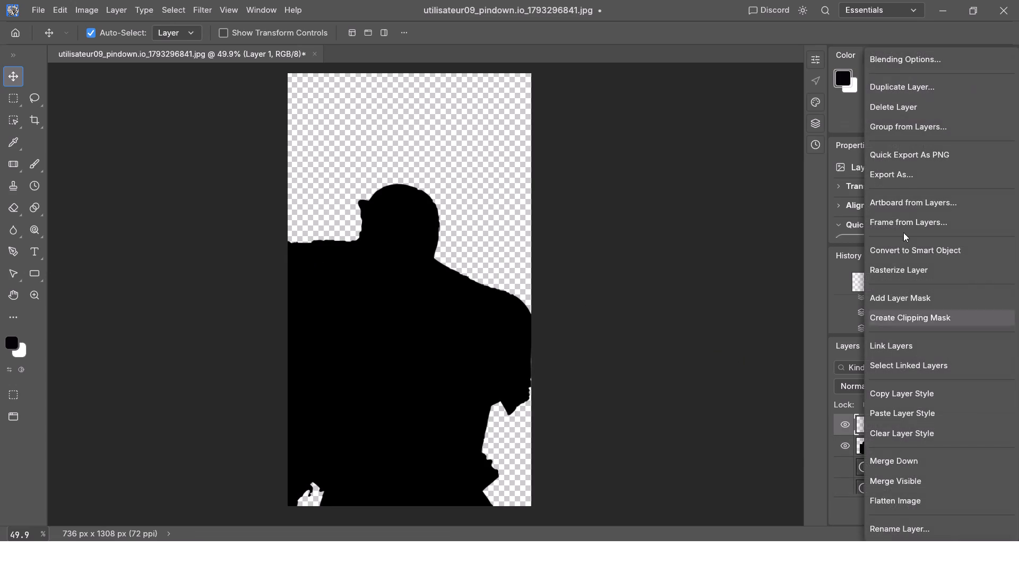
{"action": "left_click", "coordinate": [902, 102]}
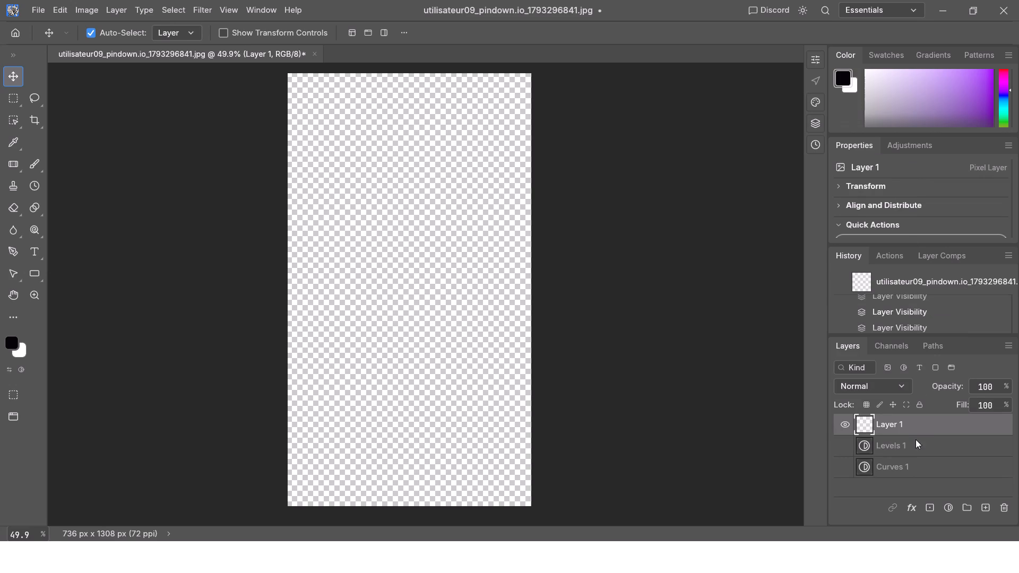
{"action": "right_click", "coordinate": [914, 445]}
{"action": "left_click", "coordinate": [905, 104]}
{"action": "left_click", "coordinate": [897, 440]}
{"action": "right_click", "coordinate": [897, 439]}
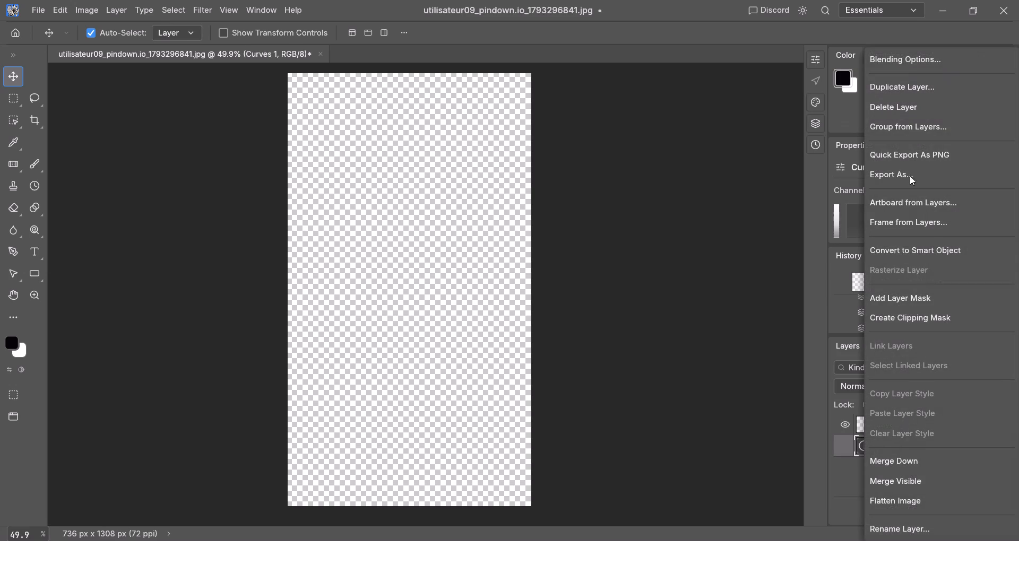
{"action": "left_click", "coordinate": [910, 109]}
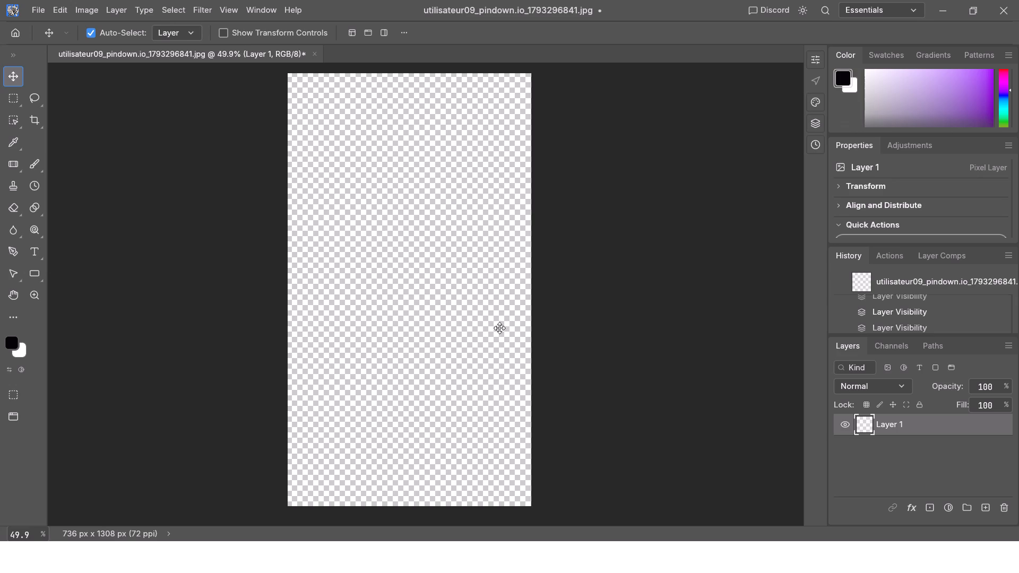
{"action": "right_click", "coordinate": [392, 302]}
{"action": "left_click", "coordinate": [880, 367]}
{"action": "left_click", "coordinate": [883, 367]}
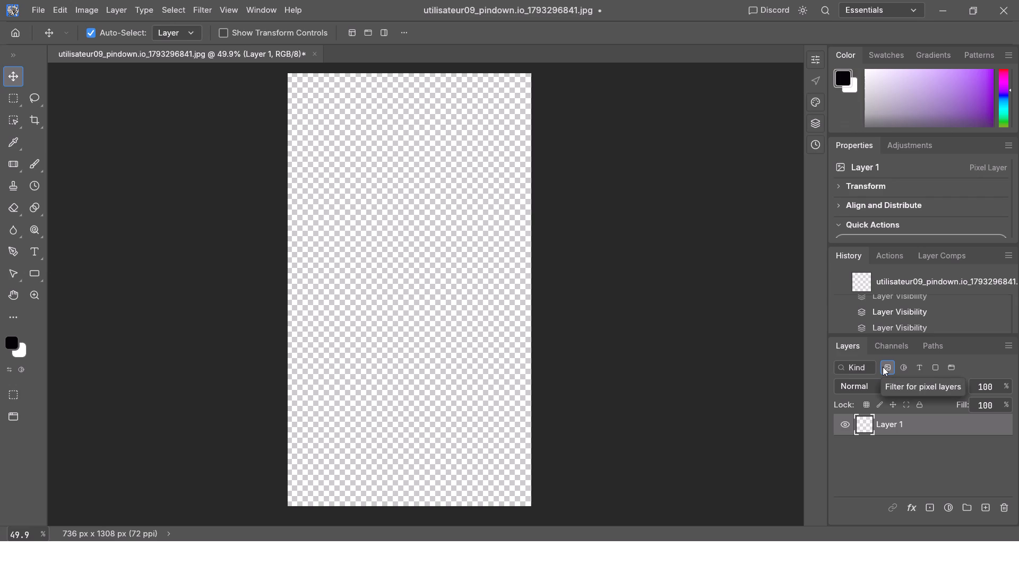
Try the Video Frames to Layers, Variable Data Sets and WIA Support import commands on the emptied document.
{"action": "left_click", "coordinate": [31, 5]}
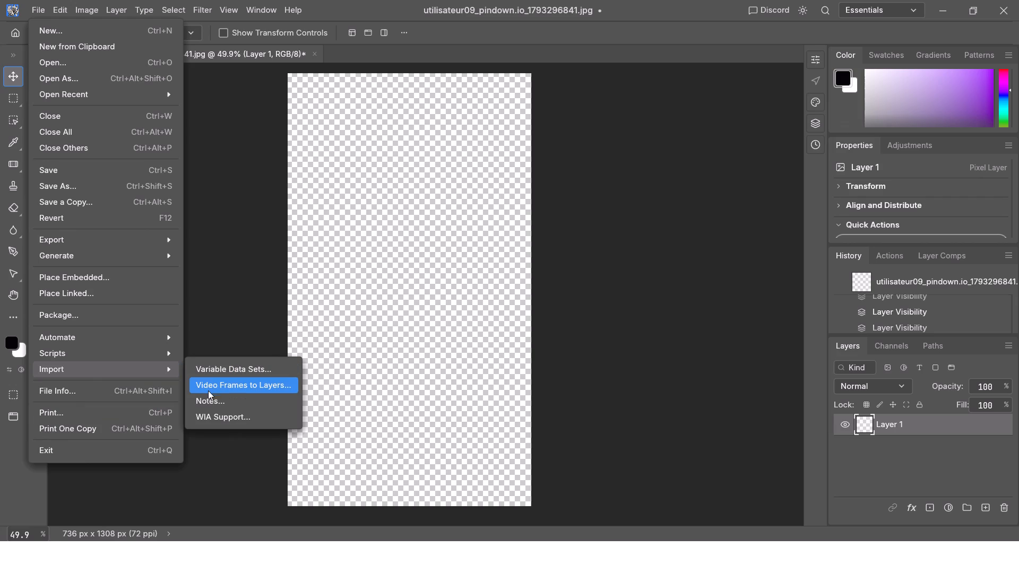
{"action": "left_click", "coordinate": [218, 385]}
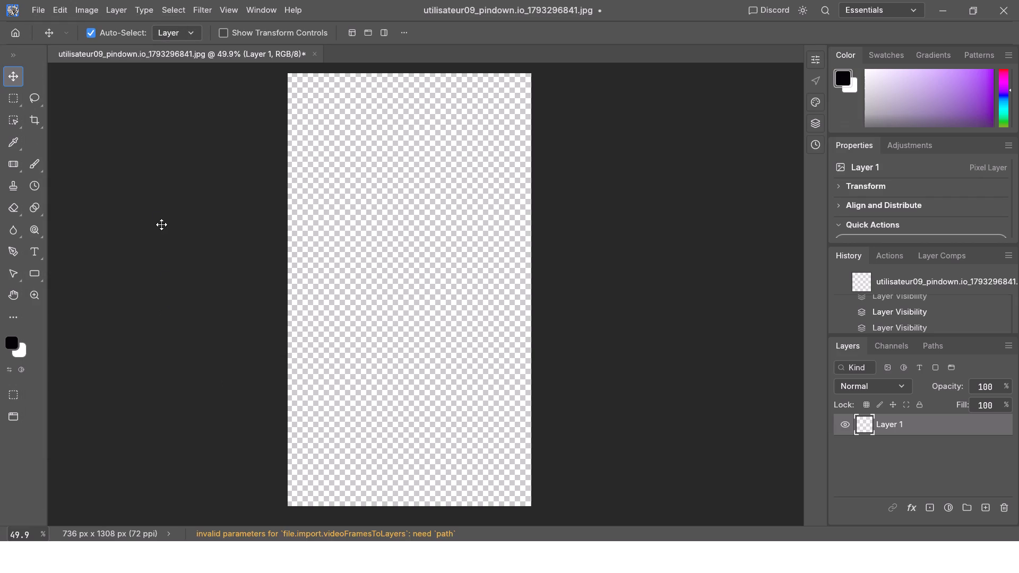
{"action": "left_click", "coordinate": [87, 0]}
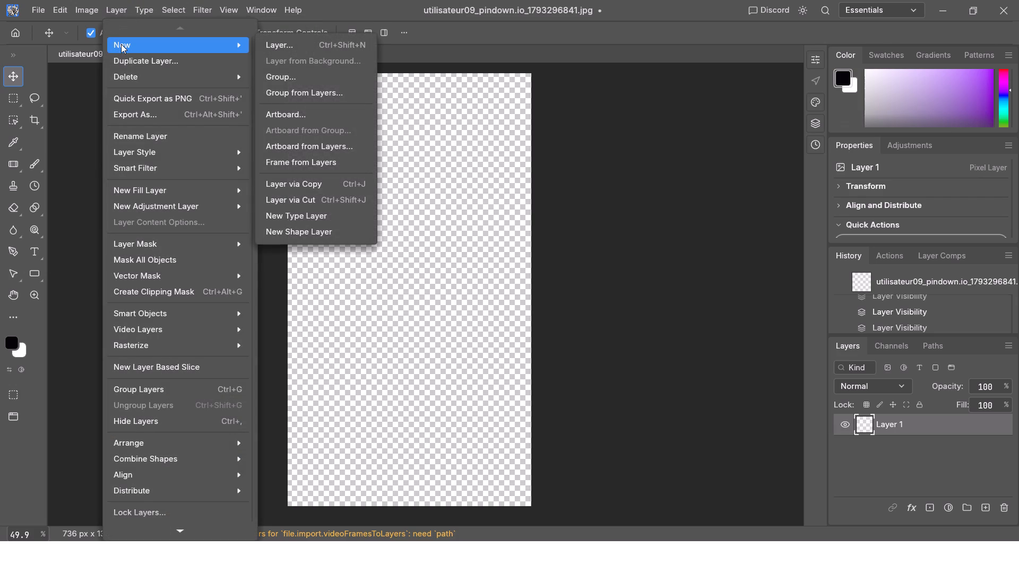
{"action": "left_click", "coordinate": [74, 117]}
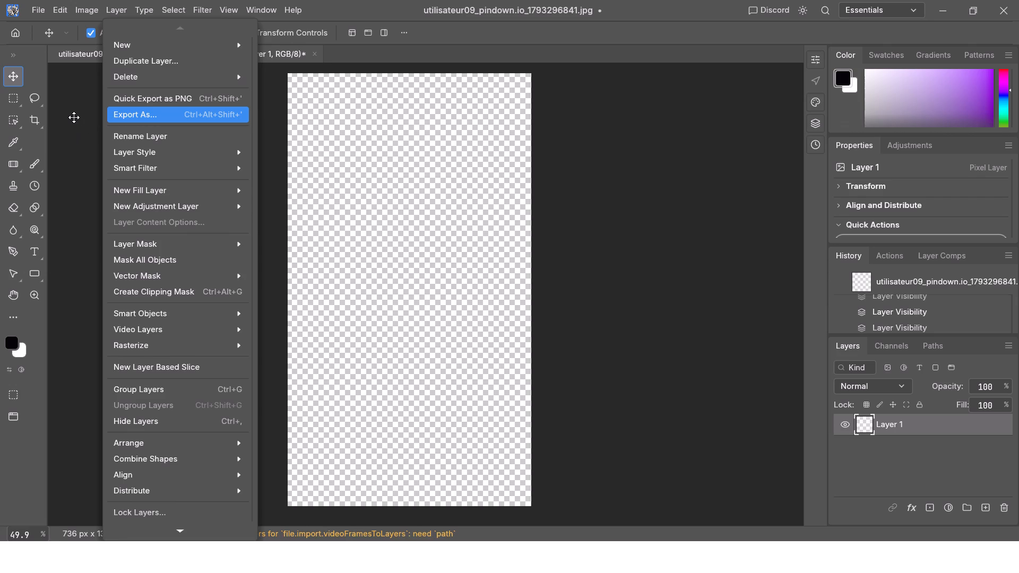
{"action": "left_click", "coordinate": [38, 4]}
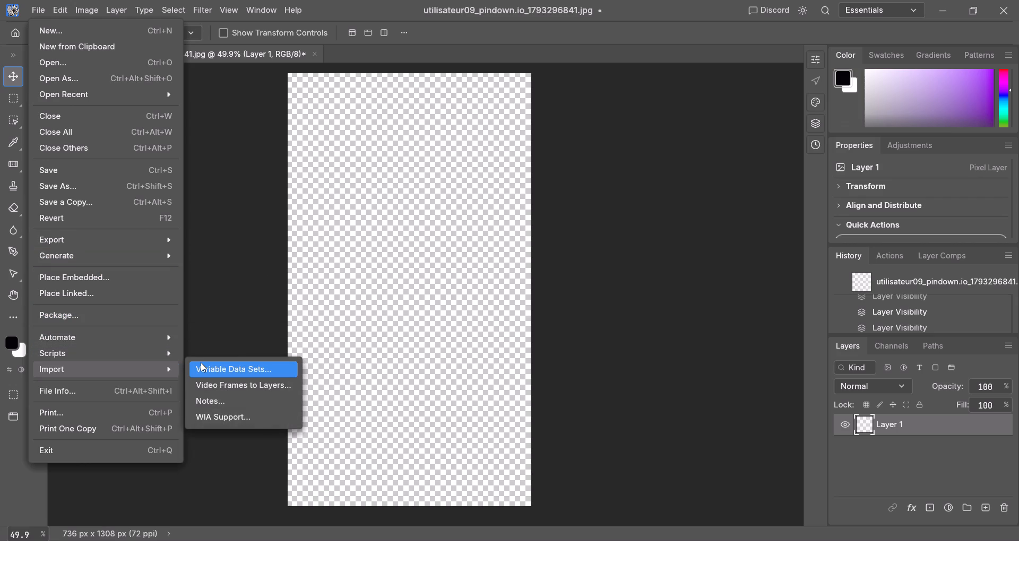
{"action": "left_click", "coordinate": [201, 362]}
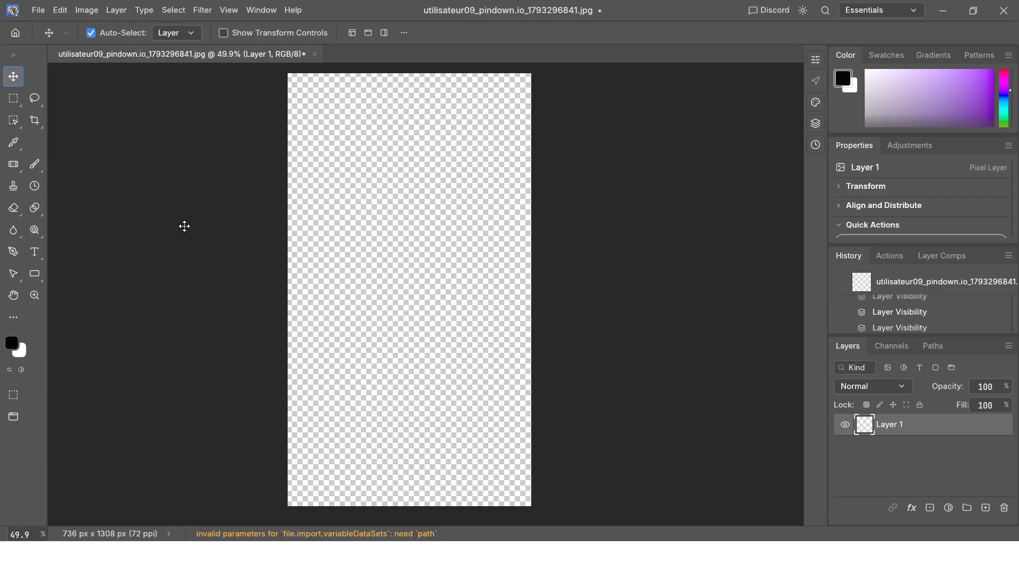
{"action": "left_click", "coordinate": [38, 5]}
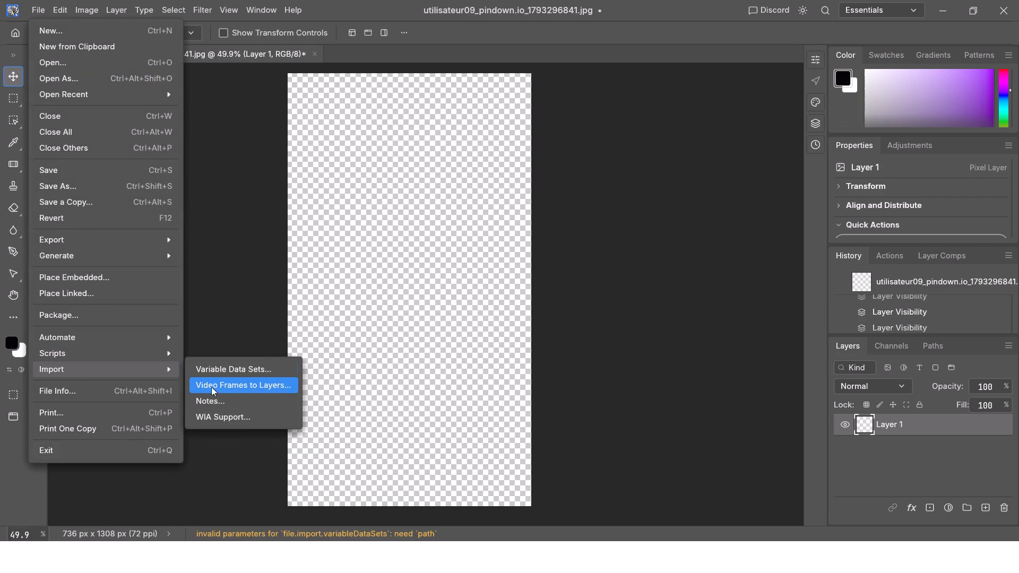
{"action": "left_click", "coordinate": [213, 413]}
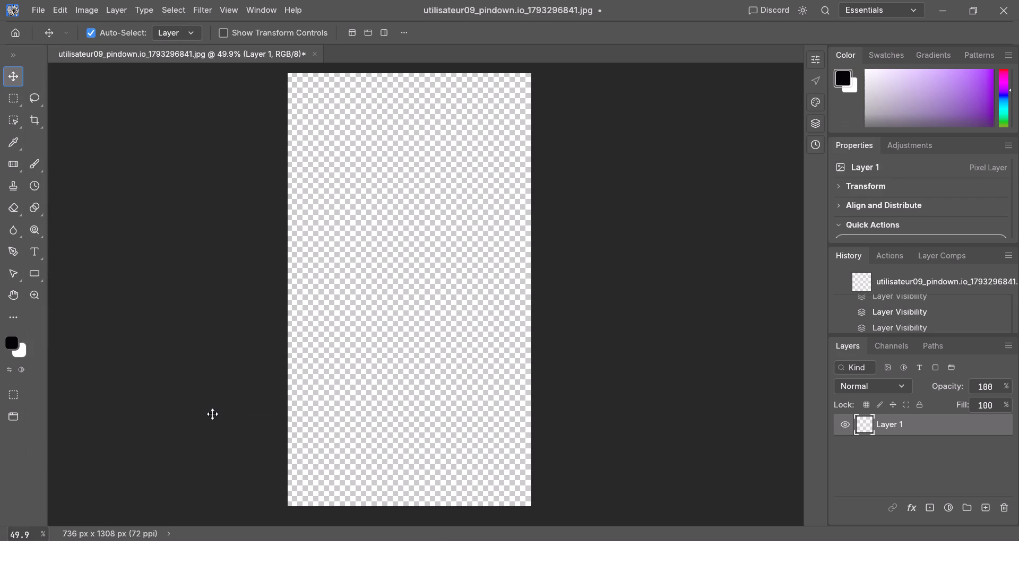
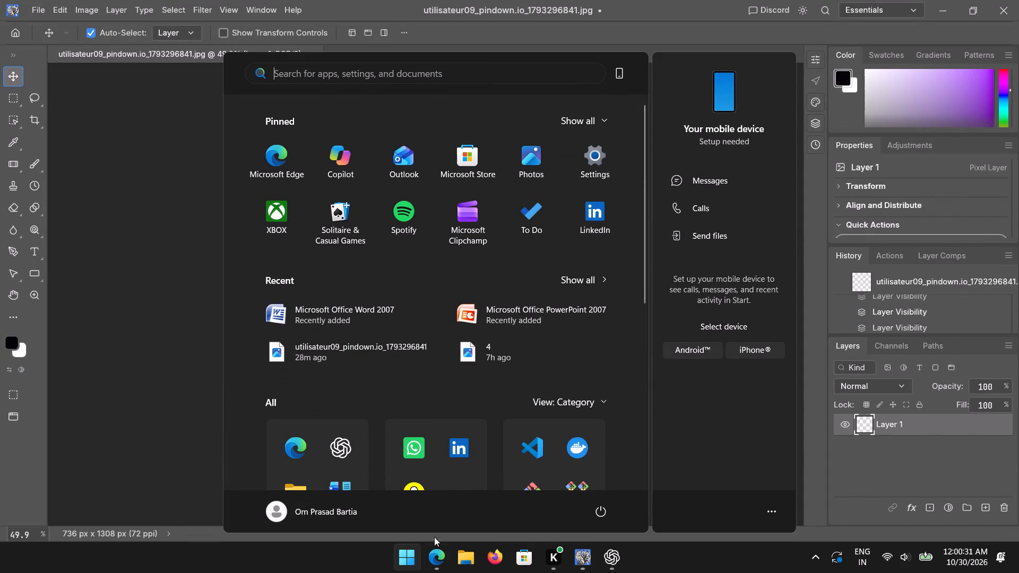
Arrange File Explorer side by side with the browser and open the Downloads folder.
{"action": "left_click", "coordinate": [460, 562]}
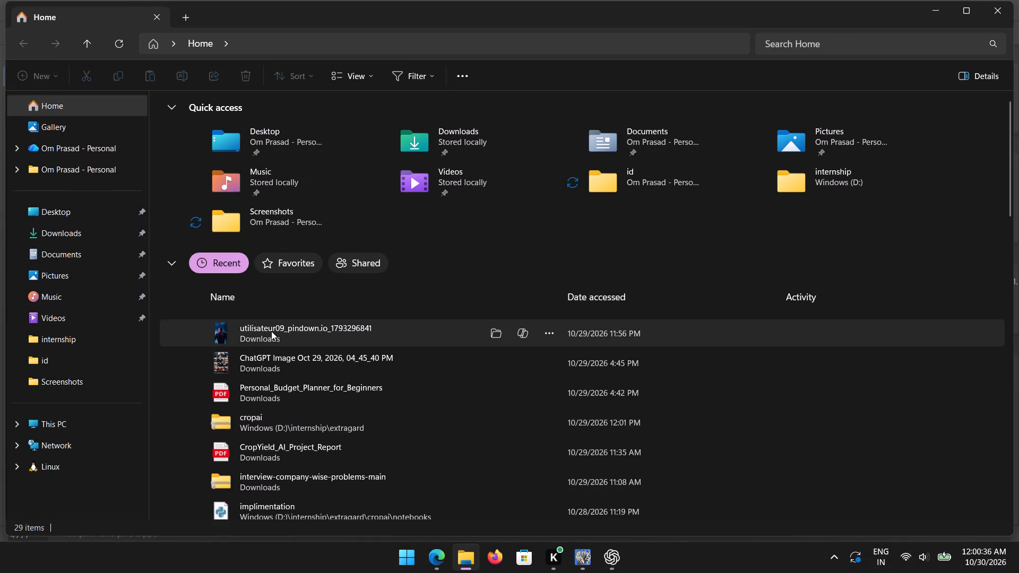
{"action": "left_click", "coordinate": [584, 557]}
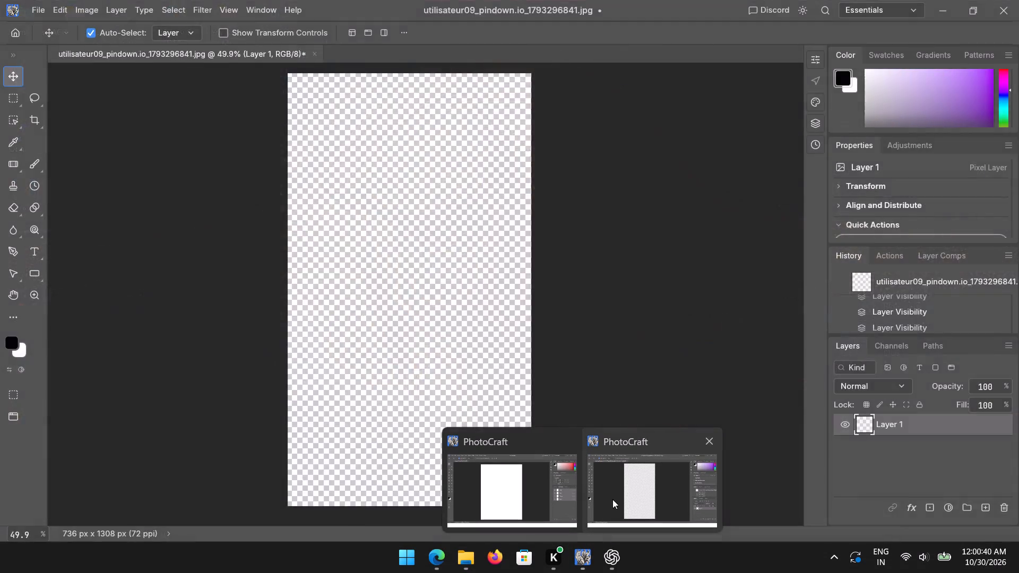
{"action": "left_click", "coordinate": [640, 500]}
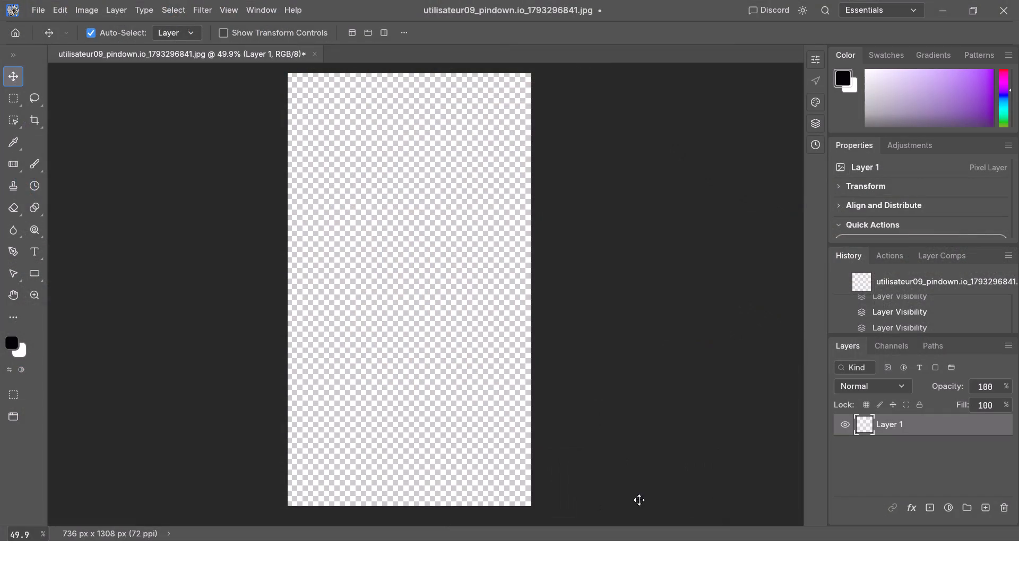
{"action": "left_click", "coordinate": [967, 13]}
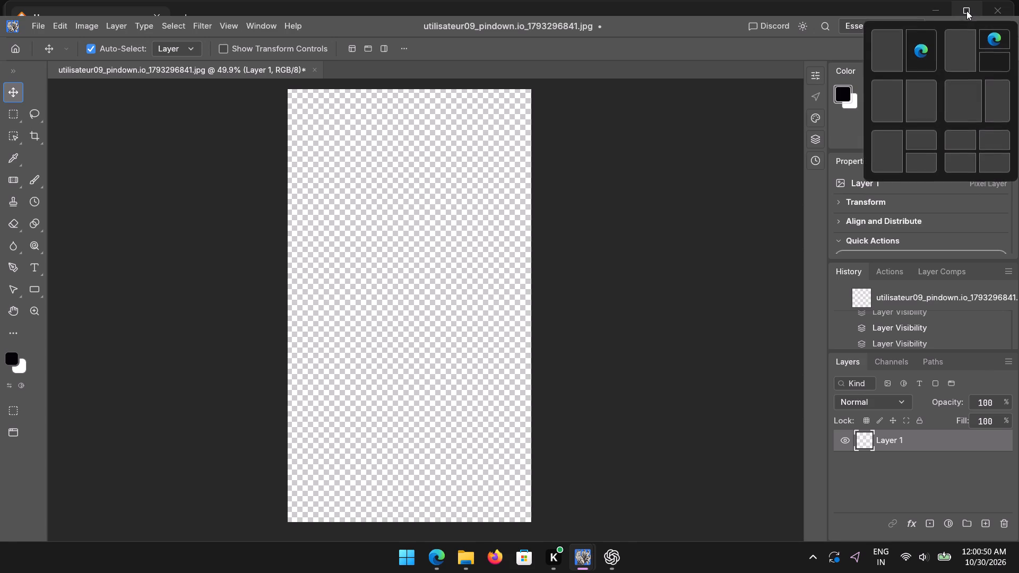
{"action": "left_click", "coordinate": [879, 55]}
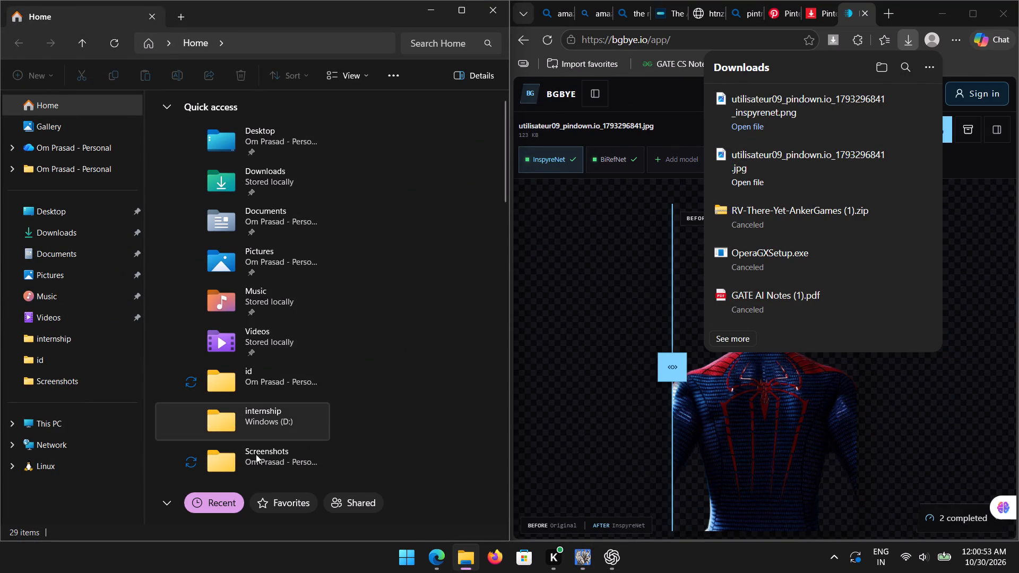
{"action": "scroll", "coordinate": [279, 413], "scroll_direction": "down", "scroll_amount": 7}
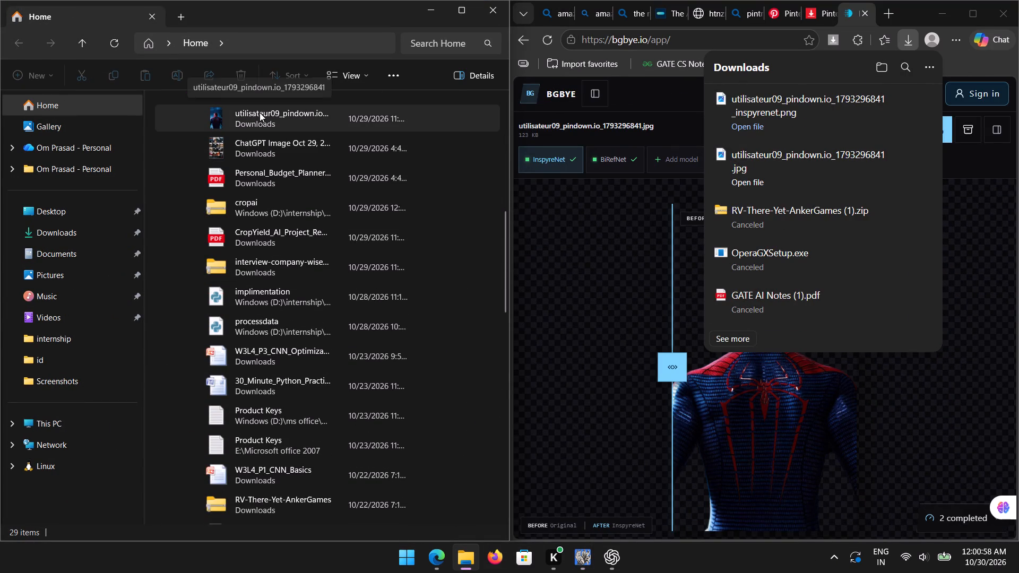
{"action": "left_click", "coordinate": [83, 229]}
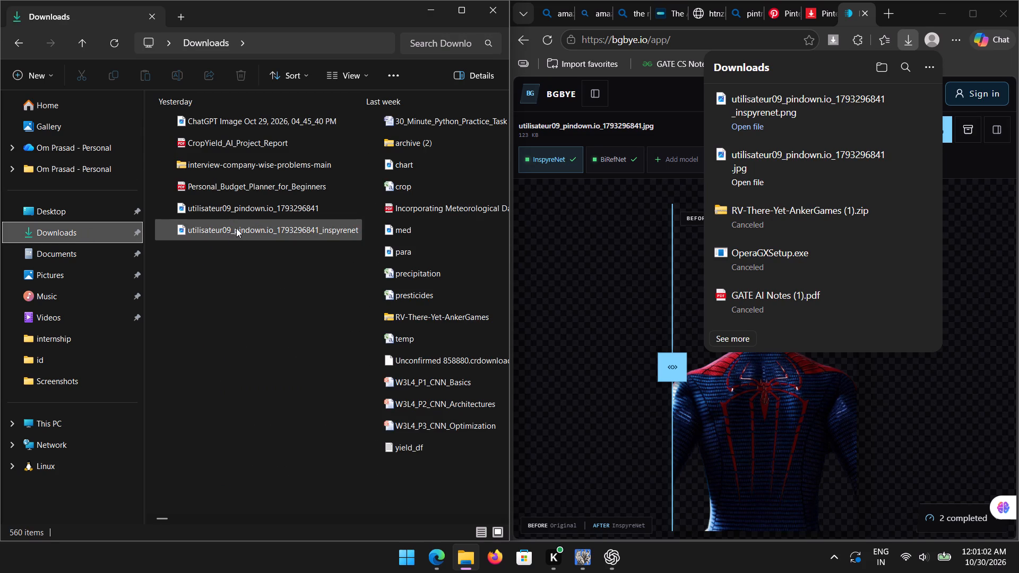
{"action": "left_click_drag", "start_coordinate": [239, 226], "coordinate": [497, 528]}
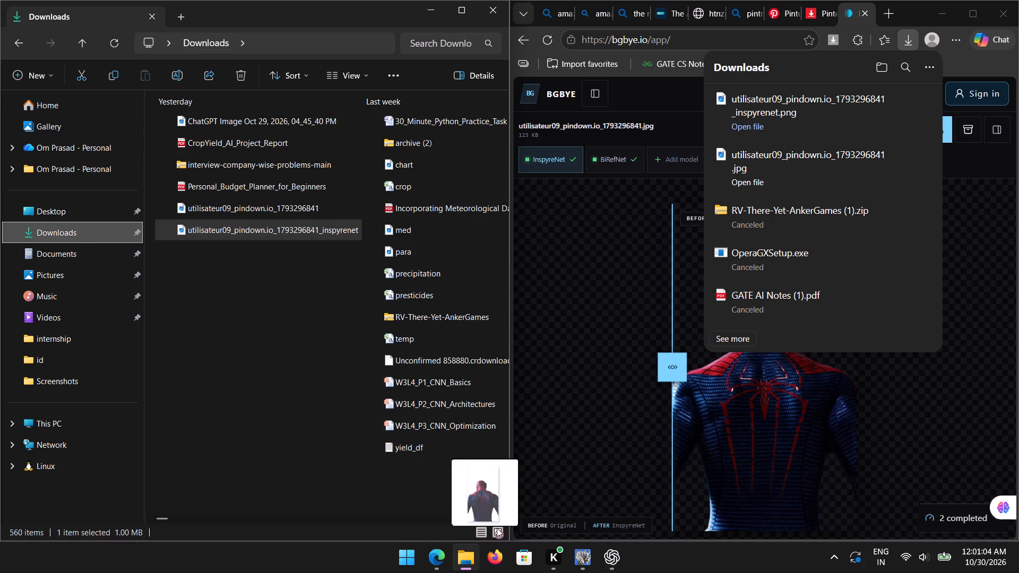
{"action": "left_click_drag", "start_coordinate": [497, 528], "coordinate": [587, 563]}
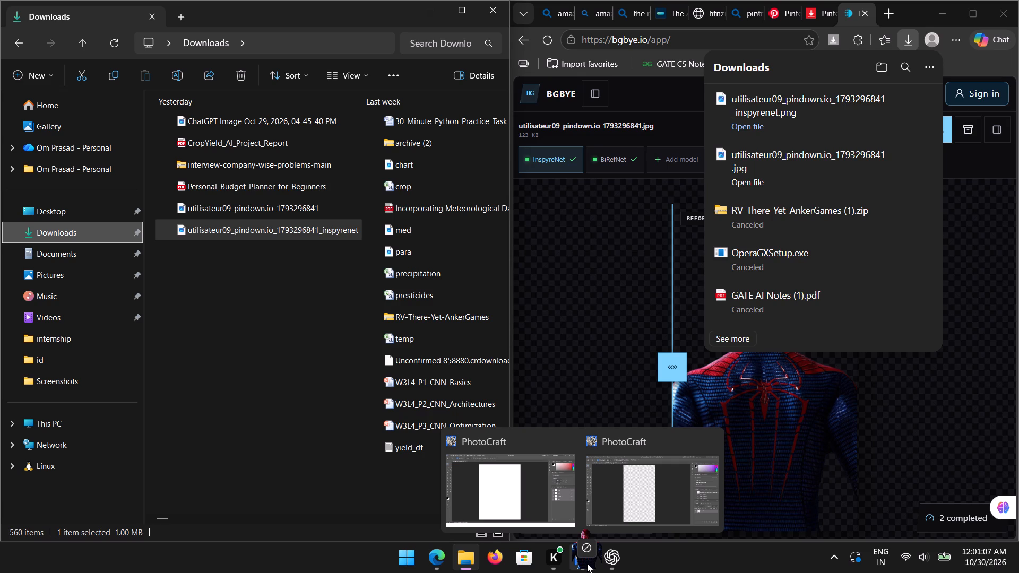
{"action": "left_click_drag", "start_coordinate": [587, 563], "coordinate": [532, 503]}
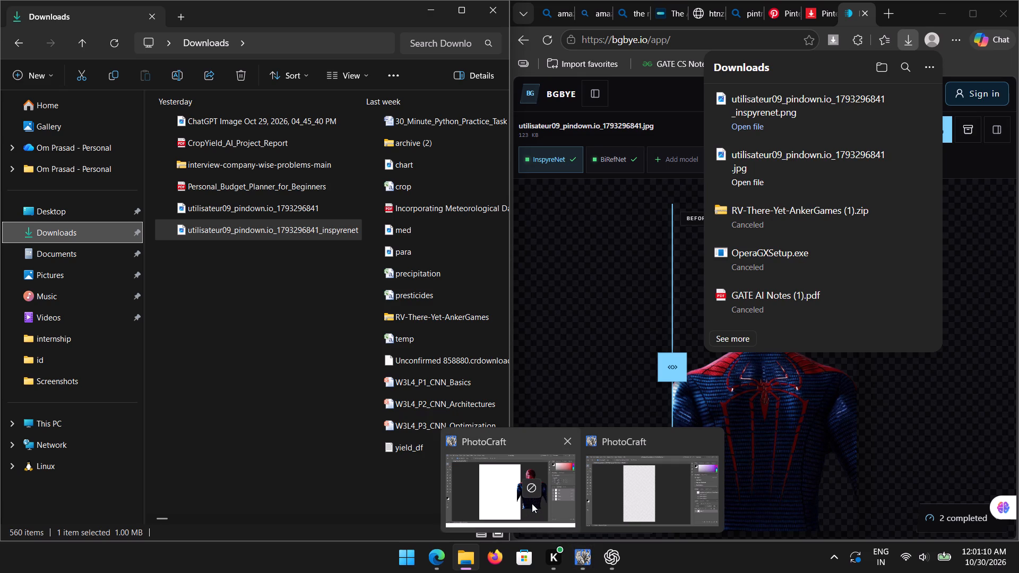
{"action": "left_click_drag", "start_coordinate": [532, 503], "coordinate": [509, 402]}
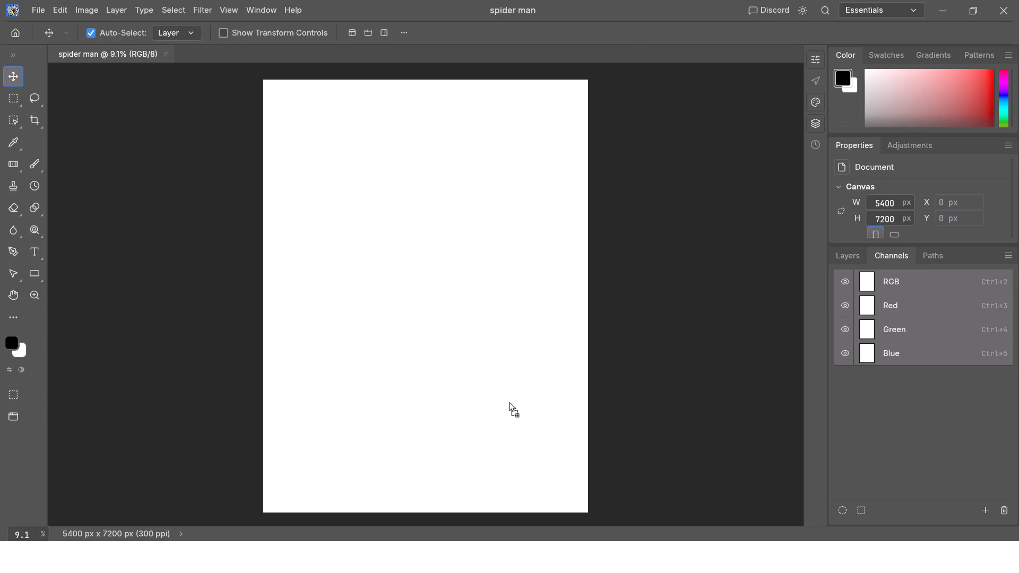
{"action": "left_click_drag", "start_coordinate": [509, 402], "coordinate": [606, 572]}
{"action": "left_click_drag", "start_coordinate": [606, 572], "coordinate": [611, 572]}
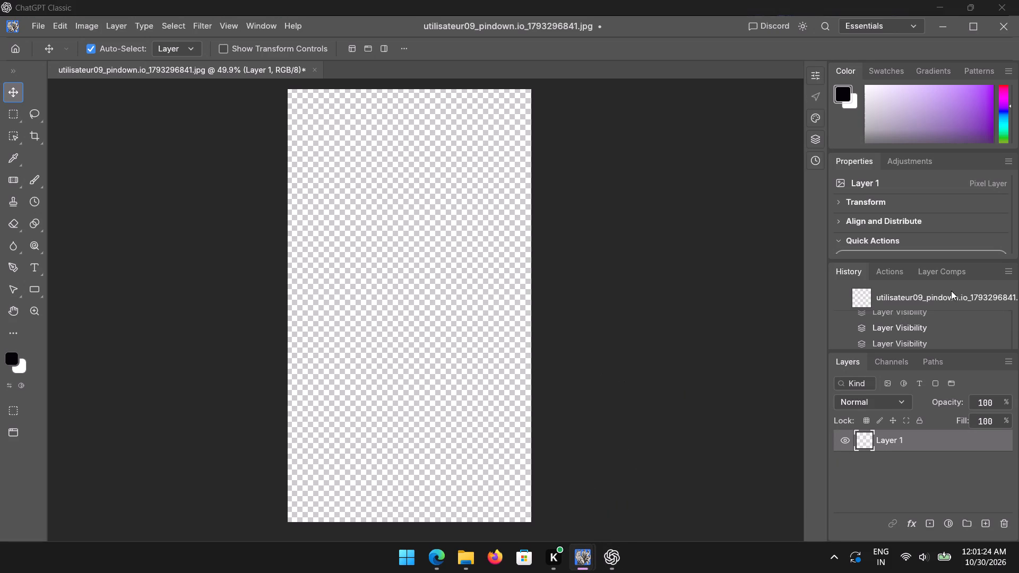
{"action": "left_click", "coordinate": [931, 296]}
{"action": "scroll", "coordinate": [880, 306], "scroll_direction": "down", "scroll_amount": 3}
{"action": "scroll", "coordinate": [880, 306], "scroll_direction": "up", "scroll_amount": 3}
{"action": "scroll", "coordinate": [863, 204], "scroll_direction": "down", "scroll_amount": 4}
{"action": "scroll", "coordinate": [435, 239], "scroll_direction": "up", "scroll_amount": 4}
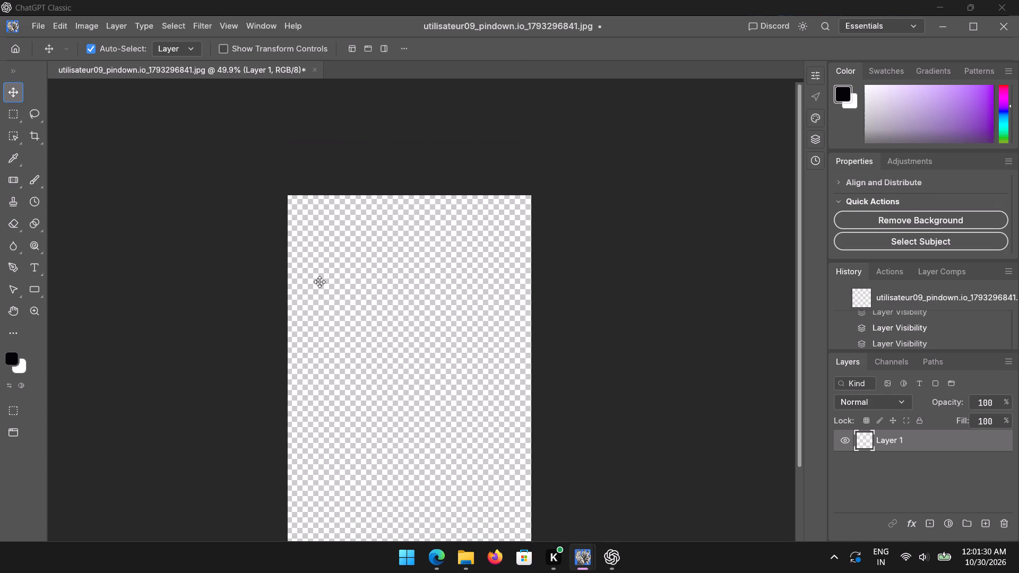
{"action": "scroll", "coordinate": [319, 282], "scroll_direction": "down", "scroll_amount": 4}
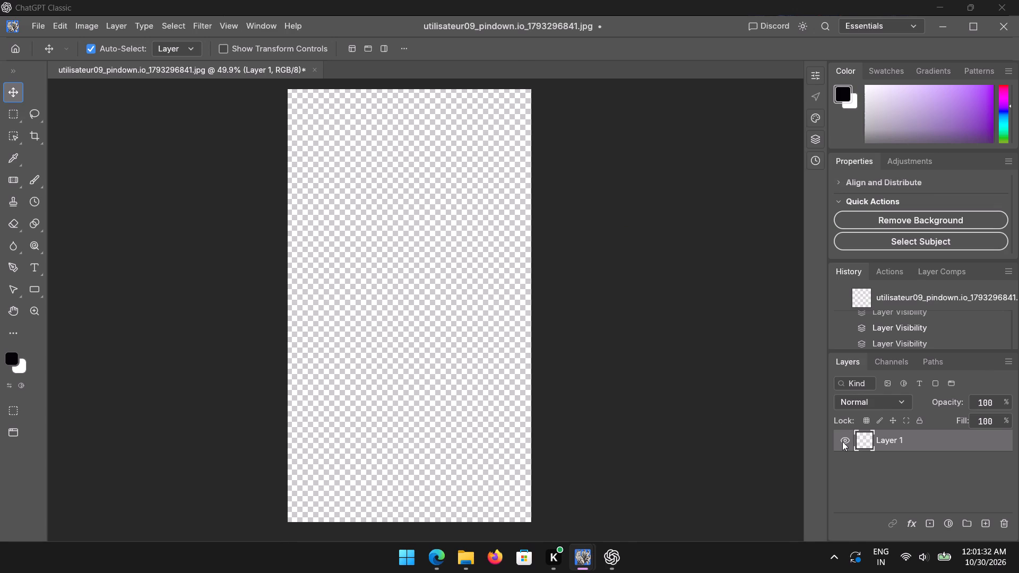
{"action": "left_click", "coordinate": [842, 441]}
{"action": "left_click", "coordinate": [842, 441]}
{"action": "left_click", "coordinate": [461, 559]}
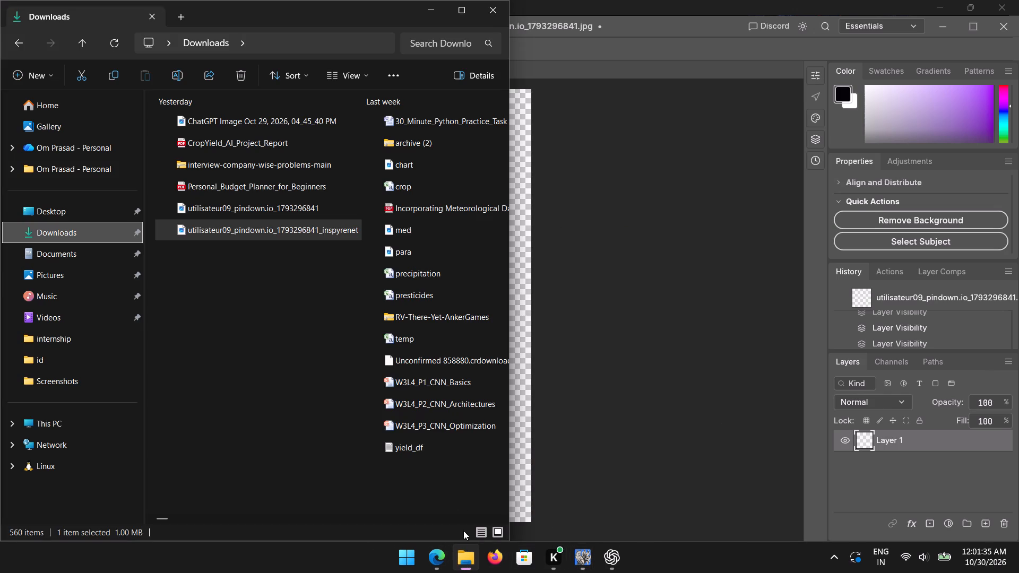
{"action": "left_click_drag", "start_coordinate": [231, 228], "coordinate": [519, 453]}
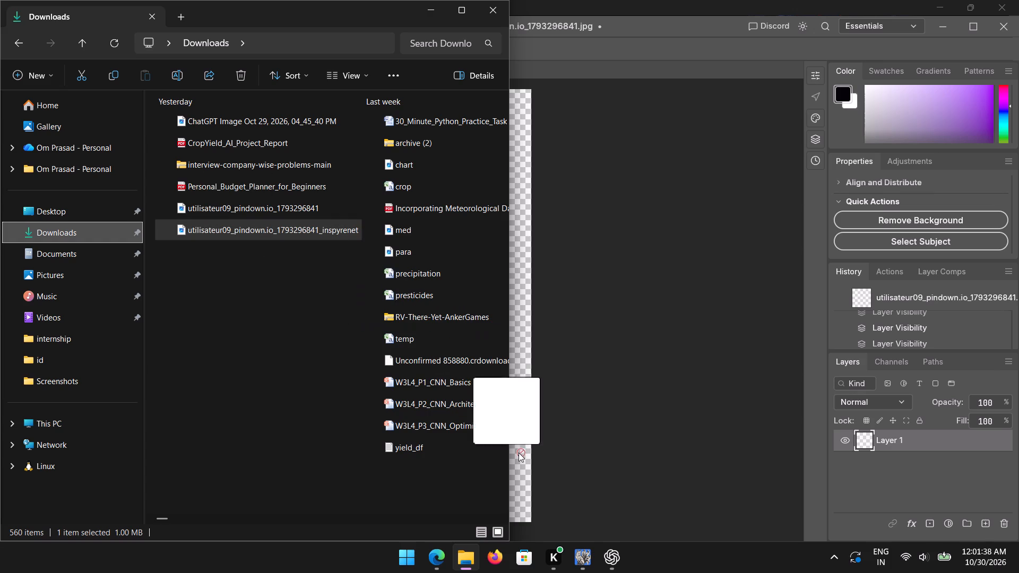
{"action": "left_click_drag", "start_coordinate": [519, 453], "coordinate": [628, 493]}
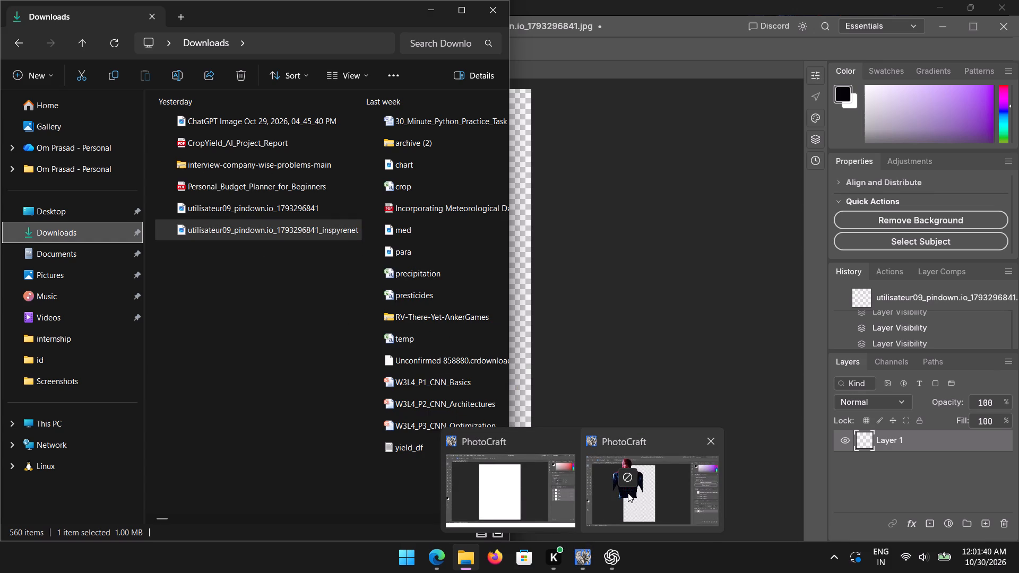
{"action": "left_click_drag", "start_coordinate": [628, 493], "coordinate": [583, 560]}
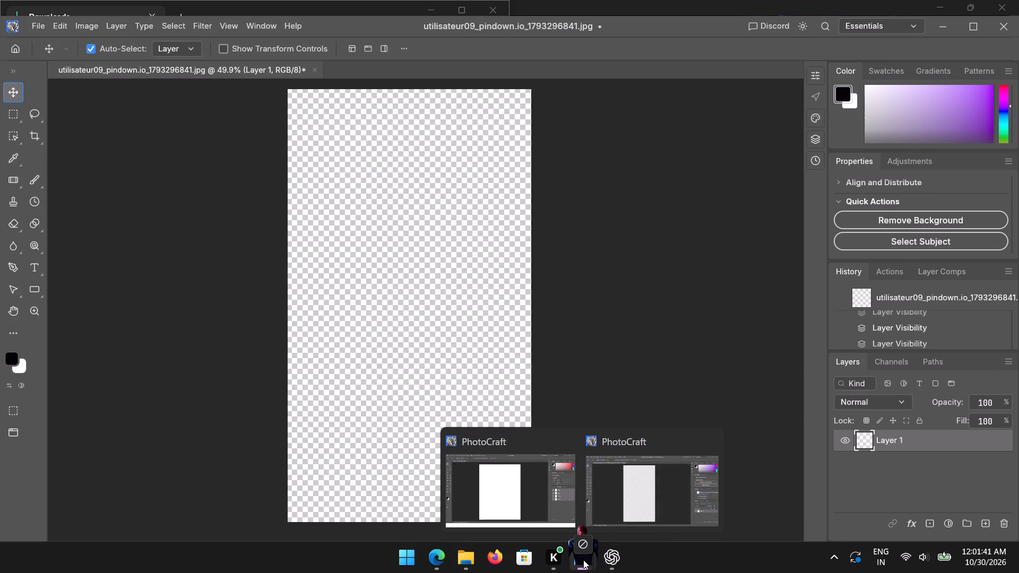
{"action": "left_click_drag", "start_coordinate": [583, 560], "coordinate": [438, 366]}
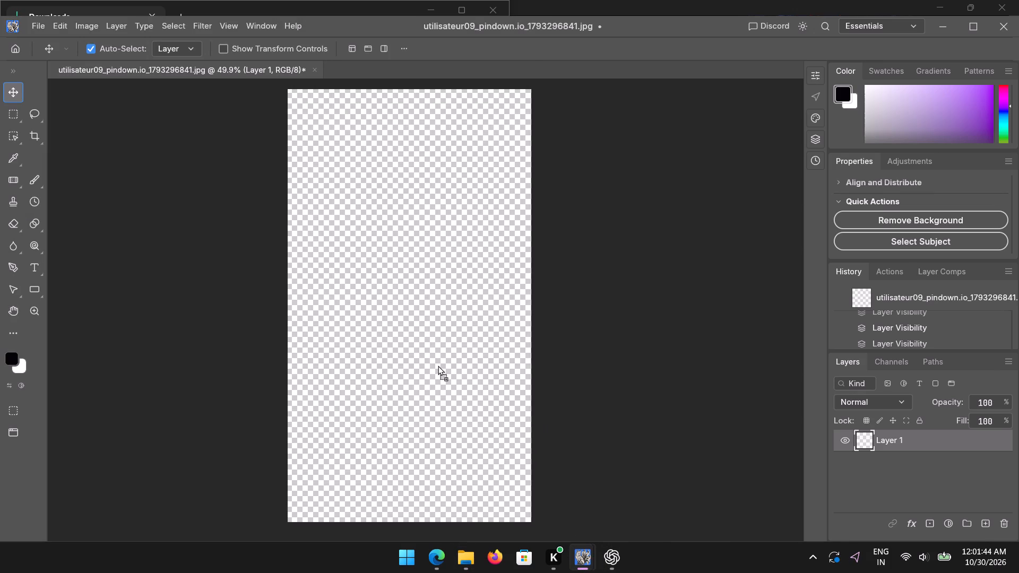
{"action": "left_click_drag", "start_coordinate": [438, 366], "coordinate": [436, 354]}
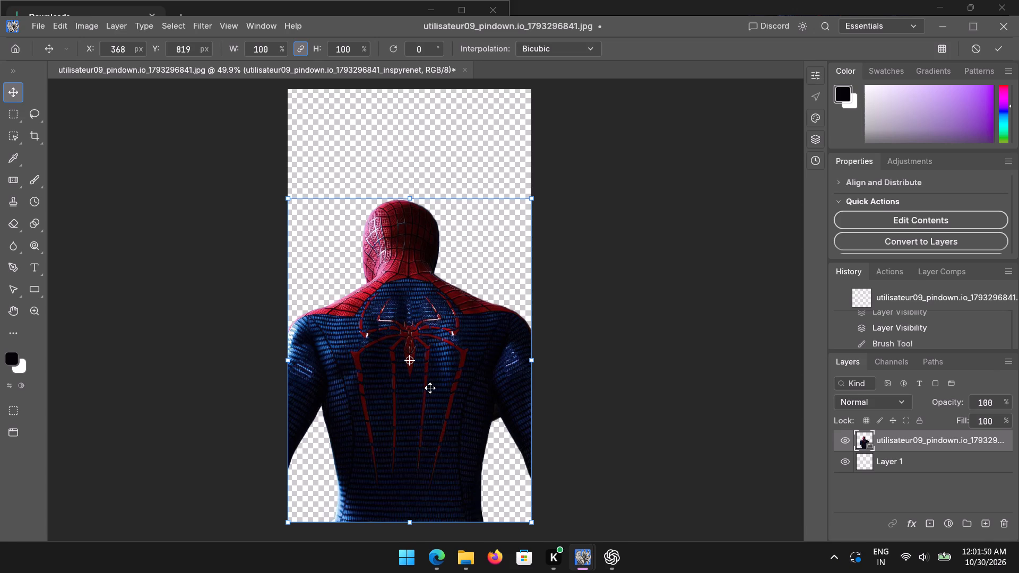
Switch to the browser window showing the BGBYE background remover.
{"action": "left_click", "coordinate": [431, 554]}
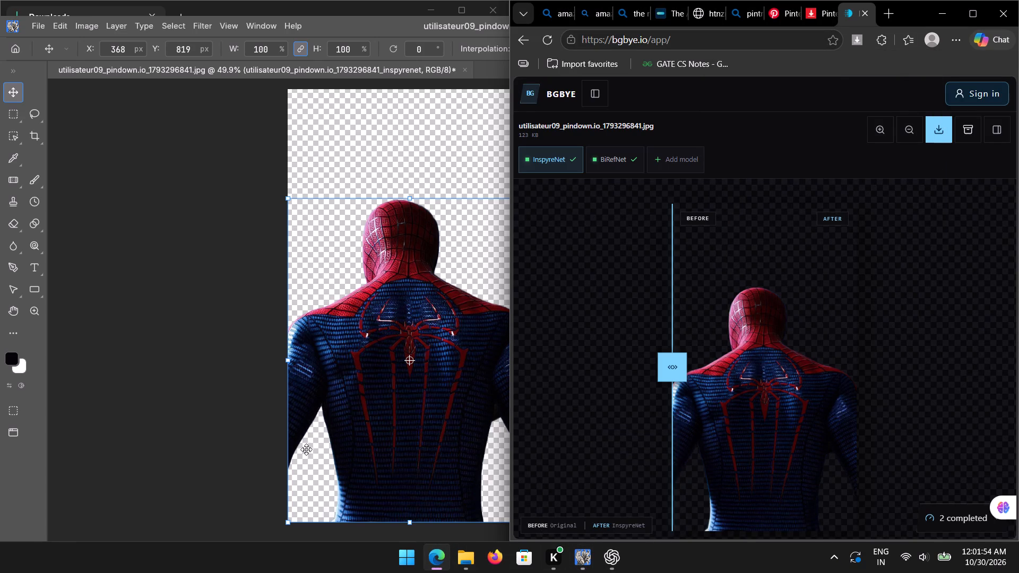
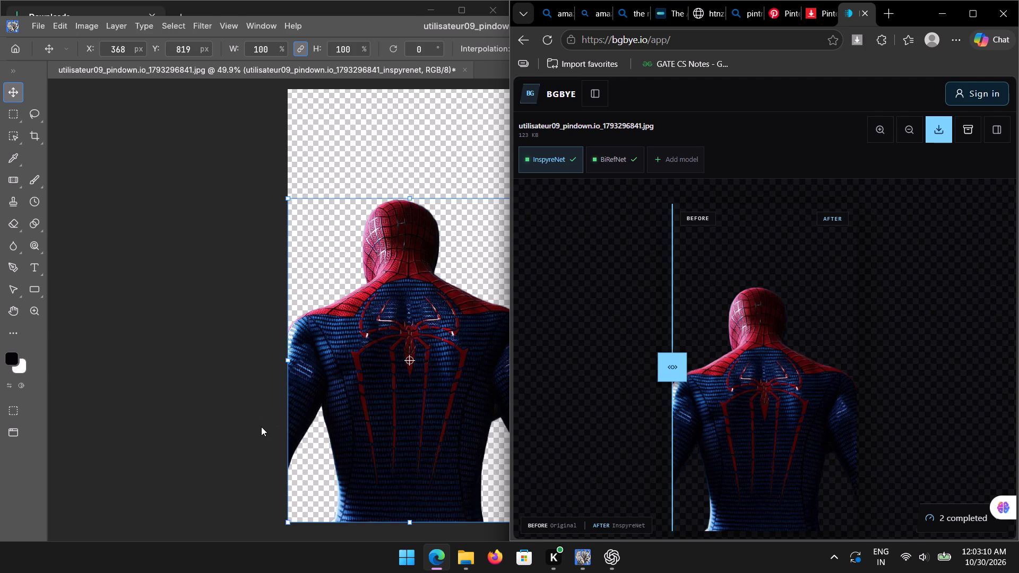
Switch to the Pinterest board in the browser and open the red Spider-Man pin with the silver spider emblem.
{"action": "left_click", "coordinate": [441, 557]}
{"action": "left_click", "coordinate": [440, 557]}
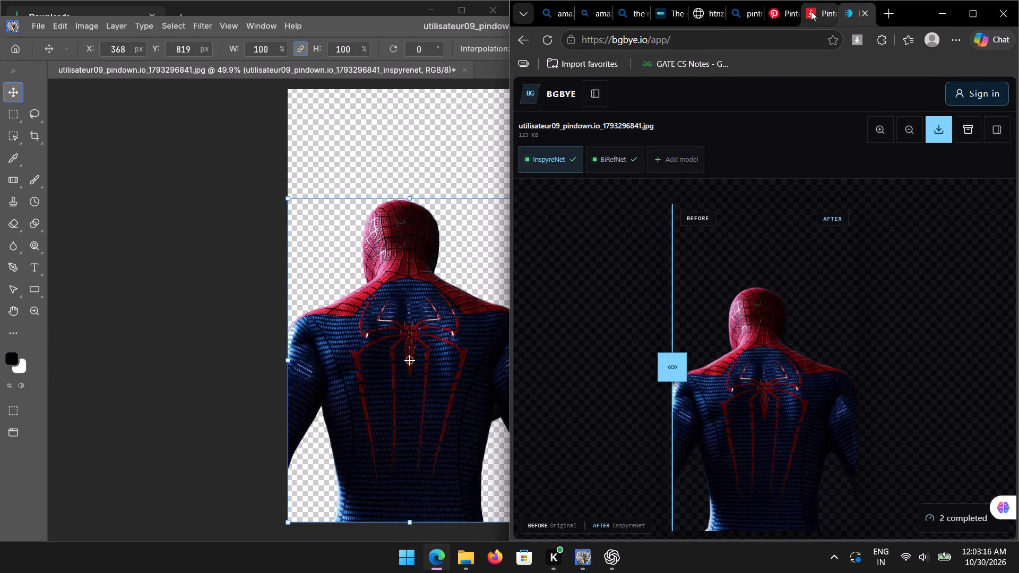
{"action": "left_click", "coordinate": [811, 11]}
{"action": "left_click", "coordinate": [785, 11]}
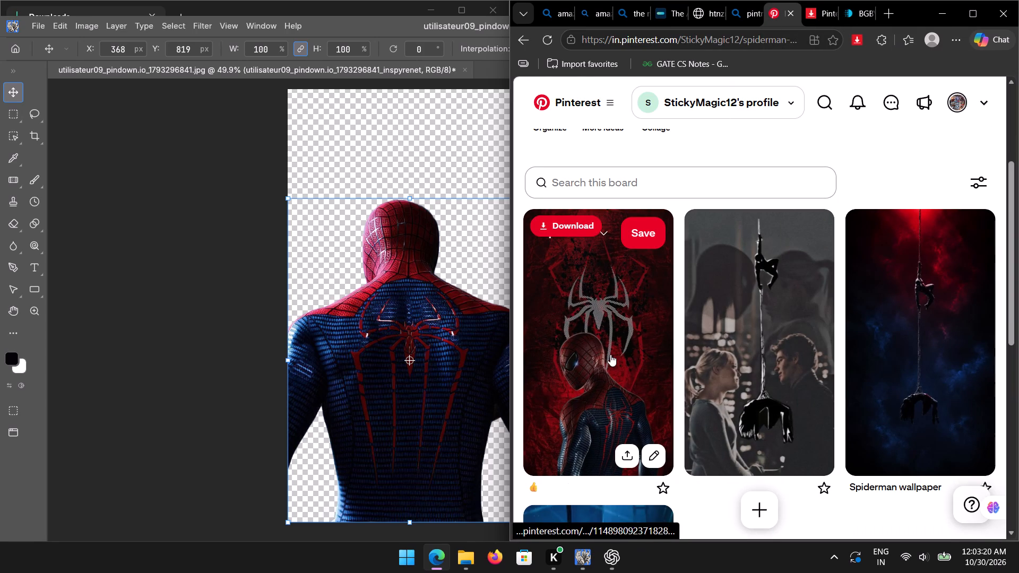
{"action": "right_click", "coordinate": [610, 354]}
{"action": "left_click", "coordinate": [606, 357]}
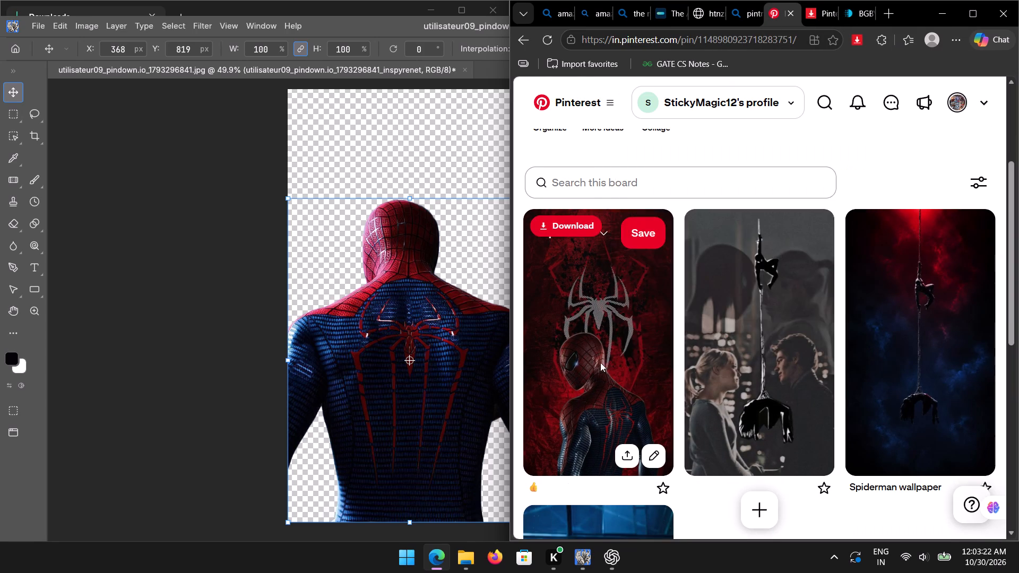
{"action": "left_click", "coordinate": [600, 362]}
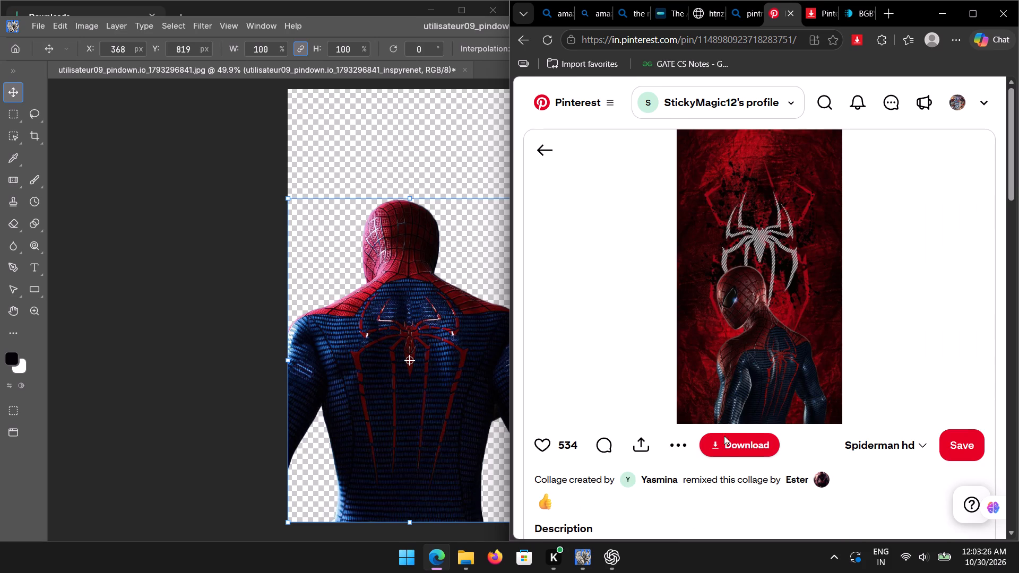
Download the opened pin's image through PinDown in the Image [orig] size.
{"action": "left_click", "coordinate": [724, 447]}
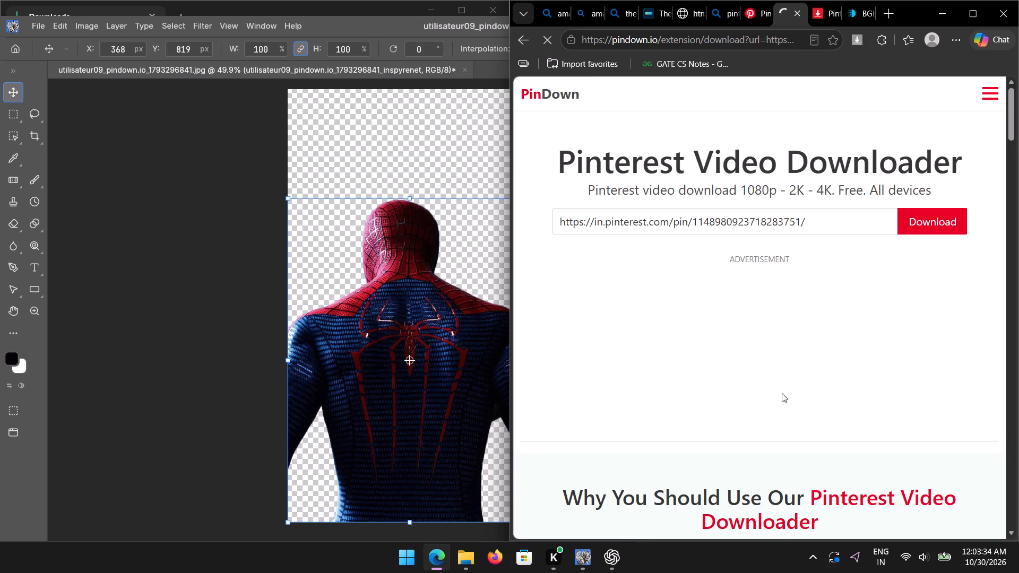
{"action": "left_click", "coordinate": [937, 224]}
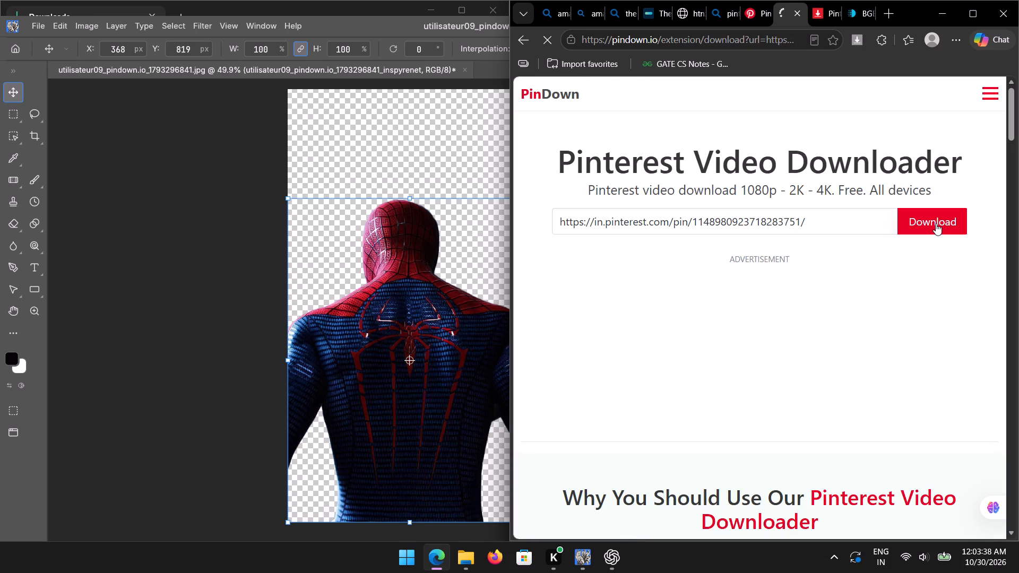
{"action": "scroll", "coordinate": [701, 326], "scroll_direction": "down", "scroll_amount": 2}
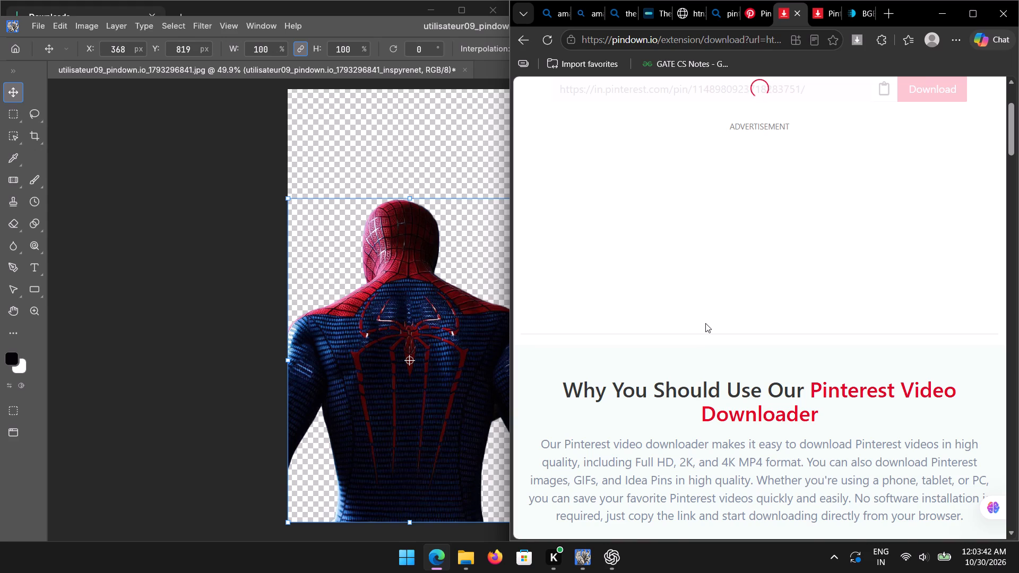
{"action": "scroll", "coordinate": [706, 322], "scroll_direction": "up", "scroll_amount": 3}
{"action": "scroll", "coordinate": [692, 391], "scroll_direction": "down", "scroll_amount": 2}
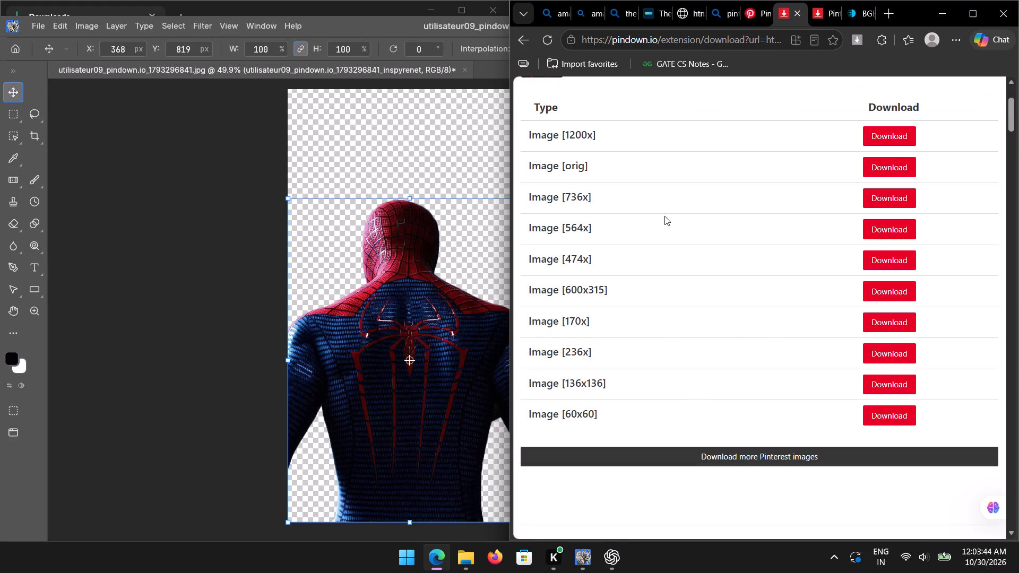
{"action": "left_click", "coordinate": [883, 163]}
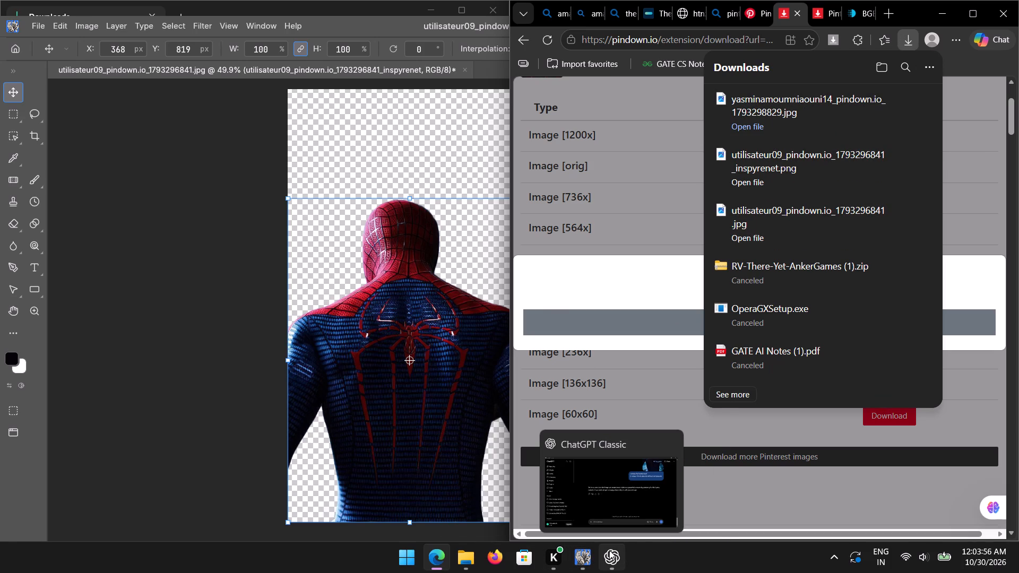
Return to BGBYE in a maximized browser window and add the newly downloaded red Spider-Man JPG from the Downloads folder.
{"action": "left_click", "coordinate": [431, 552]}
{"action": "left_click", "coordinate": [440, 557]}
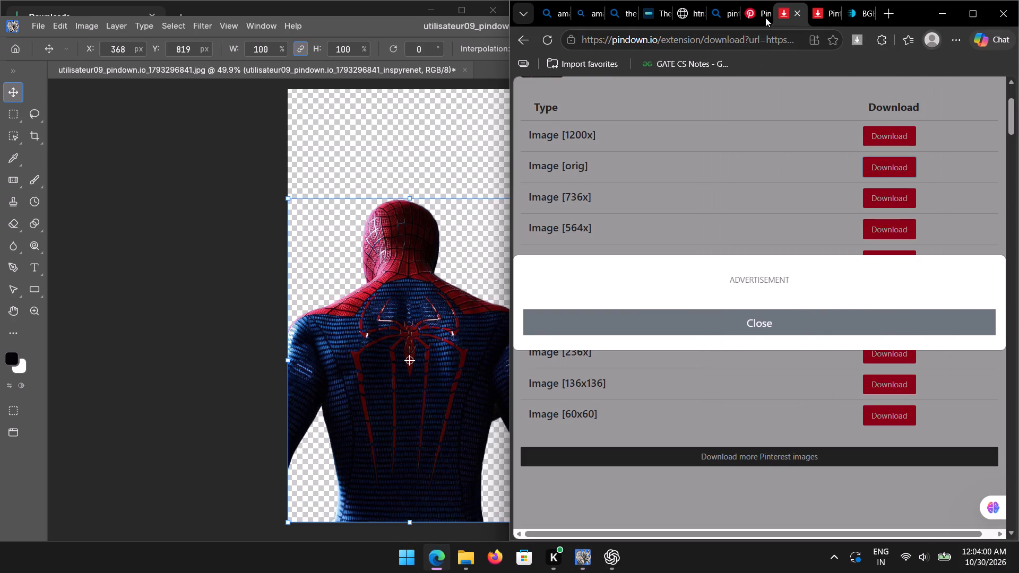
{"action": "left_click", "coordinate": [863, 13]}
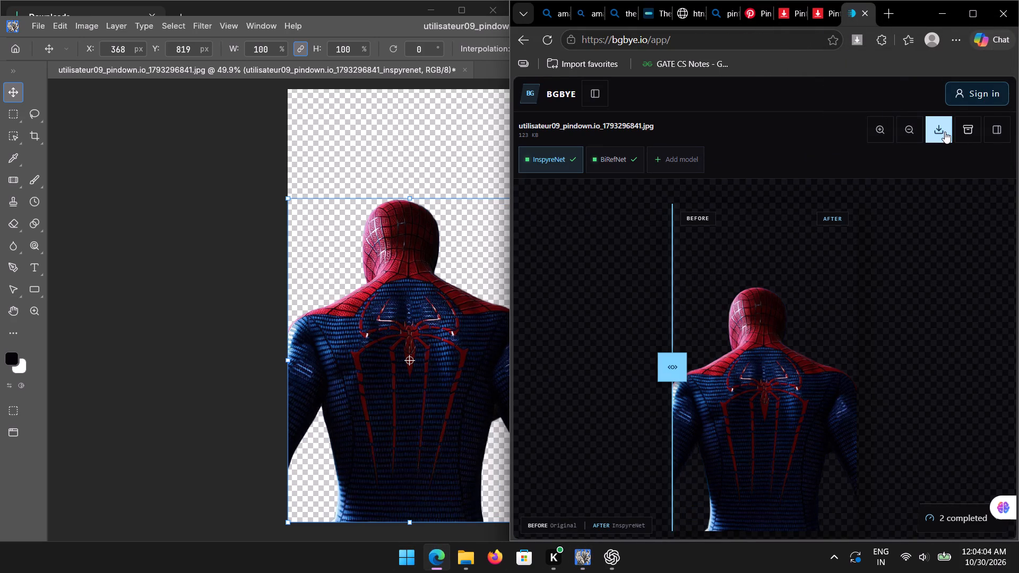
{"action": "left_click", "coordinate": [968, 16]}
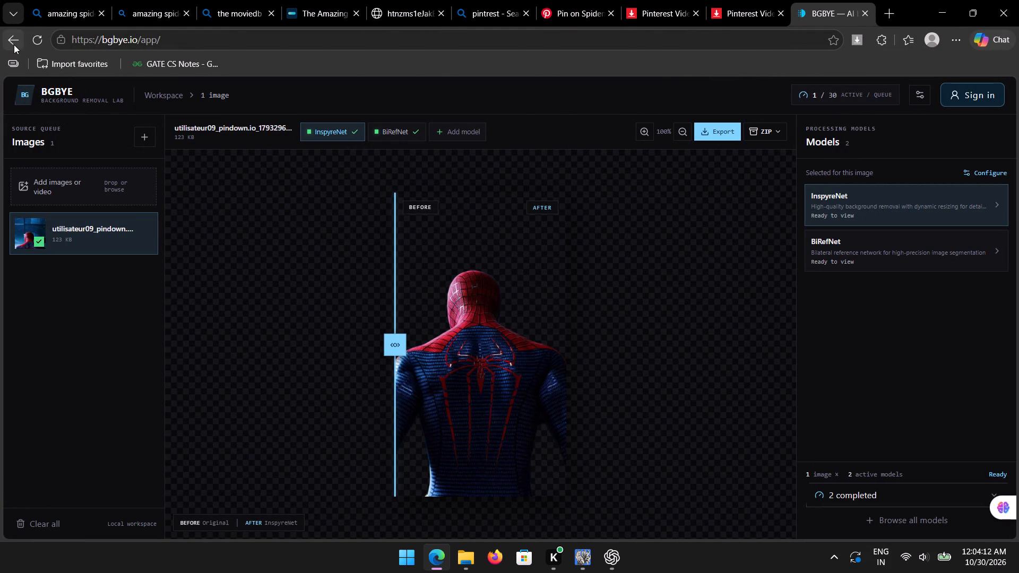
{"action": "left_click", "coordinate": [43, 185]}
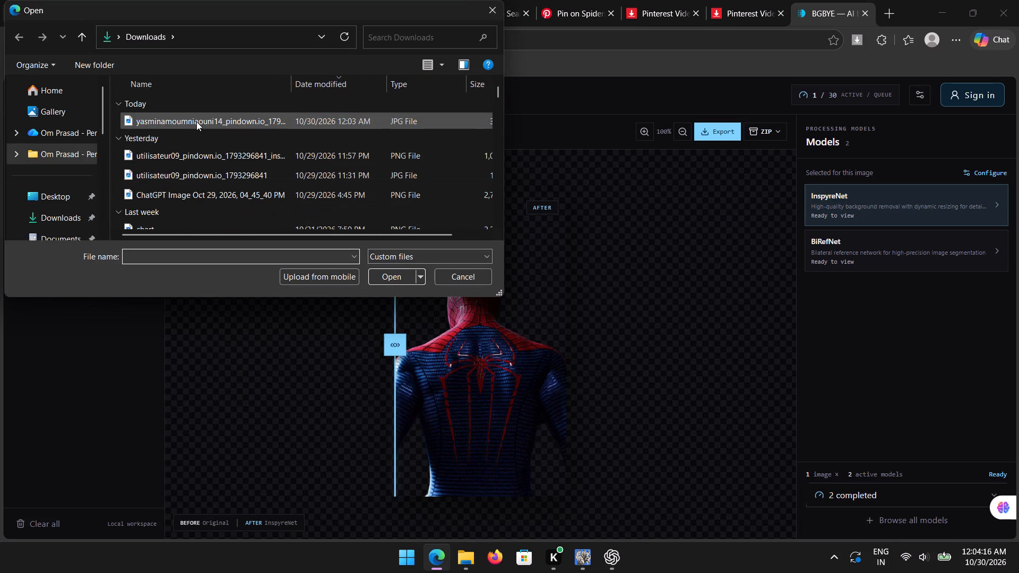
{"action": "double_click", "coordinate": [196, 121]}
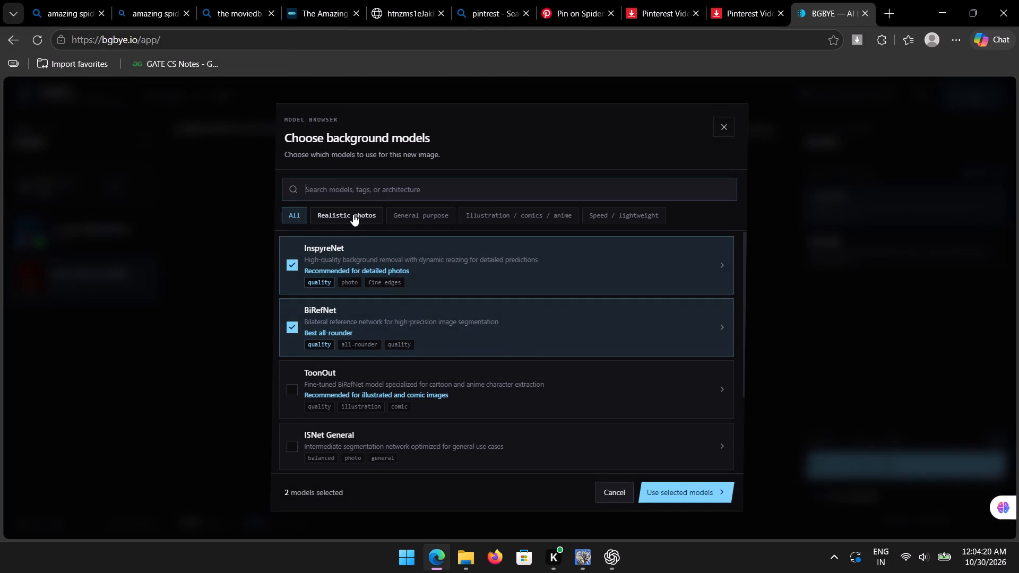
Add the ToonOut model from the Illustration / comics / anime category to InspyreNet and BiRefNet, and apply the selection to the new image.
{"action": "left_click", "coordinate": [492, 217]}
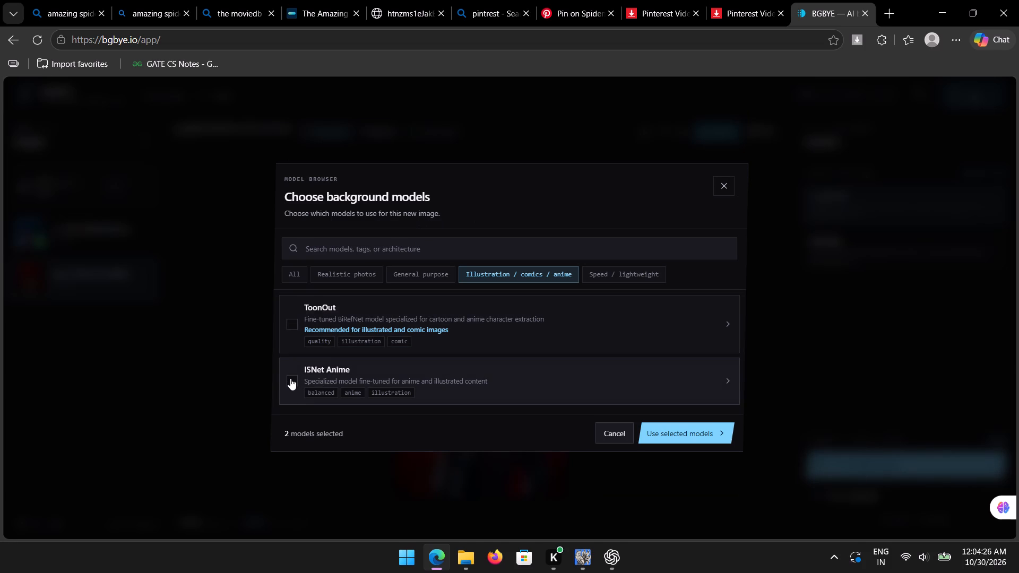
{"action": "left_click", "coordinate": [296, 328]}
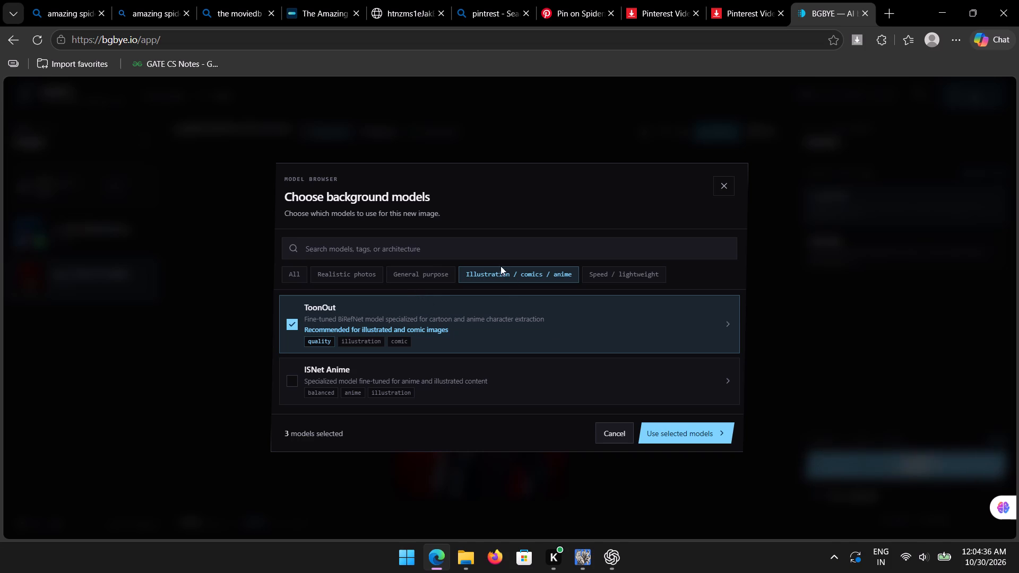
{"action": "left_click", "coordinate": [675, 433]}
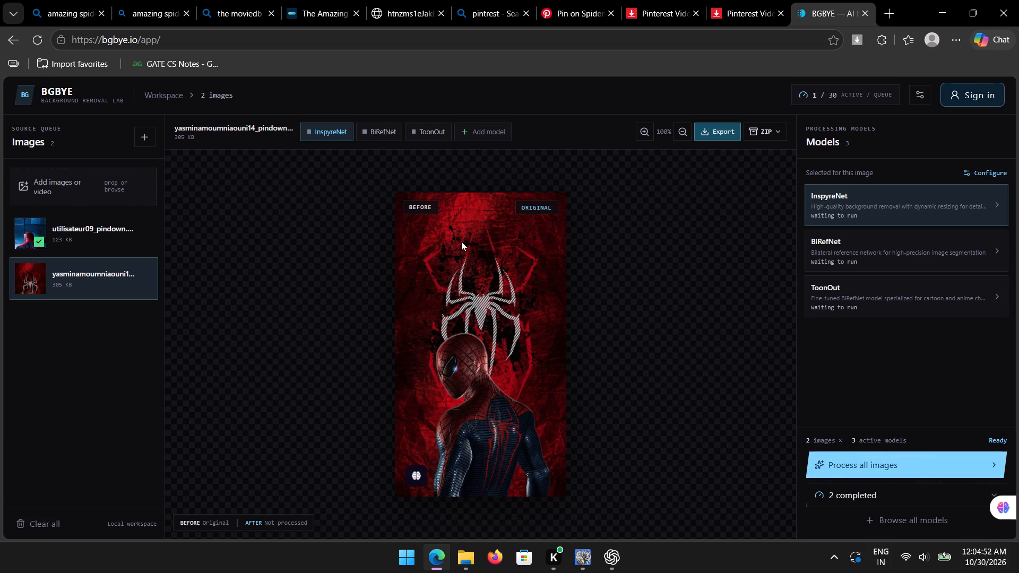
Select the ToonOut result for the new image, process all images, and expand the live processing queue.
{"action": "left_click", "coordinate": [528, 206]}
{"action": "left_click", "coordinate": [411, 204]}
{"action": "left_click", "coordinate": [416, 129]}
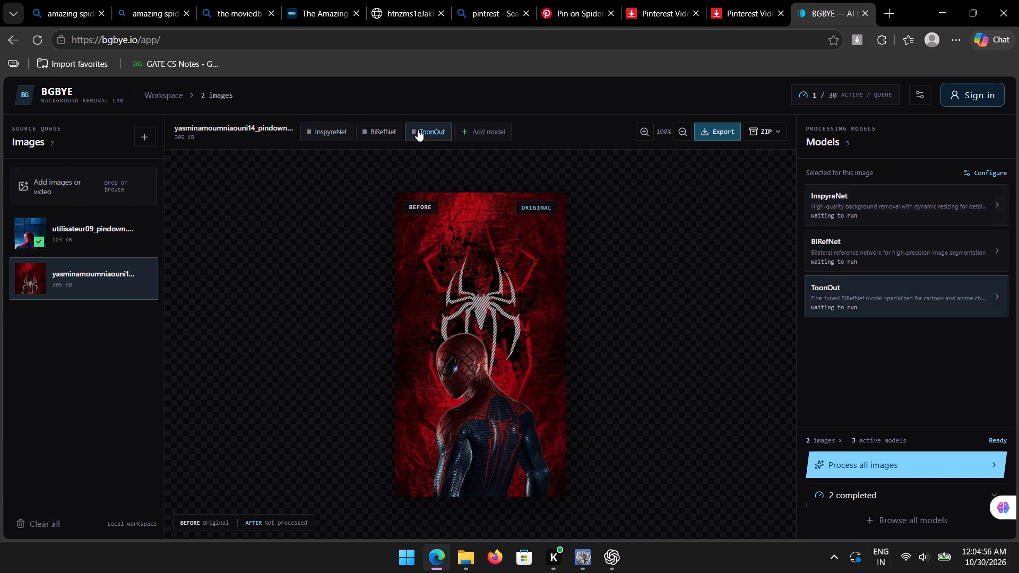
{"action": "left_click", "coordinate": [887, 466]}
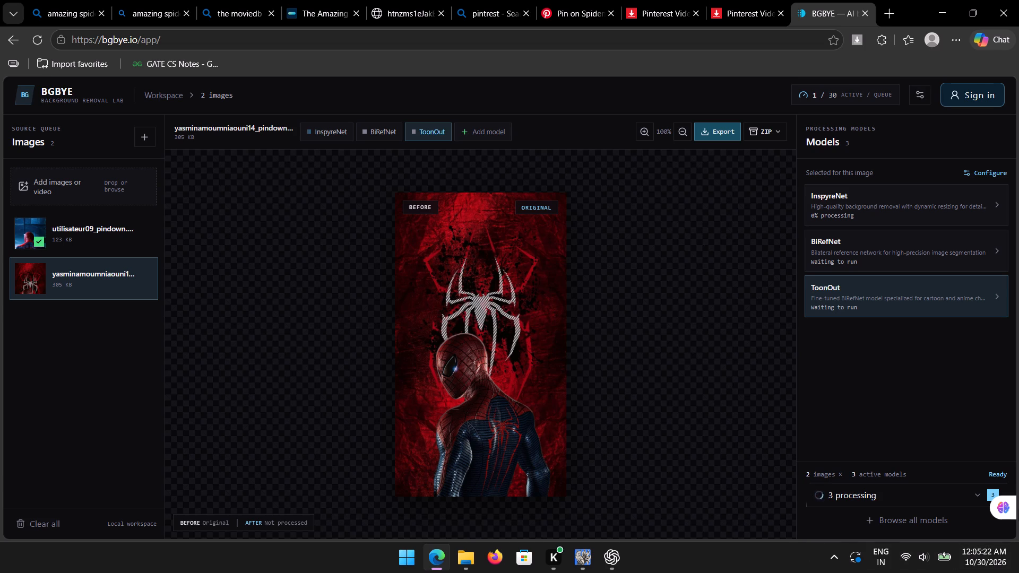
{"action": "left_click", "coordinate": [980, 494]}
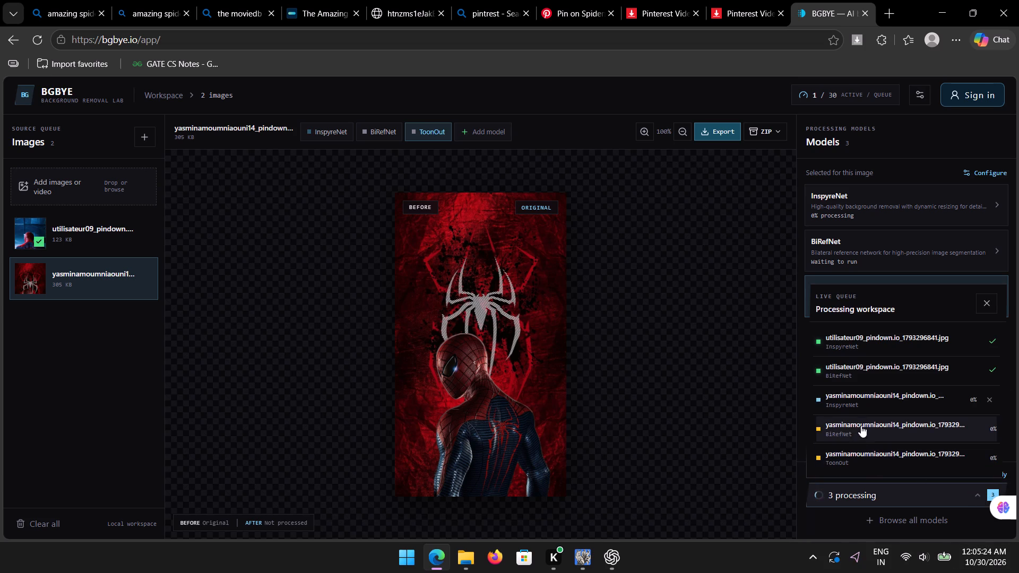
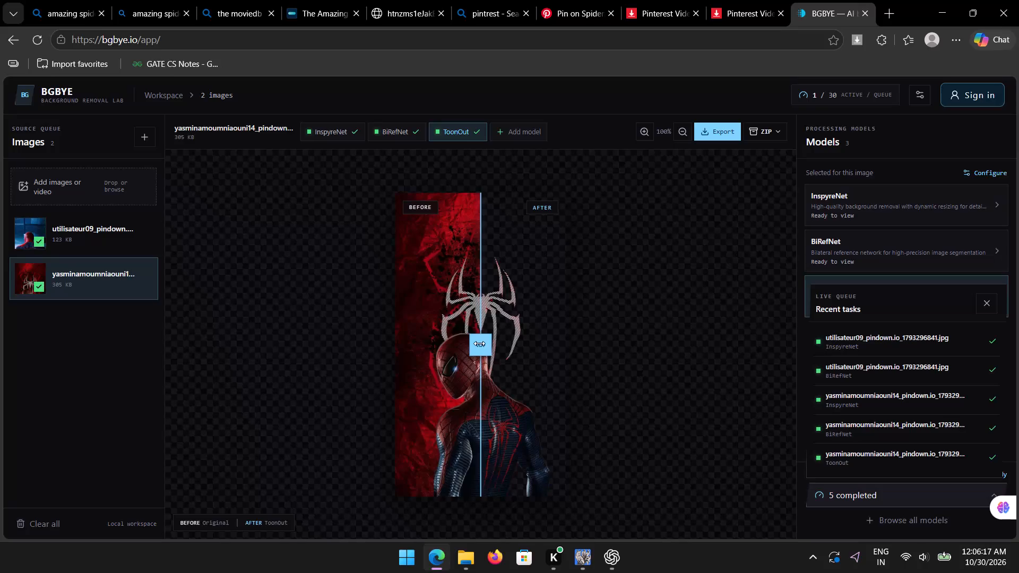
Compare the before and after views of the red Spider-Man image's ToonOut background removal across its full width.
{"action": "left_click_drag", "start_coordinate": [479, 343], "coordinate": [457, 354]}
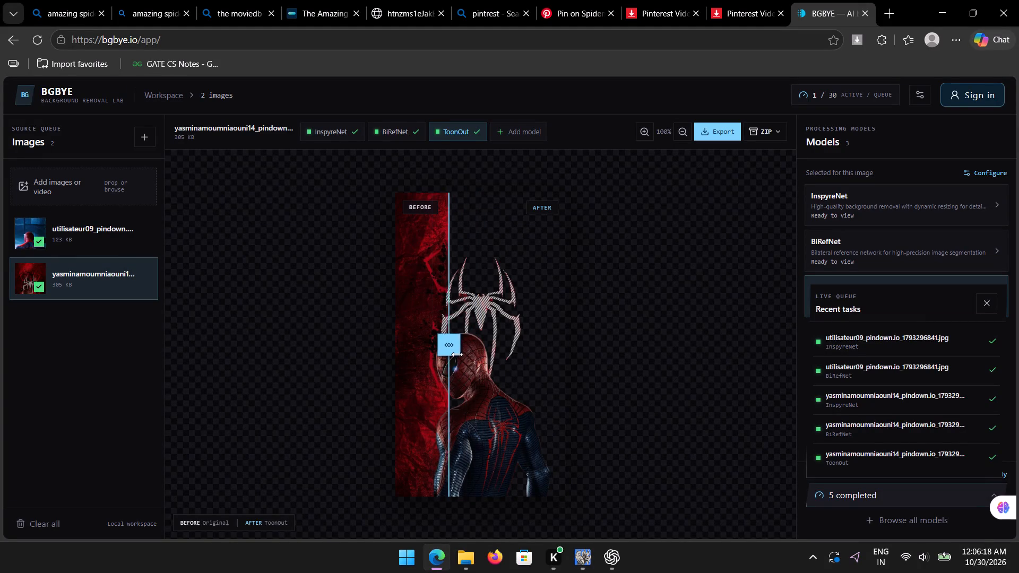
{"action": "left_click_drag", "start_coordinate": [457, 354], "coordinate": [476, 359]}
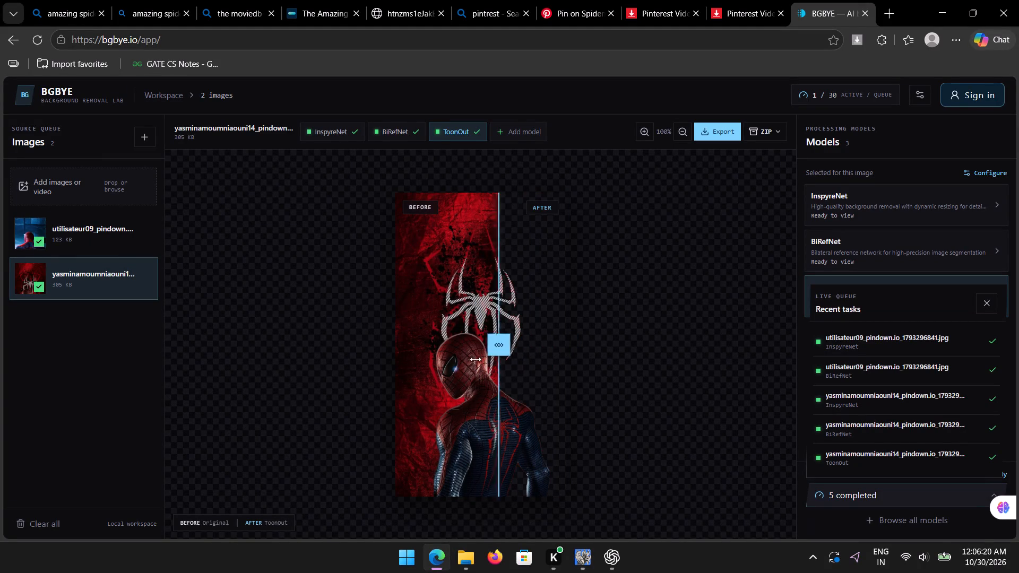
{"action": "left_click_drag", "start_coordinate": [476, 359], "coordinate": [383, 359]}
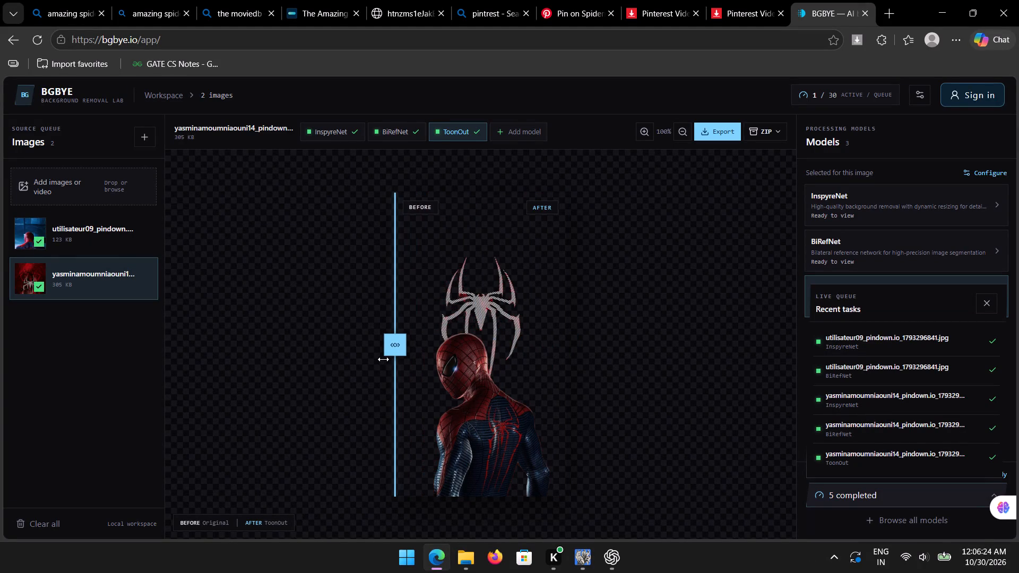
{"action": "left_click_drag", "start_coordinate": [383, 359], "coordinate": [582, 360]}
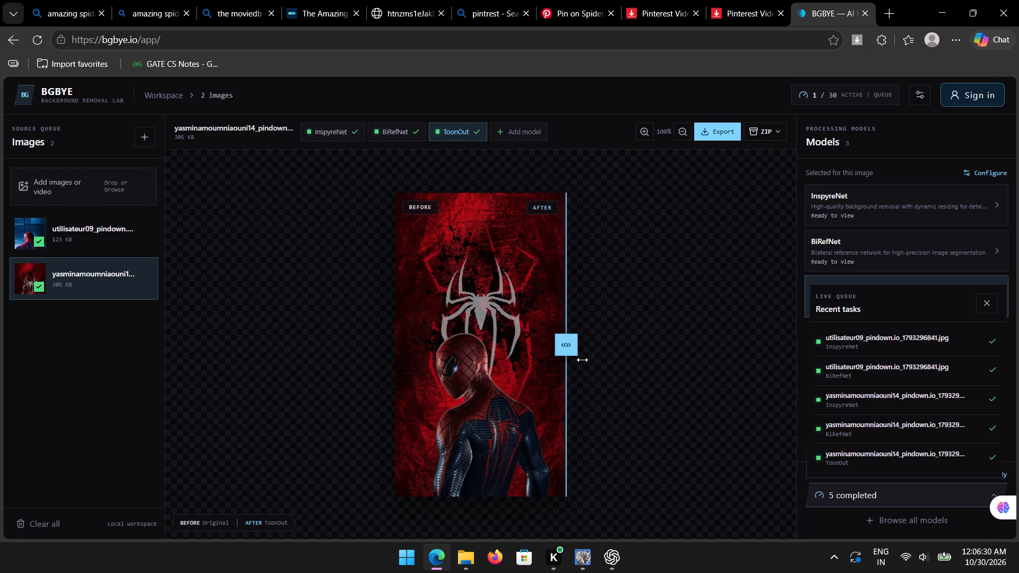
{"action": "left_click_drag", "start_coordinate": [582, 360], "coordinate": [370, 361]}
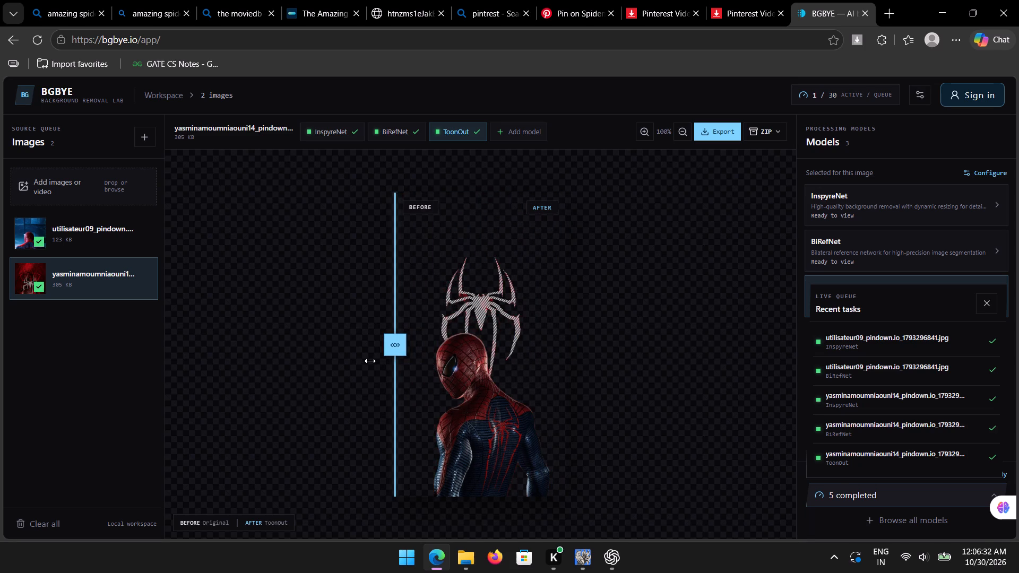
{"action": "left_click_drag", "start_coordinate": [370, 361], "coordinate": [681, 358]}
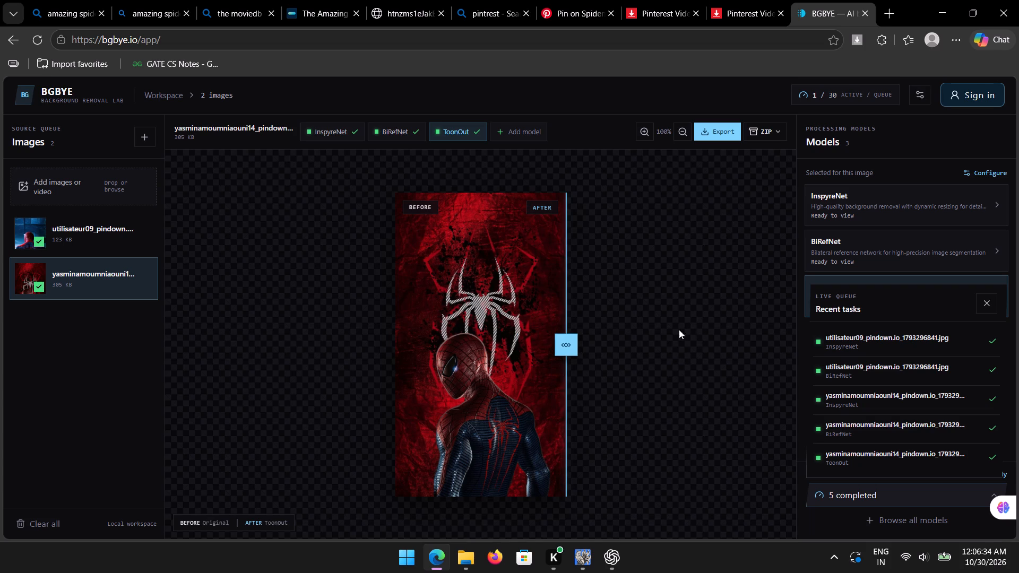
{"action": "left_click_drag", "start_coordinate": [474, 373], "coordinate": [571, 390]}
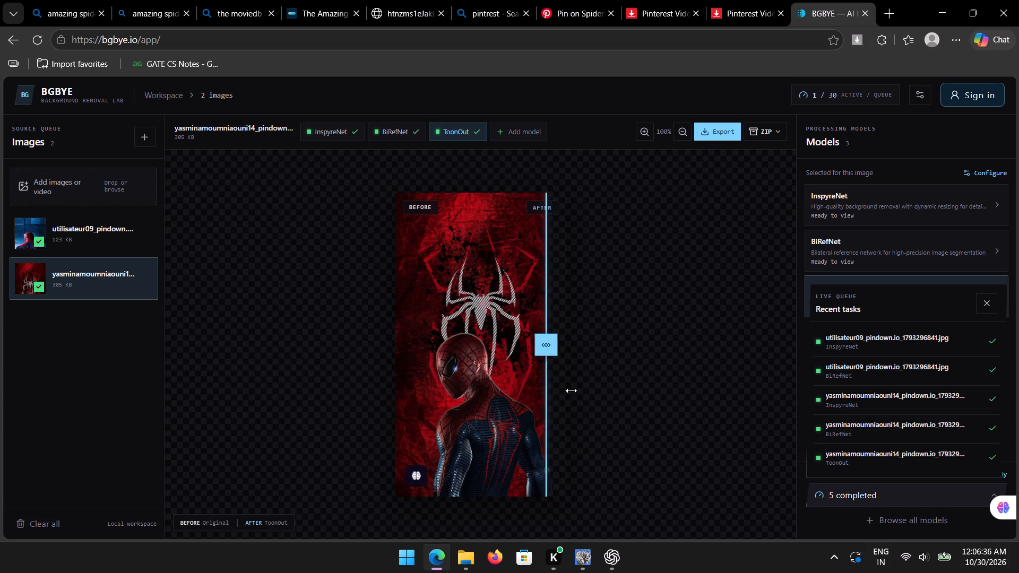
{"action": "left_click_drag", "start_coordinate": [571, 390], "coordinate": [675, 392]}
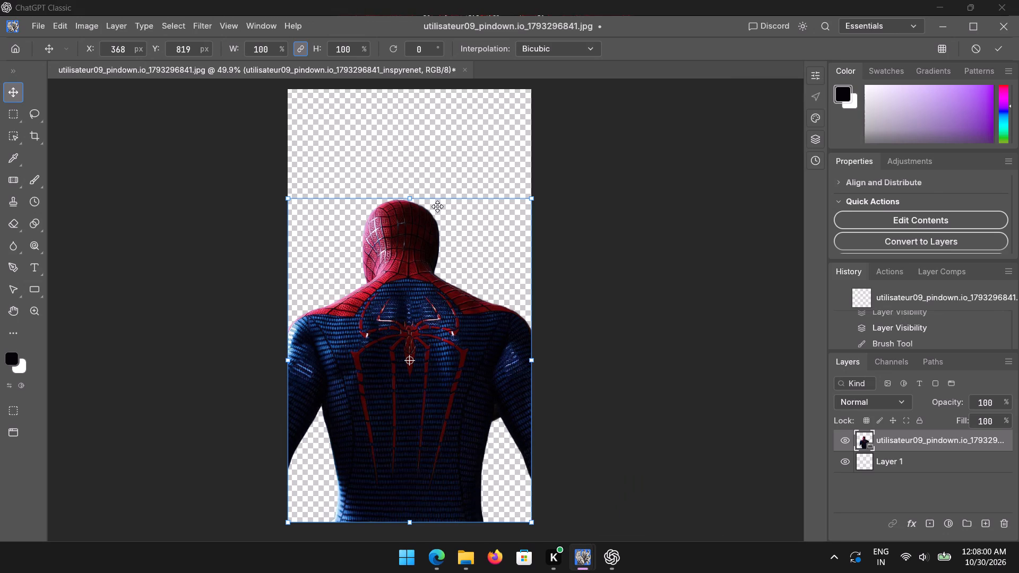
{"action": "left_click", "coordinate": [440, 227]}
{"action": "left_click", "coordinate": [560, 260]}
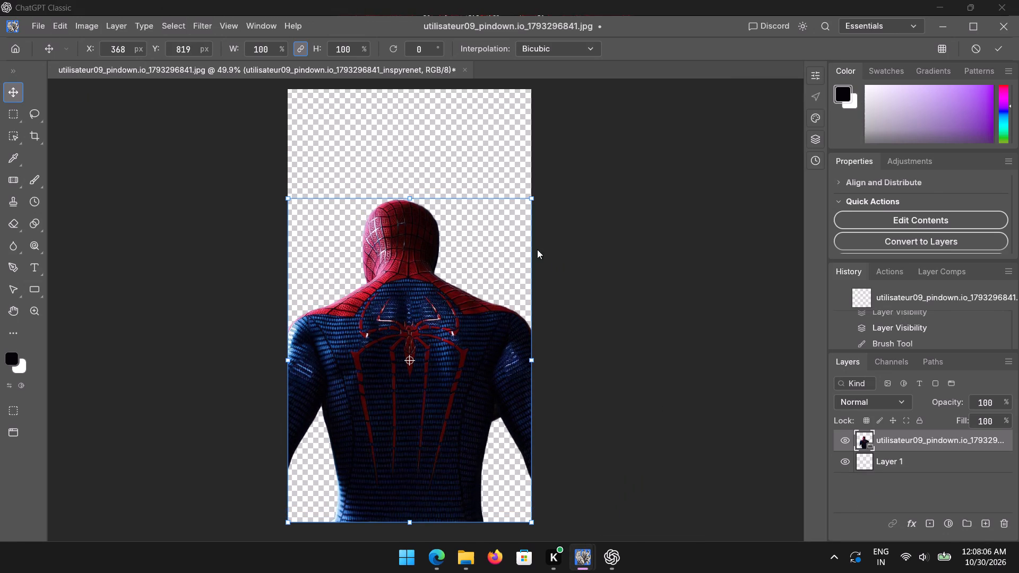
{"action": "left_click", "coordinate": [869, 446]}
{"action": "left_click", "coordinate": [126, 24]}
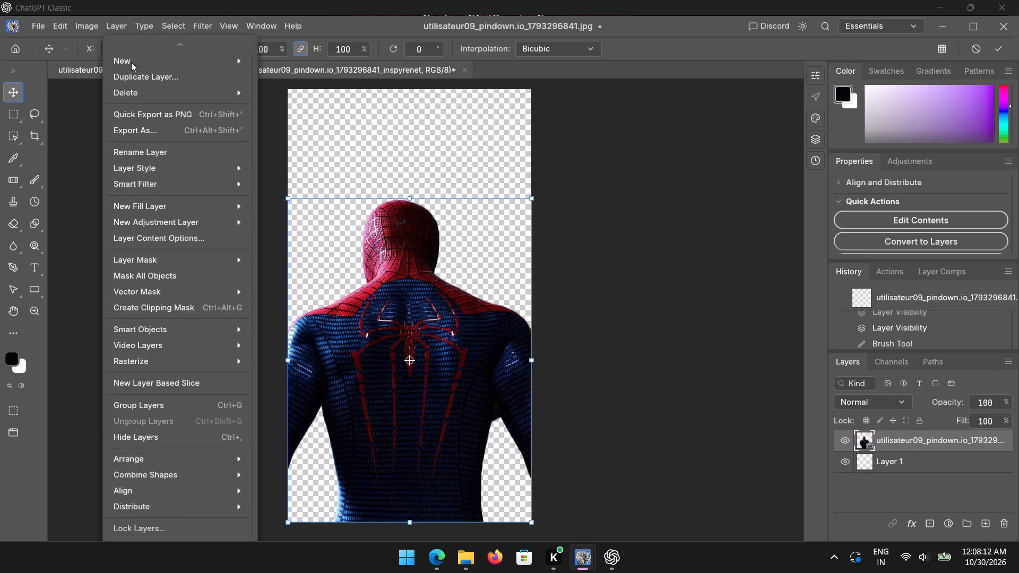
{"action": "left_click", "coordinate": [307, 62]}
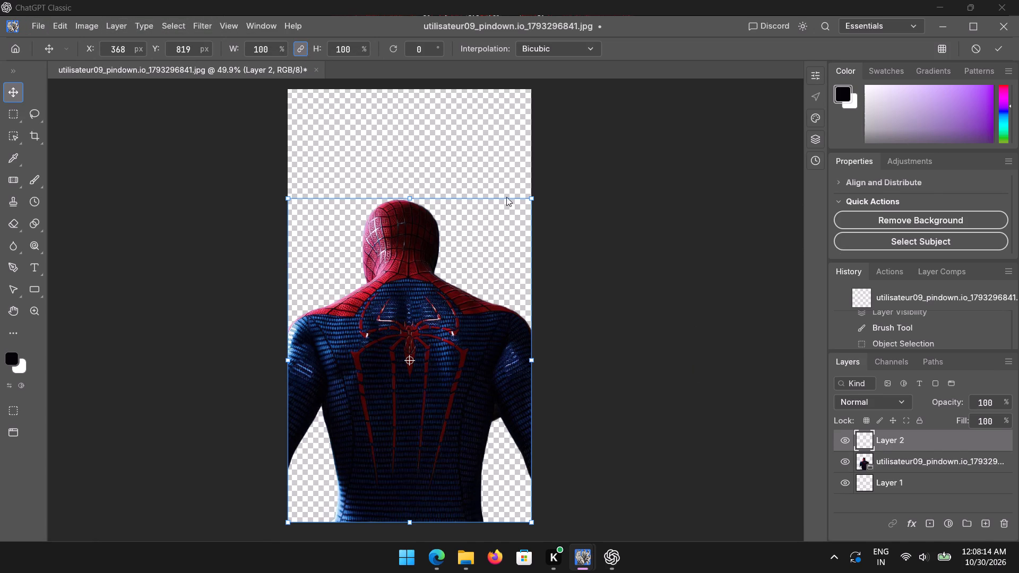
{"action": "left_click", "coordinate": [889, 440]}
Open the downloaded ChatGPT Image Oct 30, 2026, 12_07_47 AM file from the Downloads folder in PhotoCraft.
{"action": "left_click", "coordinate": [432, 552]}
{"action": "left_click", "coordinate": [432, 552]}
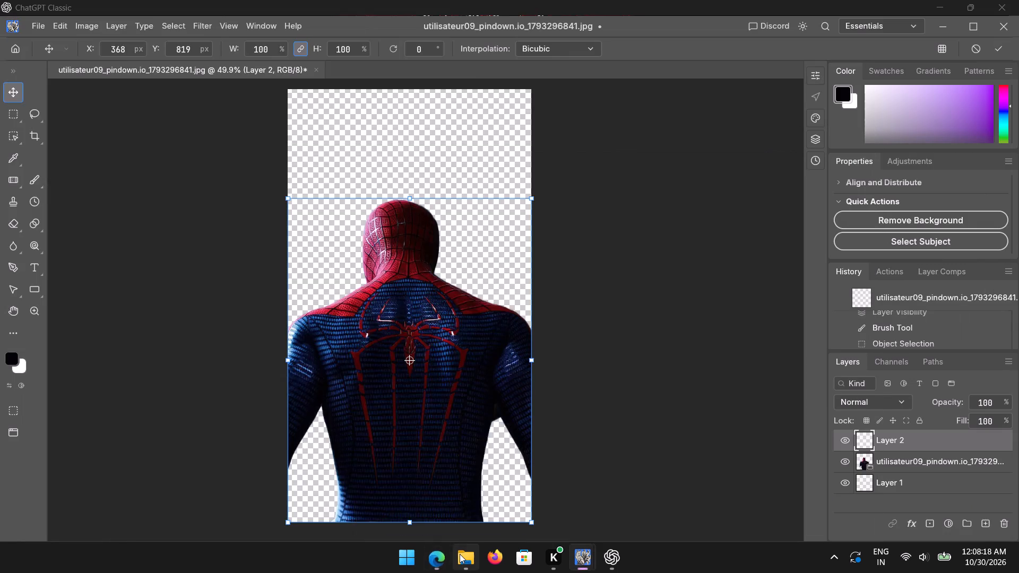
{"action": "left_click", "coordinate": [460, 554]}
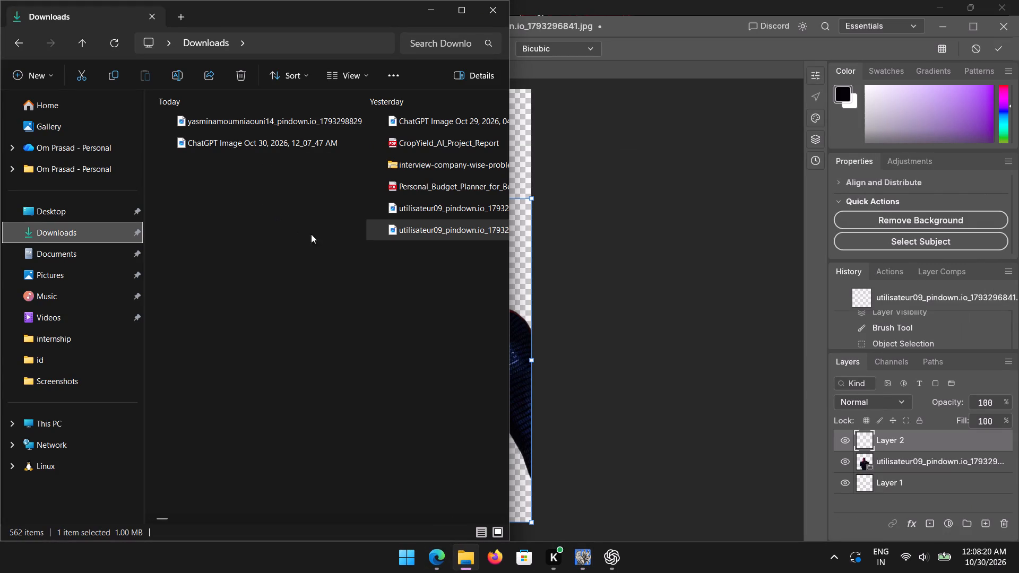
{"action": "left_click_drag", "start_coordinate": [232, 138], "coordinate": [509, 450]}
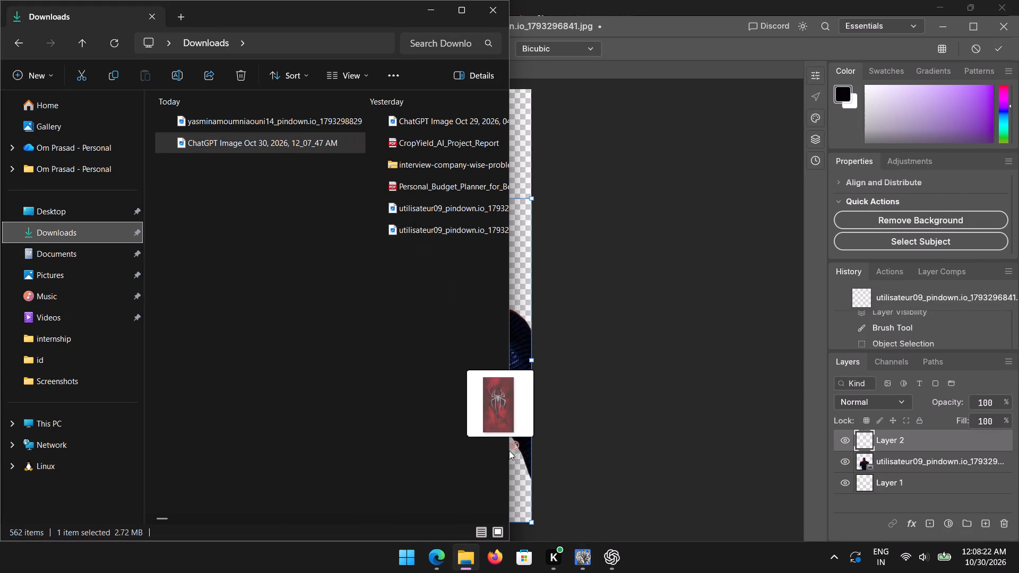
{"action": "left_click_drag", "start_coordinate": [509, 450], "coordinate": [875, 432]}
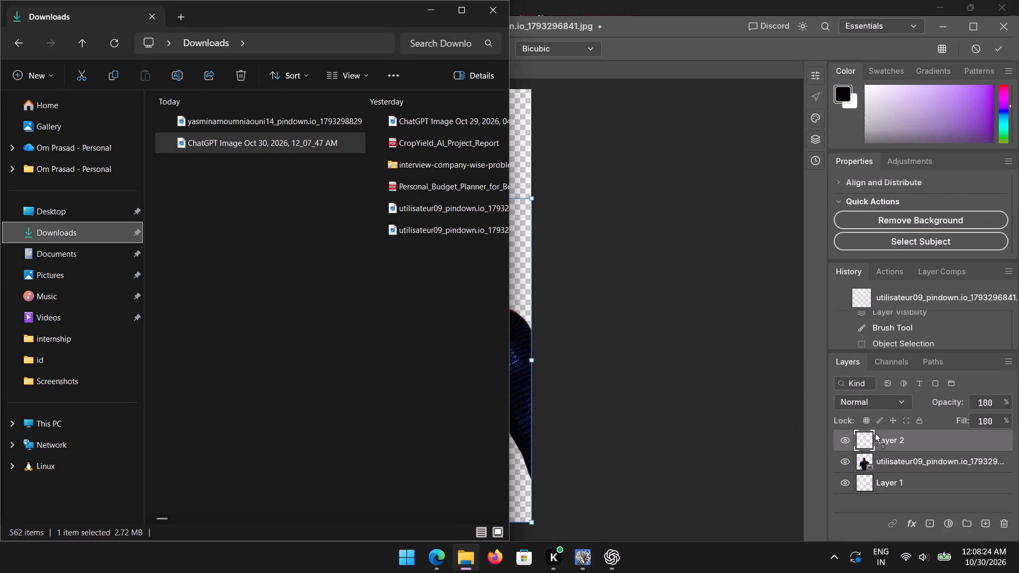
{"action": "left_click_drag", "start_coordinate": [875, 432], "coordinate": [878, 435]}
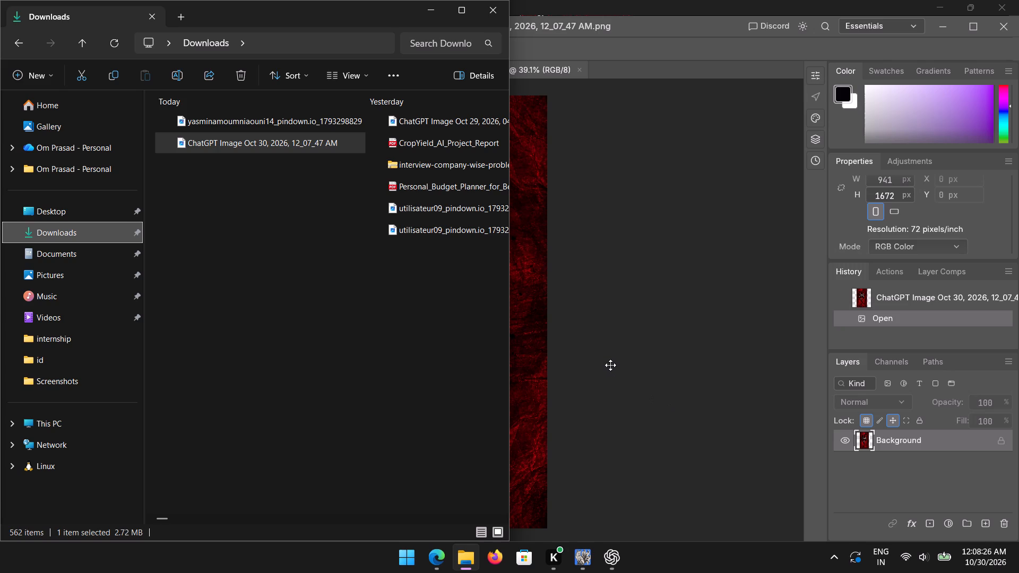
{"action": "left_click", "coordinate": [612, 355]}
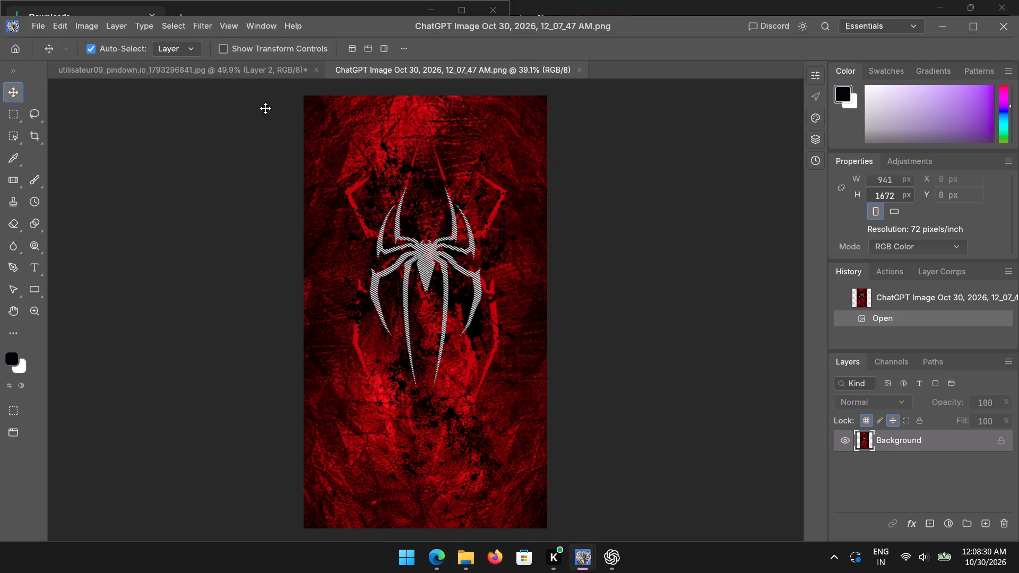
Transfer the red spider-emblem image into the Spider-Man cut-out document as a layer.
{"action": "left_click_drag", "start_coordinate": [398, 71], "coordinate": [212, 67]}
{"action": "left_click", "coordinate": [398, 78]}
{"action": "left_click_drag", "start_coordinate": [398, 74], "coordinate": [390, 92]}
{"action": "left_click_drag", "start_coordinate": [420, 161], "coordinate": [211, 68]}
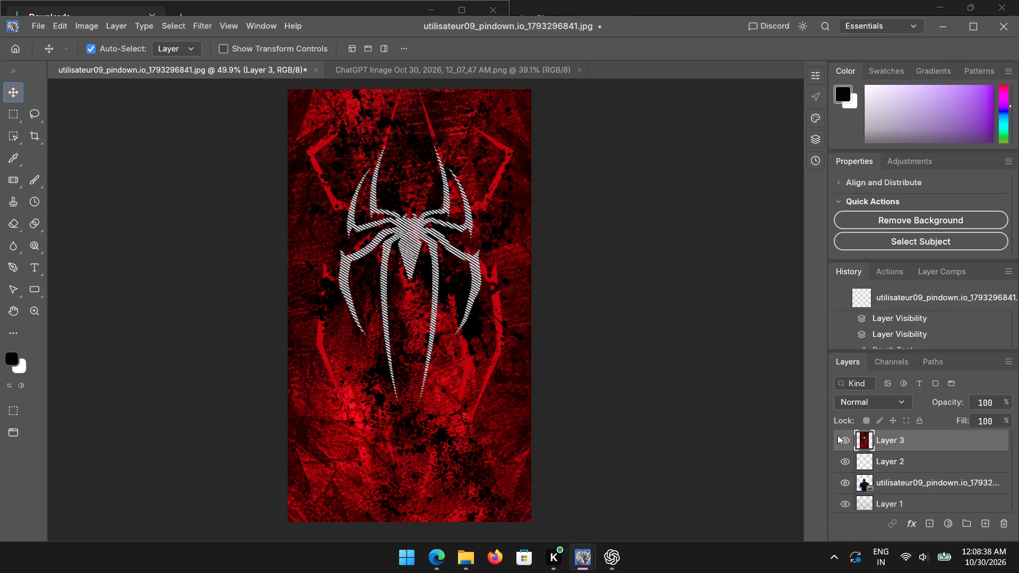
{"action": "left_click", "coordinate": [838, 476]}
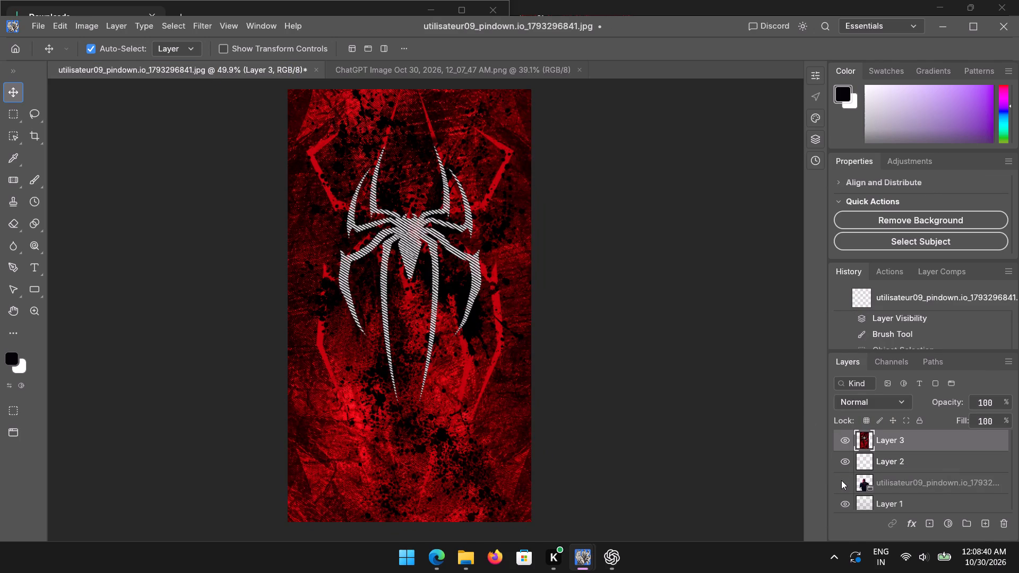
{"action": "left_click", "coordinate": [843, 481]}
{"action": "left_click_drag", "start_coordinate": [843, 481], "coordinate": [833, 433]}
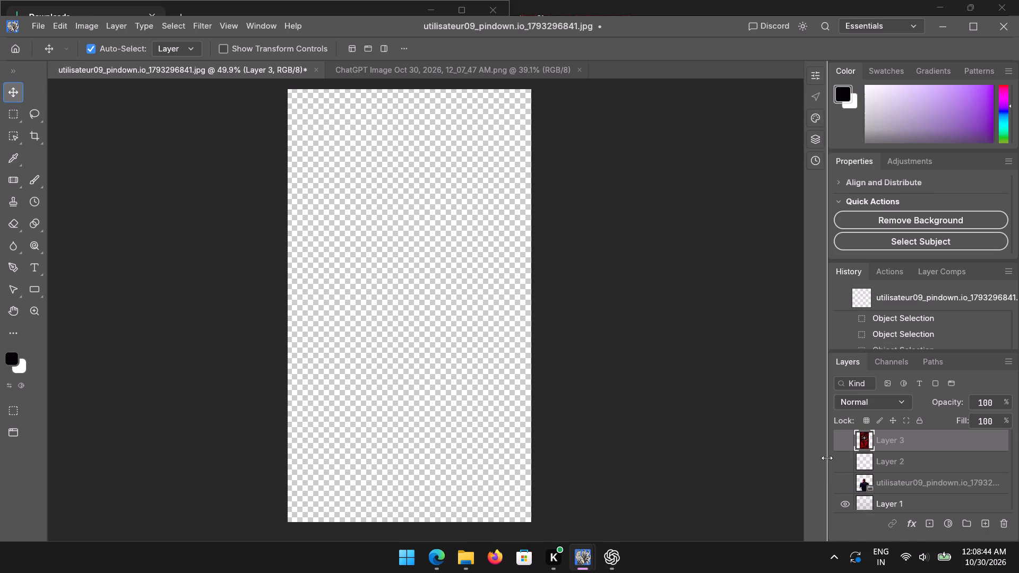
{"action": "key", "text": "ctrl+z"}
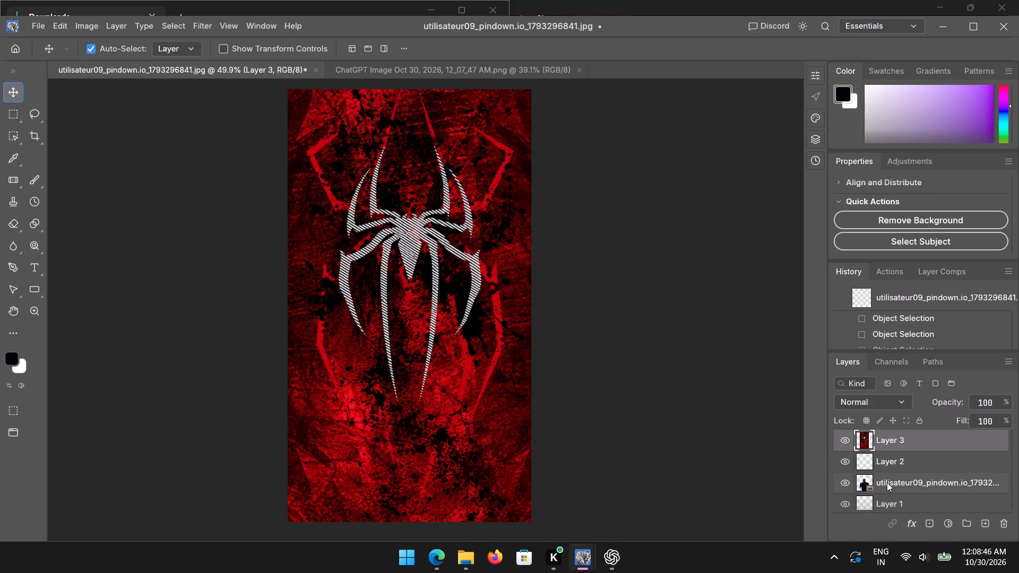
Move the Spider-Man cut-out layer above the red spider-emblem background layer.
{"action": "left_click_drag", "start_coordinate": [887, 482], "coordinate": [884, 438]}
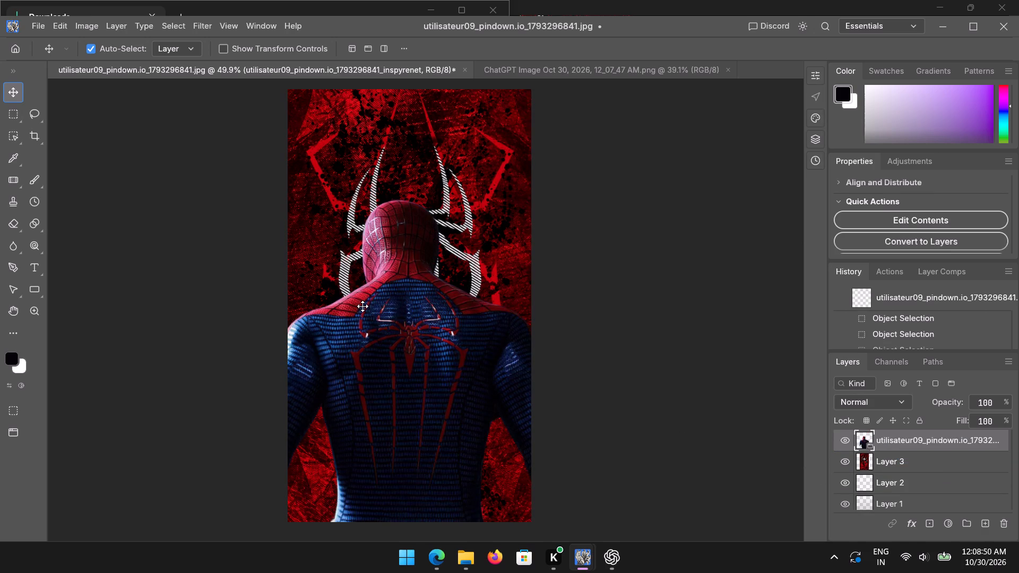
Move the background layer upward, centred horizontally, so the white spider emblem sits above Spider-Man's head.
{"action": "left_click_drag", "start_coordinate": [493, 243], "coordinate": [474, 170]}
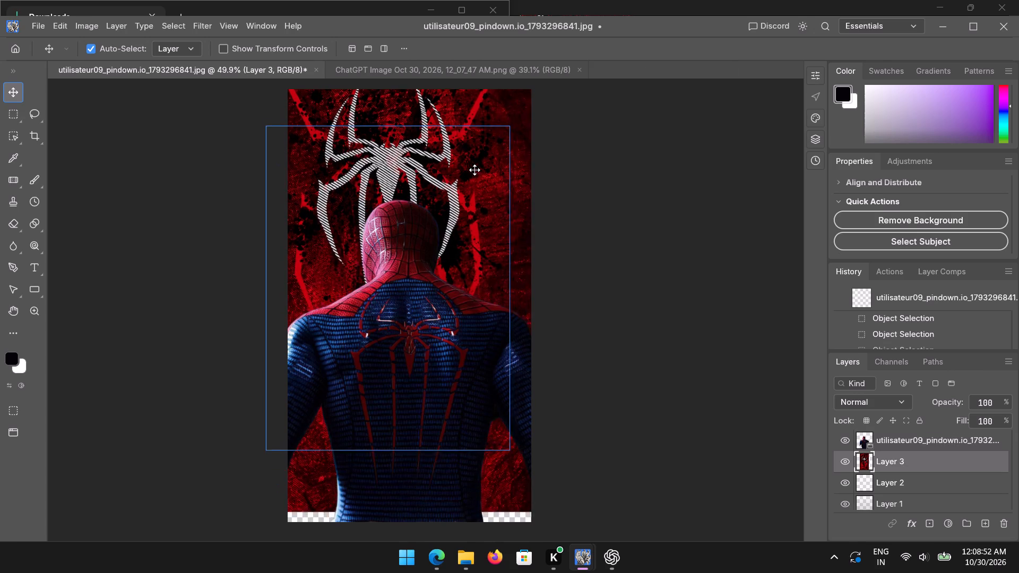
{"action": "left_click_drag", "start_coordinate": [474, 170], "coordinate": [492, 154]}
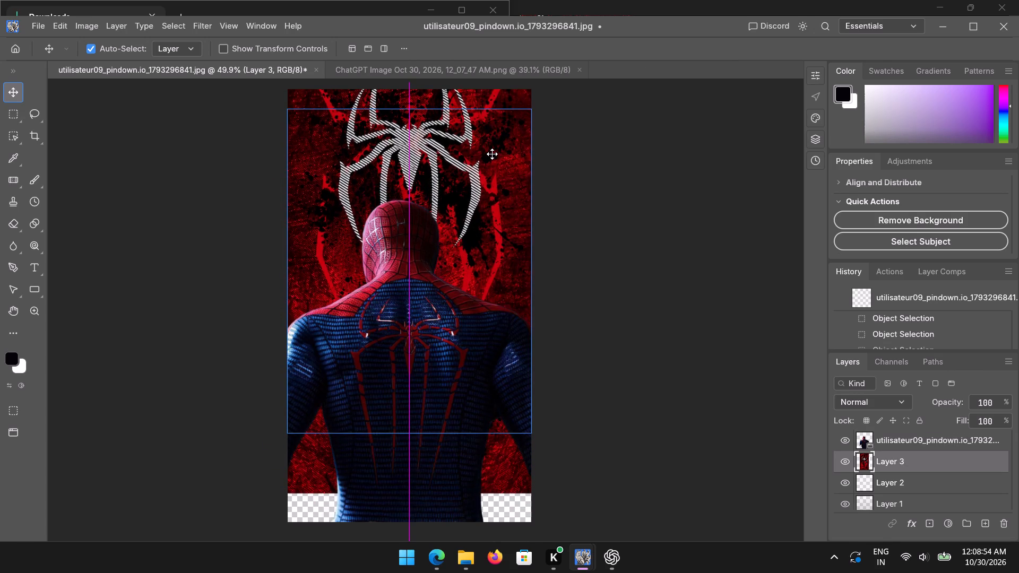
{"action": "left_click_drag", "start_coordinate": [492, 154], "coordinate": [492, 147]}
Hide the Spider-Man cut-out layer to expose the transparent gap below the background image.
{"action": "scroll", "coordinate": [594, 202], "scroll_direction": "up", "scroll_amount": 2}
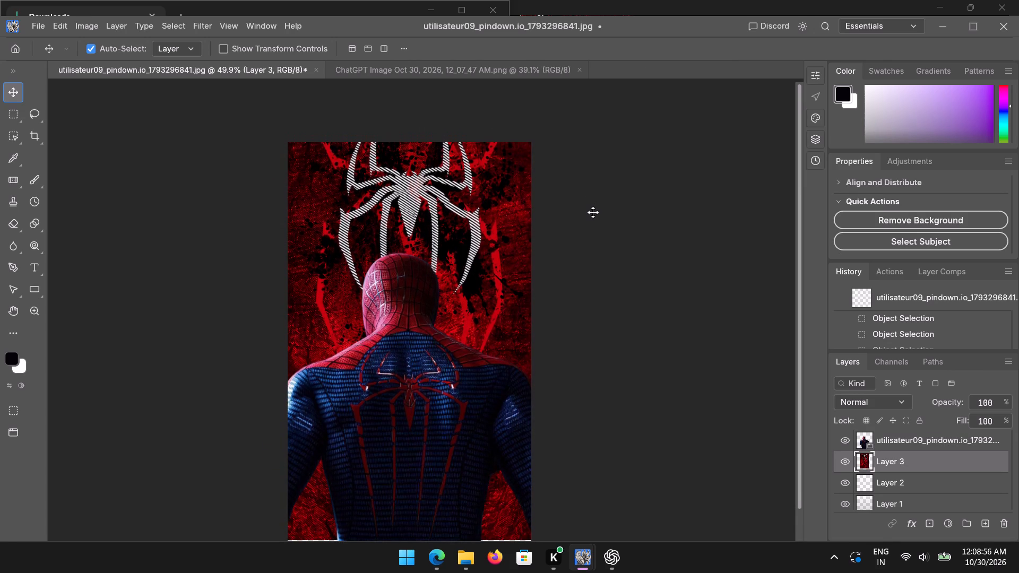
{"action": "scroll", "coordinate": [593, 212], "scroll_direction": "down", "scroll_amount": 4}
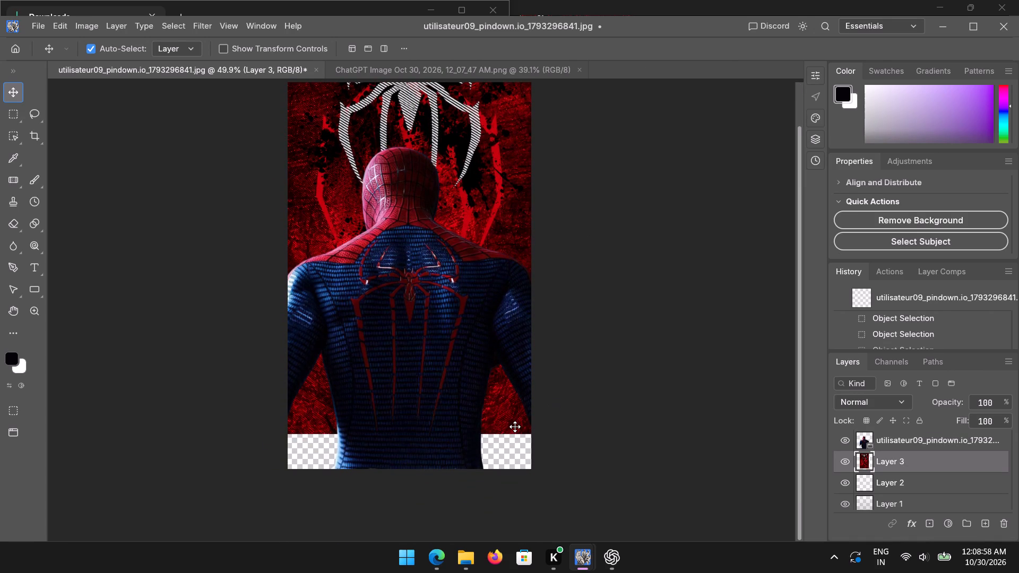
{"action": "left_click", "coordinate": [500, 427]}
{"action": "left_click", "coordinate": [503, 428]}
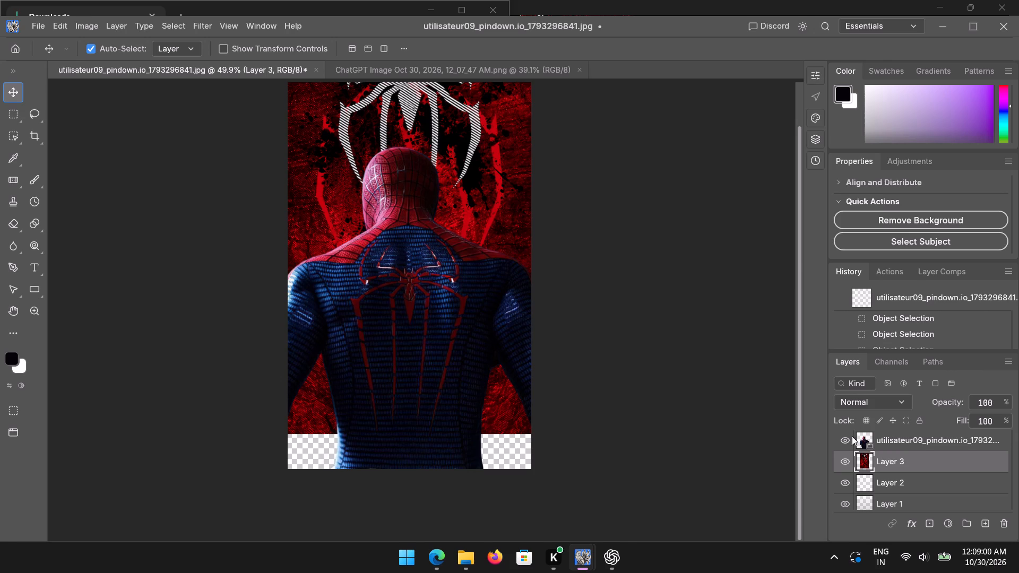
{"action": "left_click", "coordinate": [845, 438]}
{"action": "left_click", "coordinate": [452, 417]}
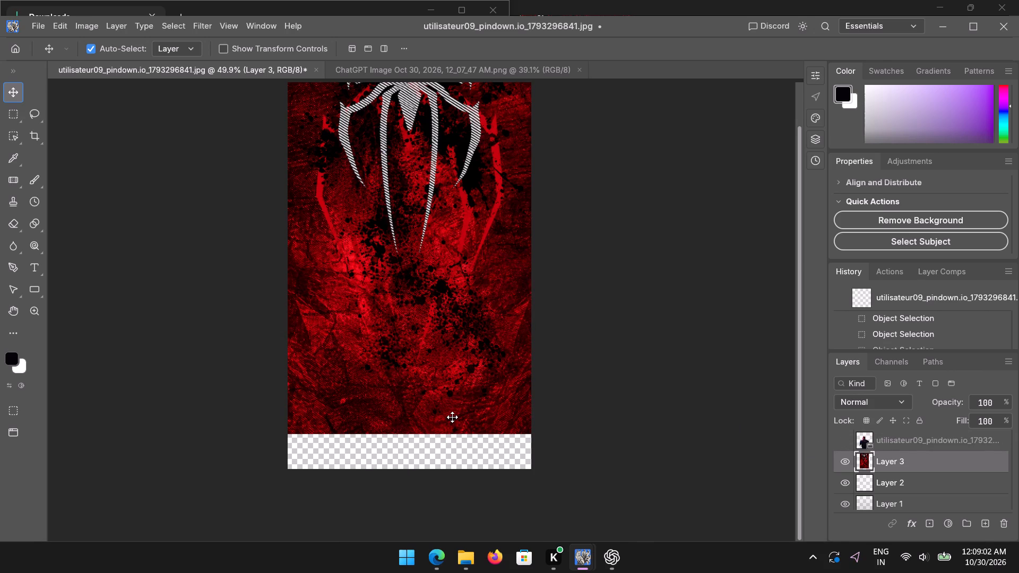
Marquee-select the full-width strip at the canvas bottom and apply Color Balance with Shadows Cyan-Red at 100 on Layer 3.
{"action": "left_click", "coordinate": [7, 119]}
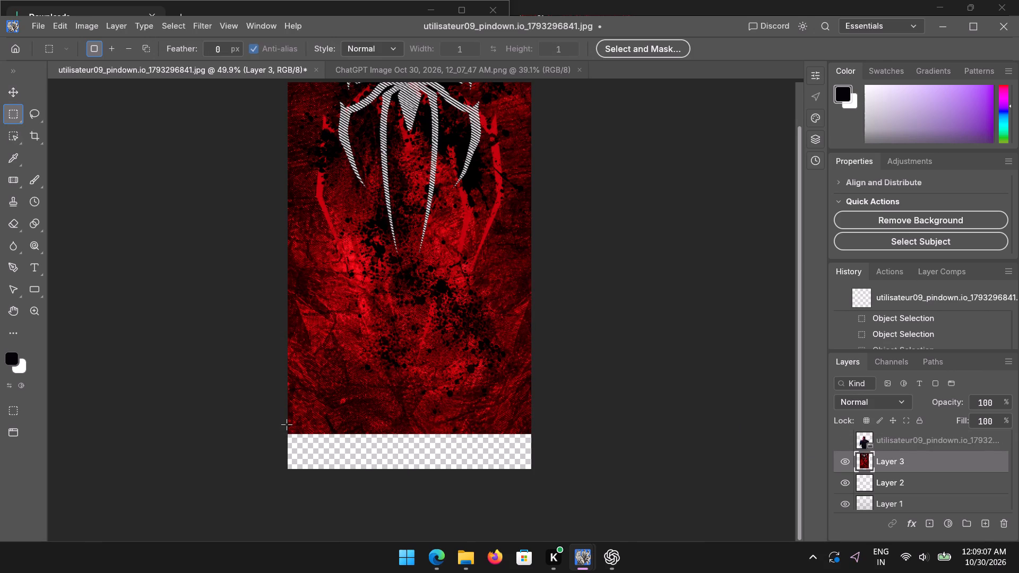
{"action": "left_click_drag", "start_coordinate": [287, 424], "coordinate": [527, 467]}
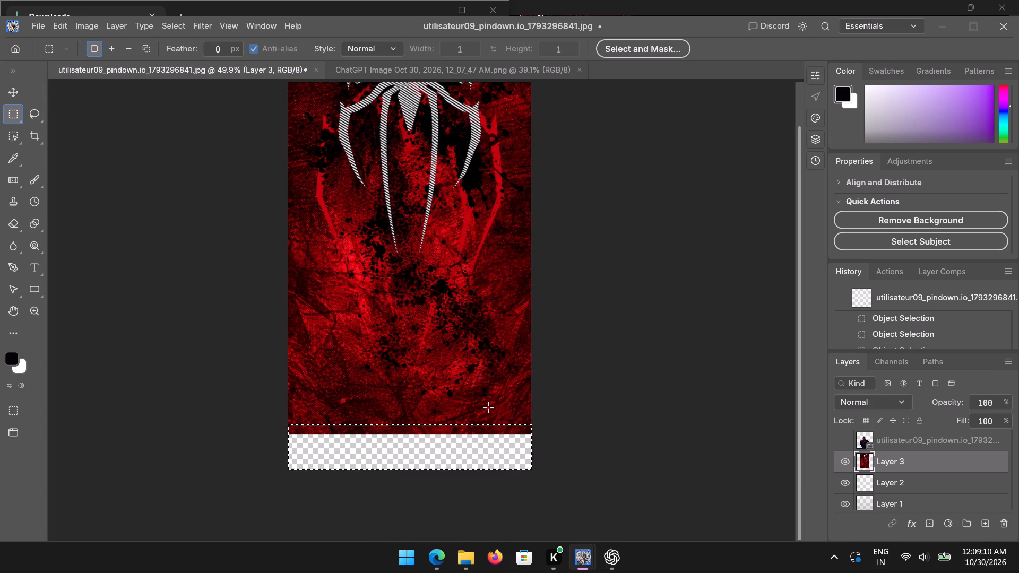
{"action": "key", "text": "ctrl+b"}
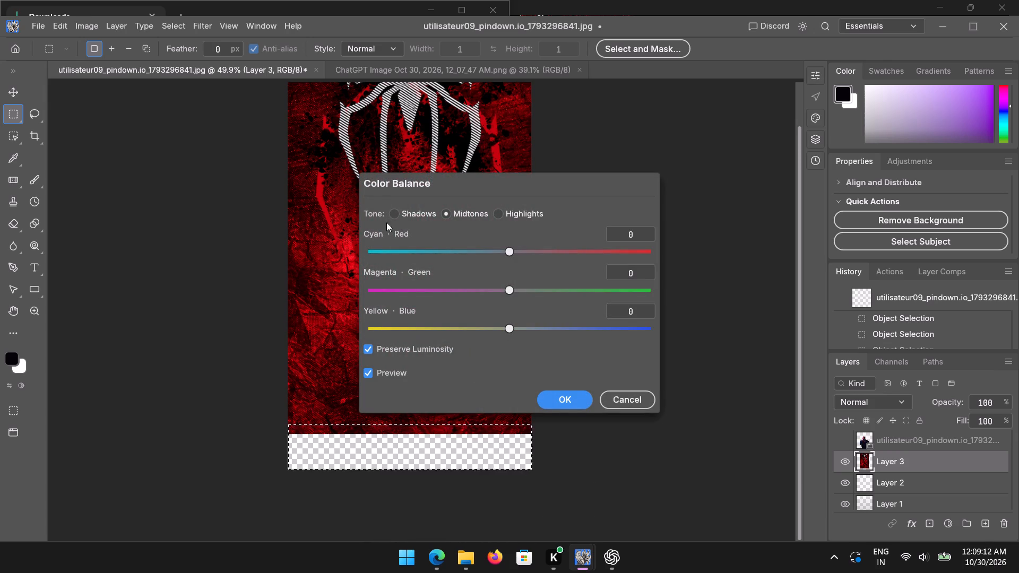
{"action": "left_click", "coordinate": [397, 212]}
{"action": "left_click_drag", "start_coordinate": [489, 249], "coordinate": [572, 256]}
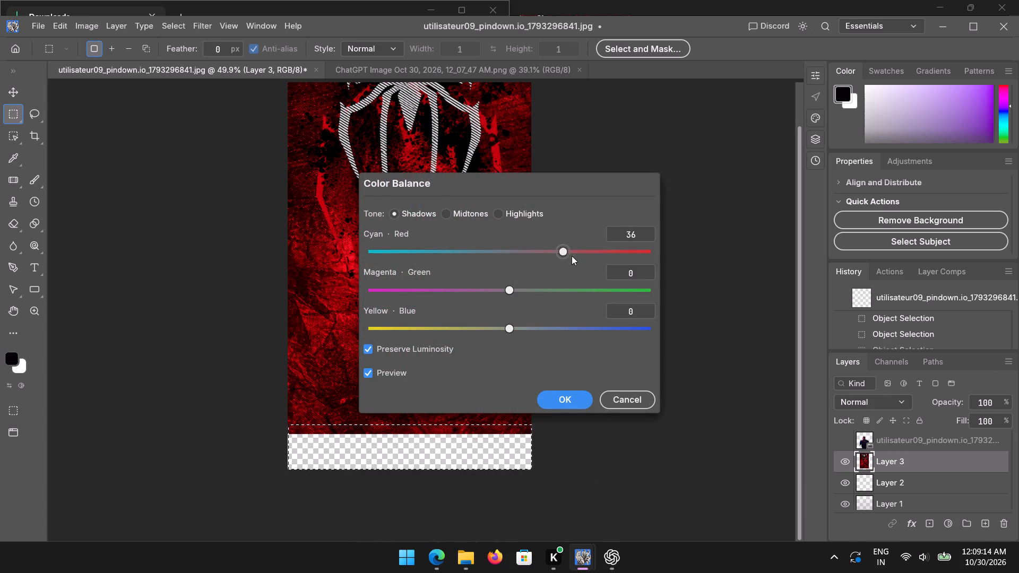
{"action": "left_click_drag", "start_coordinate": [572, 256], "coordinate": [654, 276]}
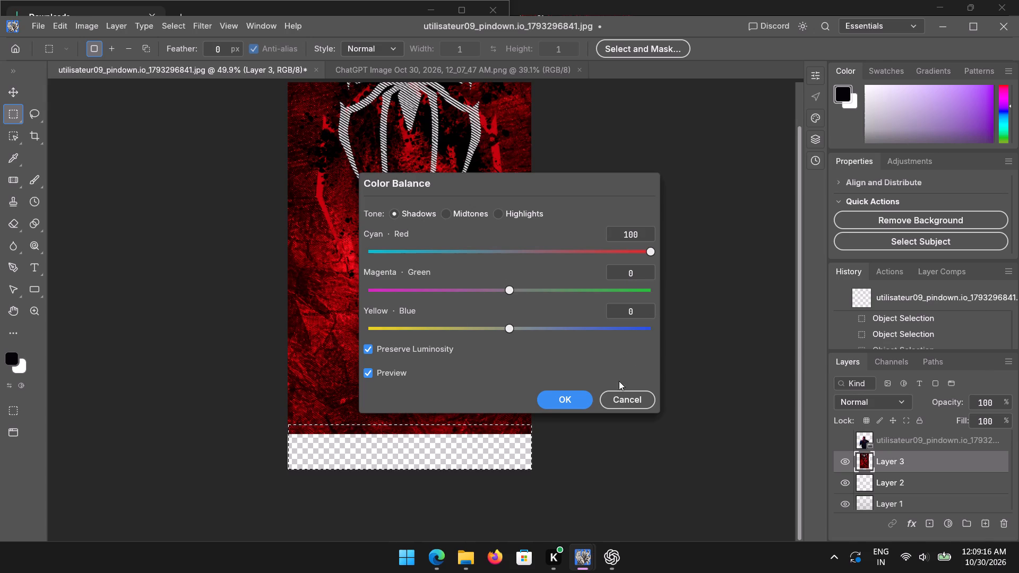
{"action": "left_click", "coordinate": [575, 398]}
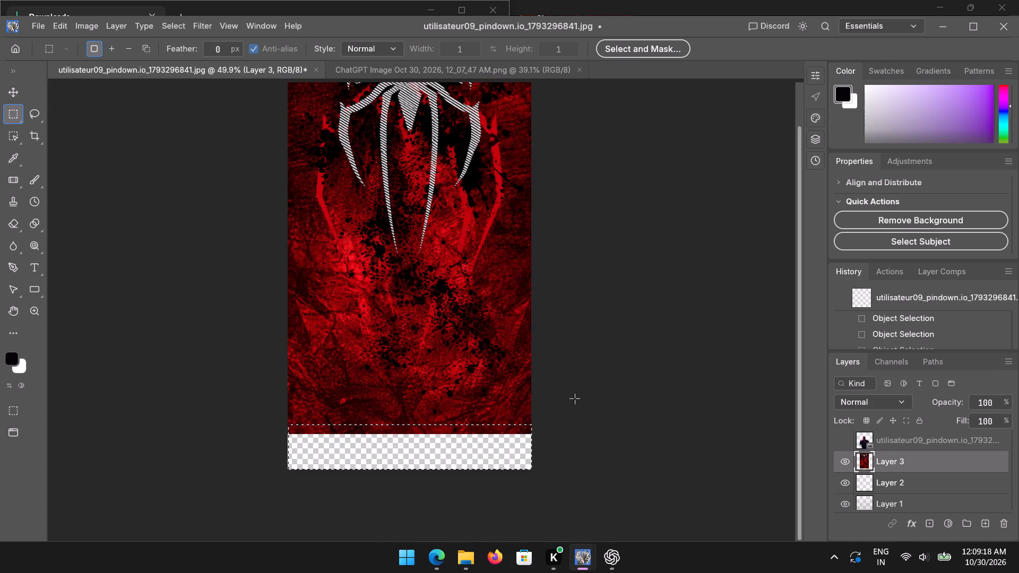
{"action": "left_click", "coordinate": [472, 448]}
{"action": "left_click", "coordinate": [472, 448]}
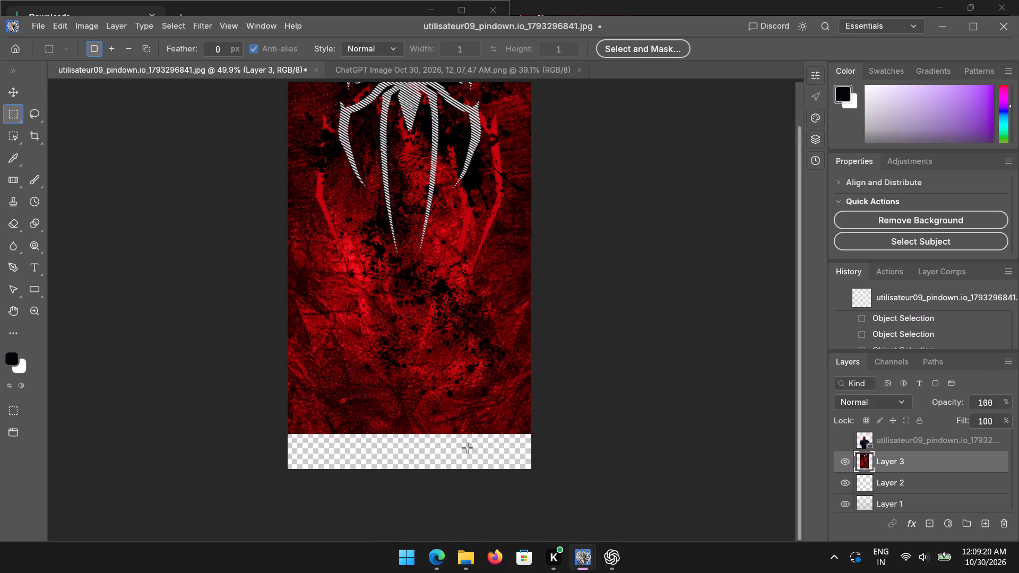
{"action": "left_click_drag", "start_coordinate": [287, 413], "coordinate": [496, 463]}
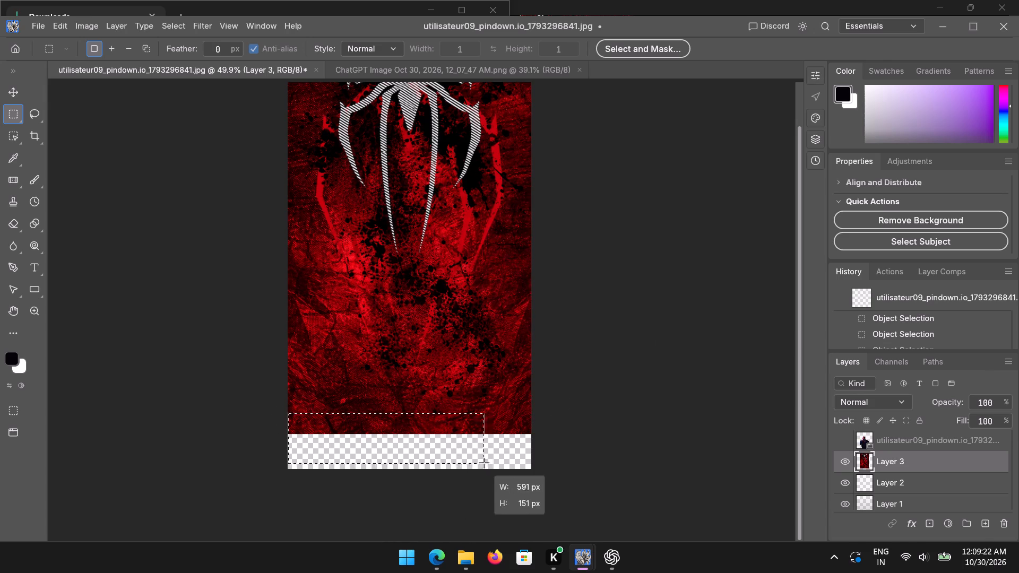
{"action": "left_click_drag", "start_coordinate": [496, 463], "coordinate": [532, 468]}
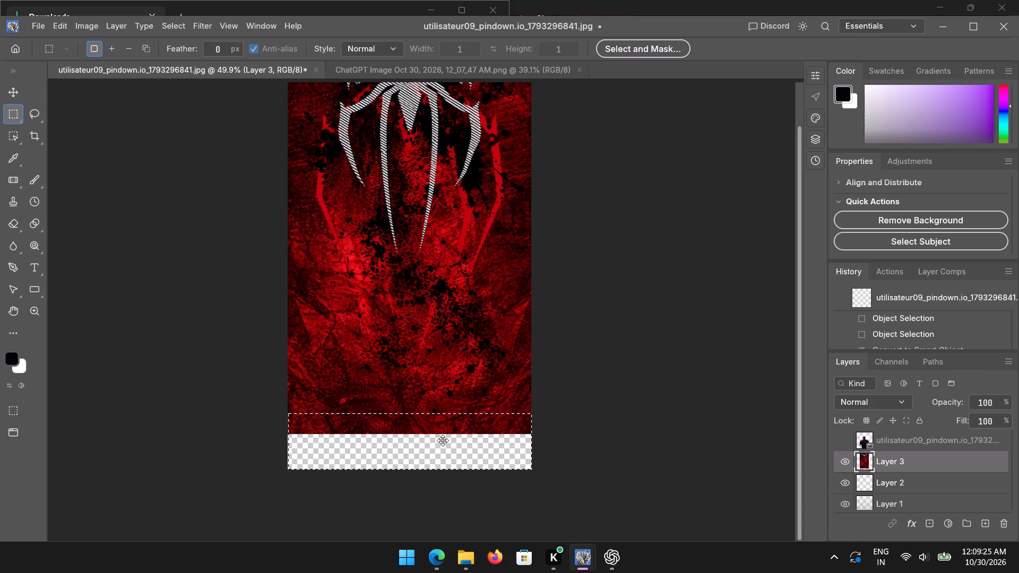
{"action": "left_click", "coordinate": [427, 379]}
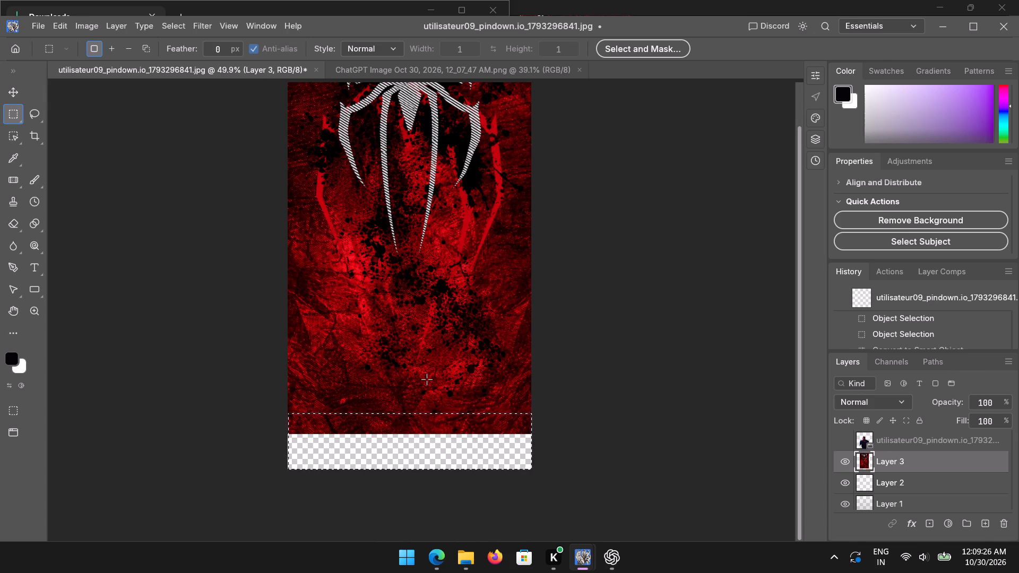
Copy a full-width strip of red texture from the lower part of Layer 3 and paste it as a new layer.
{"action": "left_click_drag", "start_coordinate": [288, 347], "coordinate": [460, 380]}
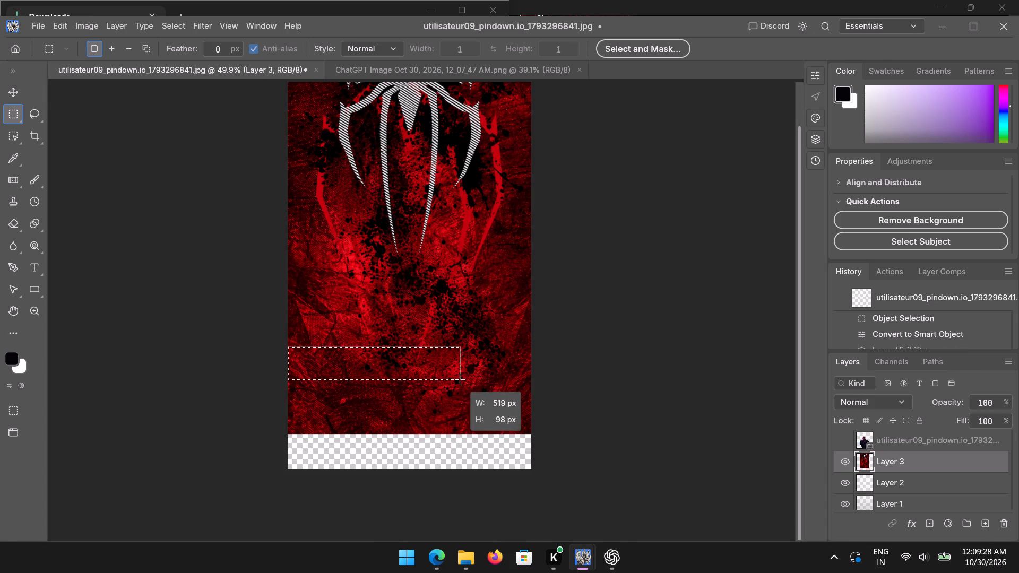
{"action": "left_click_drag", "start_coordinate": [460, 380], "coordinate": [527, 387]}
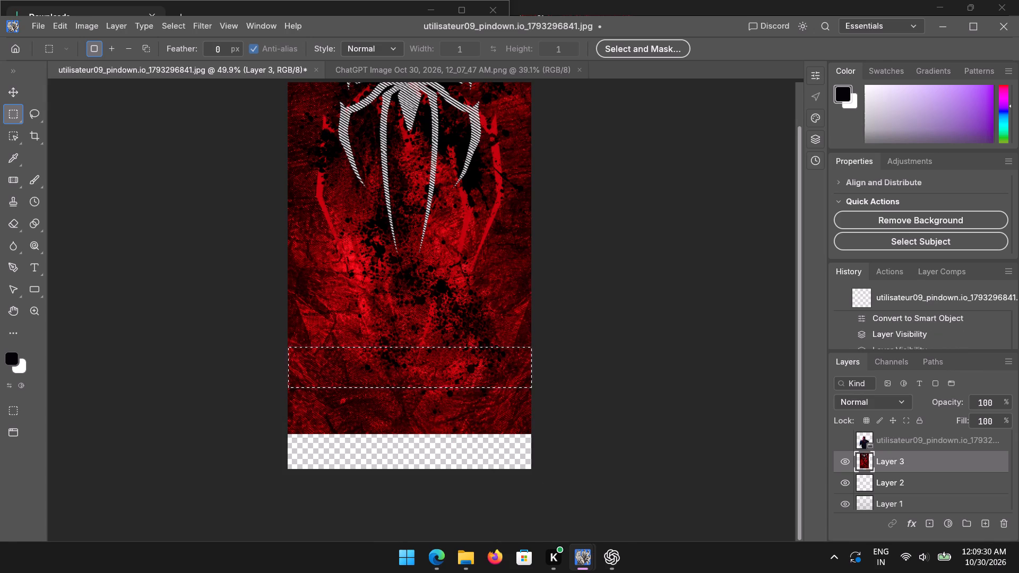
{"action": "key", "text": "ctrl+c"}
{"action": "left_click", "coordinate": [366, 448]}
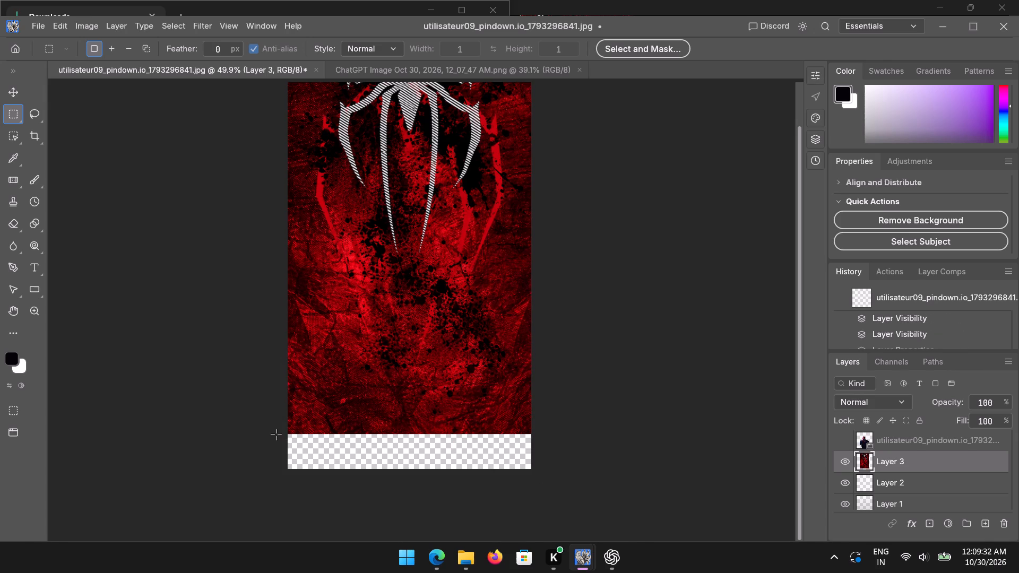
{"action": "left_click_drag", "start_coordinate": [288, 432], "coordinate": [529, 472]}
{"action": "key", "text": "ctrl+v"}
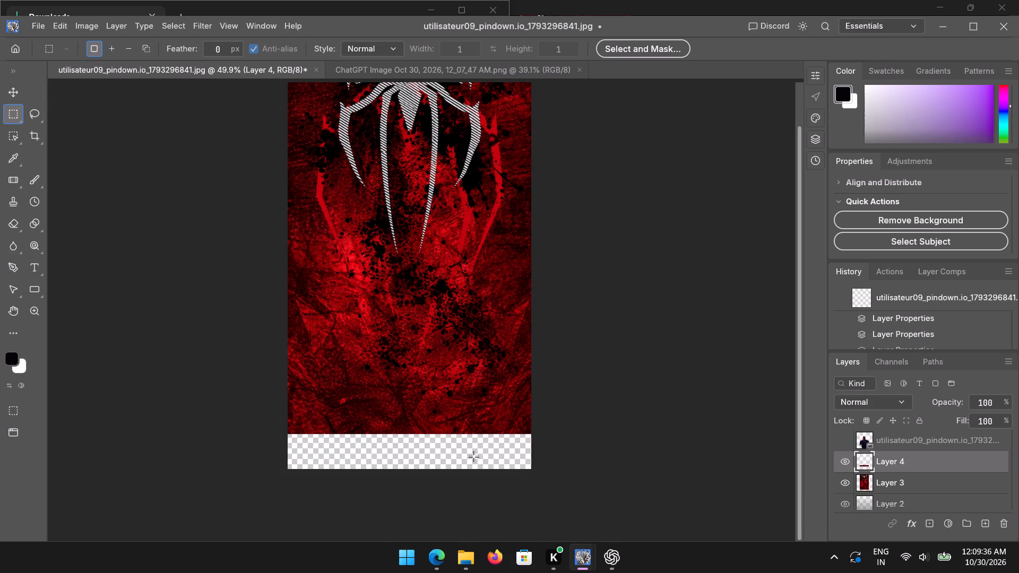
With Layer 3 hidden for the move, place the pasted strip over the transparent gap along the canvas bottom edge, and show Layer 3 again.
{"action": "left_click", "coordinate": [886, 459]}
{"action": "left_click", "coordinate": [840, 460]}
{"action": "left_click", "coordinate": [846, 483]}
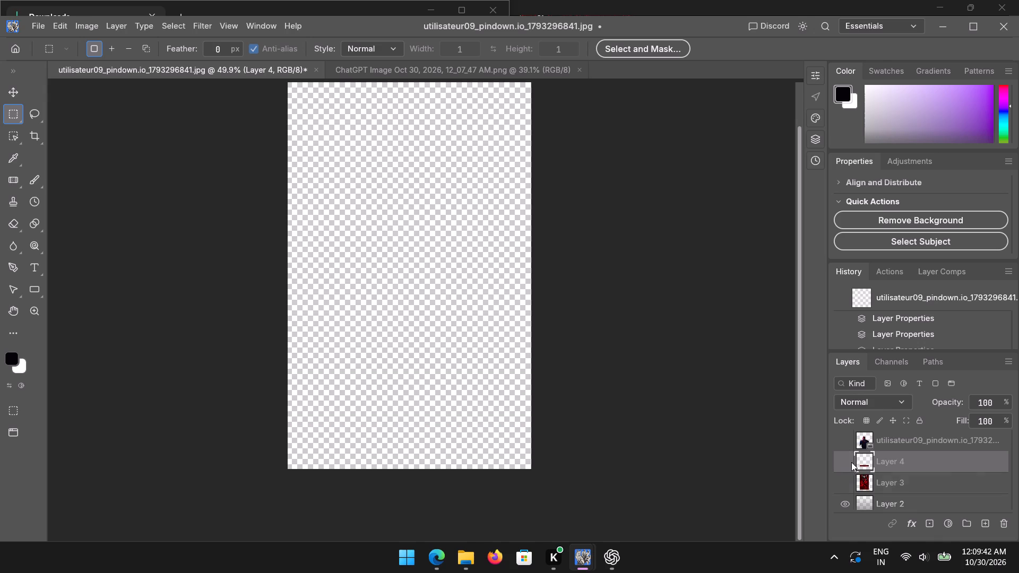
{"action": "left_click", "coordinate": [837, 459]}
{"action": "left_click", "coordinate": [844, 460]}
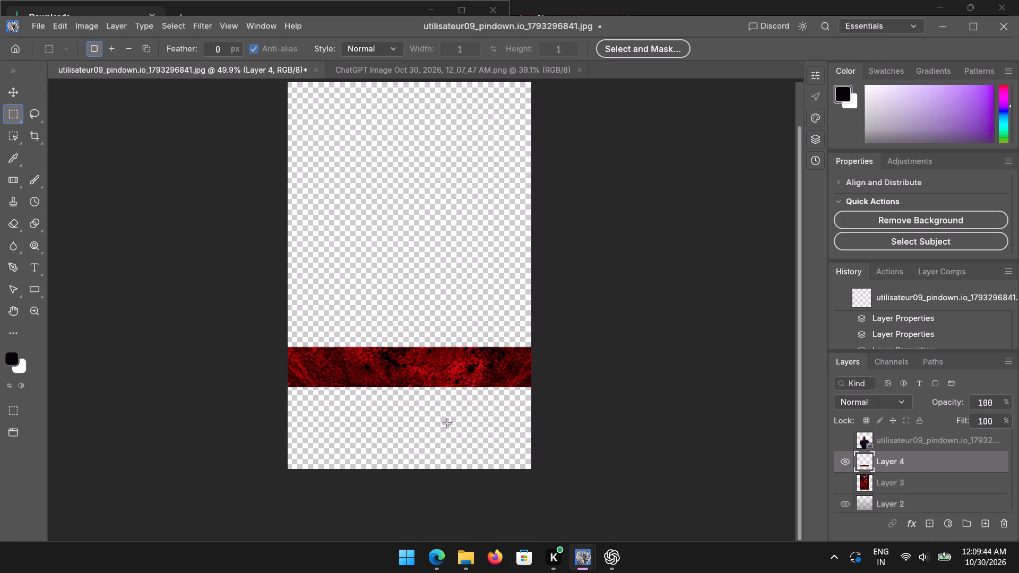
{"action": "left_click_drag", "start_coordinate": [427, 374], "coordinate": [430, 421]}
{"action": "left_click", "coordinate": [597, 371]}
{"action": "left_click", "coordinate": [4, 88]}
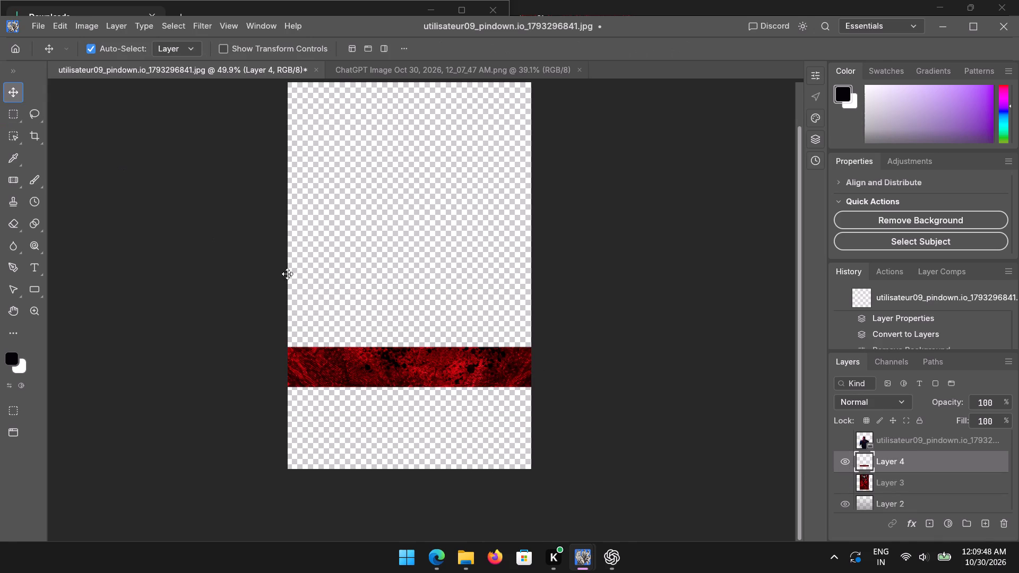
{"action": "left_click_drag", "start_coordinate": [387, 358], "coordinate": [391, 438]}
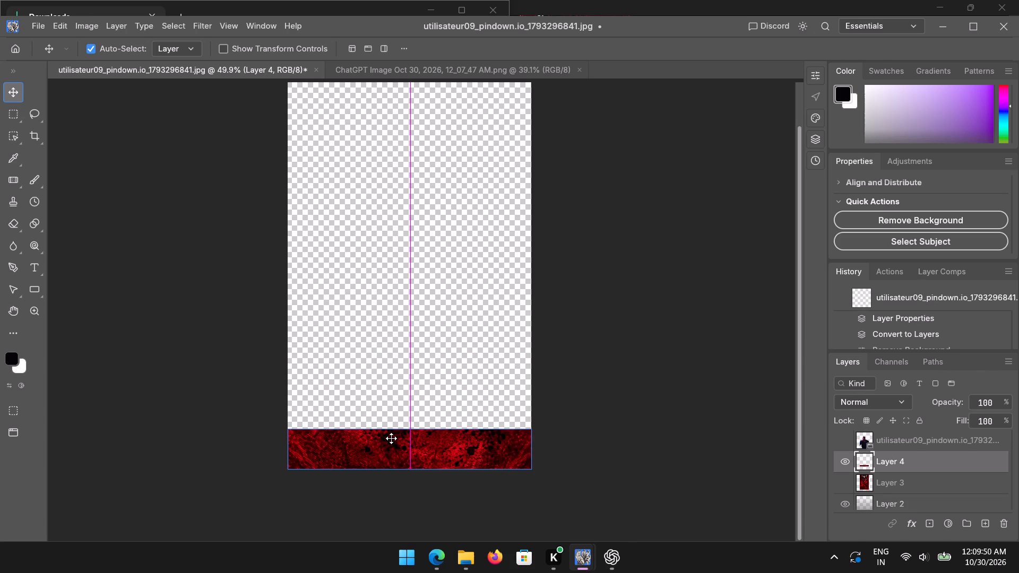
{"action": "left_click_drag", "start_coordinate": [391, 438], "coordinate": [392, 441]}
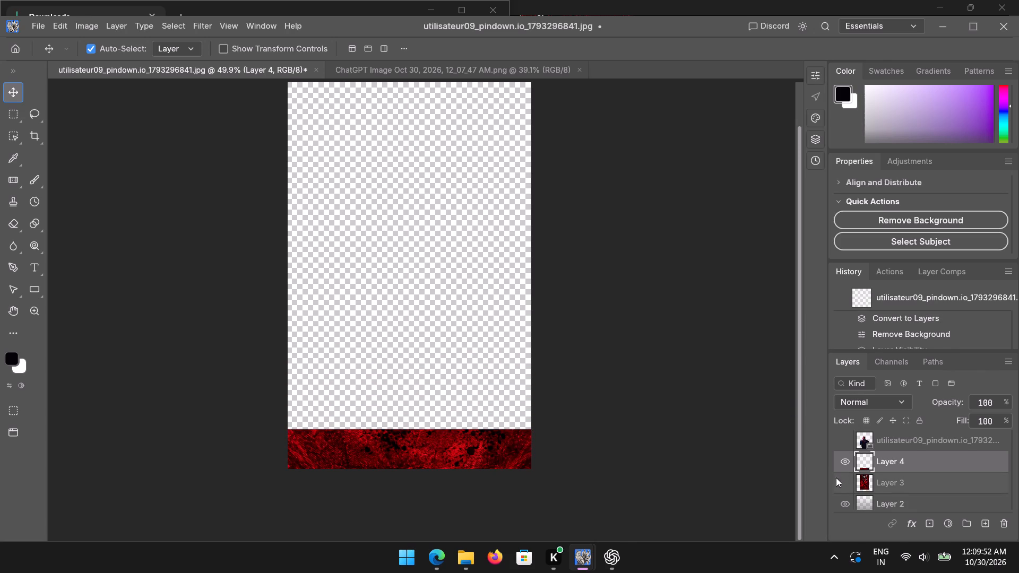
{"action": "left_click", "coordinate": [840, 480]}
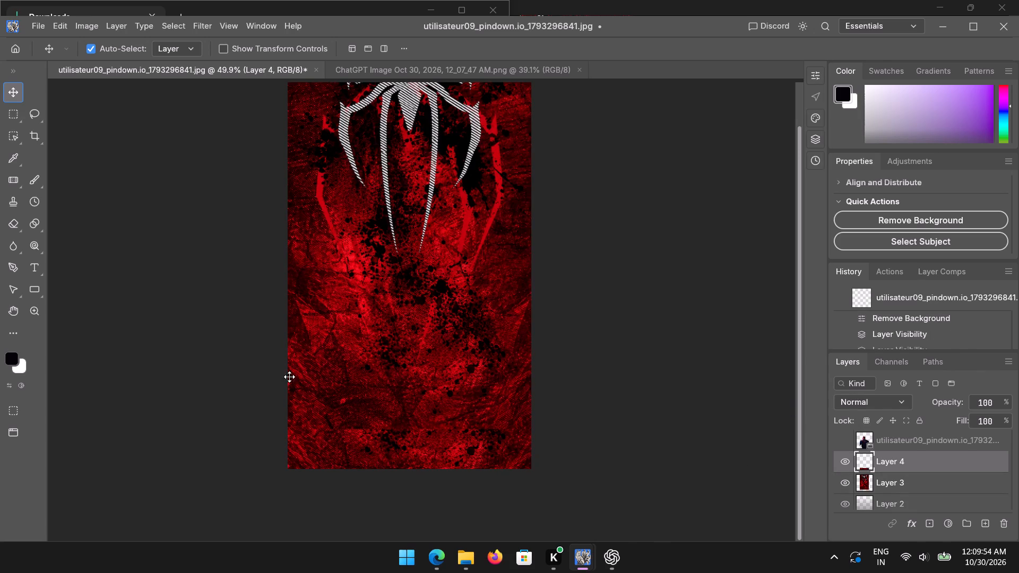
Move Layer 3 slightly downward, keeping it horizontally centred, so more of the white spider emblem's upper legs fits on the canvas.
{"action": "scroll", "coordinate": [610, 347], "scroll_direction": "up", "scroll_amount": 6}
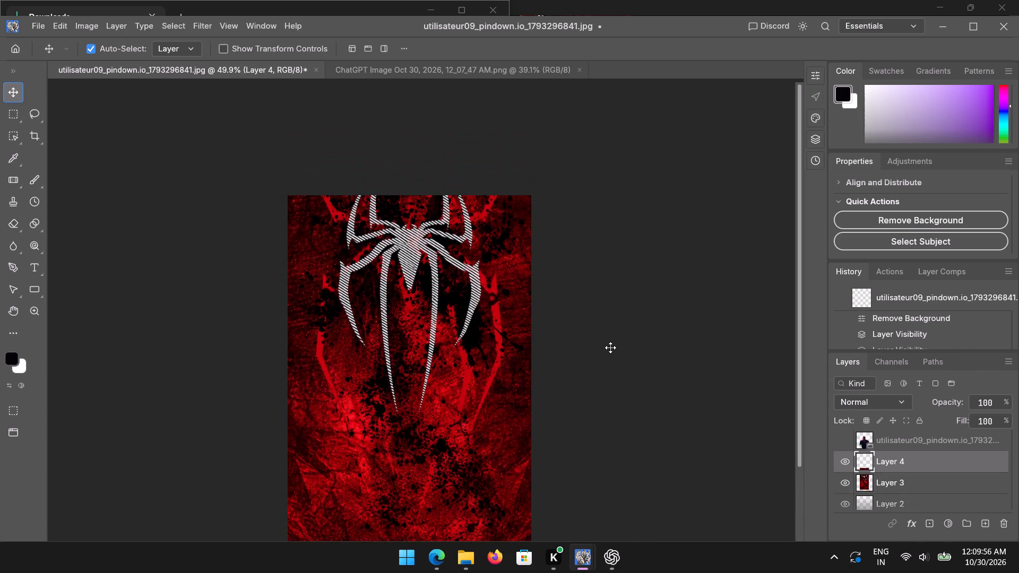
{"action": "scroll", "coordinate": [609, 348], "scroll_direction": "down", "scroll_amount": 2}
{"action": "left_click_drag", "start_coordinate": [386, 249], "coordinate": [387, 262]}
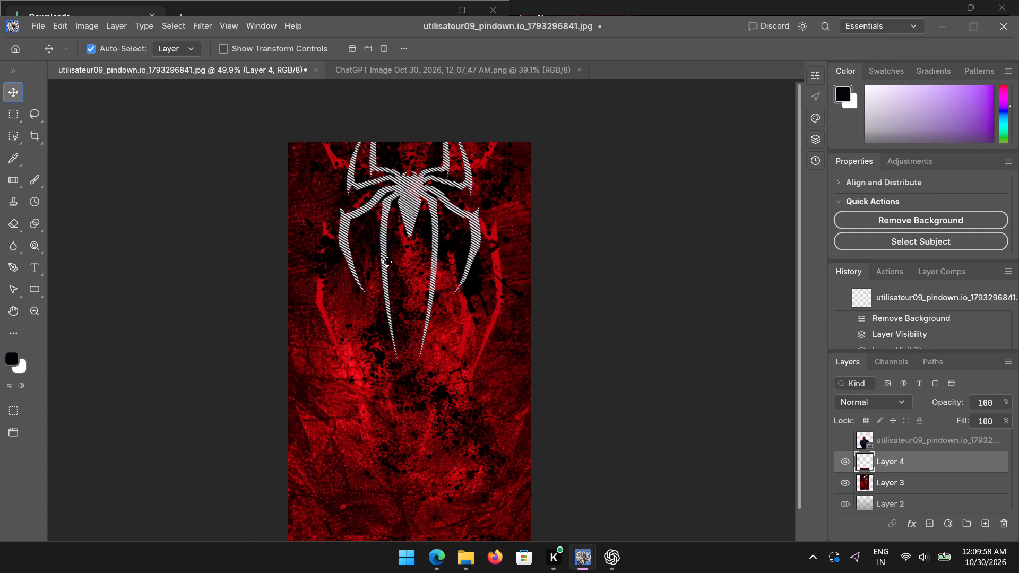
{"action": "left_click_drag", "start_coordinate": [387, 262], "coordinate": [387, 291]}
{"action": "scroll", "coordinate": [538, 289], "scroll_direction": "down", "scroll_amount": 4}
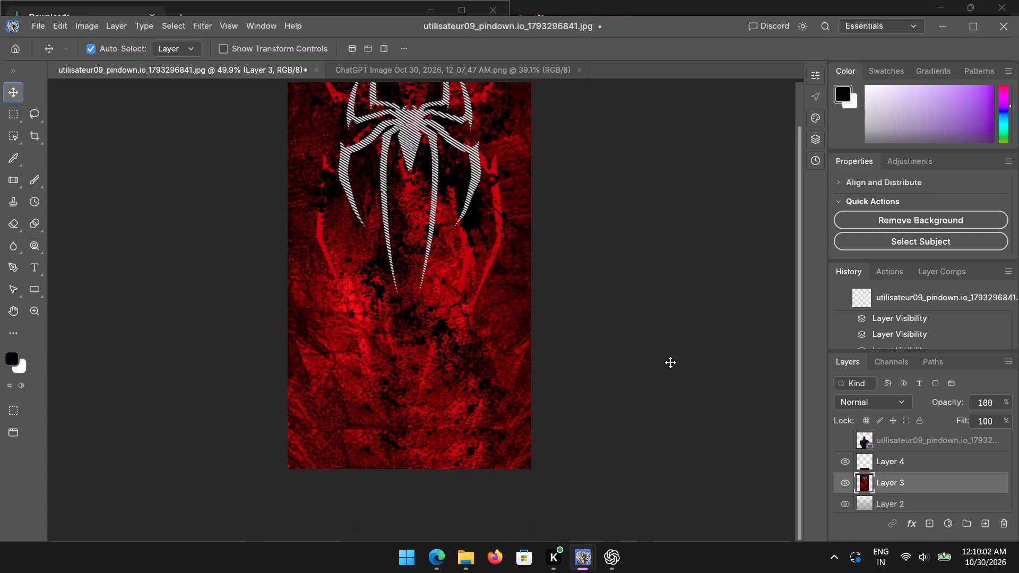
Show the Spider-Man cut-out layer over the red background.
{"action": "left_click", "coordinate": [848, 440]}
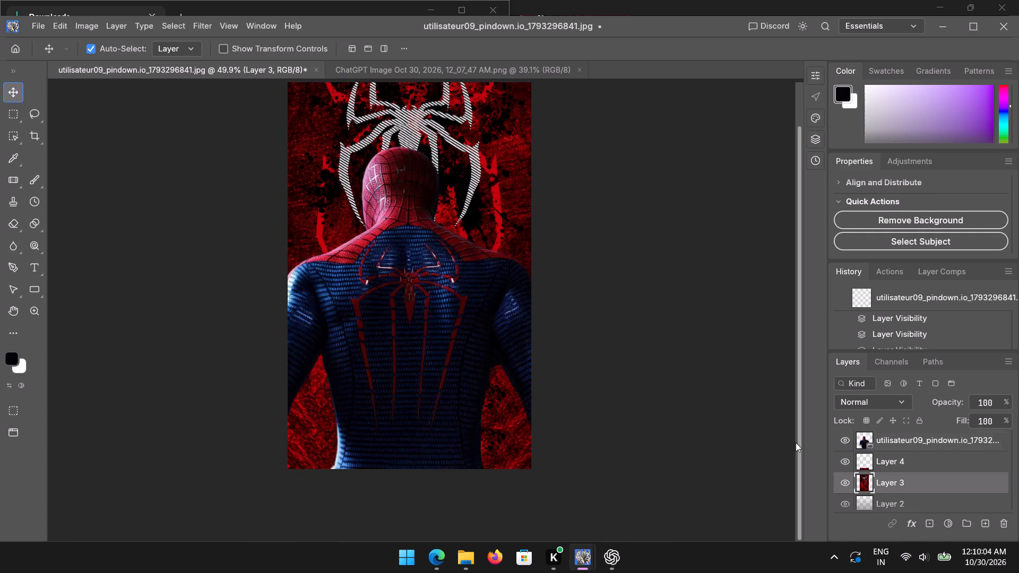
Examine the whole poster from top to bottom, checking how the Spider-Man figure sits against the emblem and extended background.
{"action": "scroll", "coordinate": [523, 245], "scroll_direction": "down", "scroll_amount": 3}
{"action": "scroll", "coordinate": [525, 245], "scroll_direction": "up", "scroll_amount": 7}
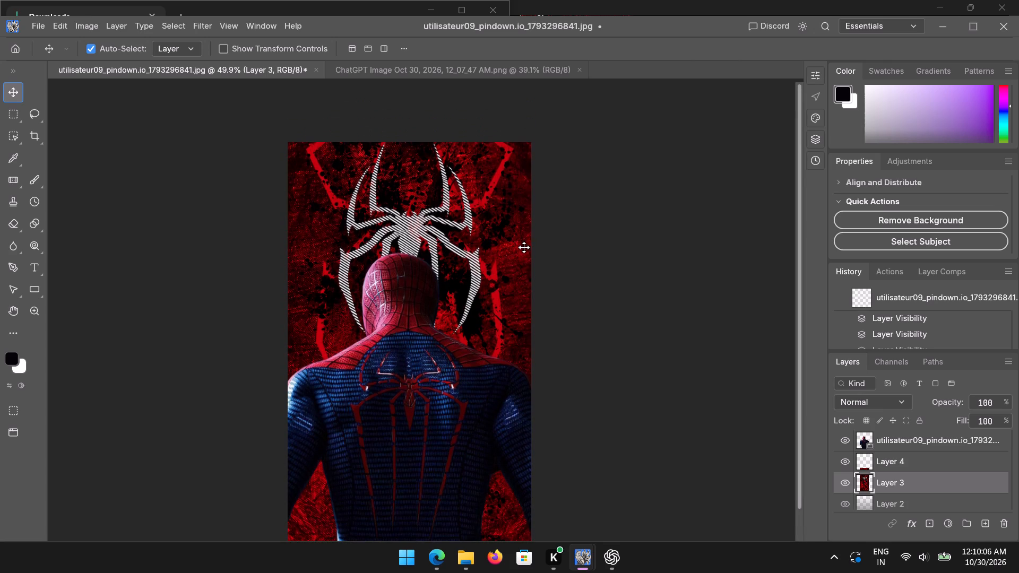
{"action": "left_click", "coordinate": [405, 340]}
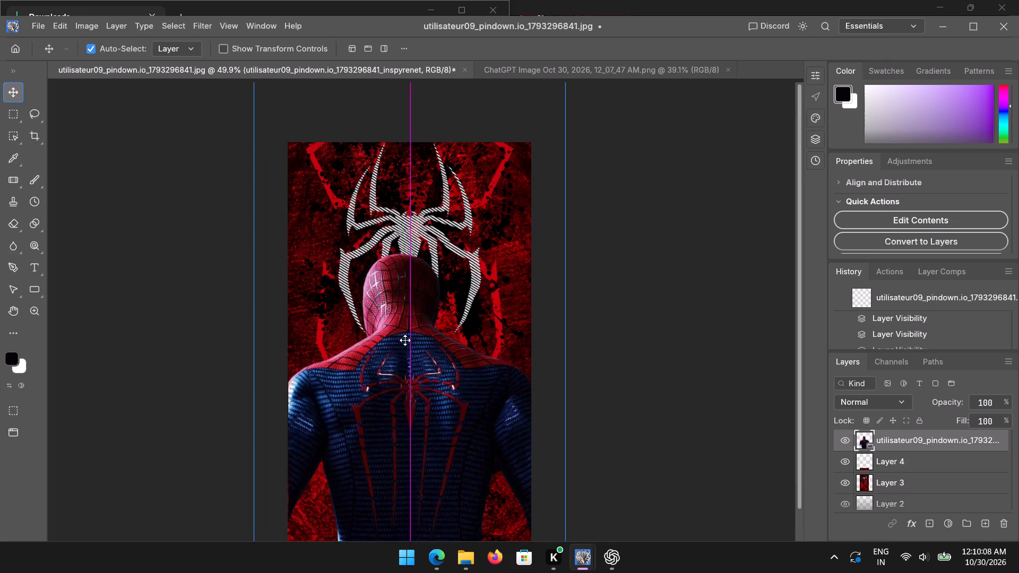
{"action": "scroll", "coordinate": [578, 273], "scroll_direction": "down", "scroll_amount": 4}
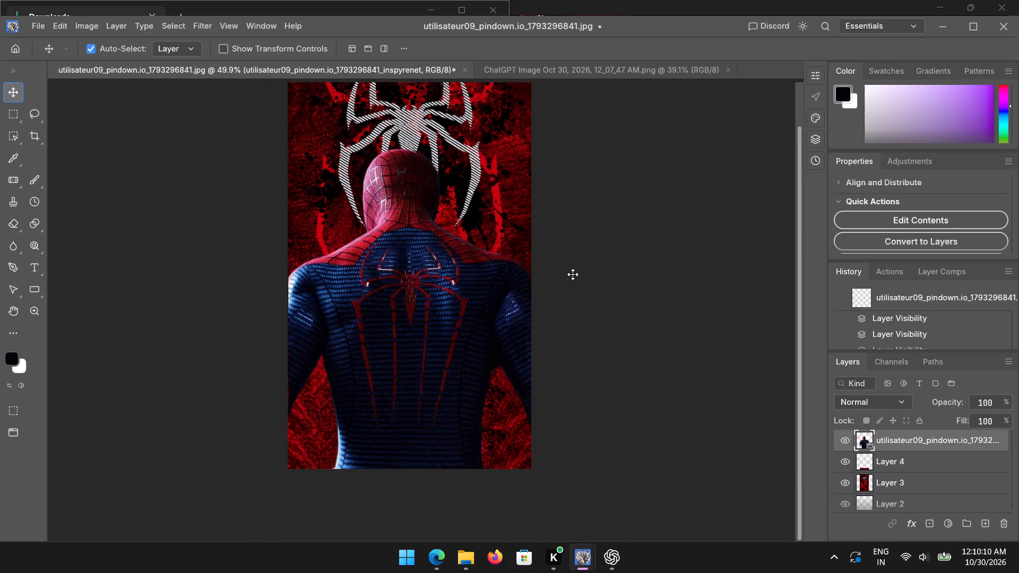
{"action": "scroll", "coordinate": [573, 274], "scroll_direction": "up", "scroll_amount": 3}
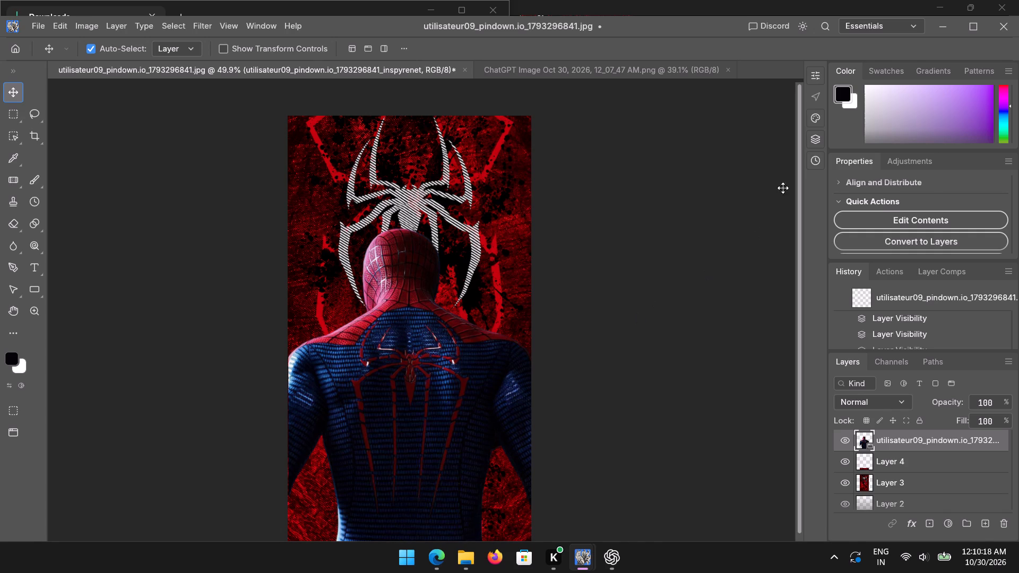
{"action": "scroll", "coordinate": [437, 335], "scroll_direction": "down", "scroll_amount": 4}
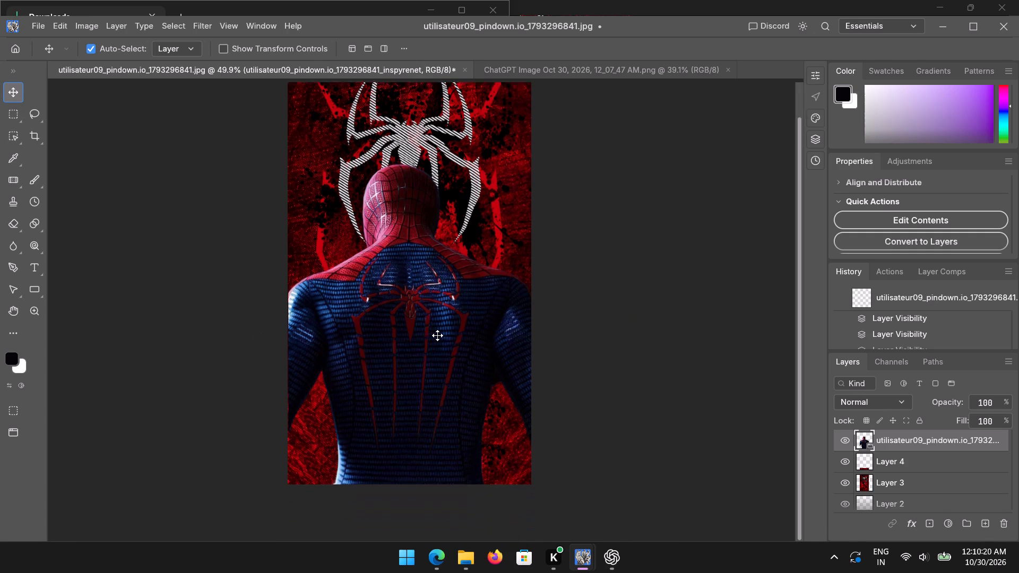
{"action": "scroll", "coordinate": [438, 335], "scroll_direction": "up", "scroll_amount": 4}
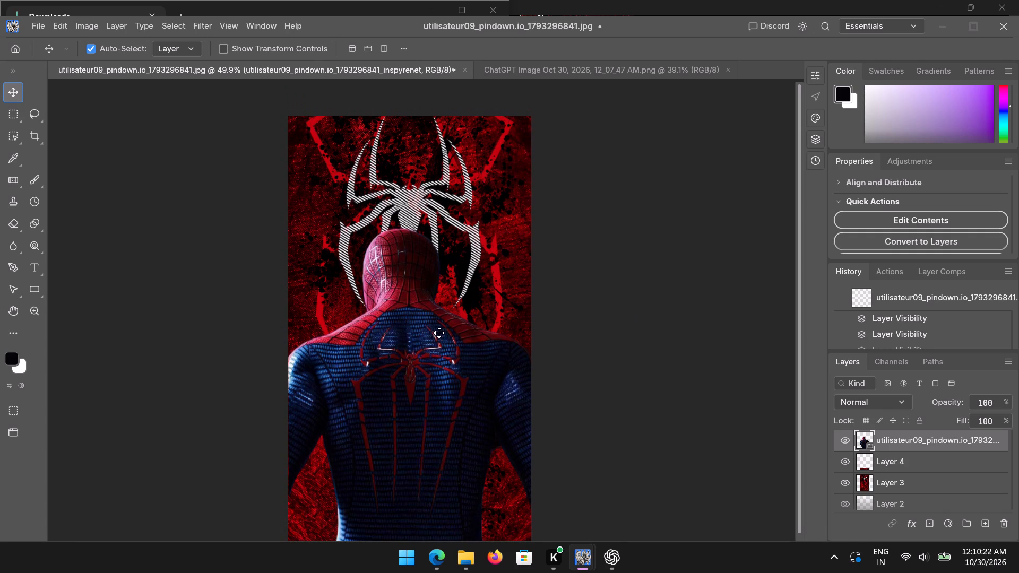
{"action": "scroll", "coordinate": [439, 333], "scroll_direction": "down", "scroll_amount": 6}
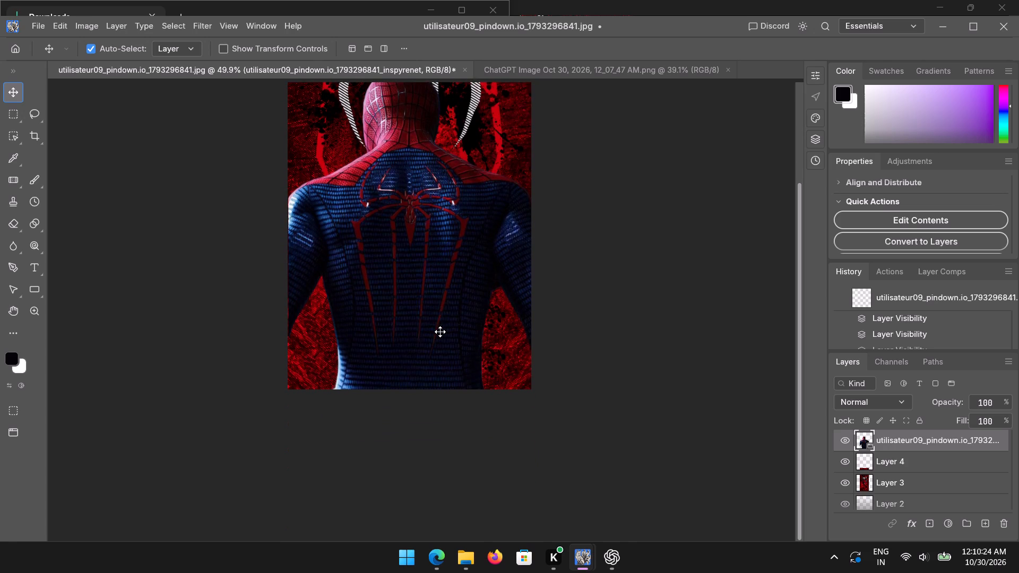
On Layer 3, select the full-width area from the shoulders to the bottom edge and fill it with Background Color, Overlay mode, 90% opacity.
{"action": "left_click", "coordinate": [307, 338]}
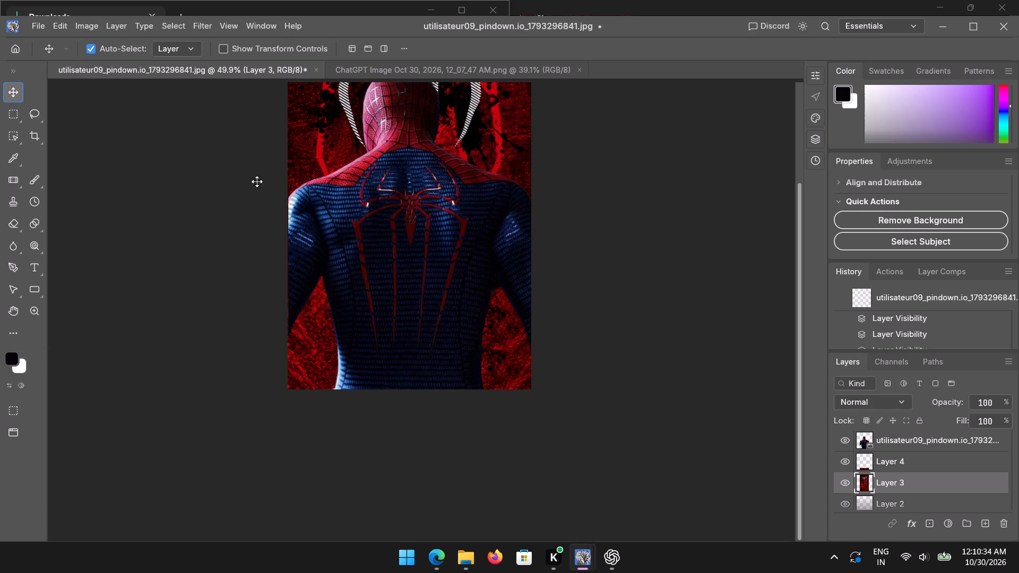
{"action": "left_click", "coordinate": [10, 117]}
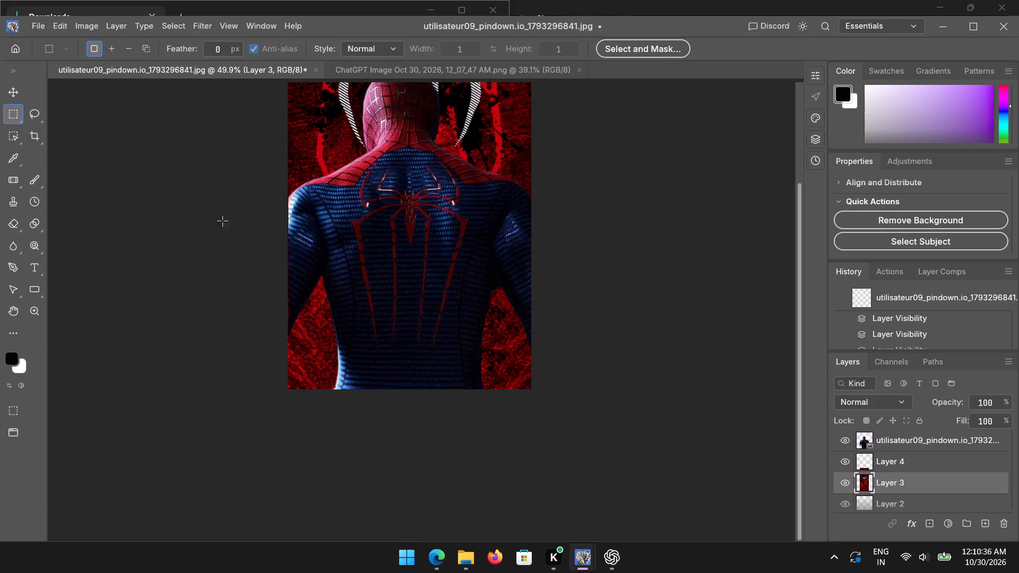
{"action": "left_click_drag", "start_coordinate": [285, 186], "coordinate": [487, 300]}
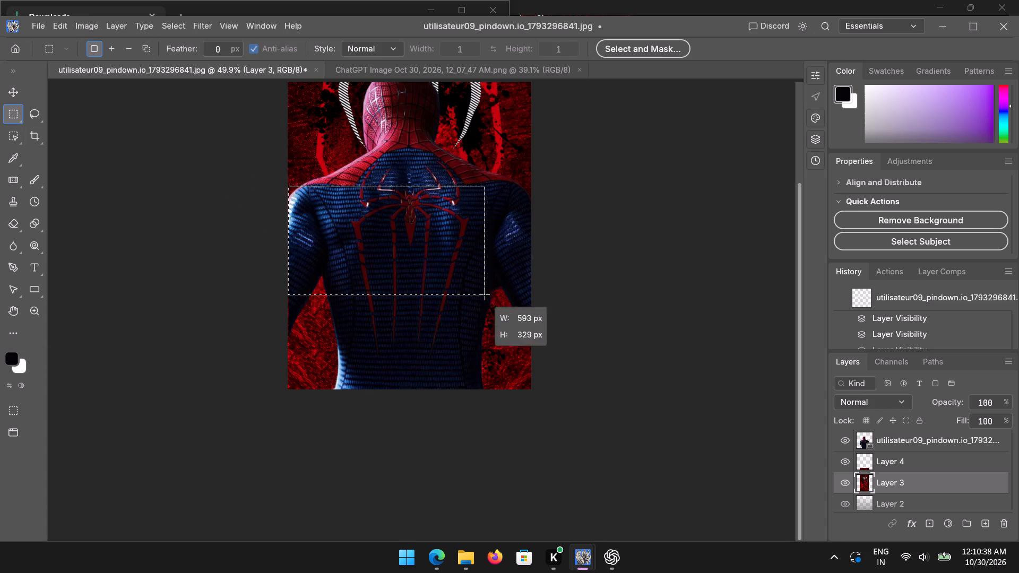
{"action": "left_click_drag", "start_coordinate": [487, 300], "coordinate": [534, 392]}
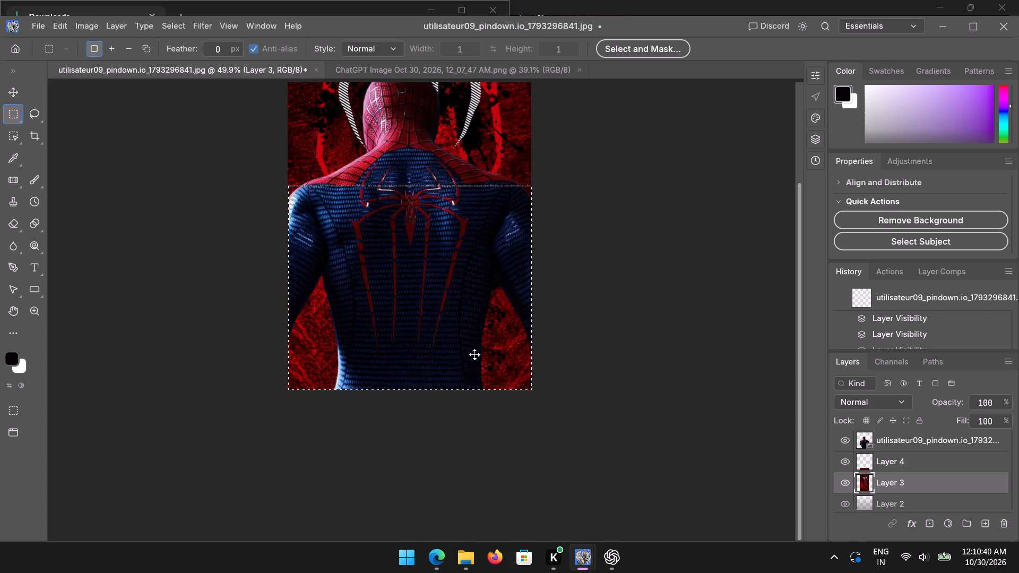
{"action": "right_click", "coordinate": [503, 283]}
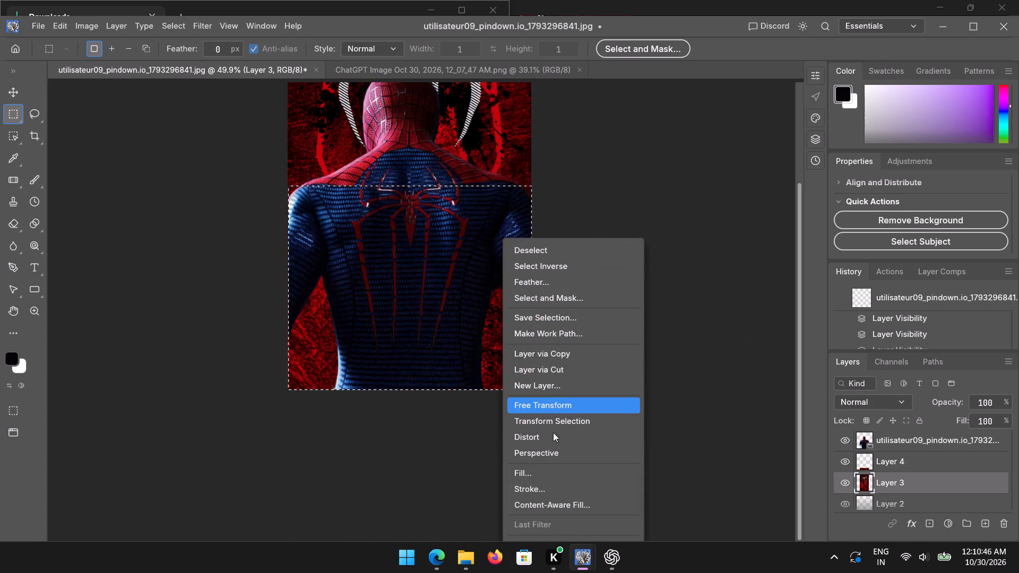
{"action": "left_click", "coordinate": [543, 476]}
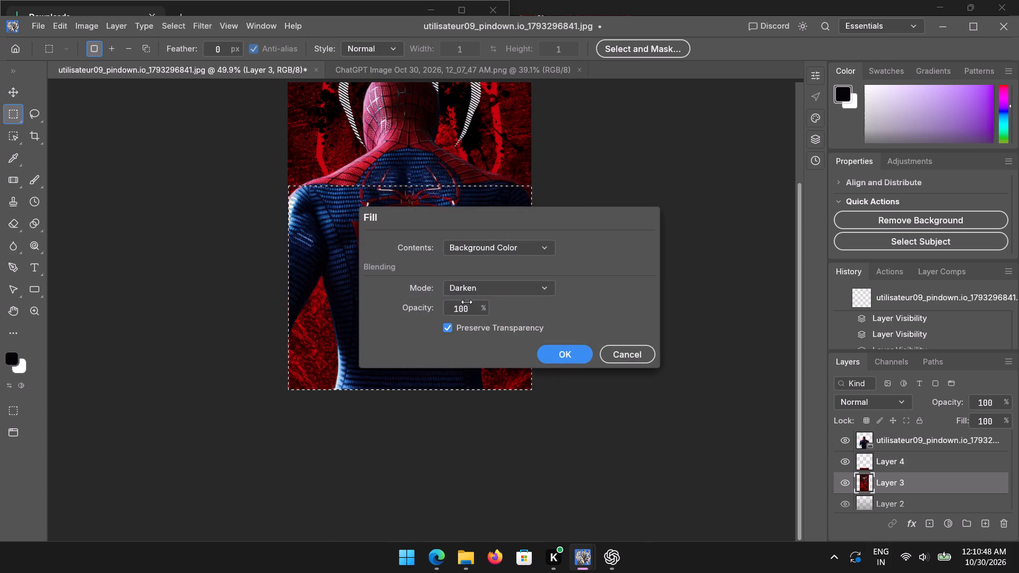
{"action": "left_click", "coordinate": [478, 290]}
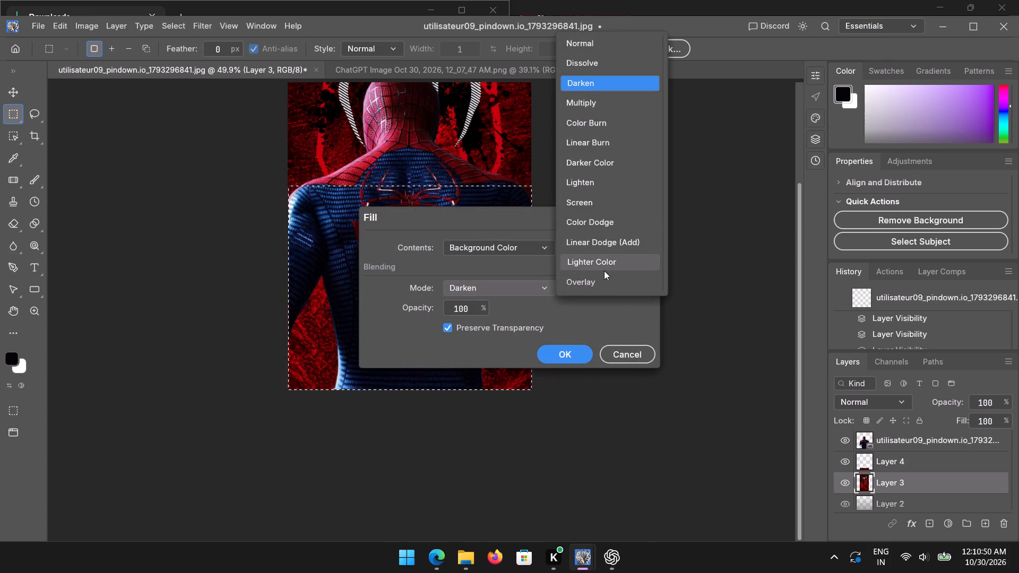
{"action": "left_click", "coordinate": [597, 277]}
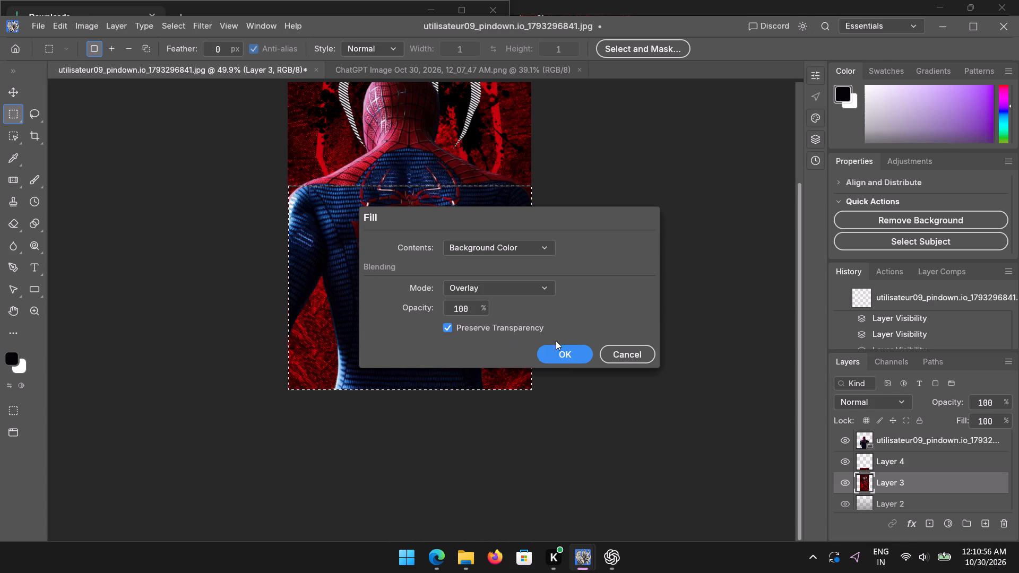
{"action": "left_click", "coordinate": [473, 309]}
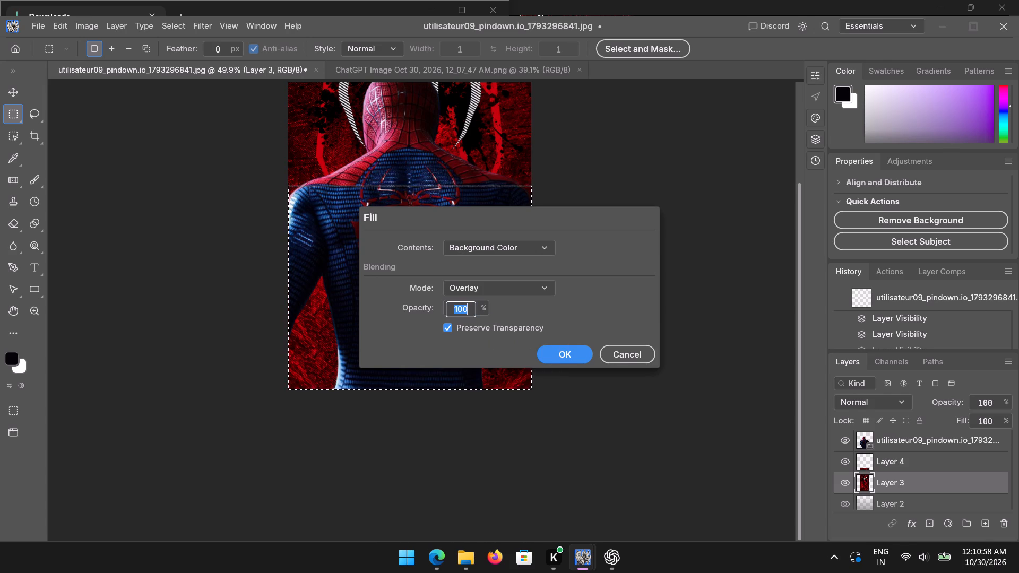
{"action": "key", "text": "BackSpace"}
{"action": "key", "text": "BackSpace"}
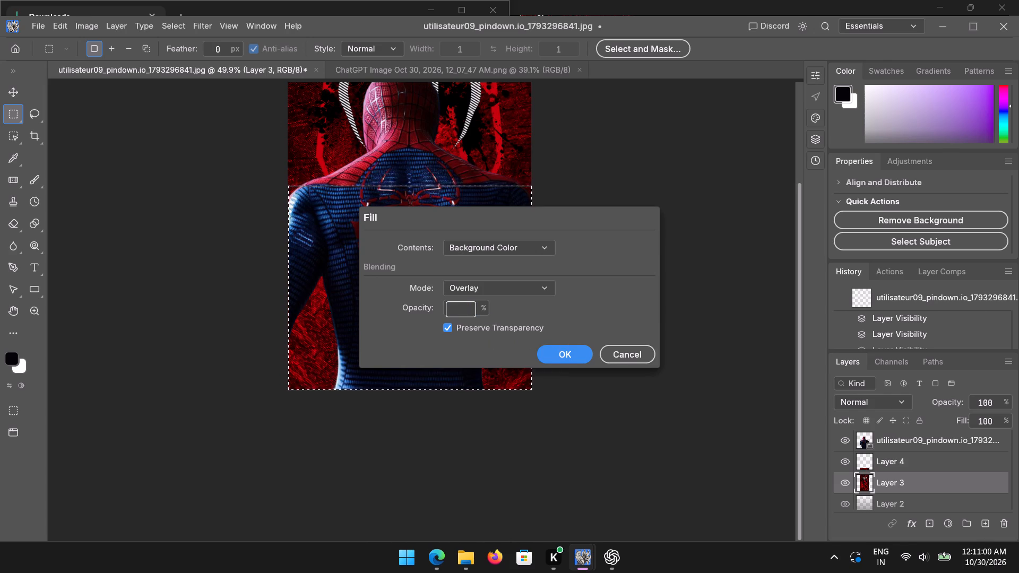
{"action": "type", "text": "90"}
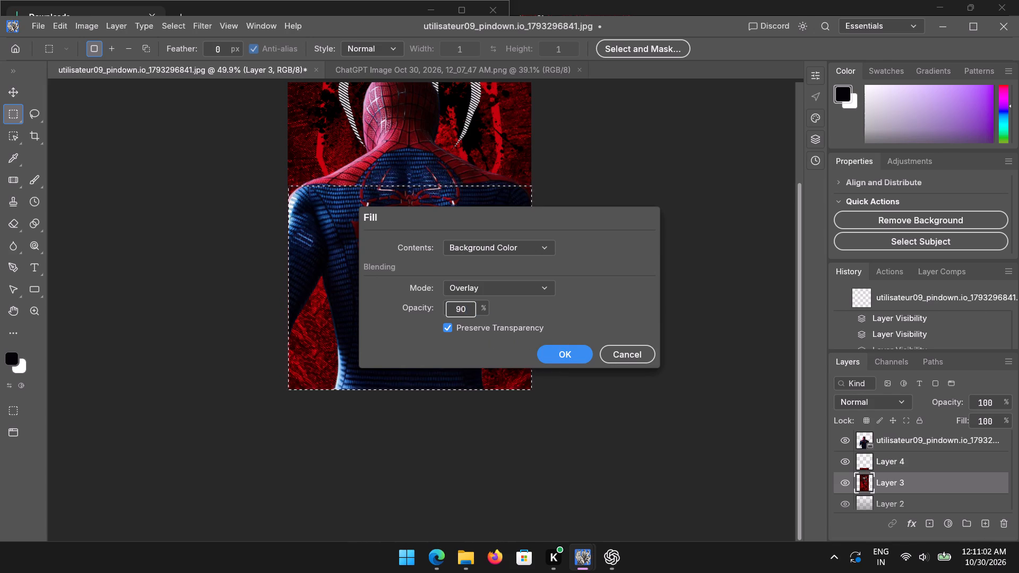
{"action": "key", "text": "Return"}
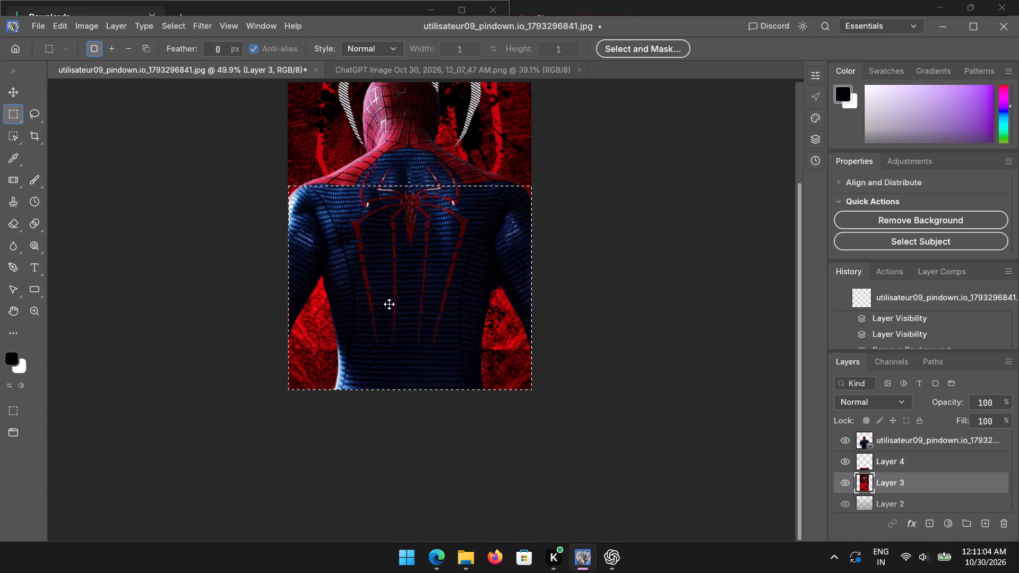
Darken the selected lower part of Layer 3 with Levels, setting the input black point to 253, and clear the selection.
{"action": "left_click", "coordinate": [389, 304]}
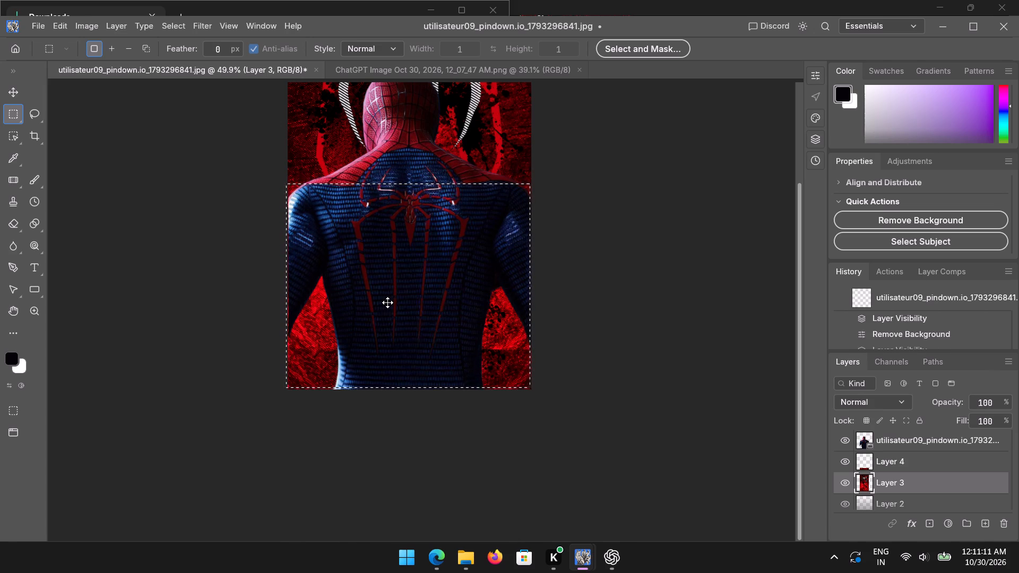
{"action": "key", "text": "ctrl+l"}
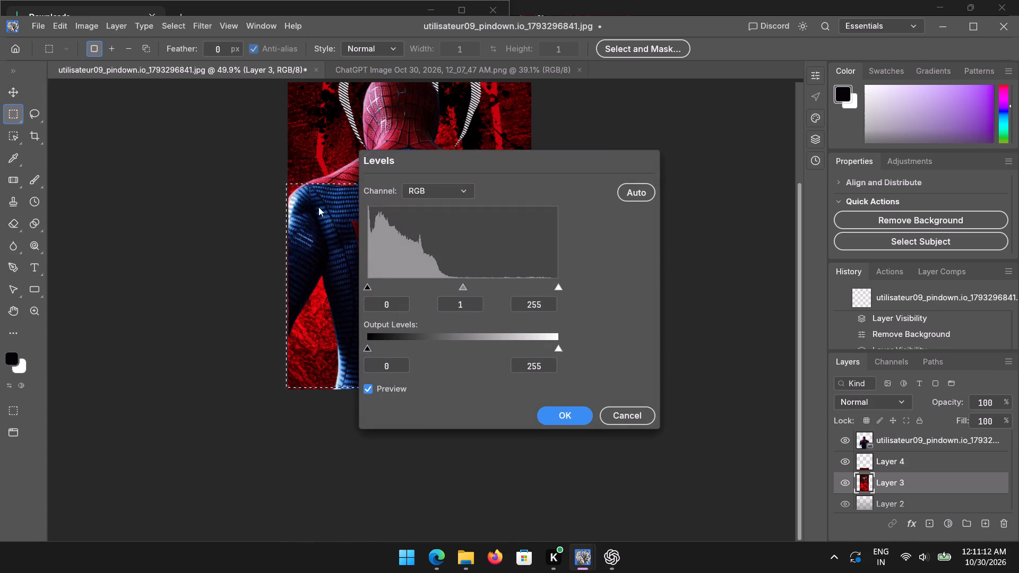
{"action": "left_click_drag", "start_coordinate": [382, 236], "coordinate": [408, 257]}
{"action": "left_click_drag", "start_coordinate": [367, 287], "coordinate": [405, 284]}
{"action": "left_click_drag", "start_coordinate": [405, 284], "coordinate": [359, 288]}
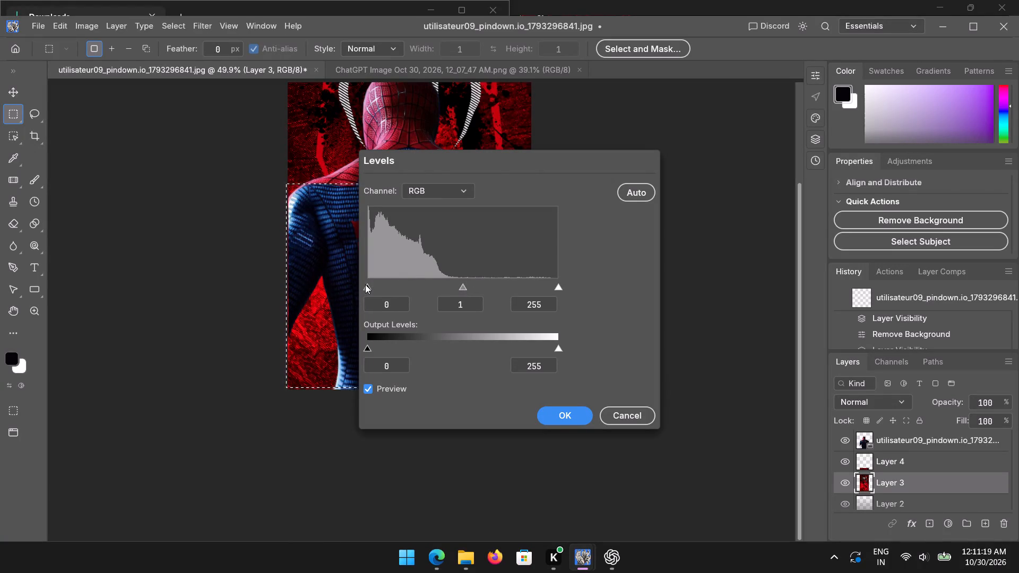
{"action": "left_click_drag", "start_coordinate": [366, 285], "coordinate": [571, 295]}
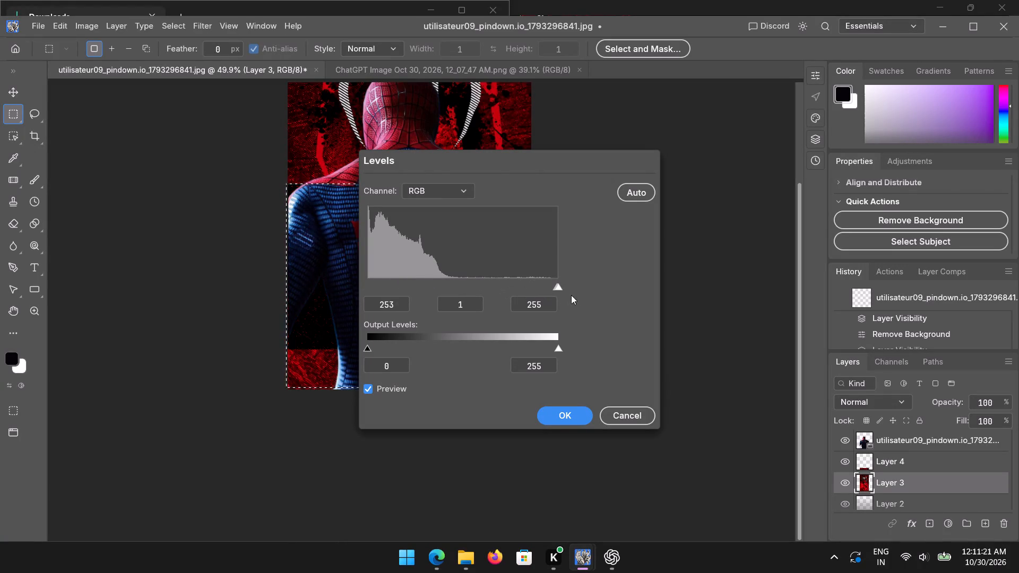
{"action": "left_click_drag", "start_coordinate": [571, 295], "coordinate": [511, 302]}
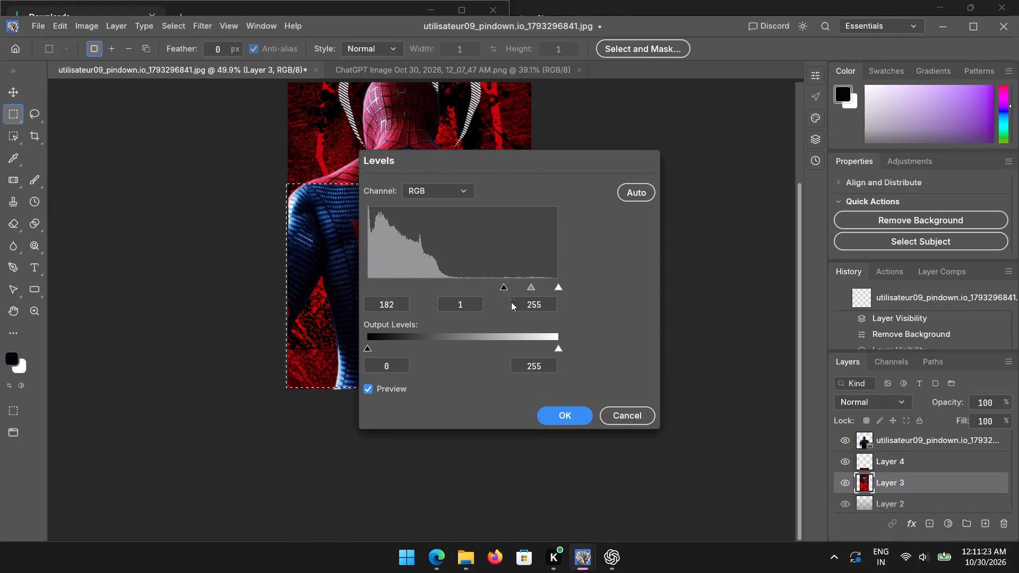
{"action": "left_click_drag", "start_coordinate": [511, 302], "coordinate": [627, 317]}
{"action": "left_click", "coordinate": [704, 294]}
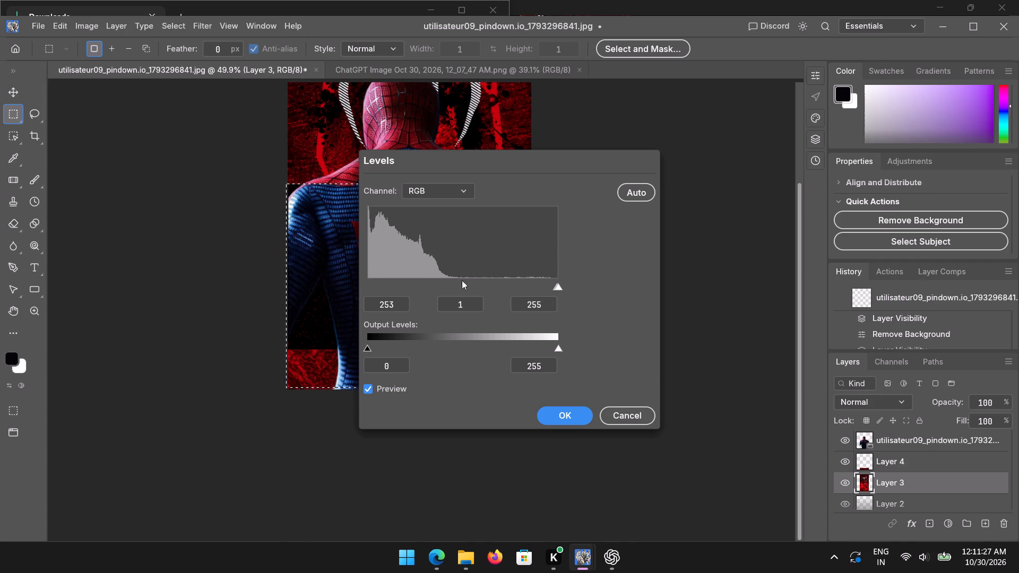
{"action": "left_click_drag", "start_coordinate": [483, 168], "coordinate": [628, 181]}
{"action": "left_click_drag", "start_coordinate": [526, 158], "coordinate": [727, 181]}
{"action": "left_click_drag", "start_coordinate": [356, 240], "coordinate": [359, 273]}
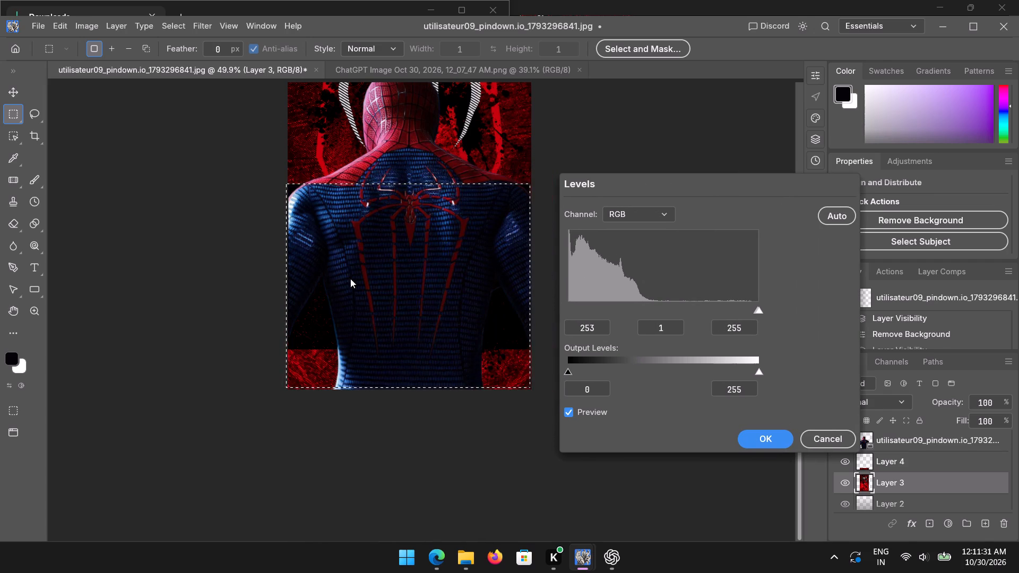
{"action": "left_click_drag", "start_coordinate": [300, 325], "coordinate": [301, 349]}
{"action": "left_click", "coordinate": [301, 361]}
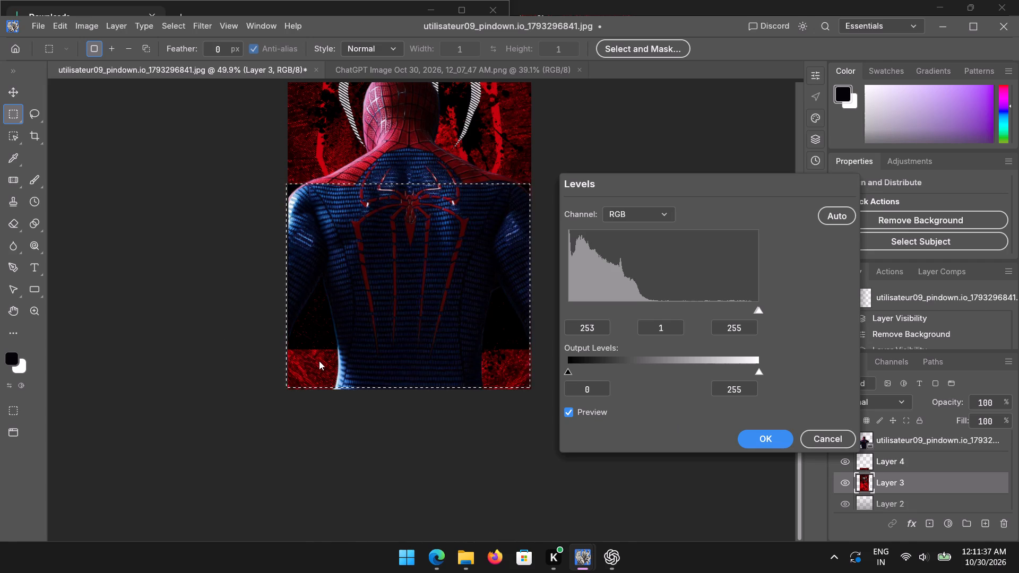
{"action": "left_click", "coordinate": [319, 361]}
{"action": "left_click", "coordinate": [319, 361]}
{"action": "left_click", "coordinate": [771, 443]}
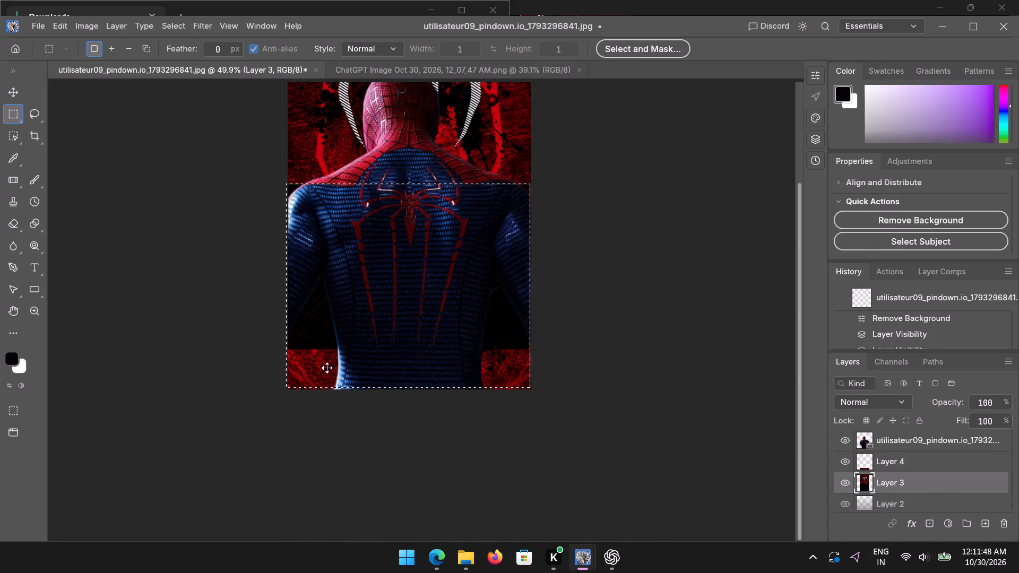
{"action": "left_click", "coordinate": [327, 368]}
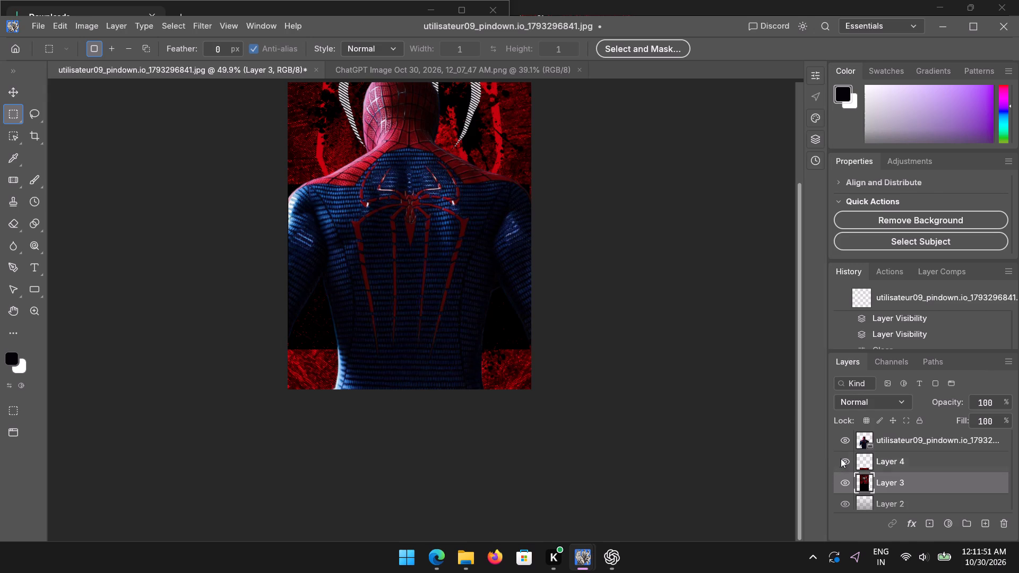
Compare the poster's bottom edge with and without Layer 4, and leave Layer 4 hidden.
{"action": "left_click", "coordinate": [843, 458]}
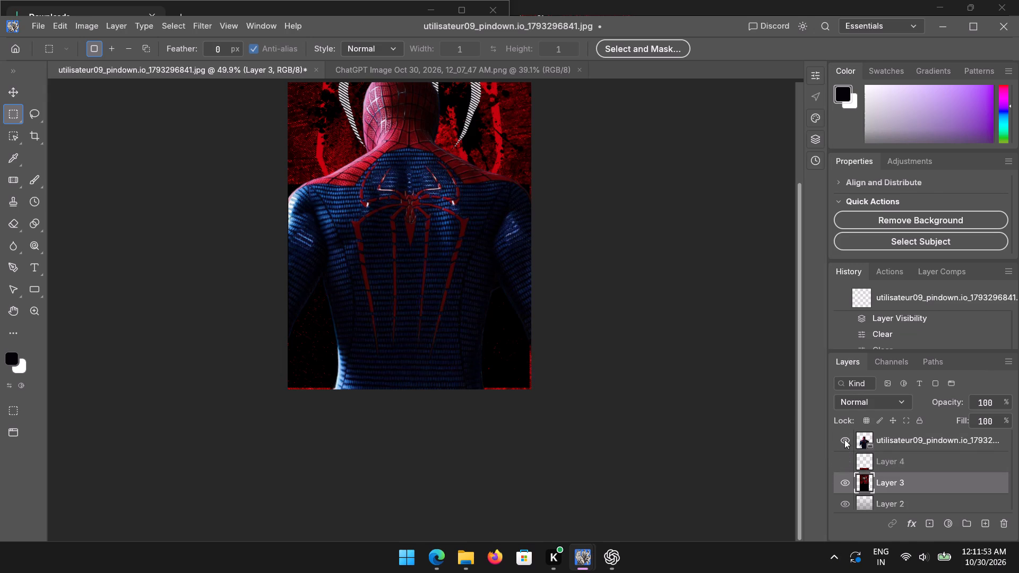
{"action": "left_click", "coordinate": [844, 458]}
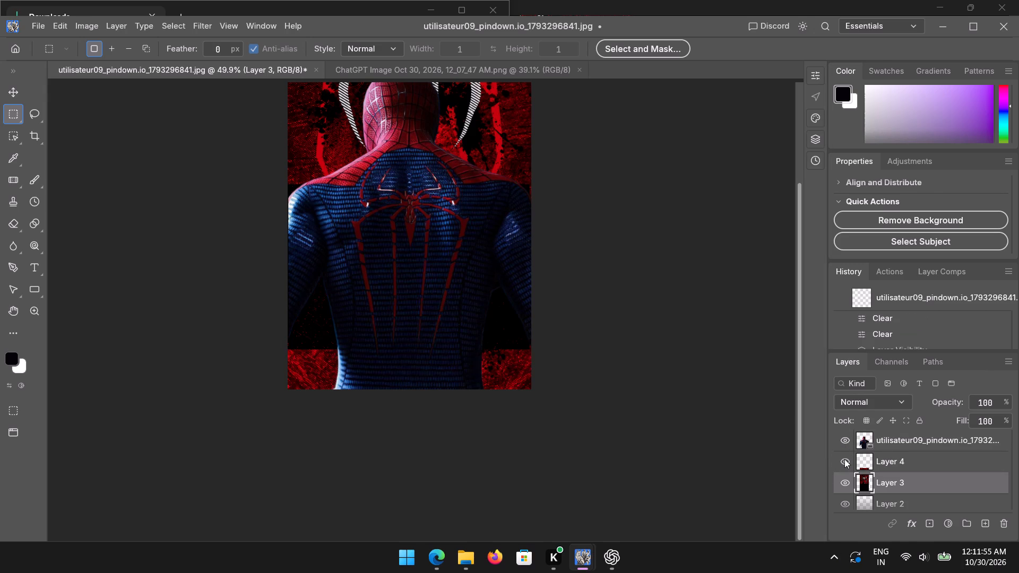
{"action": "left_click", "coordinate": [844, 459]}
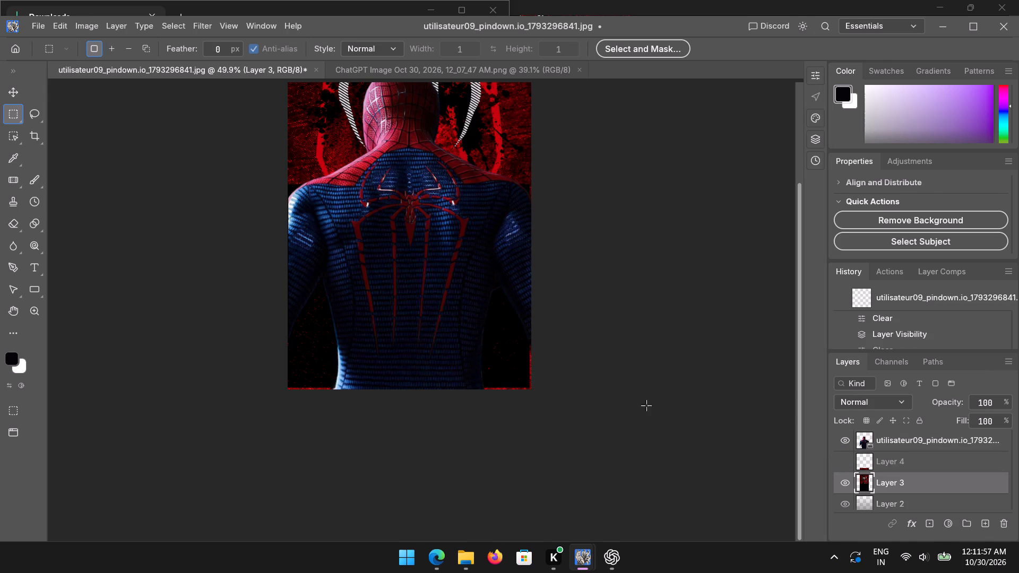
{"action": "scroll", "coordinate": [599, 327], "scroll_direction": "up", "scroll_amount": 5}
{"action": "scroll", "coordinate": [599, 327], "scroll_direction": "down", "scroll_amount": 4}
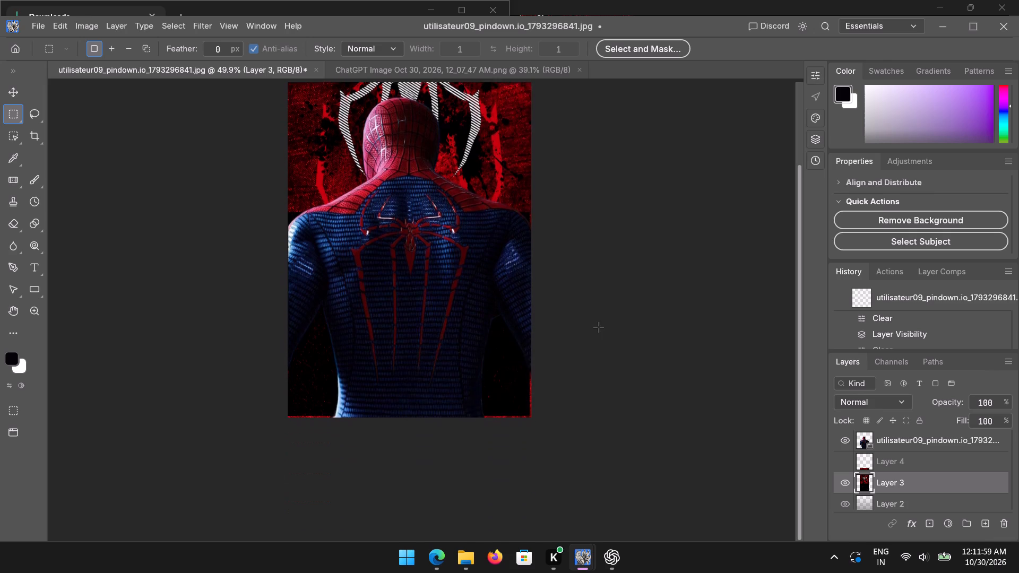
{"action": "left_click_drag", "start_coordinate": [488, 362], "coordinate": [493, 375]}
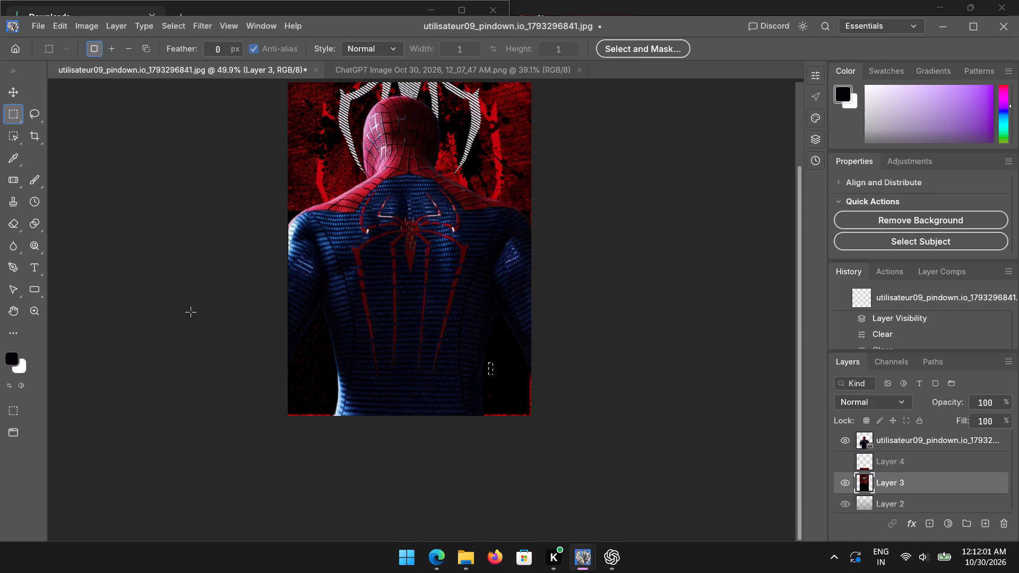
{"action": "left_click", "coordinate": [64, 224]}
Move the Spider-Man cut-out layer slightly down and left of the canvas centre.
{"action": "left_click", "coordinate": [15, 97]}
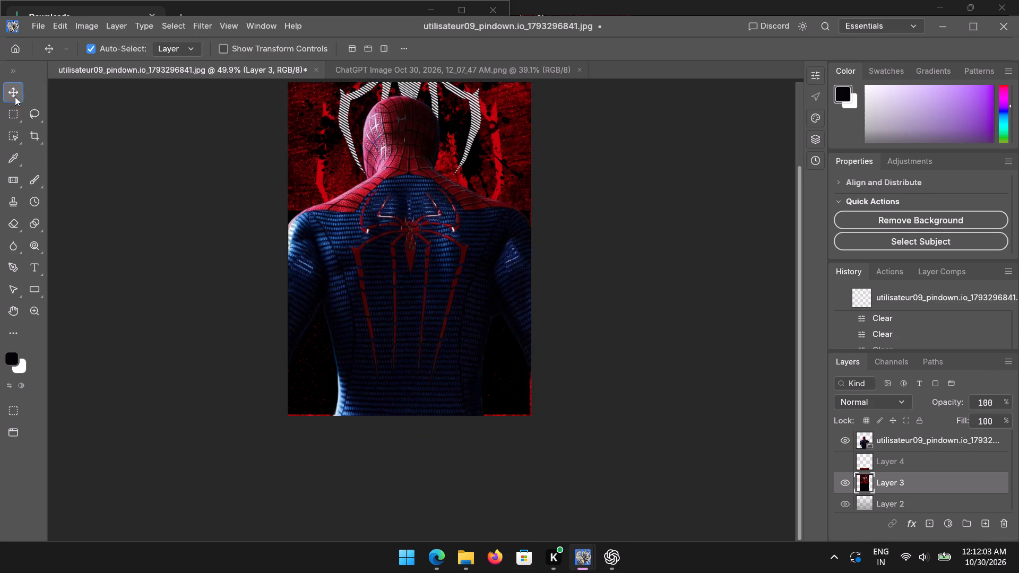
{"action": "left_click_drag", "start_coordinate": [339, 236], "coordinate": [340, 242]}
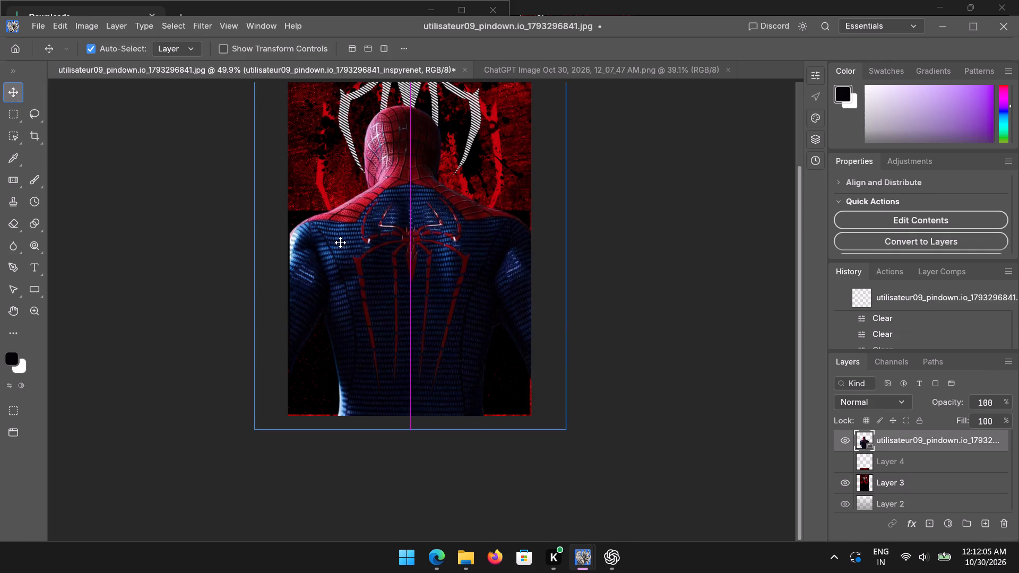
{"action": "left_click_drag", "start_coordinate": [340, 242], "coordinate": [338, 236]}
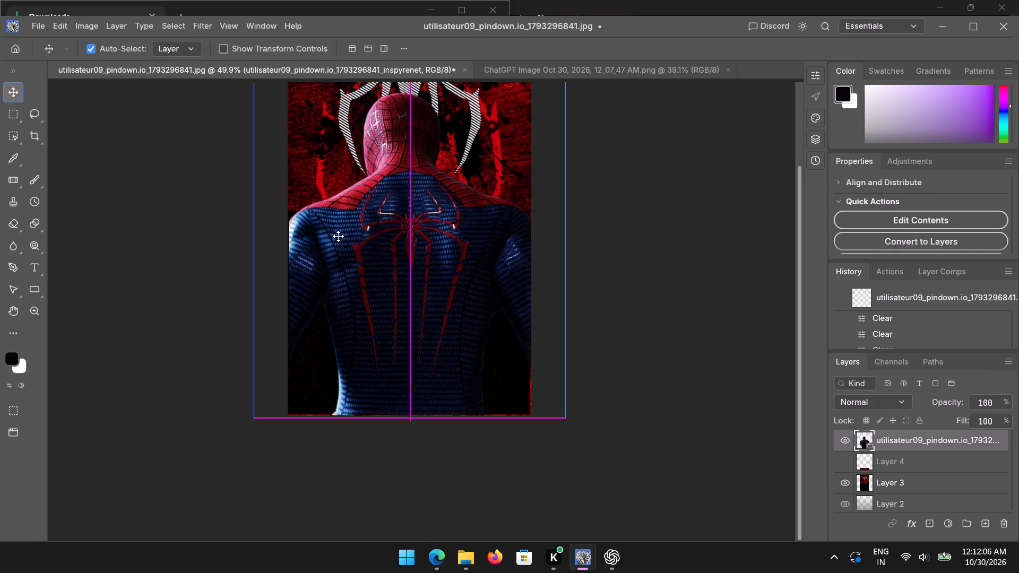
{"action": "left_click_drag", "start_coordinate": [338, 236], "coordinate": [325, 241]}
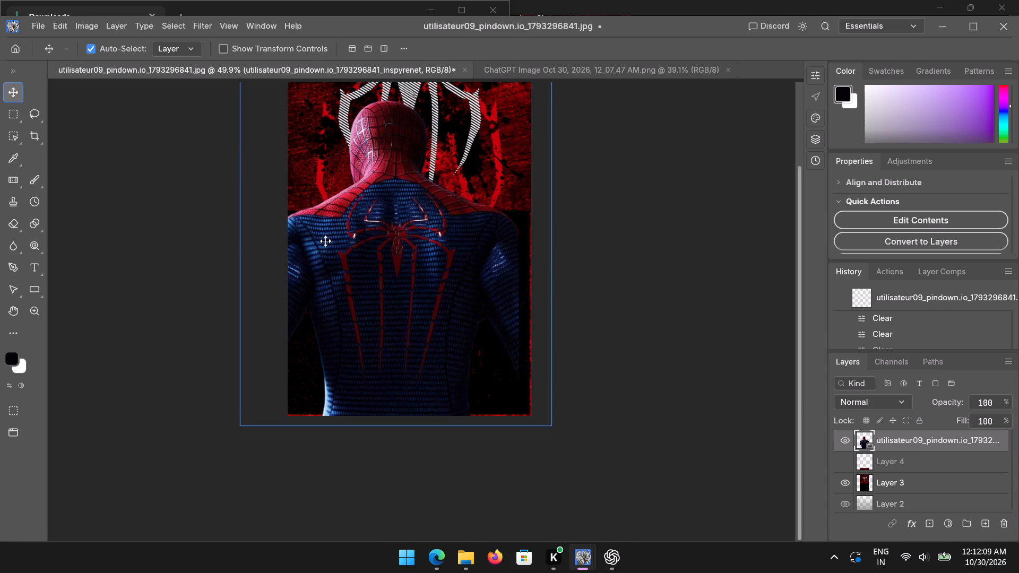
{"action": "left_click_drag", "start_coordinate": [325, 241], "coordinate": [329, 240]}
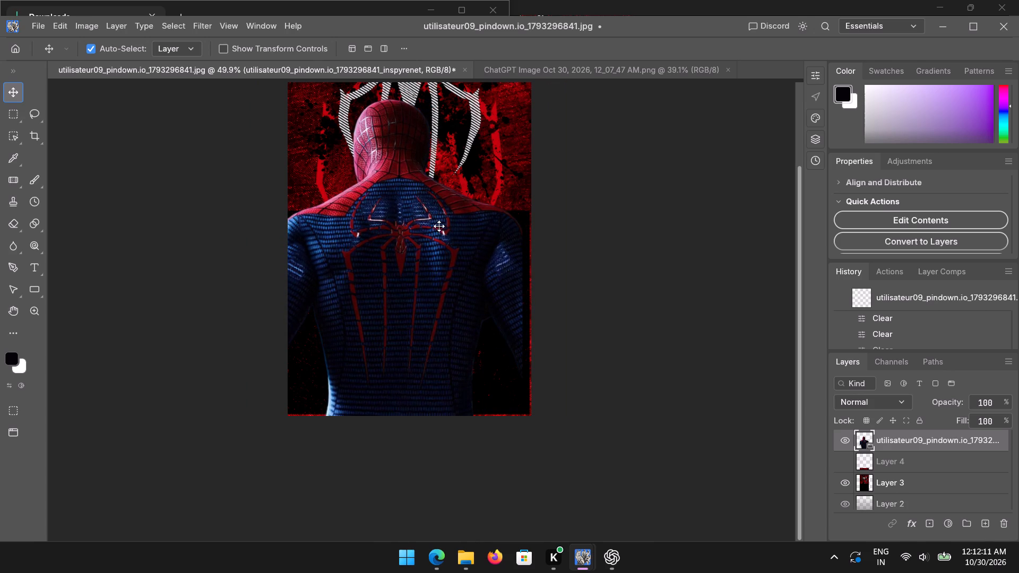
With the Spider-Man cut-out temporarily hidden, shift Layer 3 slightly down so its background covers the canvas's right and bottom edges.
{"action": "left_click", "coordinate": [839, 440]}
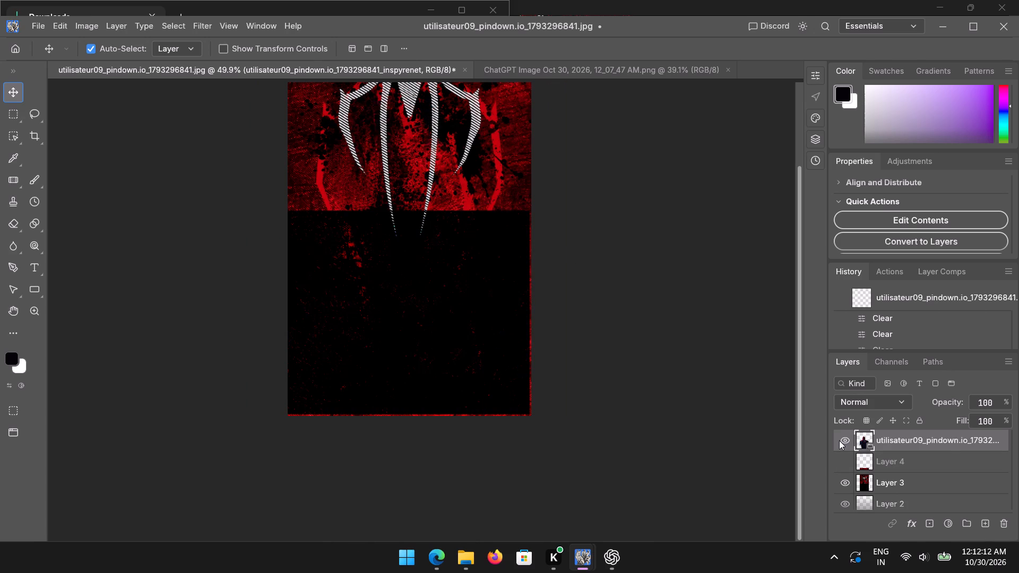
{"action": "left_click_drag", "start_coordinate": [408, 281], "coordinate": [411, 294]}
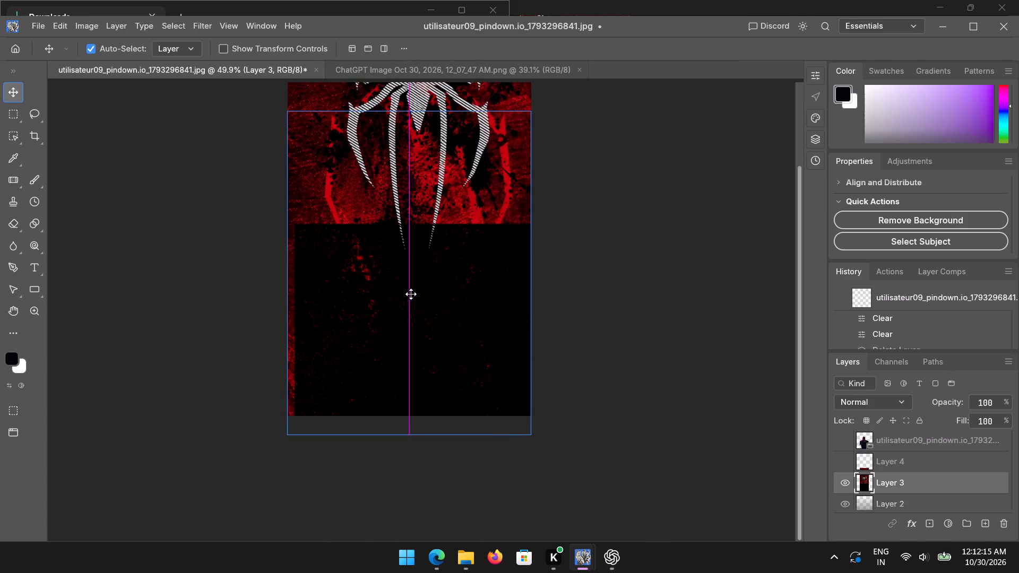
{"action": "left_click_drag", "start_coordinate": [411, 294], "coordinate": [408, 293]}
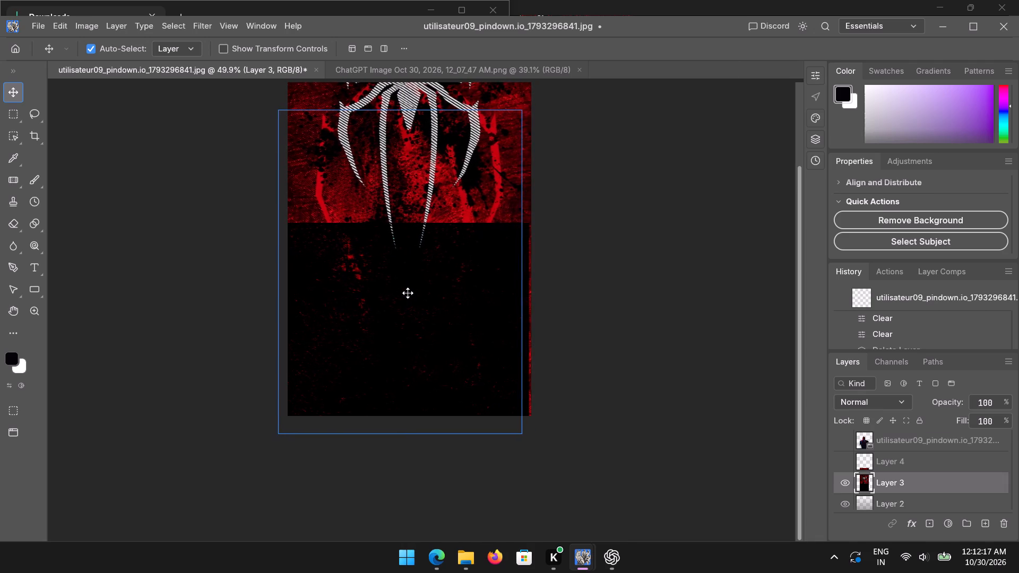
{"action": "left_click_drag", "start_coordinate": [408, 293], "coordinate": [409, 292]}
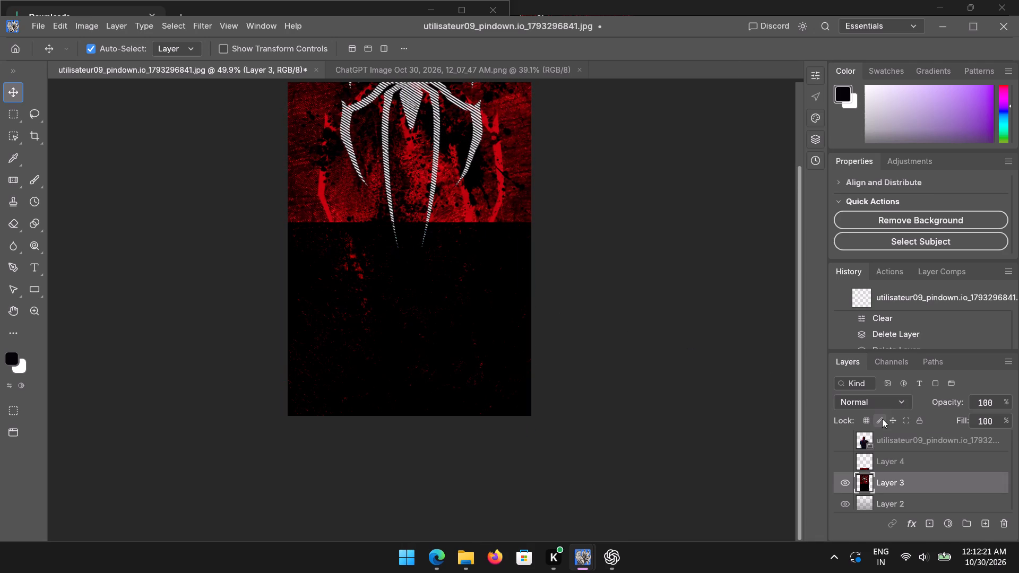
{"action": "left_click", "coordinate": [862, 436]}
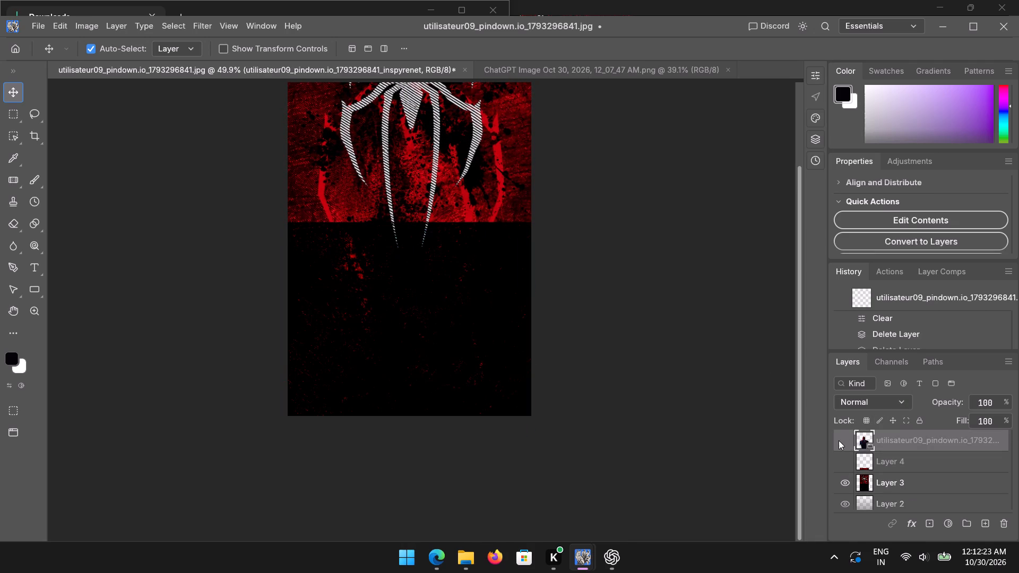
{"action": "left_click", "coordinate": [839, 440]}
Move the Spider-Man cut-out layer slightly right so it is centred and spans the full canvas width.
{"action": "scroll", "coordinate": [614, 287], "scroll_direction": "up", "scroll_amount": 4}
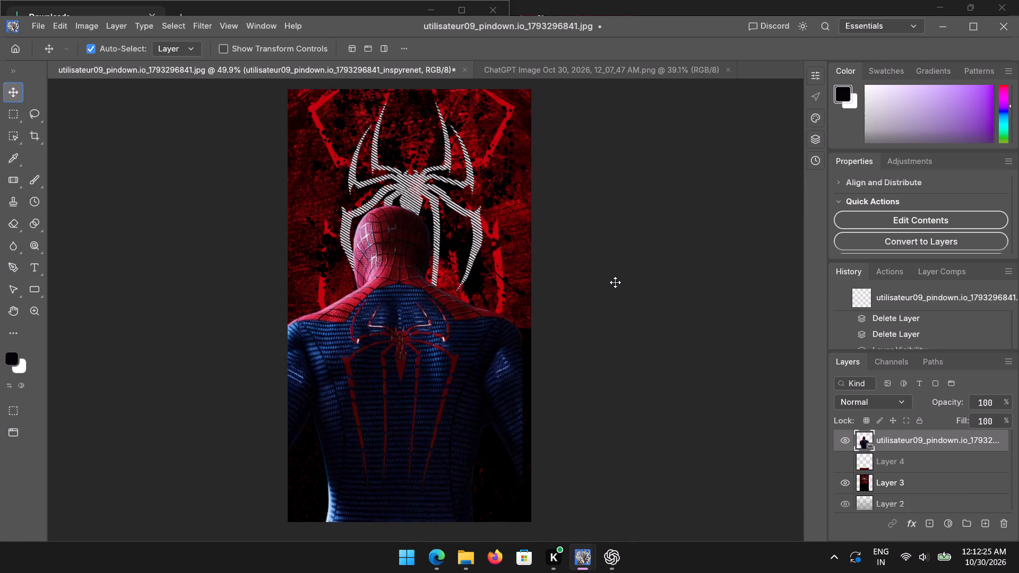
{"action": "scroll", "coordinate": [616, 281], "scroll_direction": "up", "scroll_amount": 4}
{"action": "scroll", "coordinate": [617, 276], "scroll_direction": "down", "scroll_amount": 7}
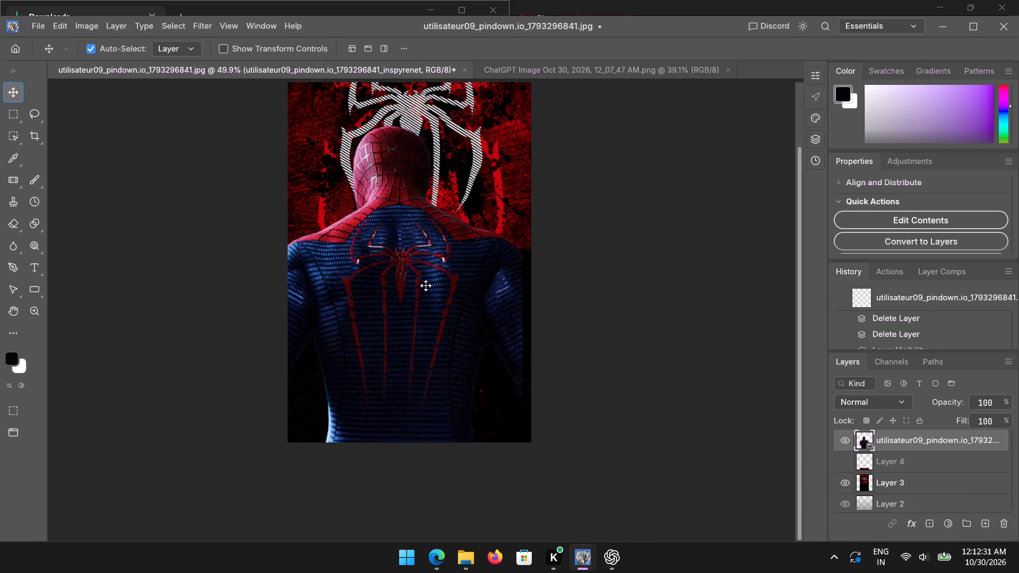
{"action": "left_click_drag", "start_coordinate": [426, 285], "coordinate": [435, 286]}
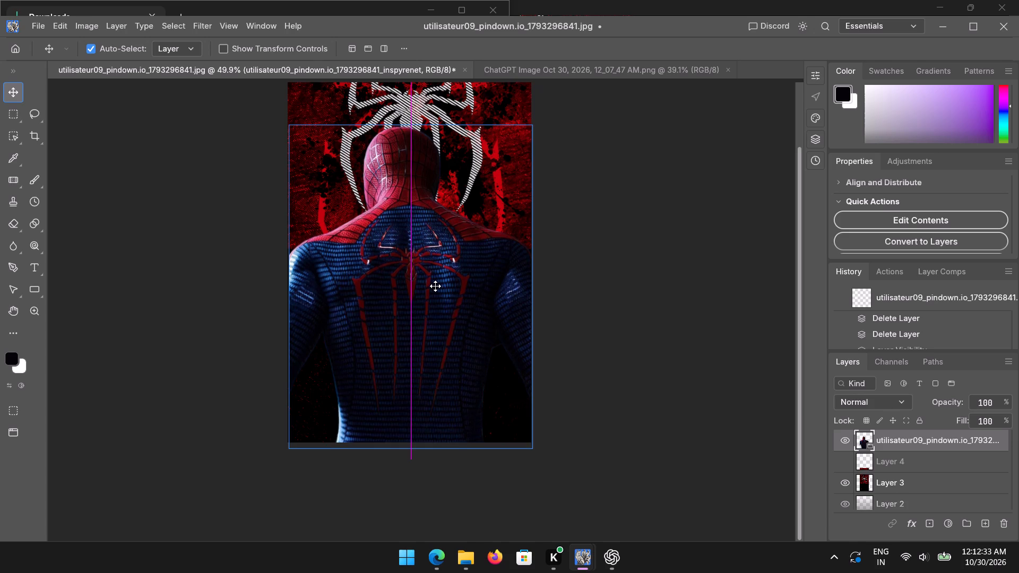
{"action": "left_click_drag", "start_coordinate": [435, 286], "coordinate": [435, 286]}
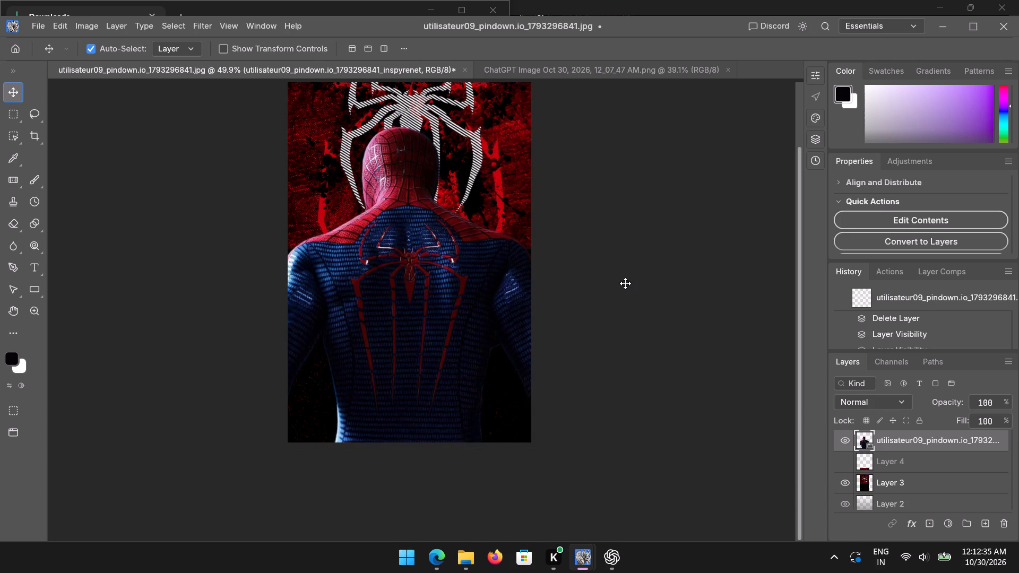
Switch to Edge and compare the ToonOut background removal of the Spider-Man and emblem image with its original in BGBYE.
{"action": "left_click", "coordinate": [442, 558]}
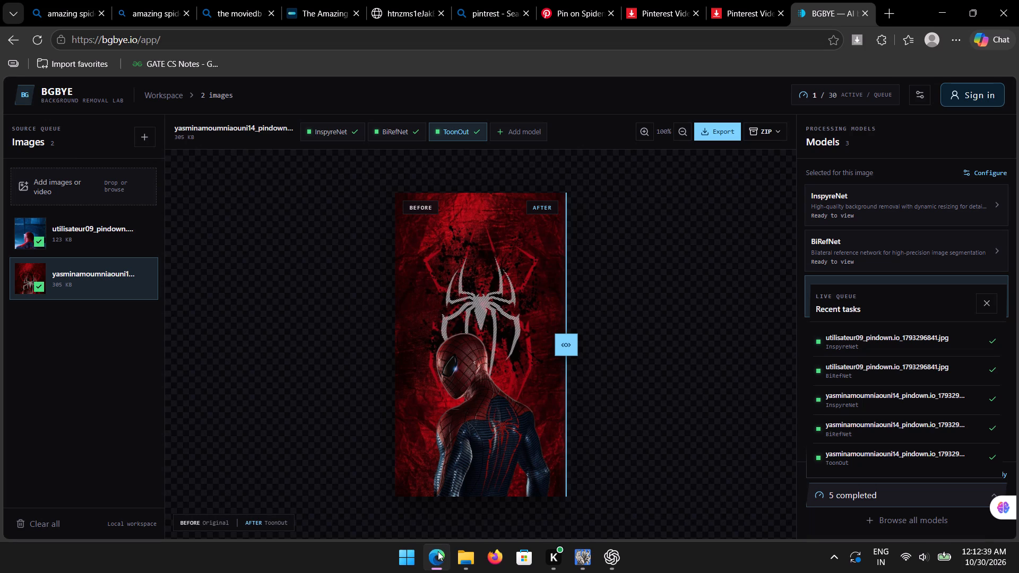
{"action": "left_click_drag", "start_coordinate": [560, 344], "coordinate": [394, 375]}
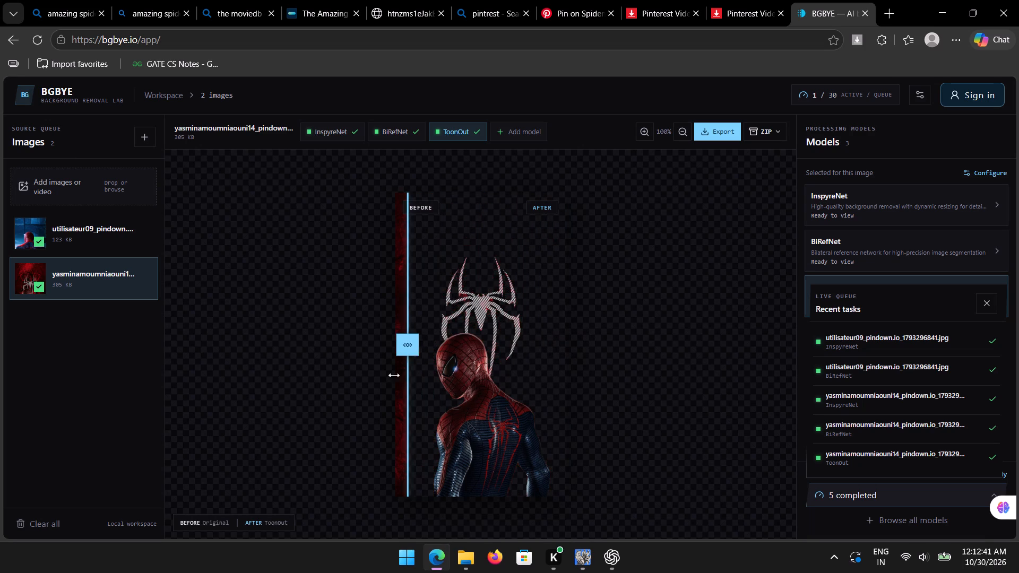
{"action": "left_click_drag", "start_coordinate": [394, 375], "coordinate": [488, 377]}
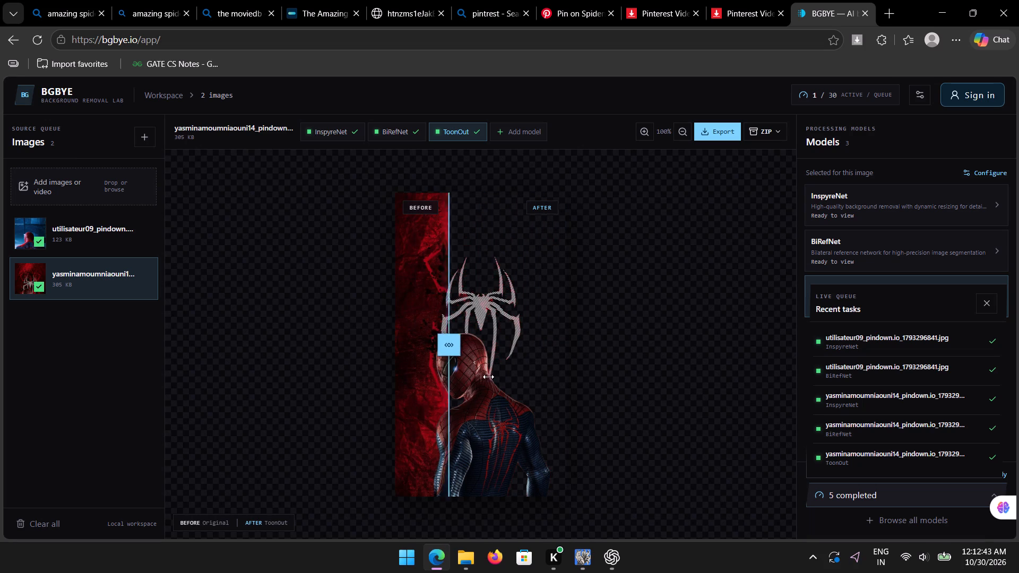
{"action": "left_click_drag", "start_coordinate": [488, 377], "coordinate": [403, 380]}
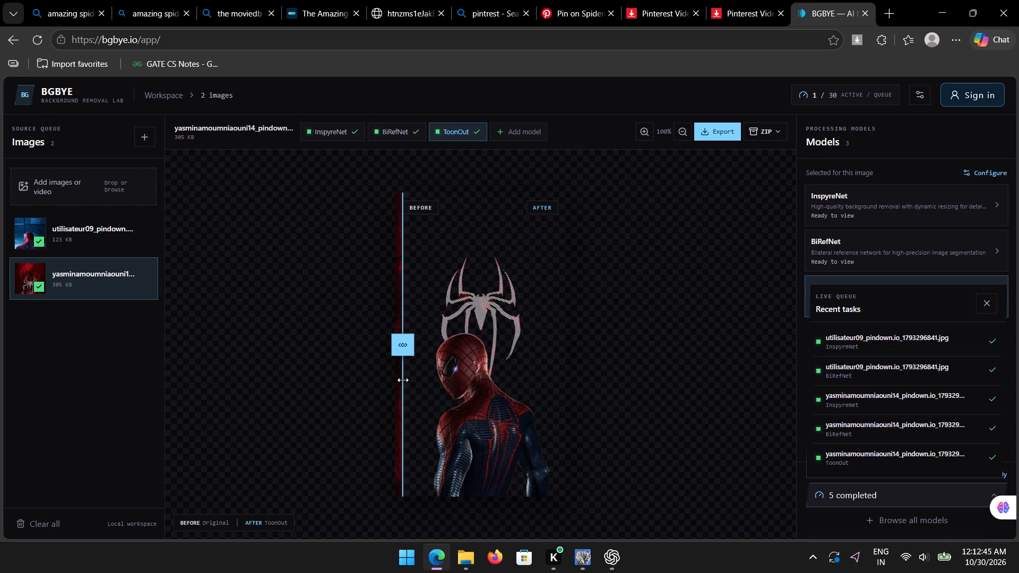
{"action": "left_click_drag", "start_coordinate": [403, 380], "coordinate": [370, 384]}
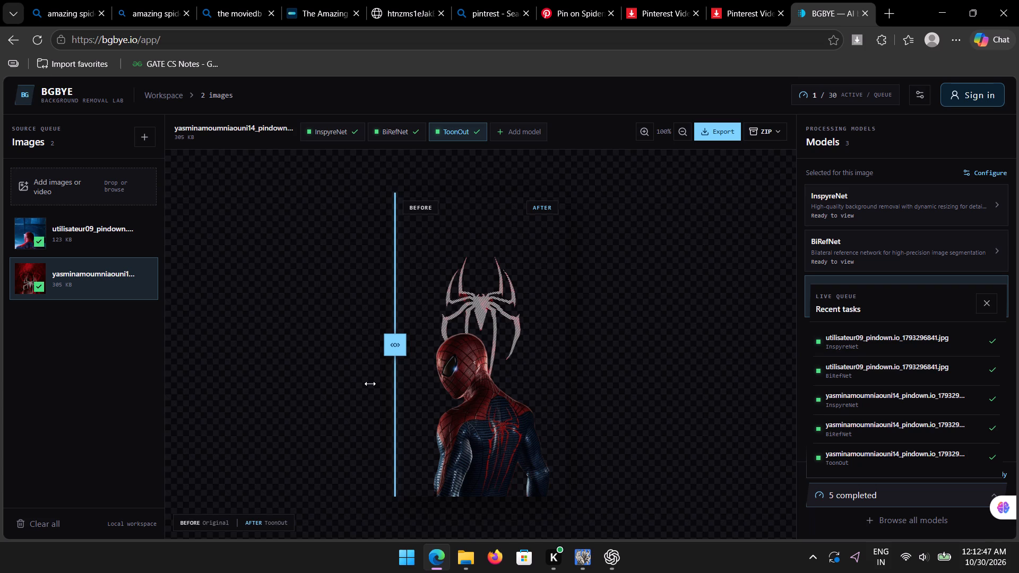
{"action": "left_click_drag", "start_coordinate": [370, 384], "coordinate": [385, 381]}
{"action": "left_click_drag", "start_coordinate": [385, 381], "coordinate": [638, 385]}
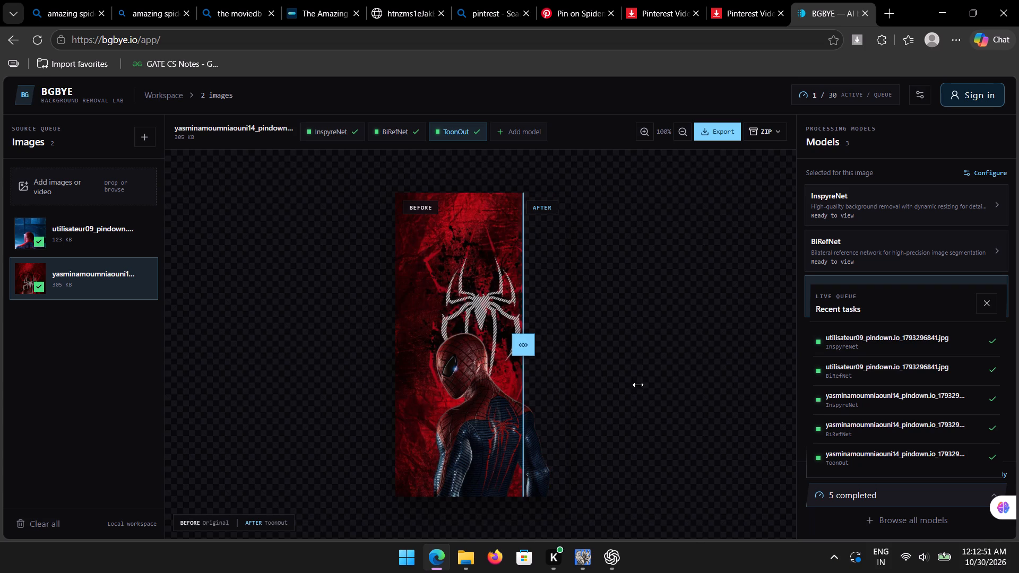
{"action": "left_click_drag", "start_coordinate": [638, 385], "coordinate": [364, 406]}
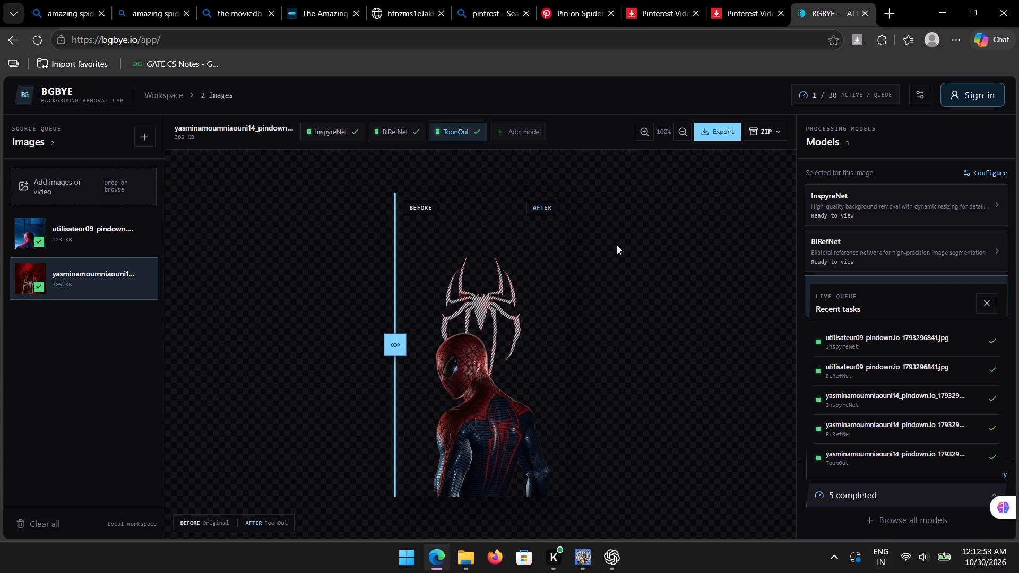
Review the PinDown download pages of both source images and the original Spider-Man collage pin with its related pins on Pinterest.
{"action": "left_click", "coordinate": [748, 20]}
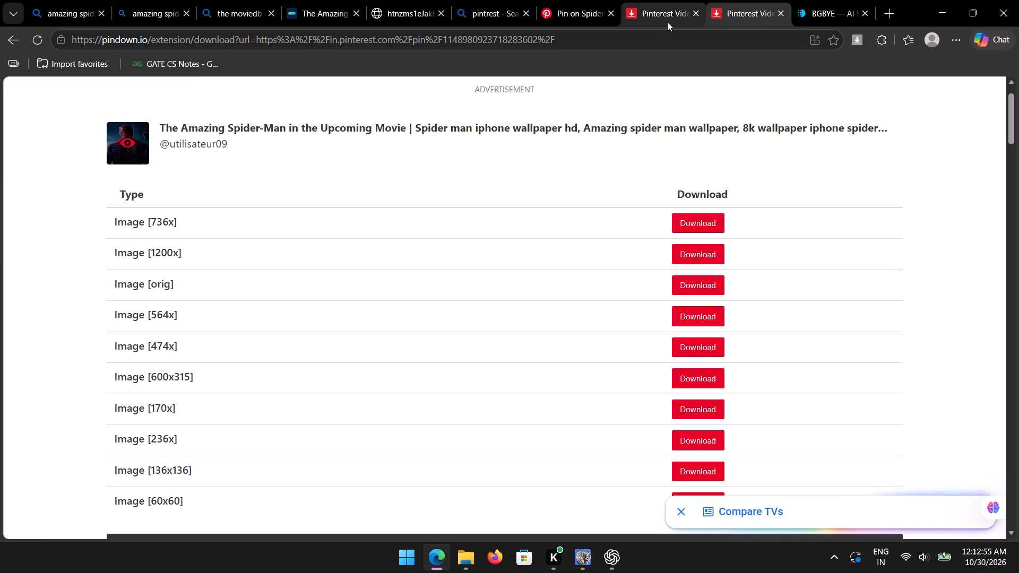
{"action": "left_click", "coordinate": [667, 21]}
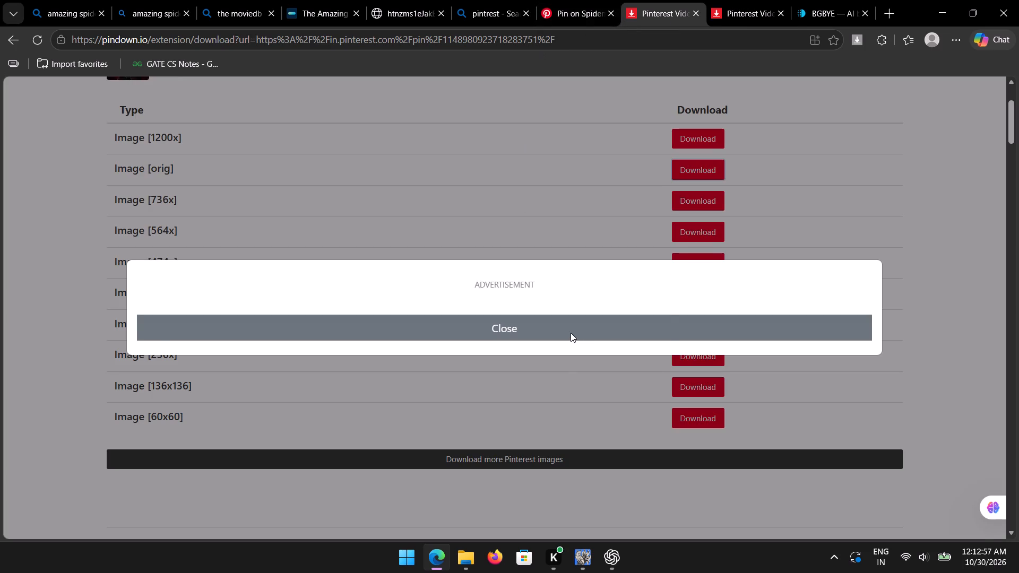
{"action": "left_click", "coordinate": [571, 333]}
{"action": "scroll", "coordinate": [382, 280], "scroll_direction": "up", "scroll_amount": 5}
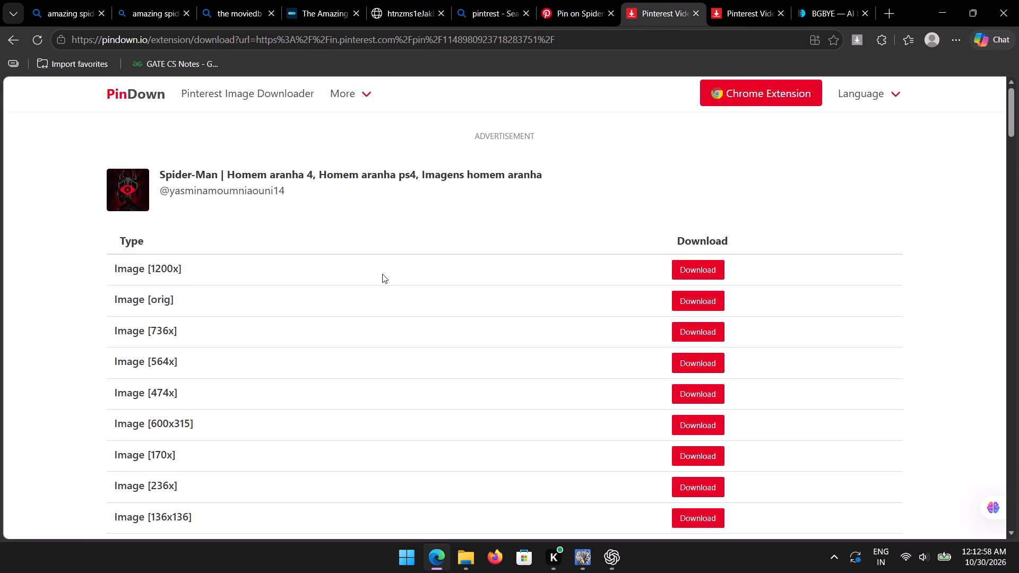
{"action": "scroll", "coordinate": [382, 274], "scroll_direction": "up", "scroll_amount": 4}
{"action": "left_click", "coordinate": [593, 7]}
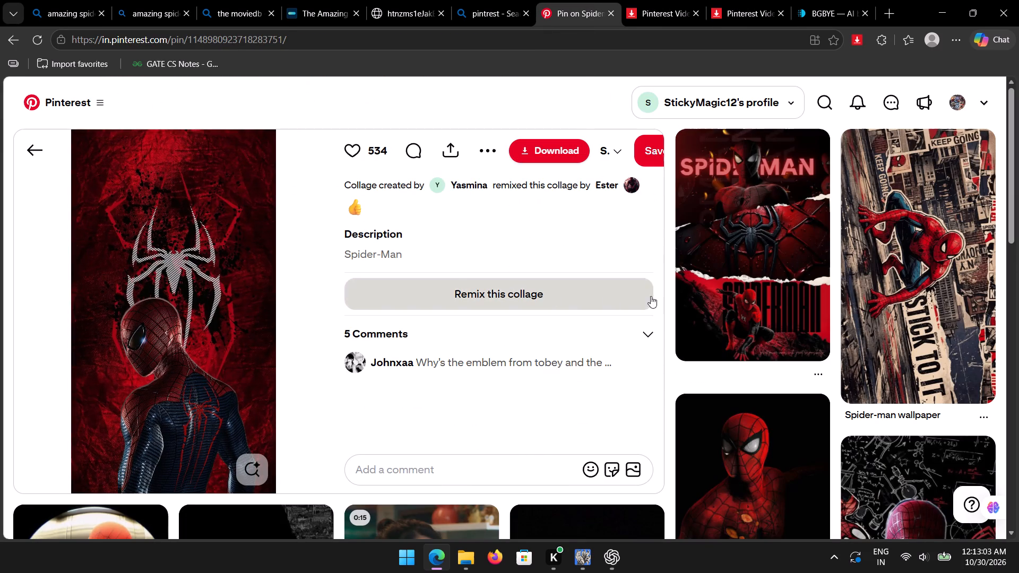
{"action": "scroll", "coordinate": [692, 259], "scroll_direction": "down", "scroll_amount": 2}
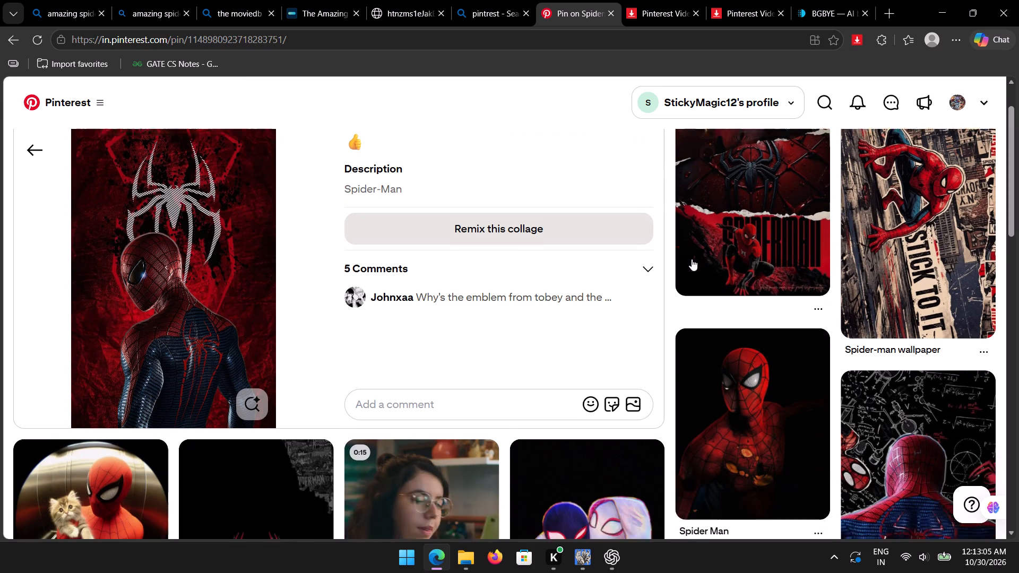
{"action": "scroll", "coordinate": [692, 259], "scroll_direction": "up", "scroll_amount": 9}
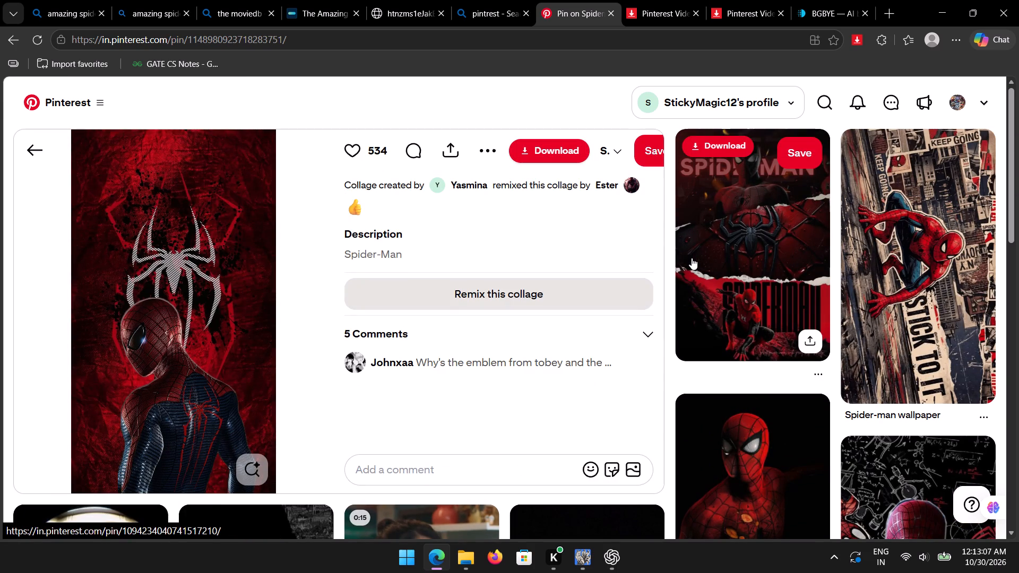
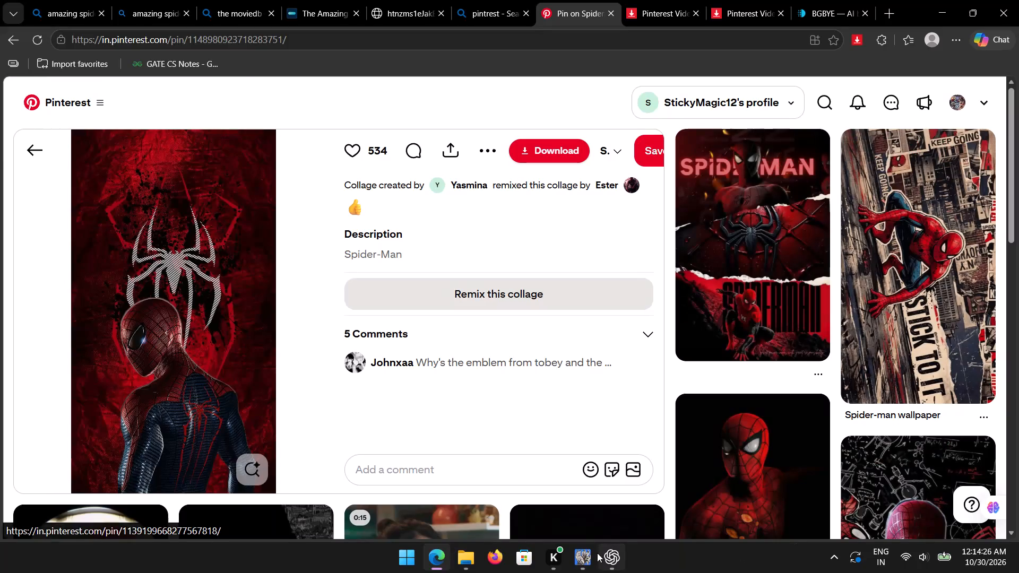
Switch to the Photocraft image editor, select the whole Spider-Man figure with Object Selection, and mask its layer to that selection.
{"action": "left_click", "coordinate": [580, 553]}
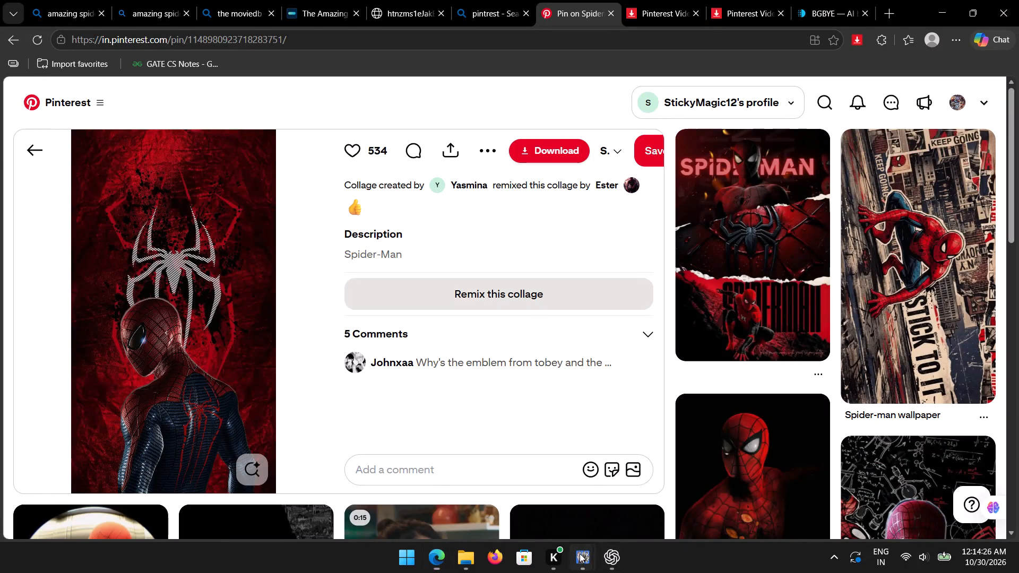
{"action": "left_click", "coordinate": [624, 492]}
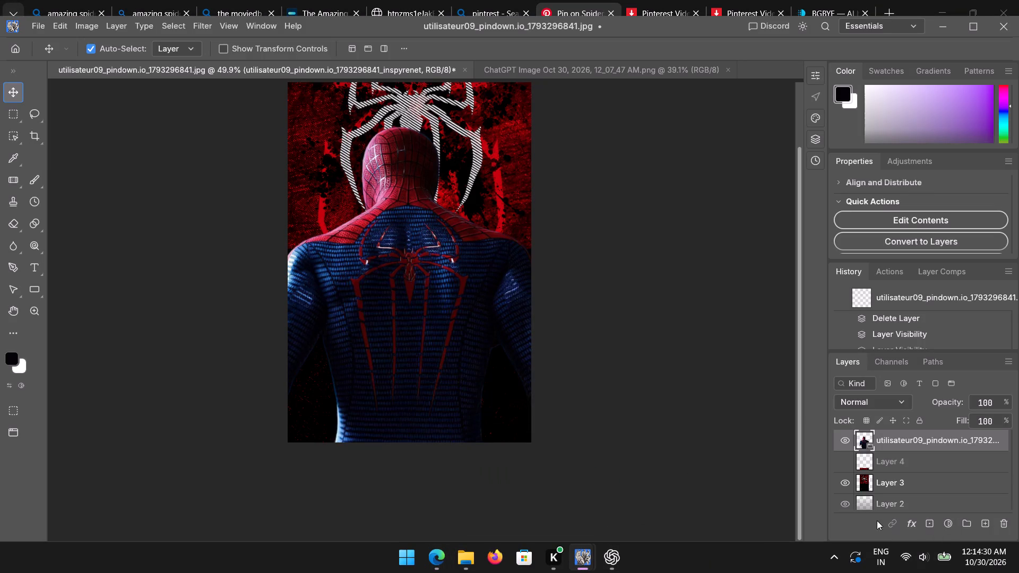
{"action": "left_click", "coordinate": [607, 471]}
{"action": "left_click", "coordinate": [983, 29]}
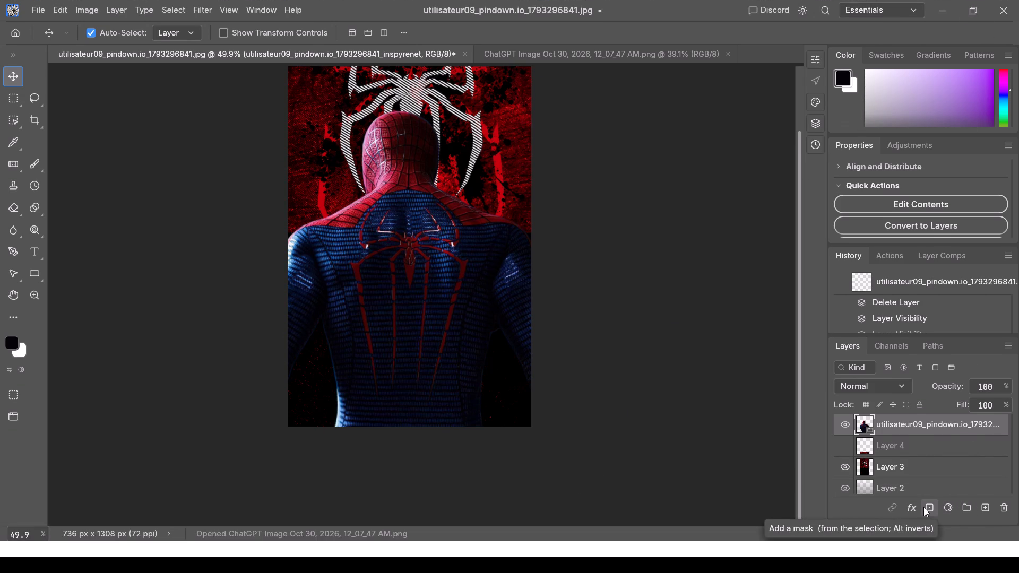
{"action": "left_click", "coordinate": [32, 101]}
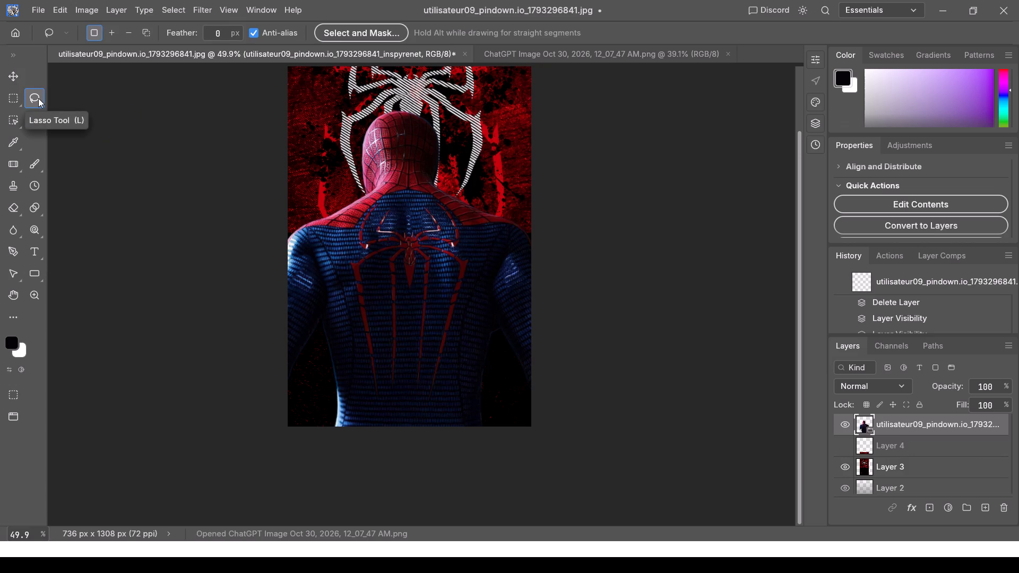
{"action": "left_click", "coordinate": [16, 119]}
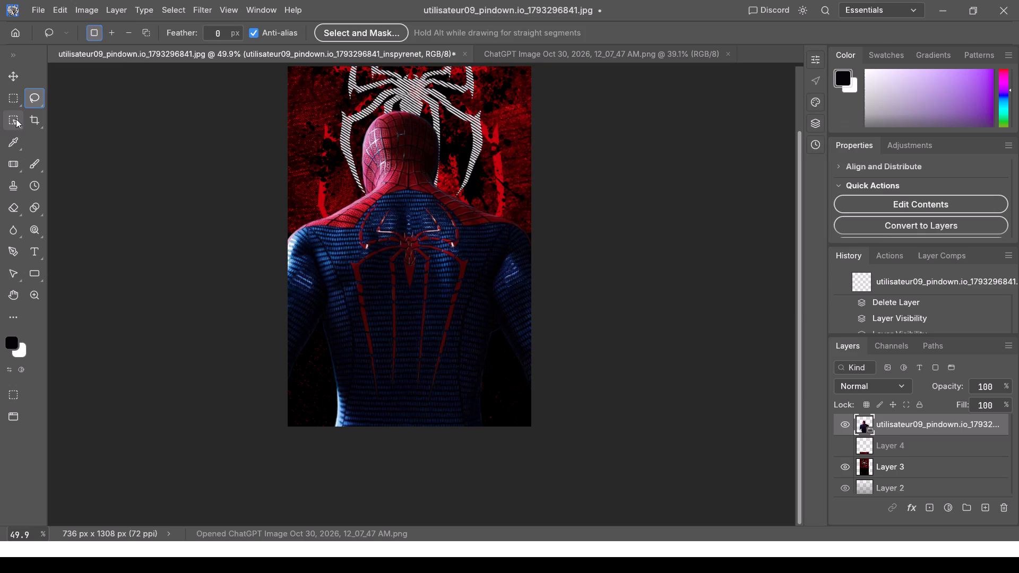
{"action": "left_click", "coordinate": [365, 34]}
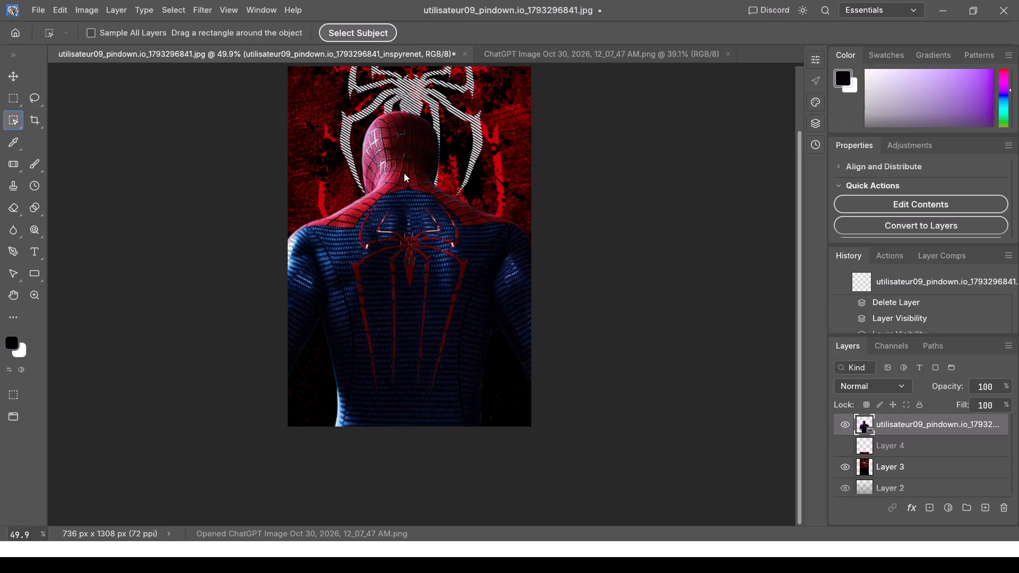
{"action": "scroll", "coordinate": [545, 219], "scroll_direction": "up", "scroll_amount": 2}
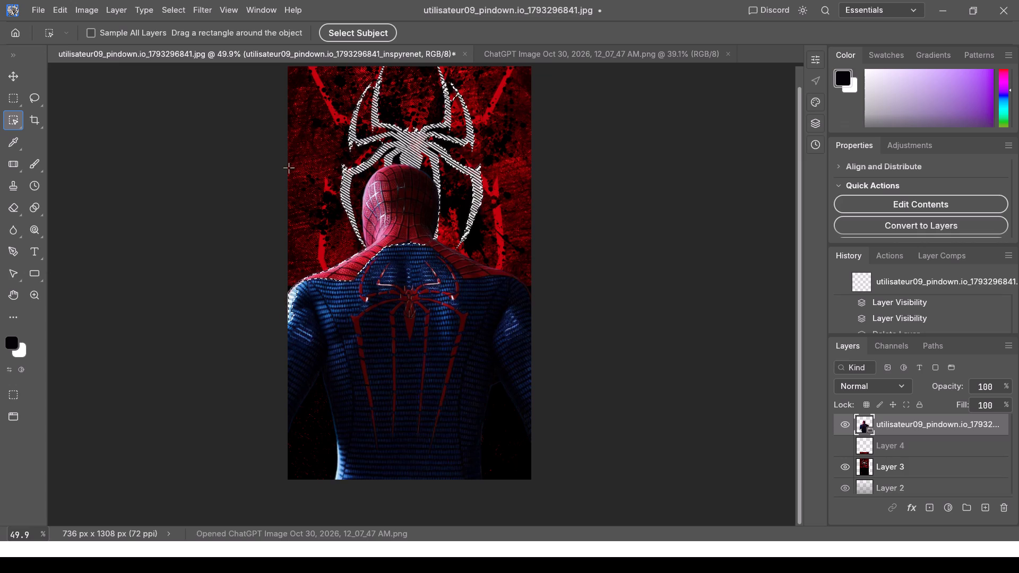
{"action": "left_click_drag", "start_coordinate": [286, 168], "coordinate": [528, 479]}
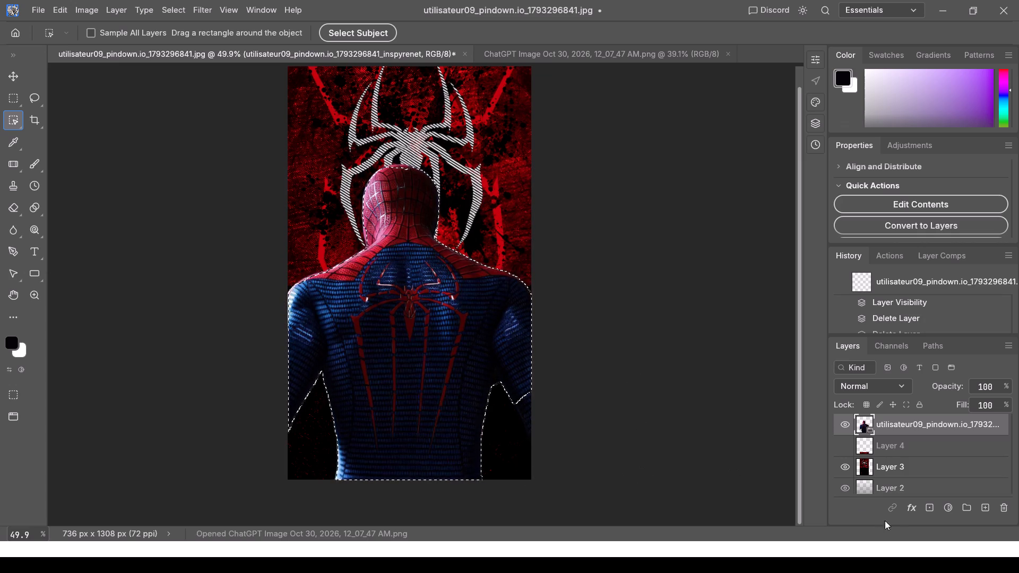
{"action": "left_click", "coordinate": [933, 509]}
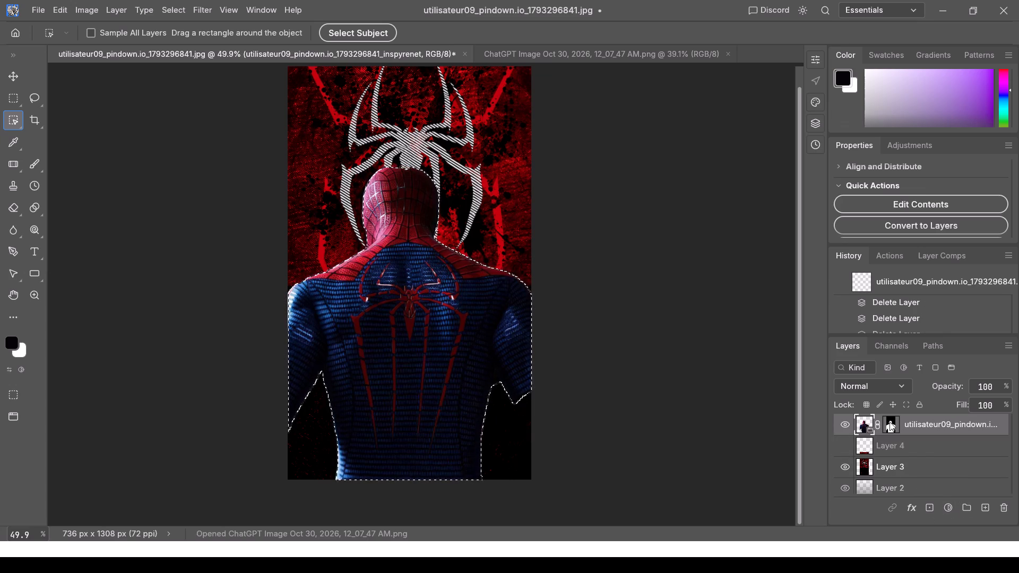
Hide the masked Spider-Man layer and add a black Solid Color fill layer above it.
{"action": "left_click", "coordinate": [840, 423]}
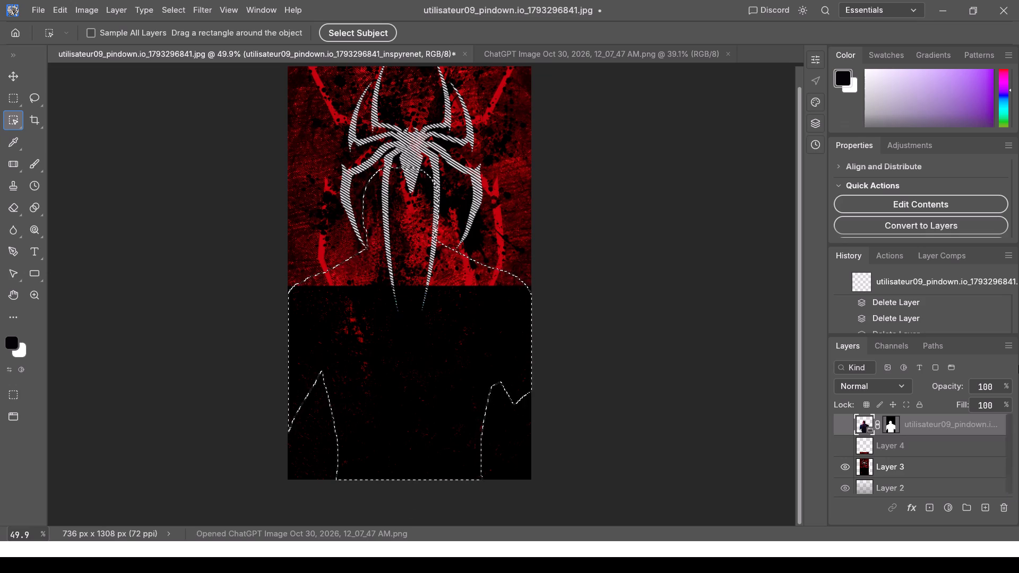
{"action": "left_click", "coordinate": [916, 145]}
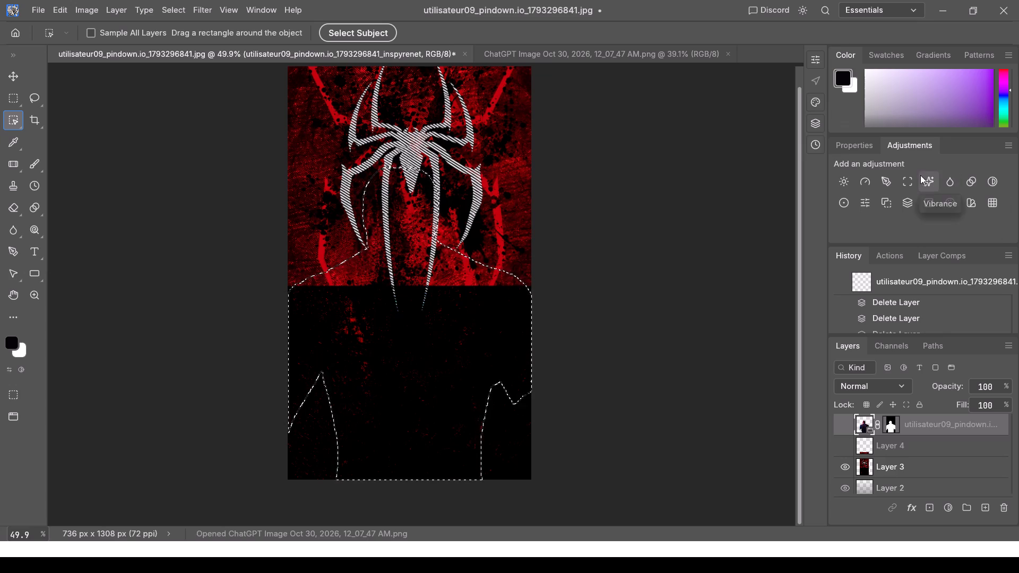
{"action": "right_click", "coordinate": [904, 146]}
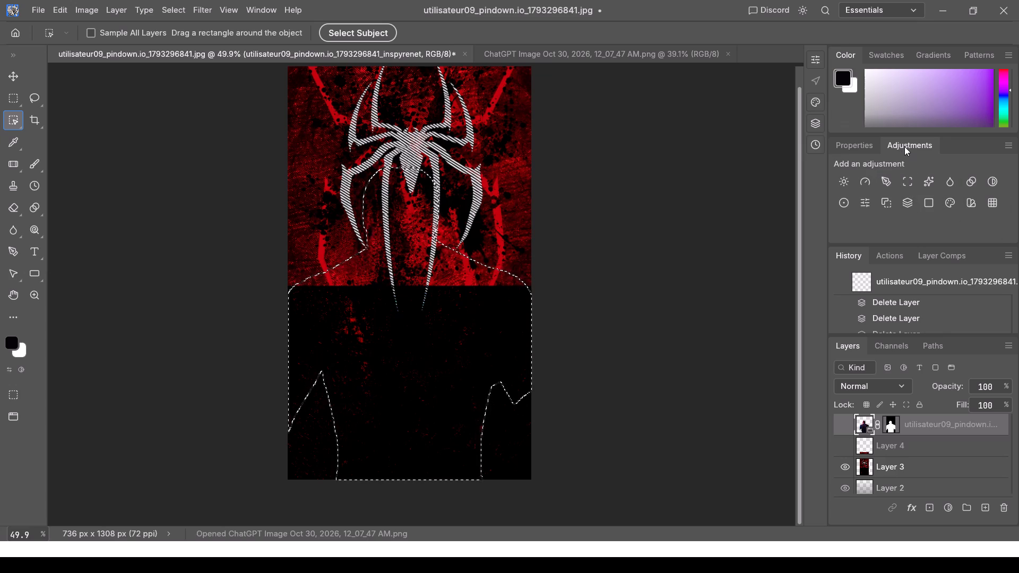
{"action": "right_click", "coordinate": [922, 146]}
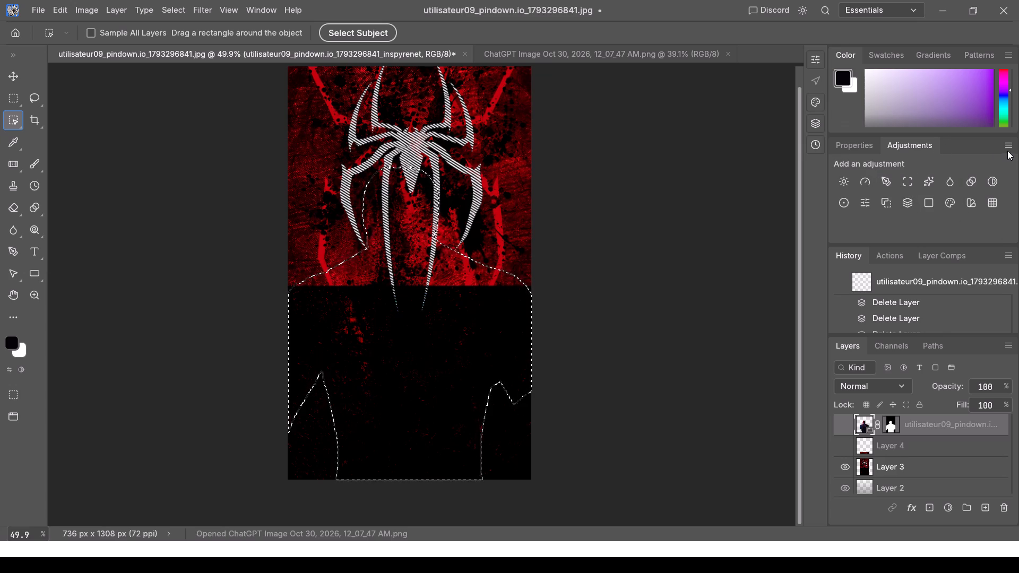
{"action": "right_click", "coordinate": [1001, 517]}
{"action": "right_click", "coordinate": [989, 519]}
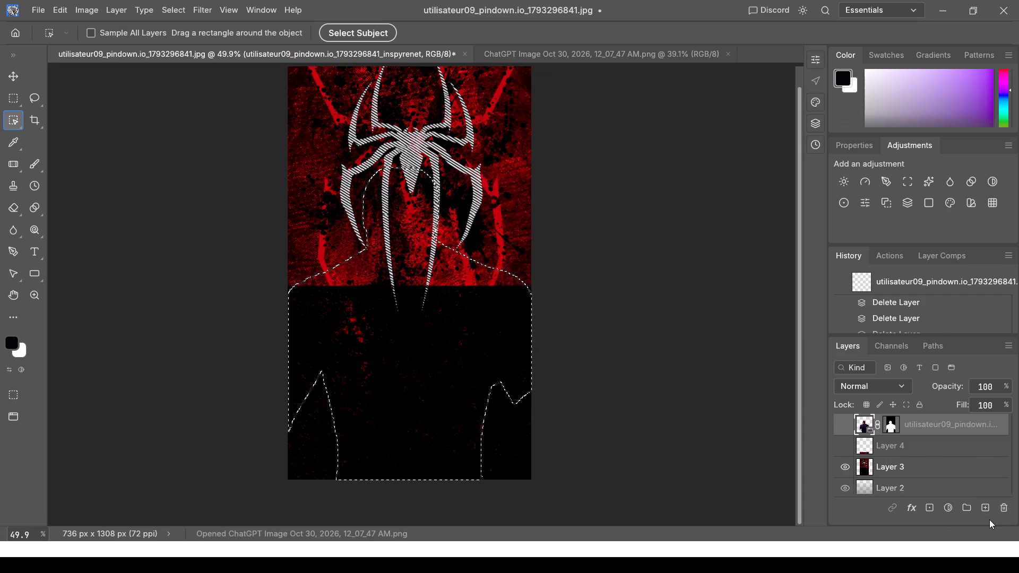
{"action": "left_click", "coordinate": [944, 508]}
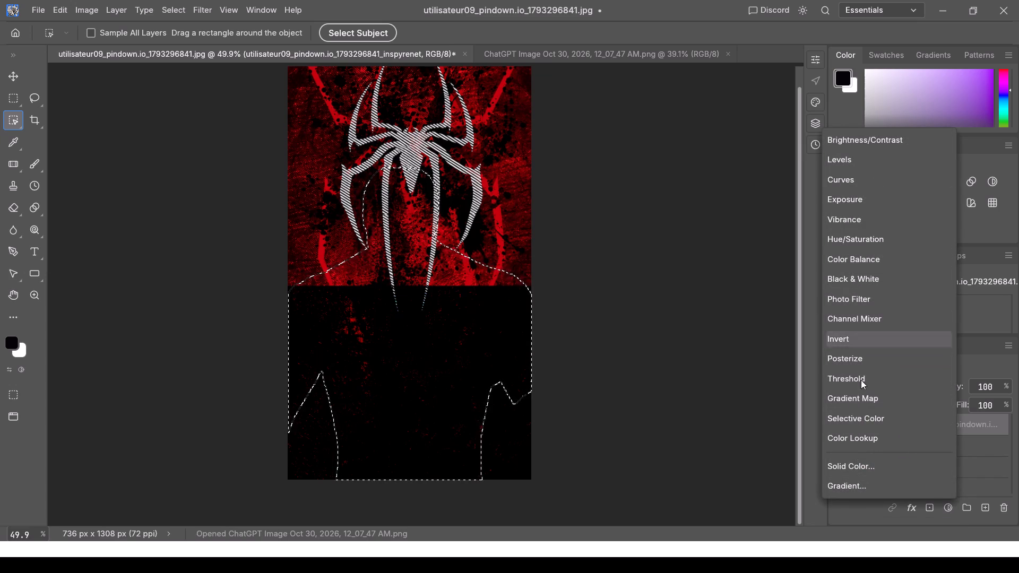
{"action": "left_click", "coordinate": [864, 469]}
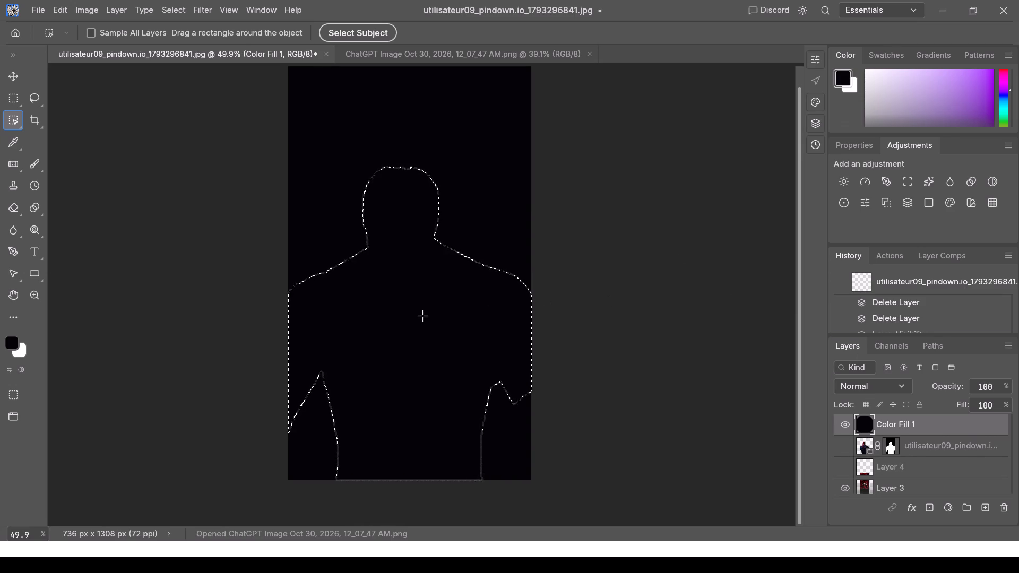
Move the Color Fill 1 layer beneath the masked Spider-Man layer and make the Spider-Man layer visible again.
{"action": "right_click", "coordinate": [862, 423]}
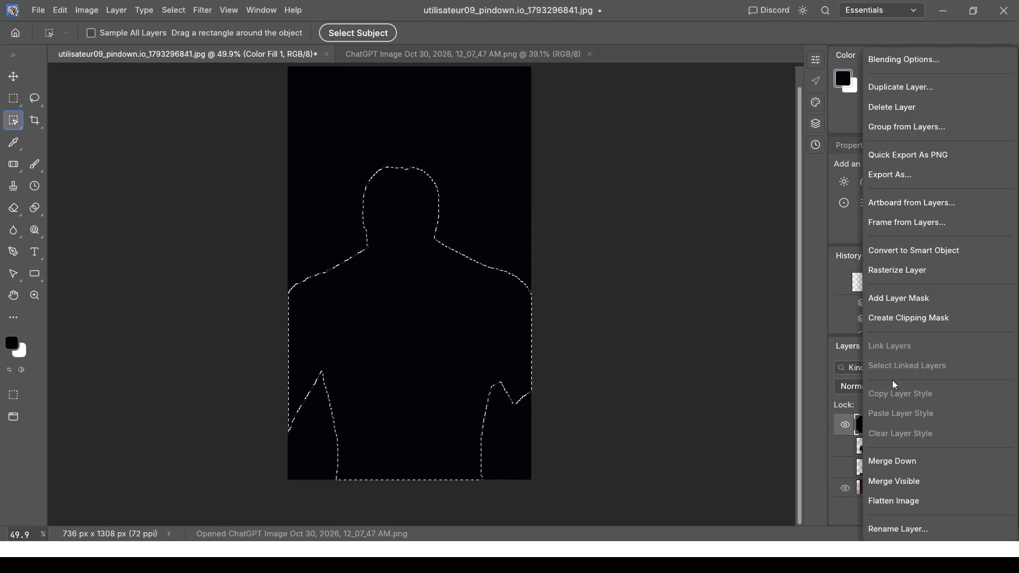
{"action": "left_click", "coordinate": [807, 334]}
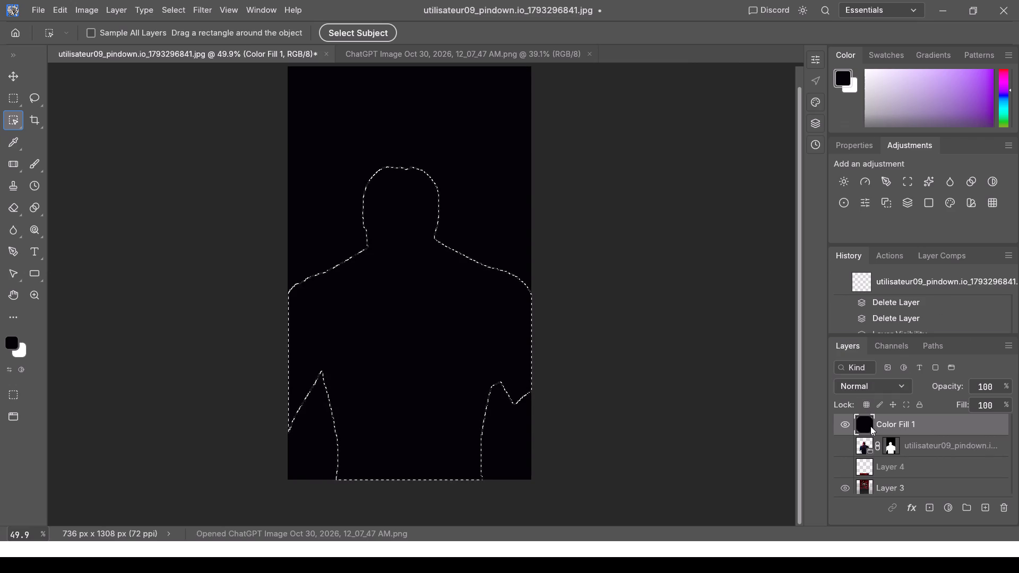
{"action": "left_click_drag", "start_coordinate": [884, 419], "coordinate": [883, 449]}
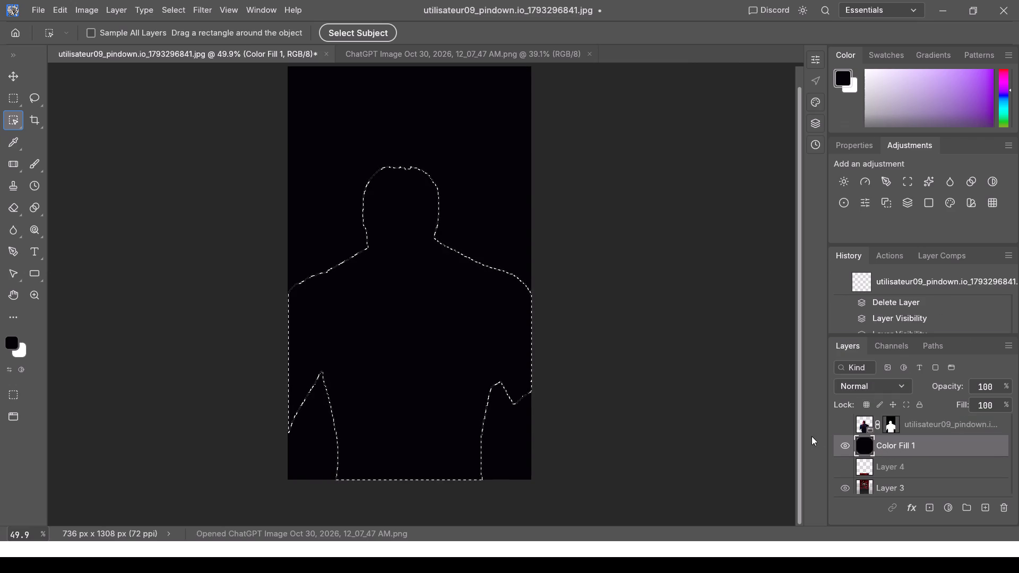
{"action": "left_click", "coordinate": [840, 425]}
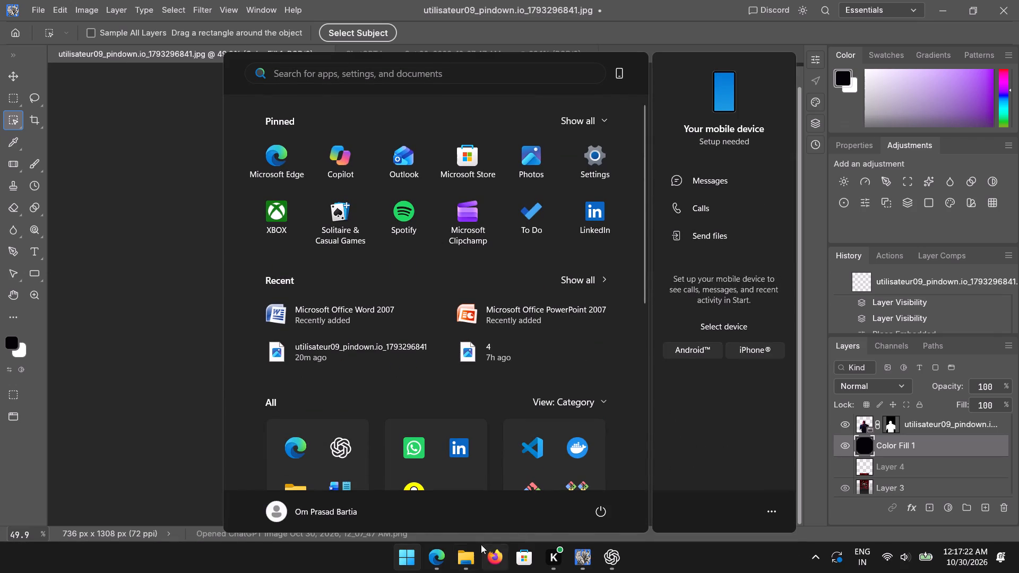
Switch to Pinterest in Edge and open the "Spiderman wallpaper" pin from the profile's saved "Spiderman hd" board.
{"action": "left_click", "coordinate": [442, 562]}
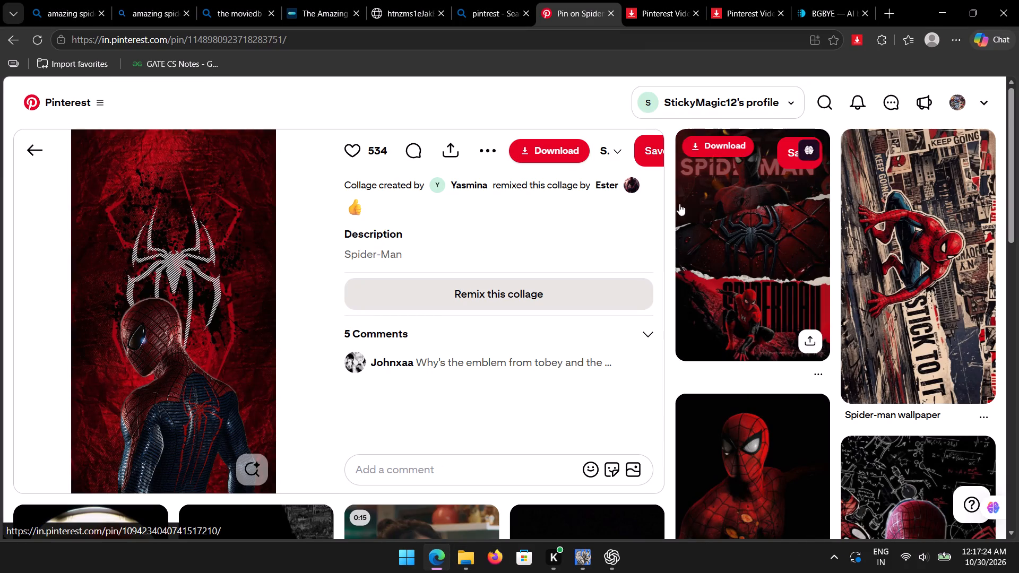
{"action": "left_click", "coordinate": [962, 104]}
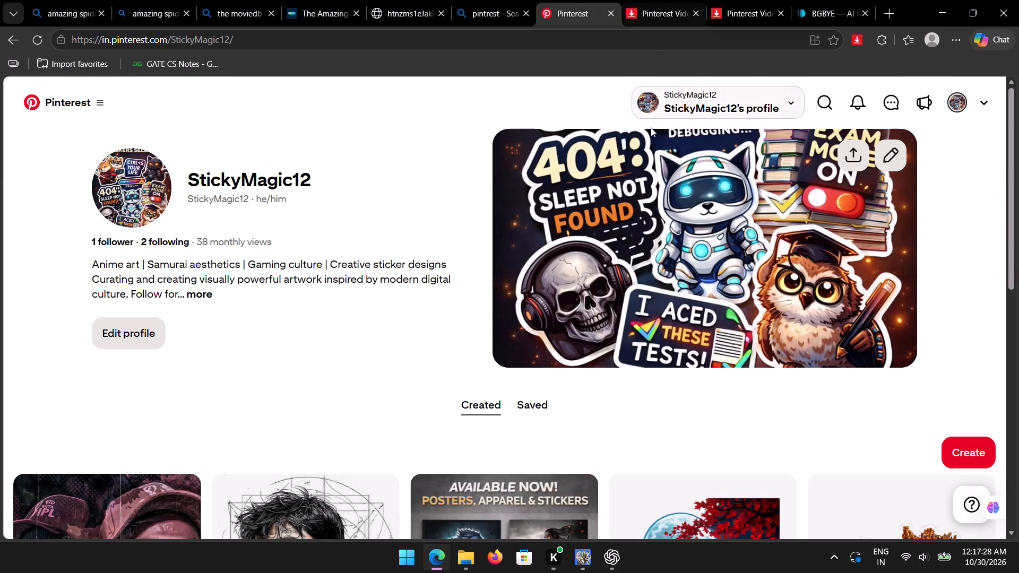
{"action": "scroll", "coordinate": [556, 414], "scroll_direction": "down", "scroll_amount": 3}
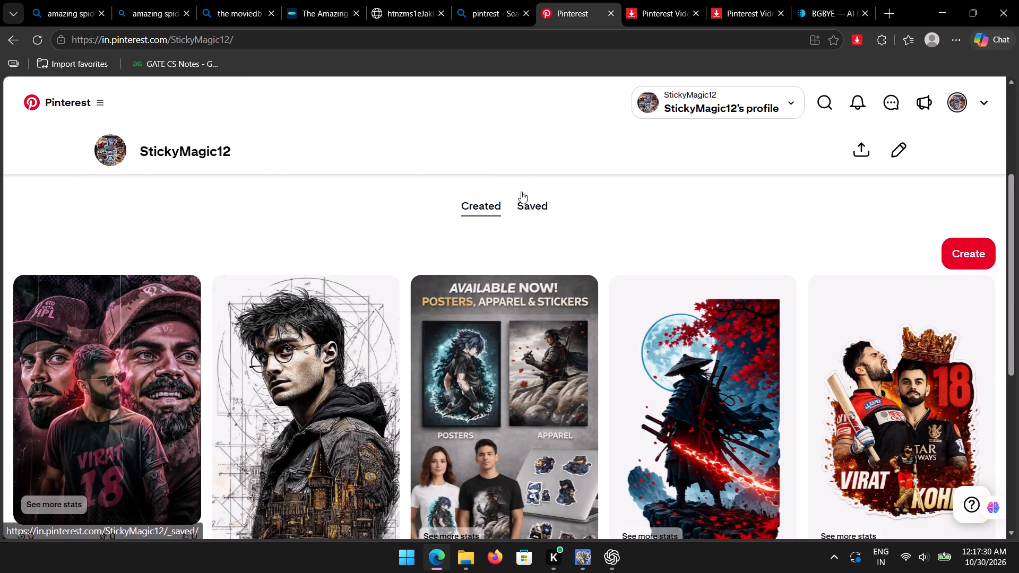
{"action": "left_click", "coordinate": [521, 199]}
{"action": "scroll", "coordinate": [286, 370], "scroll_direction": "down", "scroll_amount": 4}
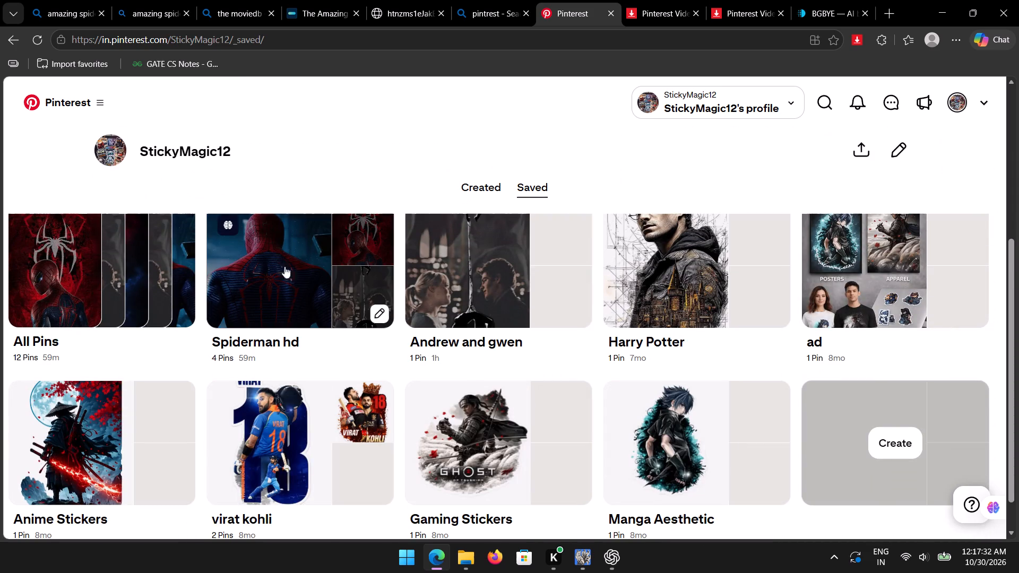
{"action": "left_click", "coordinate": [279, 250]}
{"action": "scroll", "coordinate": [342, 275], "scroll_direction": "down", "scroll_amount": 4}
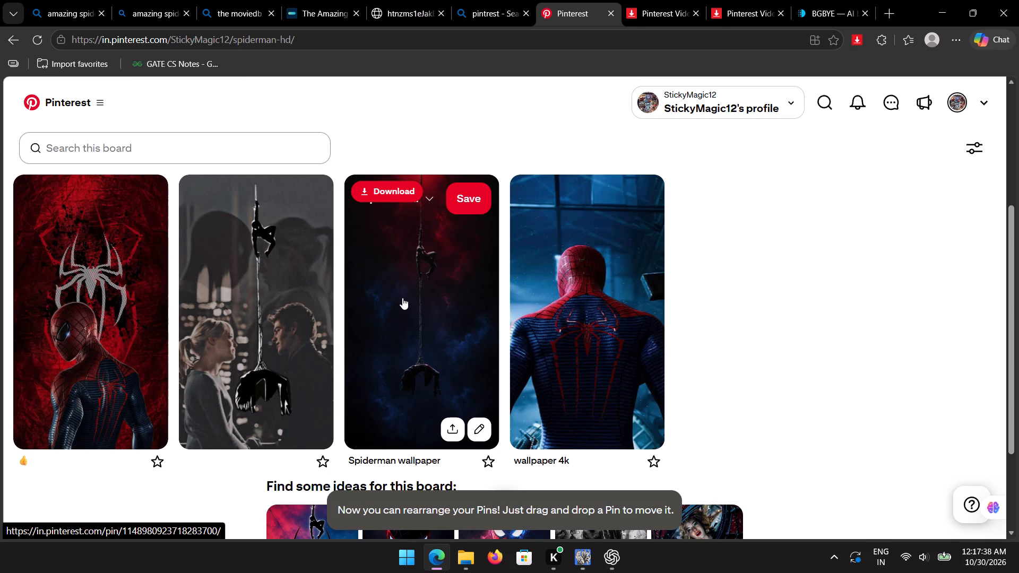
{"action": "left_click", "coordinate": [425, 312]}
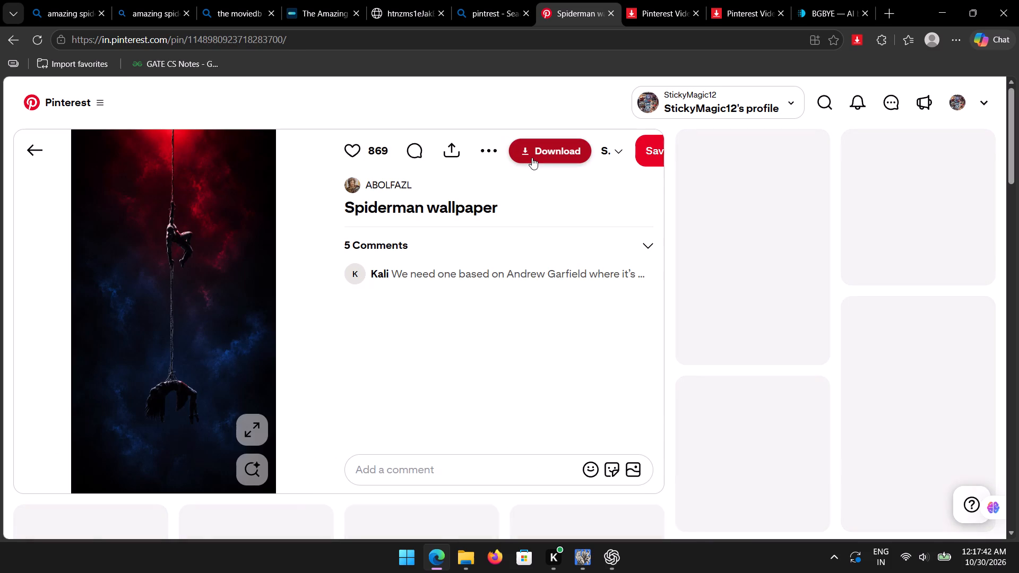
Download the pin's image through PinDown in the original size, Image [orig], dismissing the advertisement.
{"action": "left_click", "coordinate": [533, 158]}
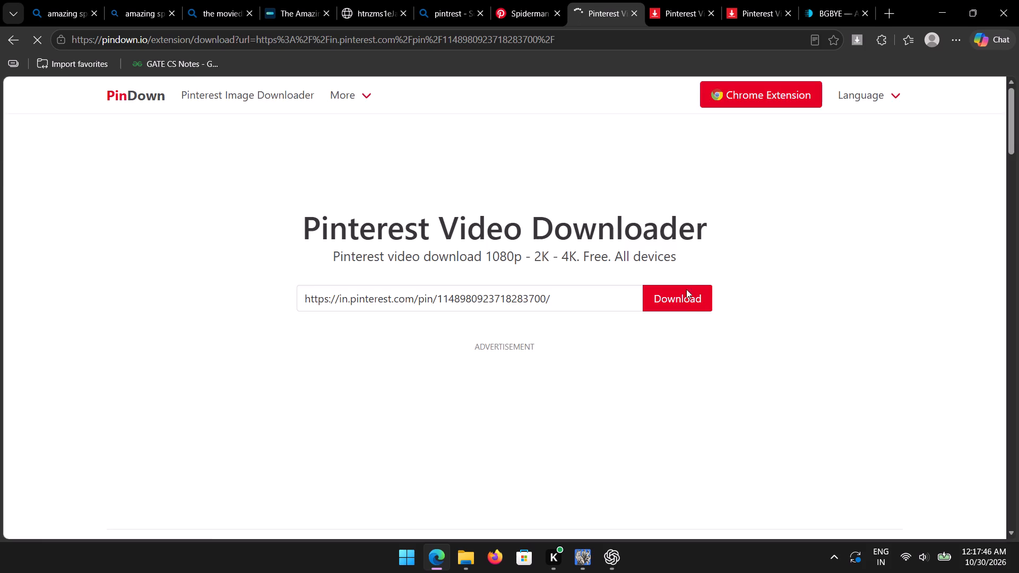
{"action": "left_click", "coordinate": [683, 301]}
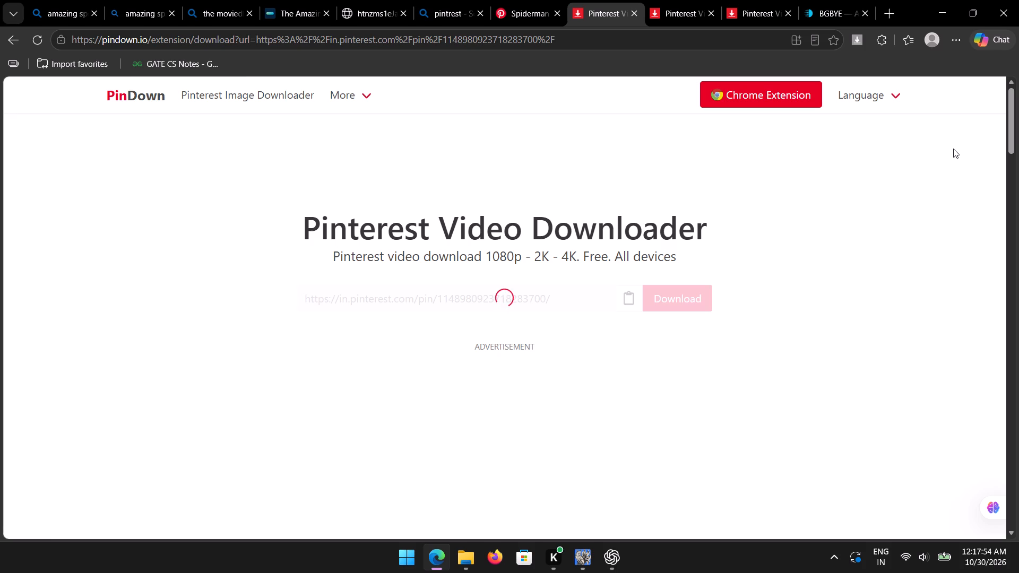
{"action": "scroll", "coordinate": [942, 237], "scroll_direction": "down", "scroll_amount": 2}
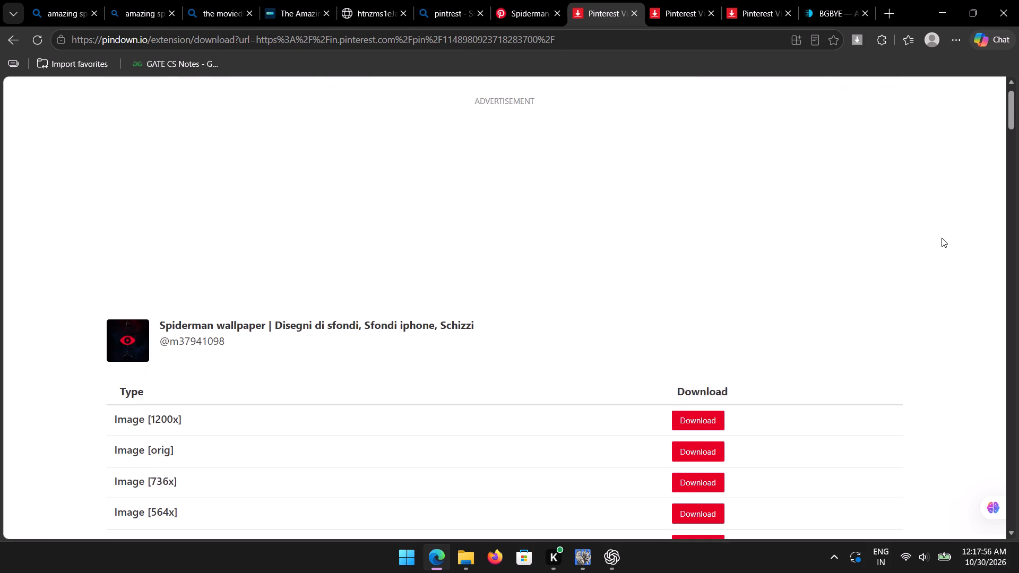
{"action": "scroll", "coordinate": [942, 238], "scroll_direction": "down", "scroll_amount": 1}
{"action": "scroll", "coordinate": [643, 235], "scroll_direction": "down", "scroll_amount": 1}
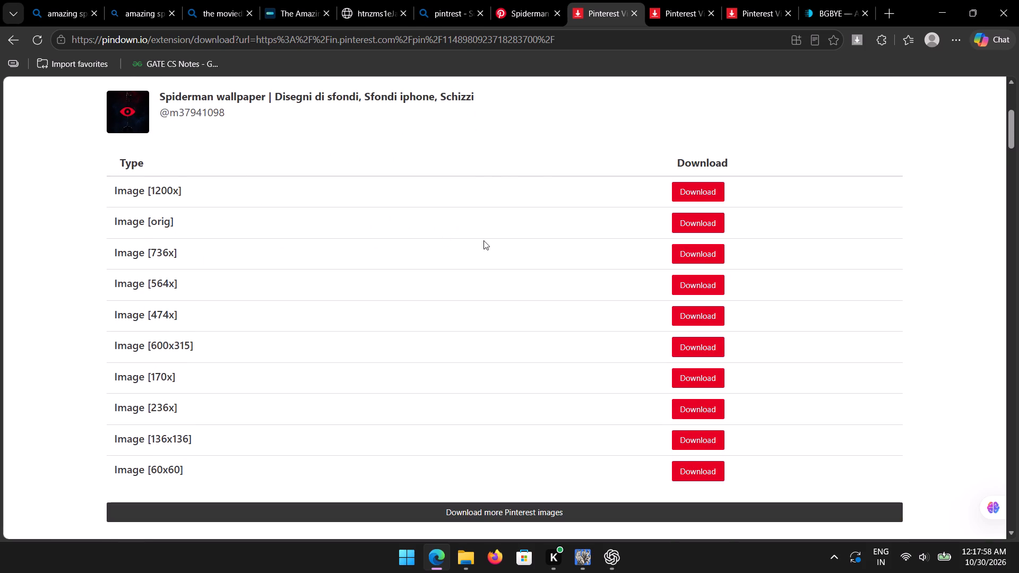
{"action": "left_click", "coordinate": [710, 227]}
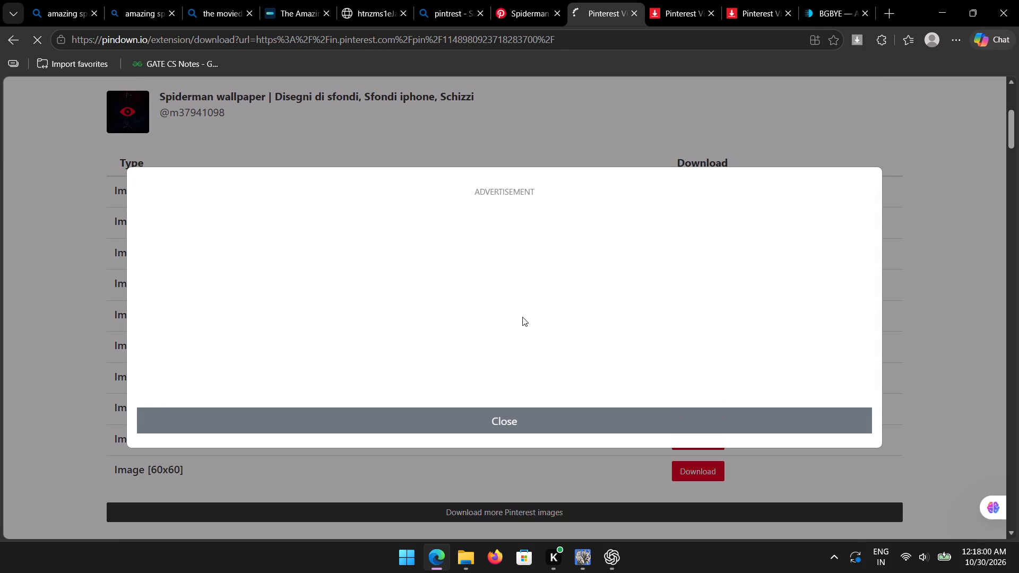
{"action": "left_click", "coordinate": [499, 416]}
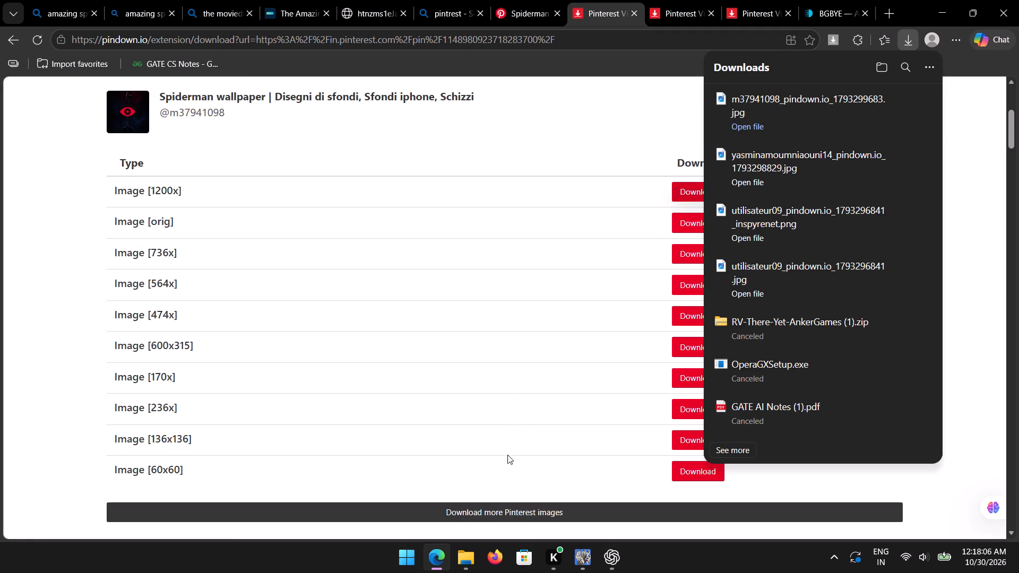
Switch to File Explorer and rename the newly downloaded m37941098_pindown.io image in Downloads as img sp2.
{"action": "left_click", "coordinate": [463, 557]}
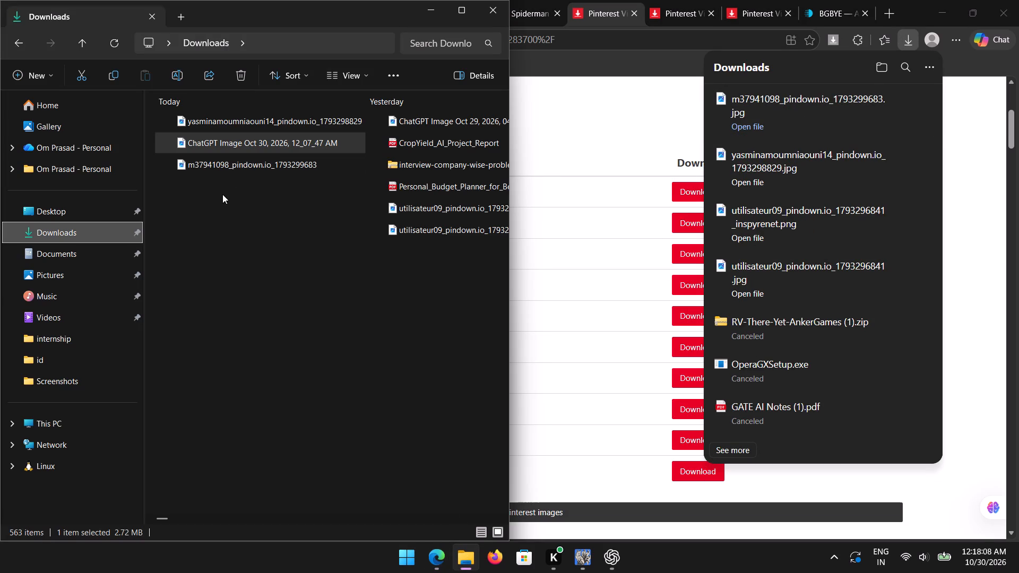
{"action": "right_click", "coordinate": [261, 160]}
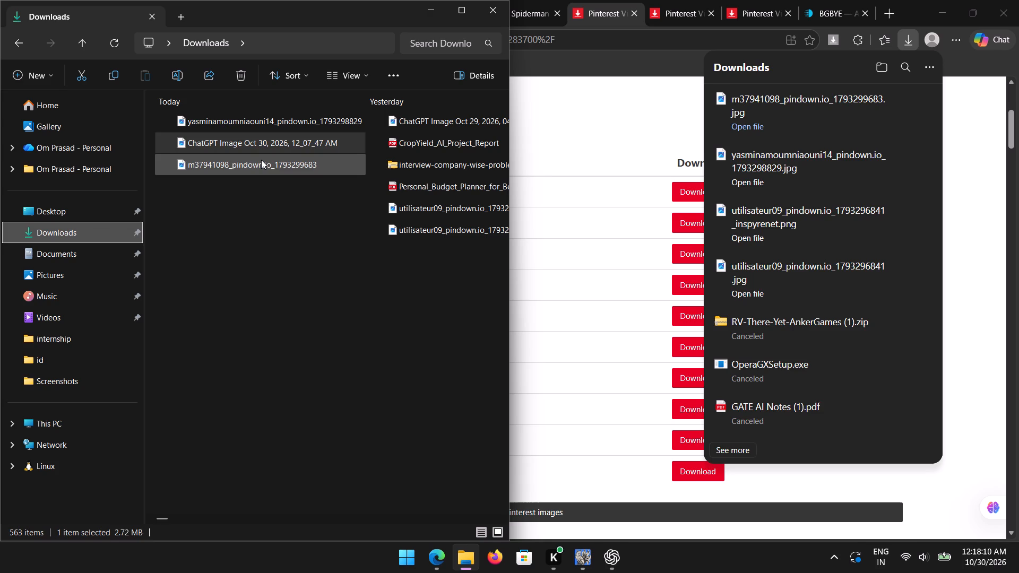
{"action": "left_click", "coordinate": [180, 75]}
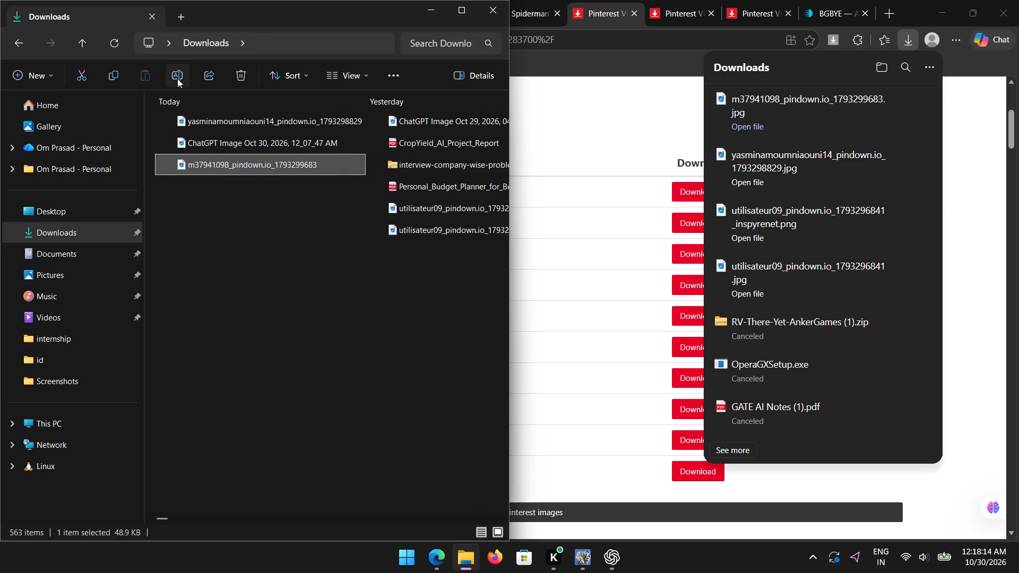
{"action": "left_click", "coordinate": [177, 79]}
{"action": "key", "text": "BackSpace"}
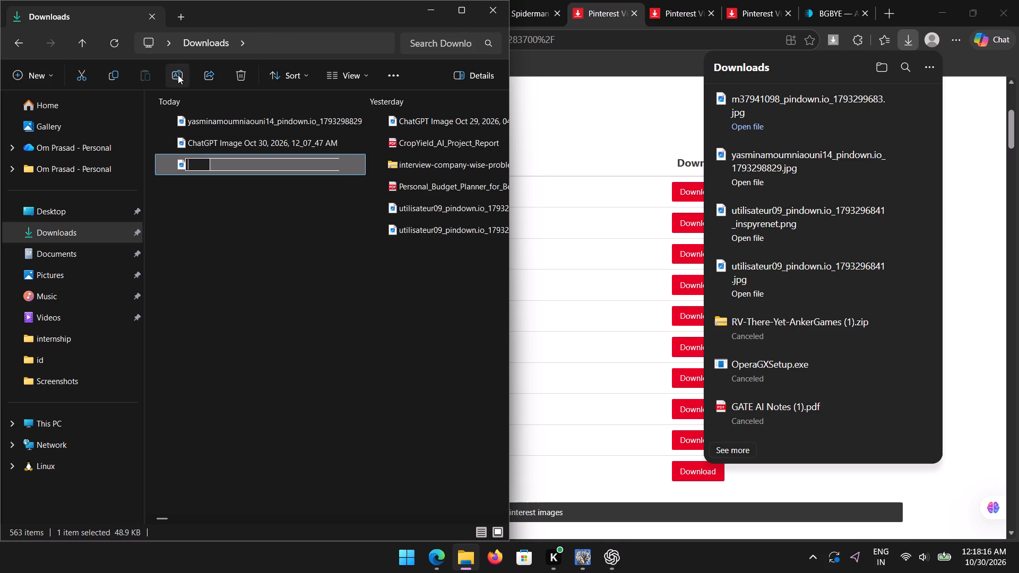
{"action": "type", "text": "img sp2"}
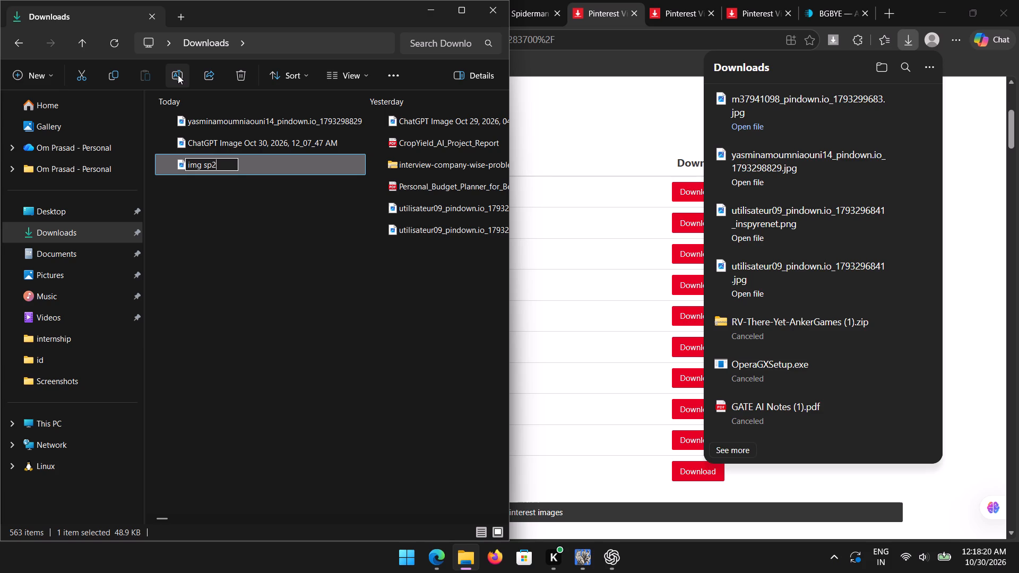
{"action": "key", "text": "Return"}
{"action": "left_click", "coordinate": [226, 311]}
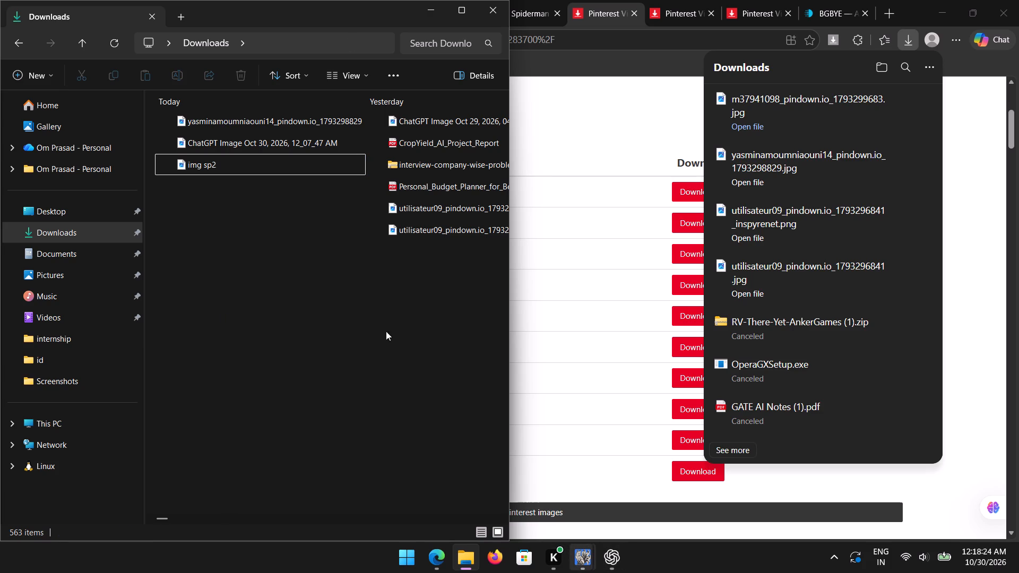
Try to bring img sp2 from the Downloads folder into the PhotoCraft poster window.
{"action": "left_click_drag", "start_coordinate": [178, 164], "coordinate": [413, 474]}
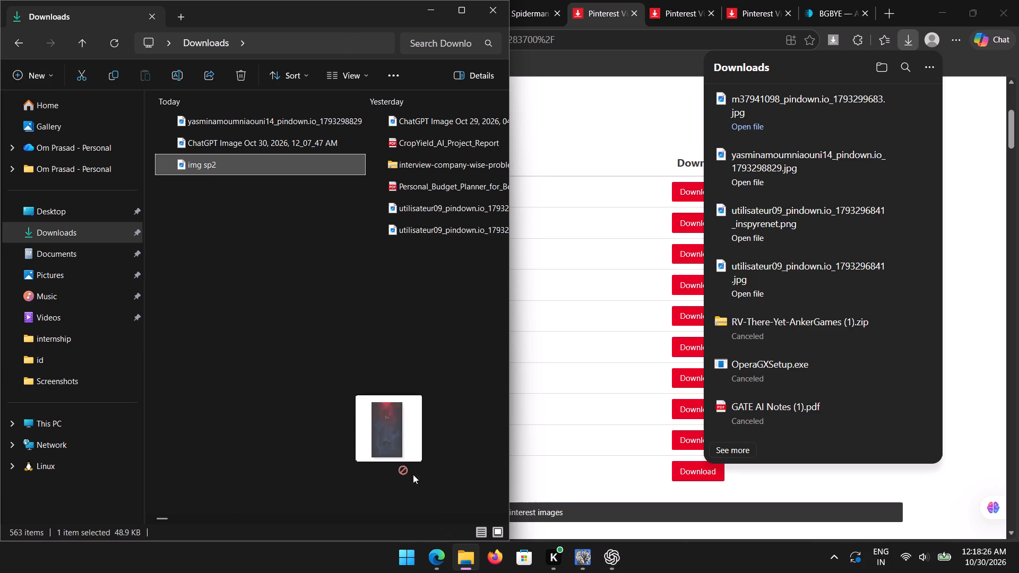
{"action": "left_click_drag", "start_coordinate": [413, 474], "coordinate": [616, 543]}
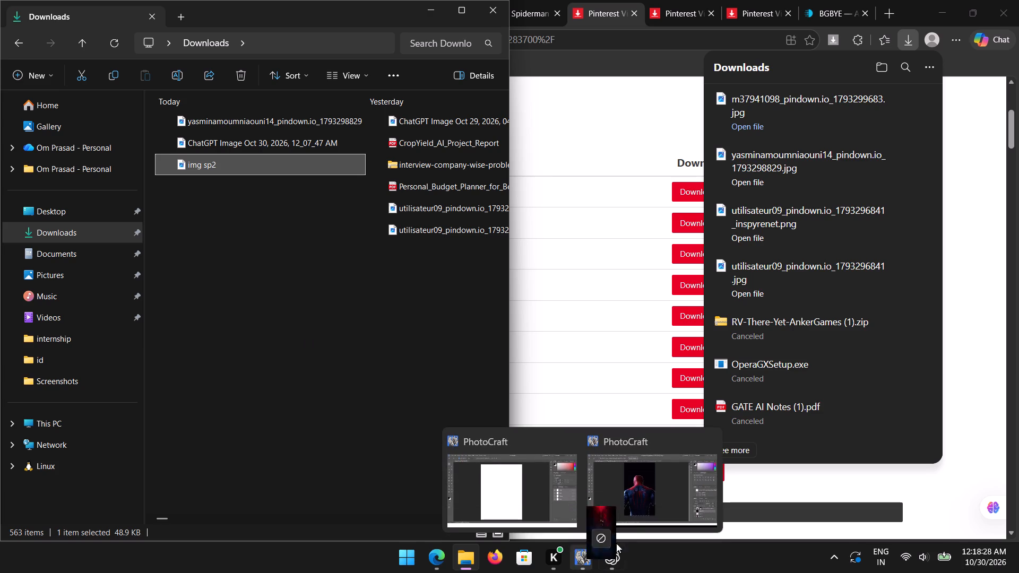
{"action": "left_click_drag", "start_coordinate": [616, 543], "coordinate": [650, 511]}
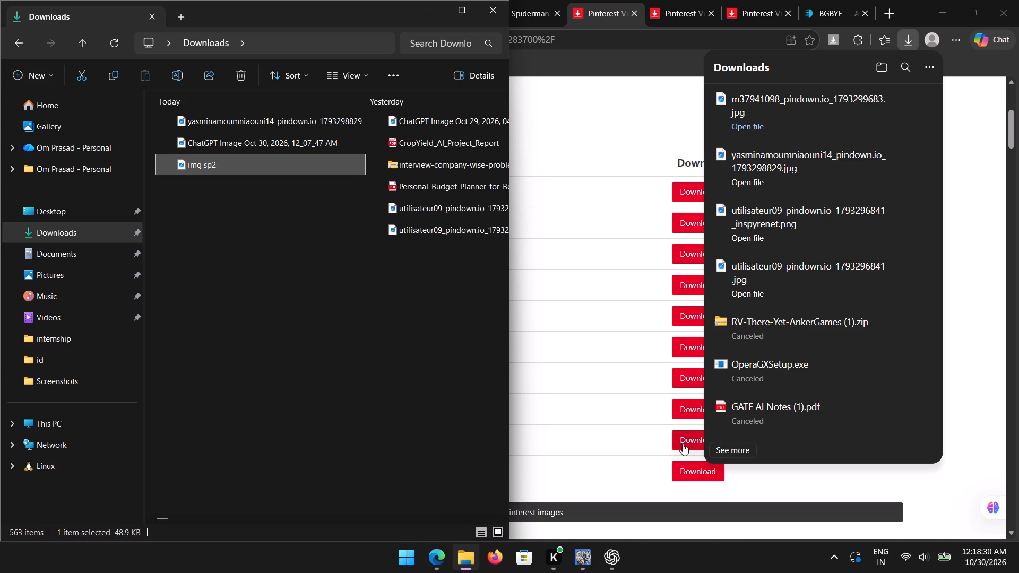
Switch to the Spider-Man poster in PhotoCraft and move Layer 3 above the hidden Layer 4.
{"action": "left_click", "coordinate": [580, 559]}
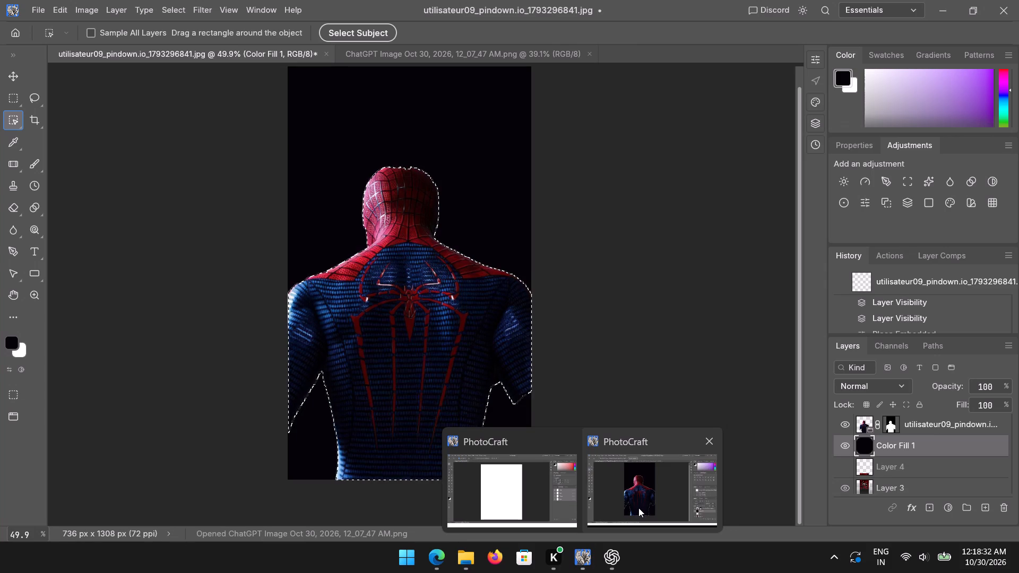
{"action": "left_click", "coordinate": [638, 508]}
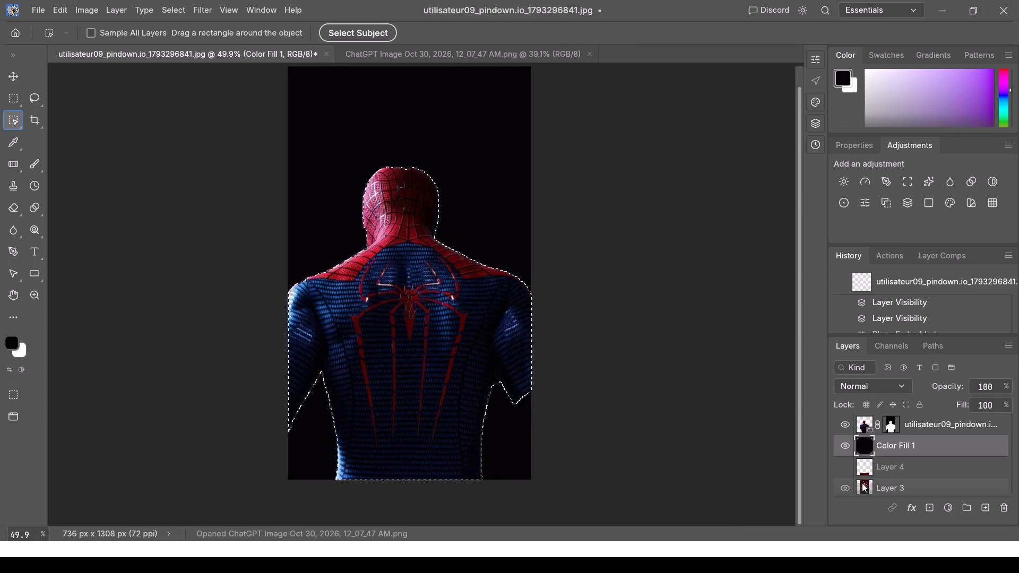
{"action": "scroll", "coordinate": [862, 483], "scroll_direction": "down", "scroll_amount": 4}
{"action": "scroll", "coordinate": [863, 481], "scroll_direction": "up", "scroll_amount": 4}
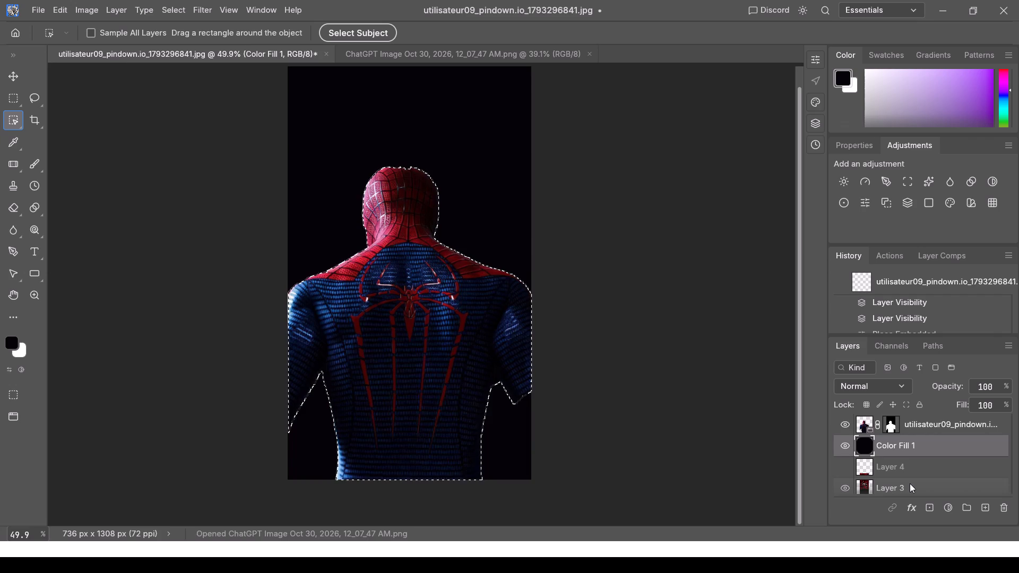
{"action": "left_click_drag", "start_coordinate": [912, 482], "coordinate": [911, 463]}
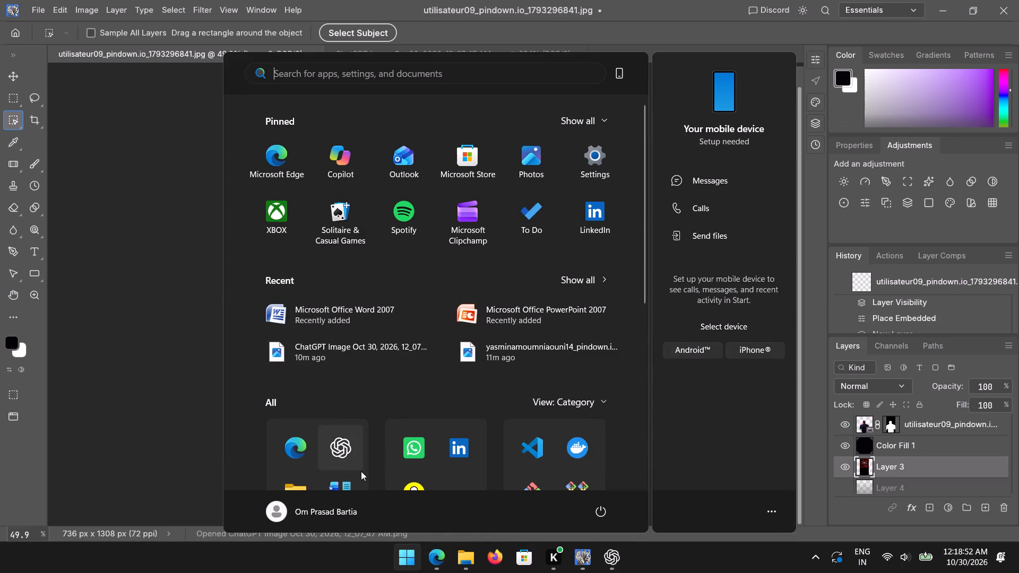
Place the img sp2 image from the Downloads folder into the Spider-Man poster document as an embedded layer.
{"action": "left_click", "coordinate": [457, 549]}
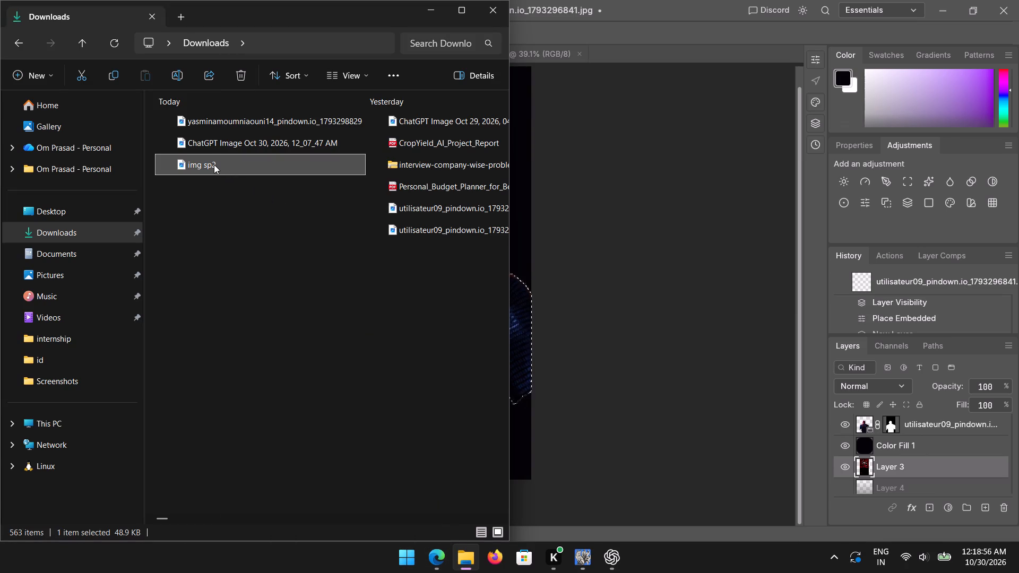
{"action": "left_click_drag", "start_coordinate": [214, 164], "coordinate": [607, 239]}
{"action": "left_click", "coordinate": [610, 238]}
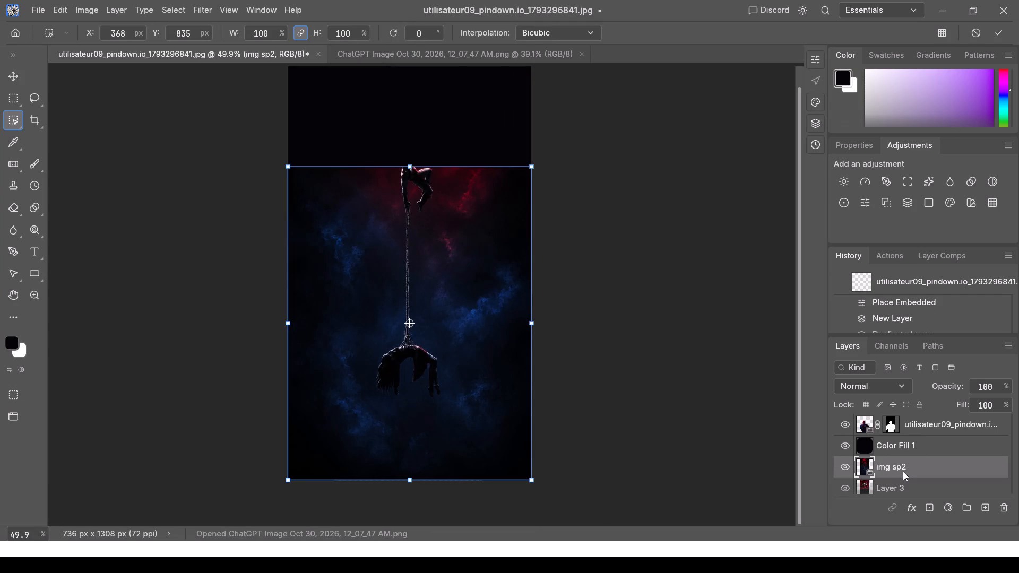
Move the img sp2 layer above Color Fill 1 and the masked Spider-Man layer, to the top of the stack.
{"action": "left_click_drag", "start_coordinate": [927, 466], "coordinate": [929, 449]}
{"action": "left_click_drag", "start_coordinate": [929, 449], "coordinate": [929, 444]}
{"action": "left_click_drag", "start_coordinate": [929, 444], "coordinate": [929, 421]}
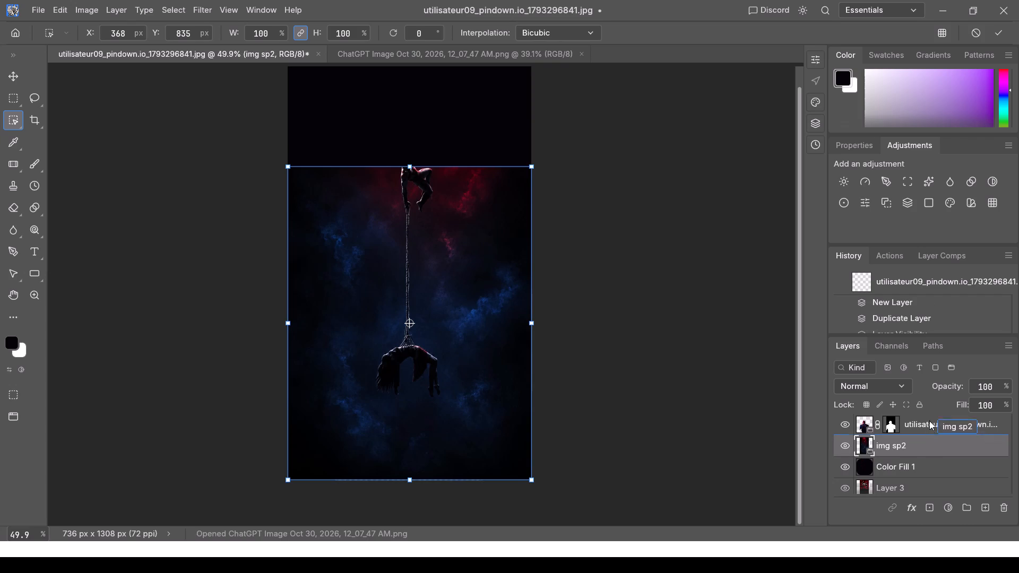
{"action": "left_click_drag", "start_coordinate": [929, 421], "coordinate": [929, 419]}
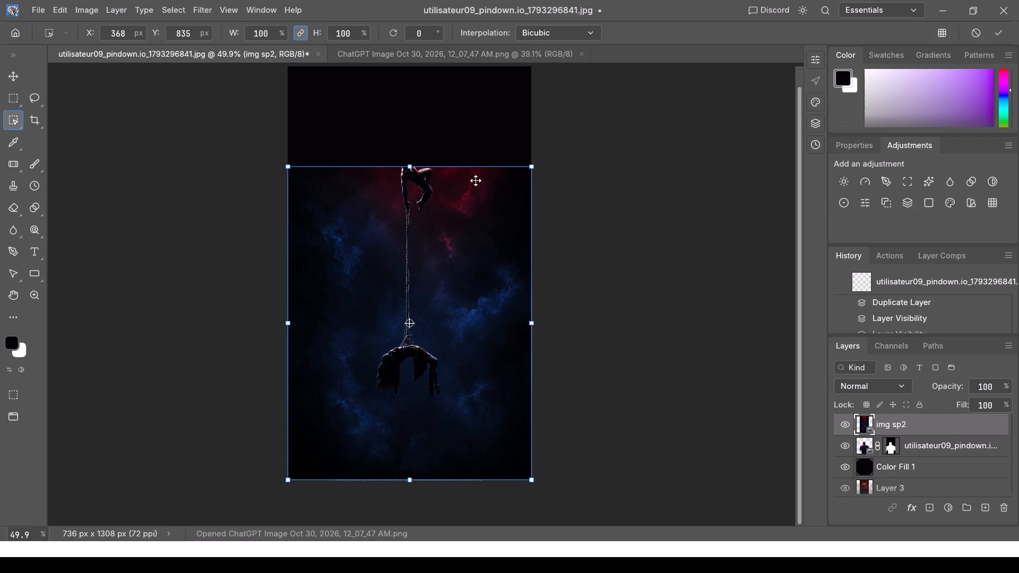
Scale the placed img sp2 image to about 100.3% width and 103.2% height, keeping its bottom edge at the canvas bottom.
{"action": "scroll", "coordinate": [485, 159], "scroll_direction": "up", "scroll_amount": 4}
{"action": "scroll", "coordinate": [490, 150], "scroll_direction": "down", "scroll_amount": 2}
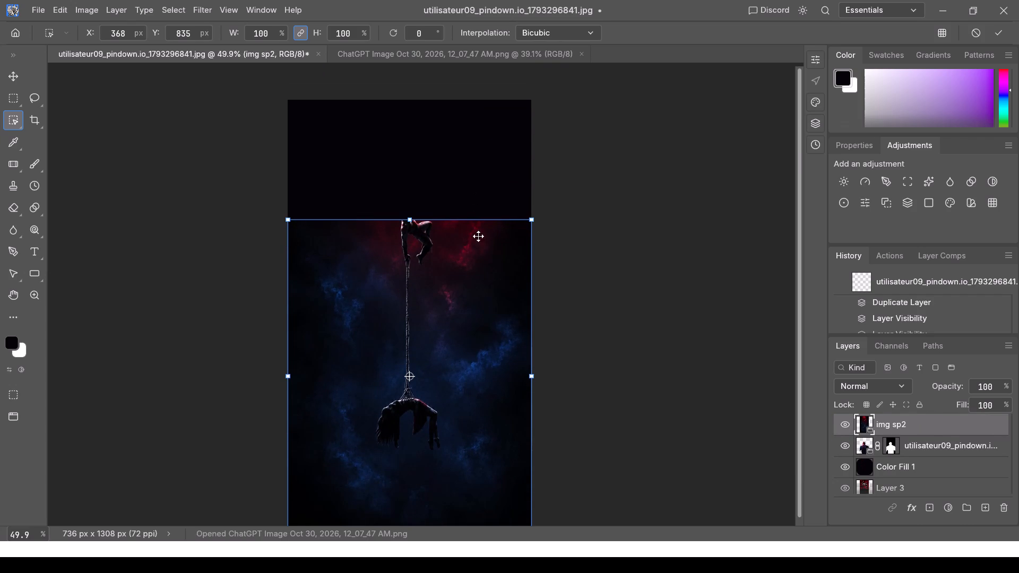
{"action": "scroll", "coordinate": [500, 201], "scroll_direction": "down", "scroll_amount": 1}
{"action": "left_click_drag", "start_coordinate": [409, 193], "coordinate": [411, 128]}
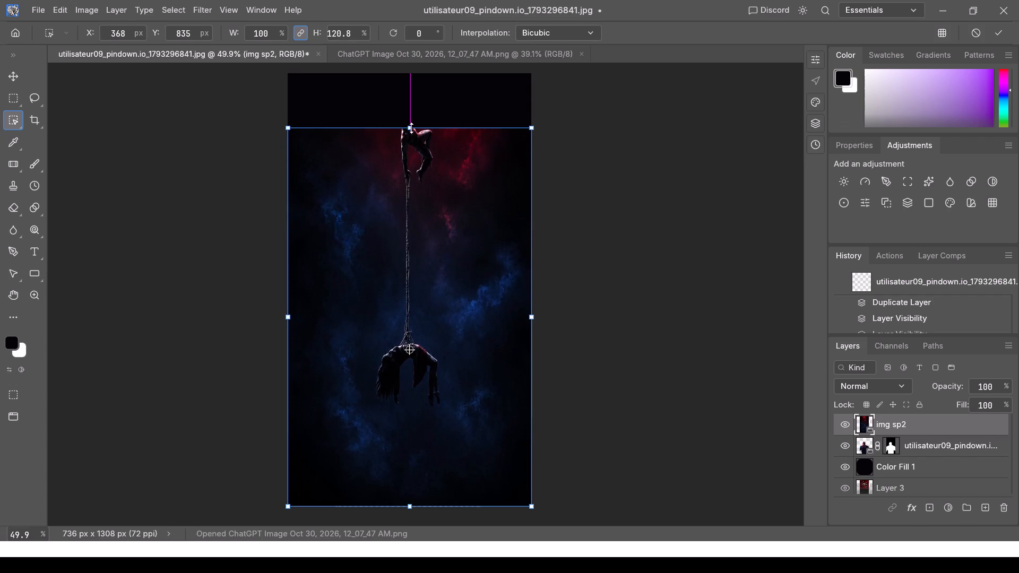
{"action": "left_click_drag", "start_coordinate": [411, 128], "coordinate": [413, 170]}
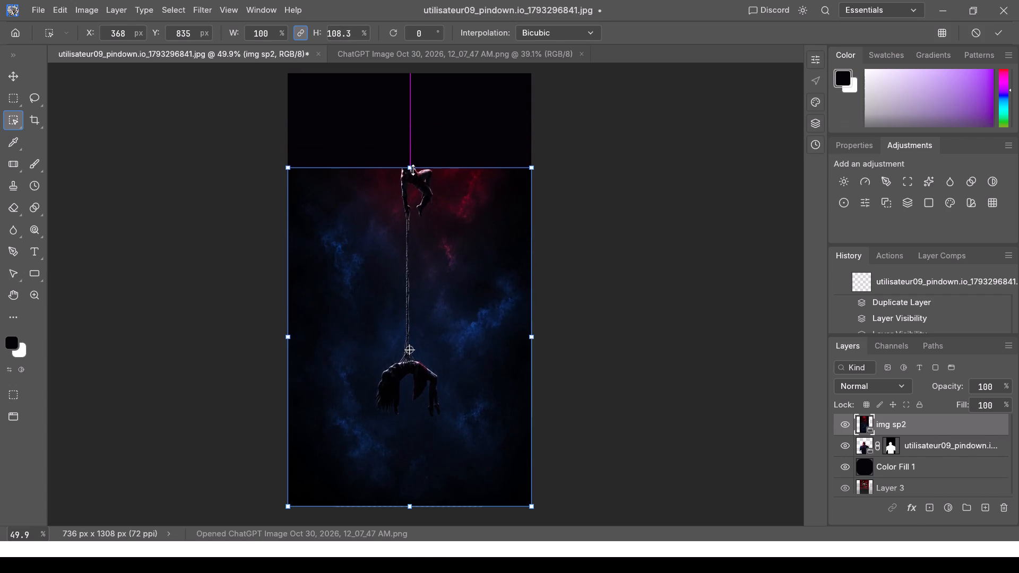
{"action": "left_click_drag", "start_coordinate": [413, 170], "coordinate": [411, 184]}
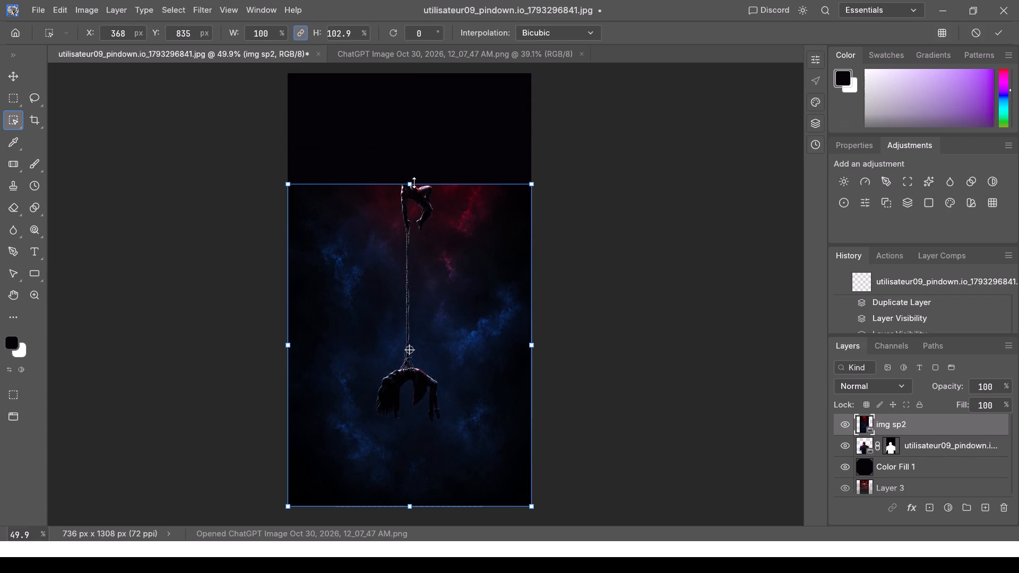
{"action": "left_click_drag", "start_coordinate": [530, 187], "coordinate": [525, 176]}
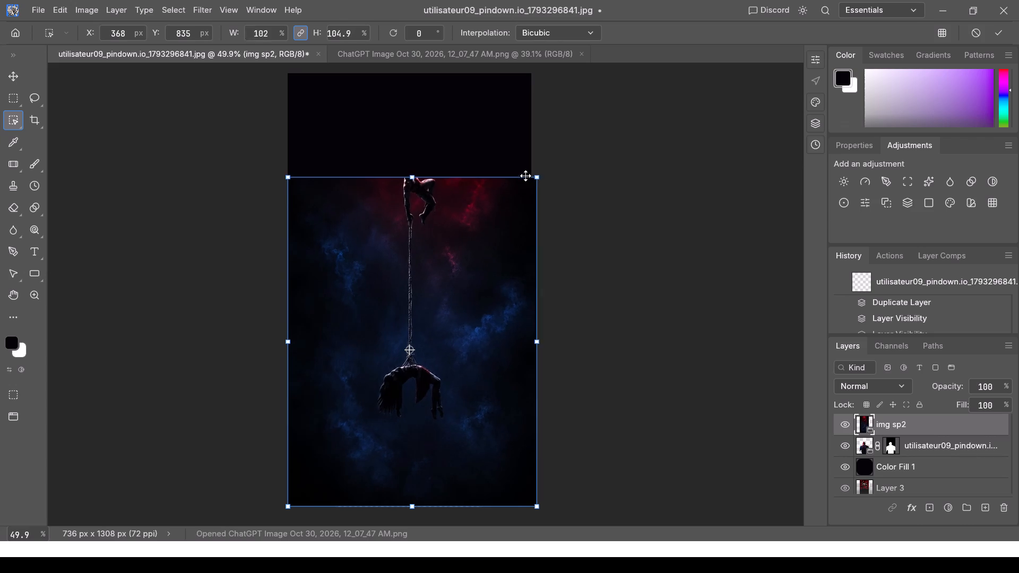
{"action": "left_click_drag", "start_coordinate": [525, 176], "coordinate": [499, 328]}
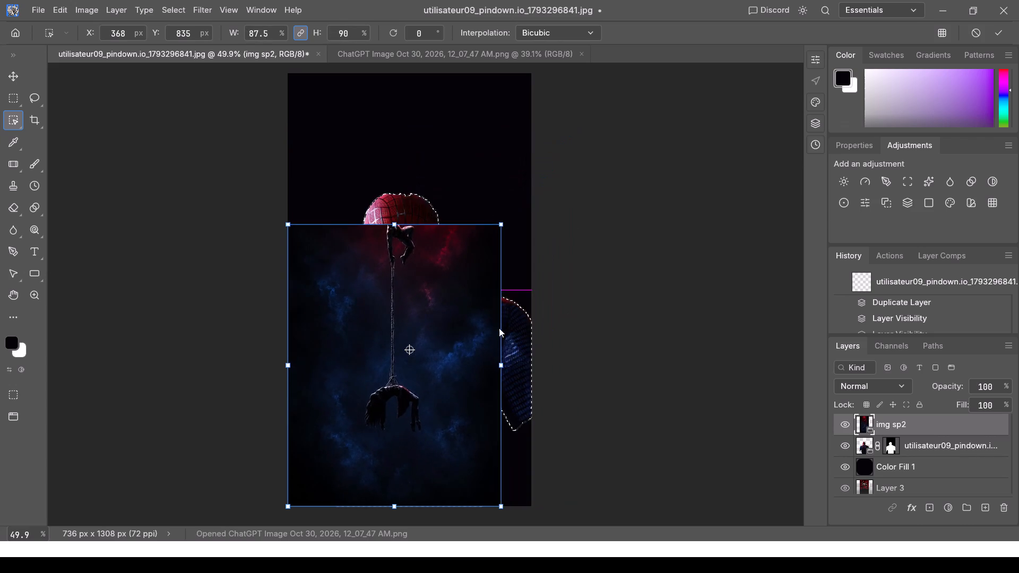
{"action": "left_click_drag", "start_coordinate": [499, 328], "coordinate": [454, 187]}
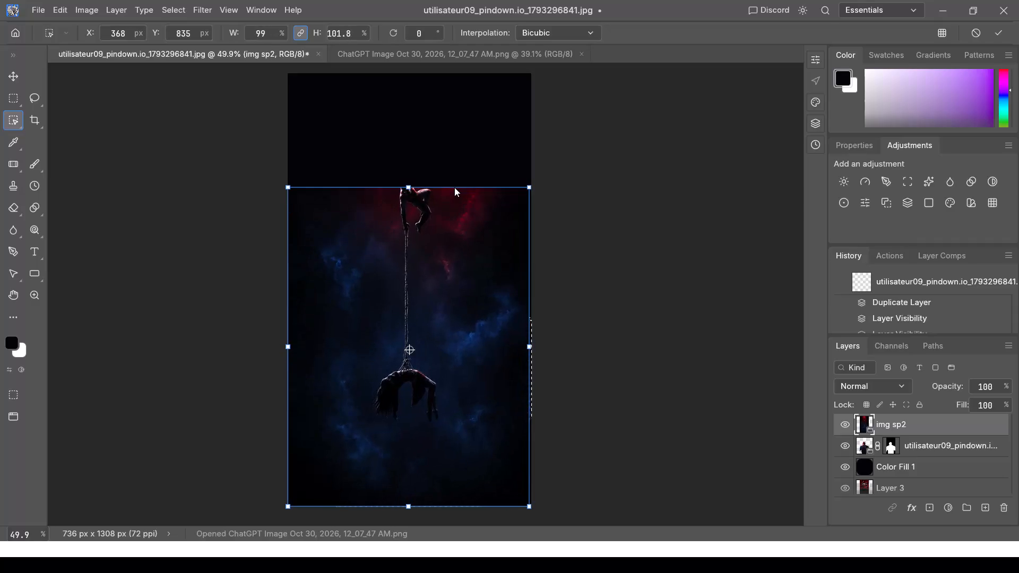
{"action": "left_click_drag", "start_coordinate": [454, 187], "coordinate": [449, 183]}
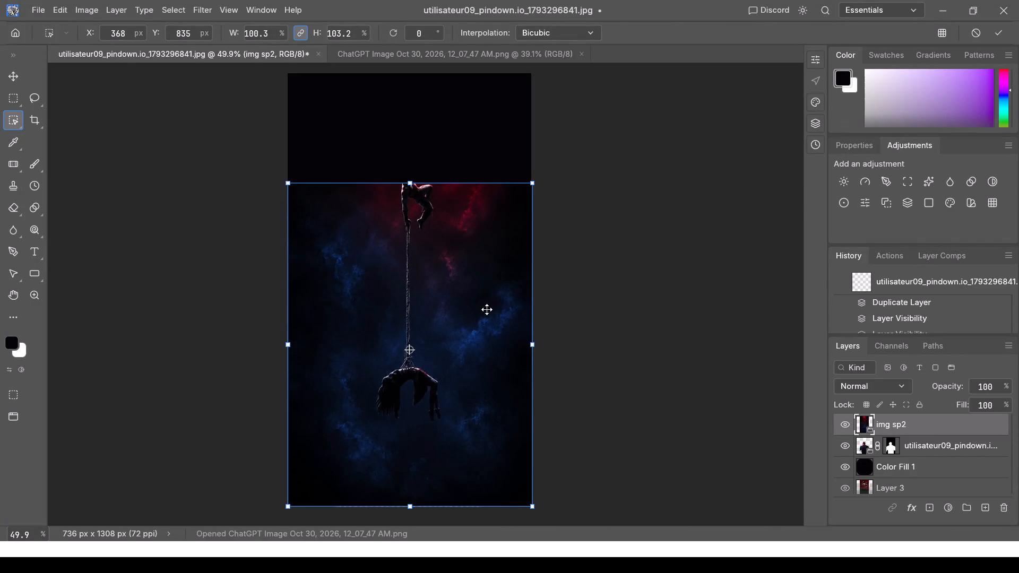
{"action": "right_click", "coordinate": [399, 309]}
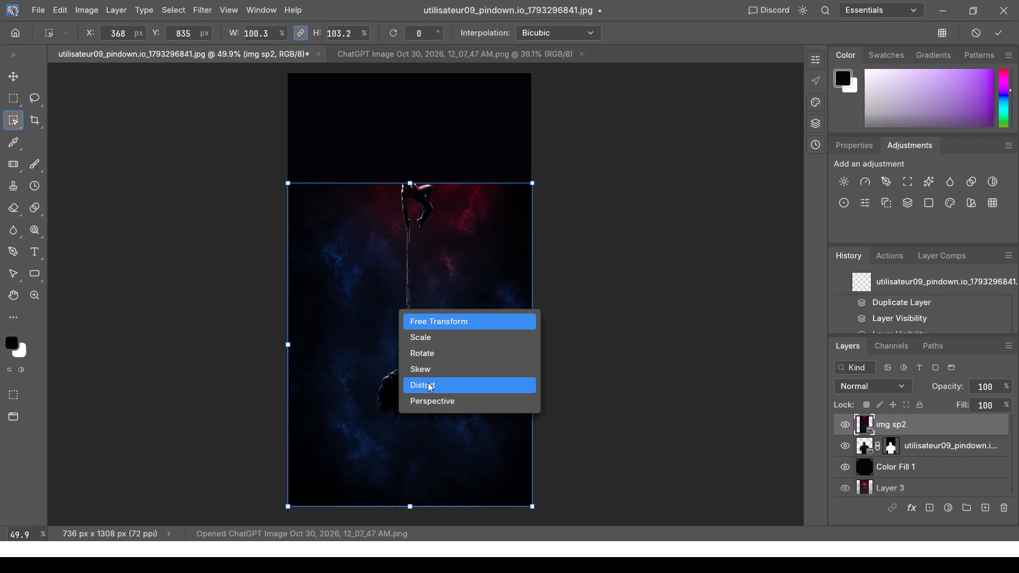
{"action": "left_click", "coordinate": [652, 343]}
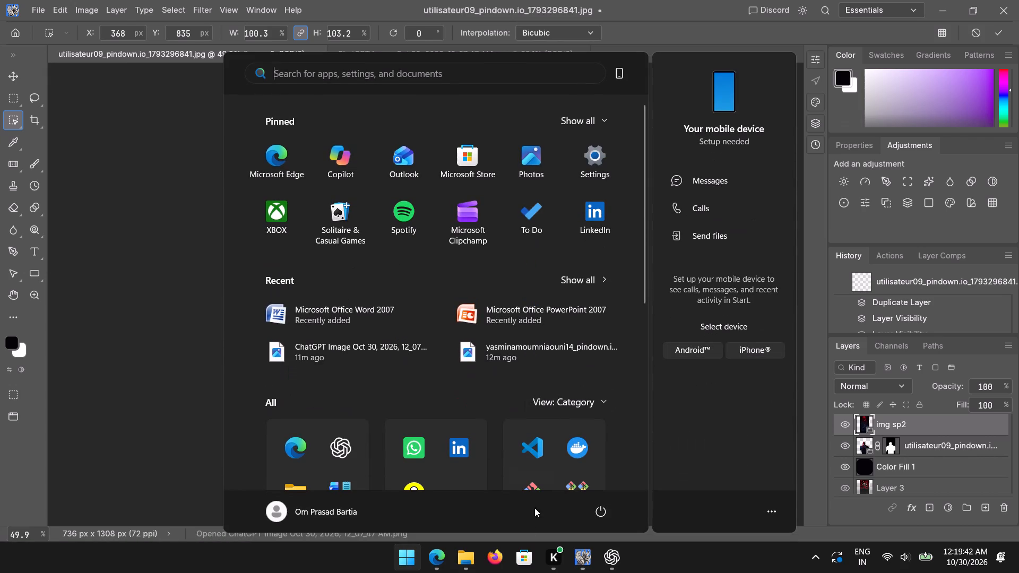
Switch to Edge and examine the "Spiderman wallpaper" pin's full image and its related pins on Pinterest.
{"action": "left_click", "coordinate": [438, 552]}
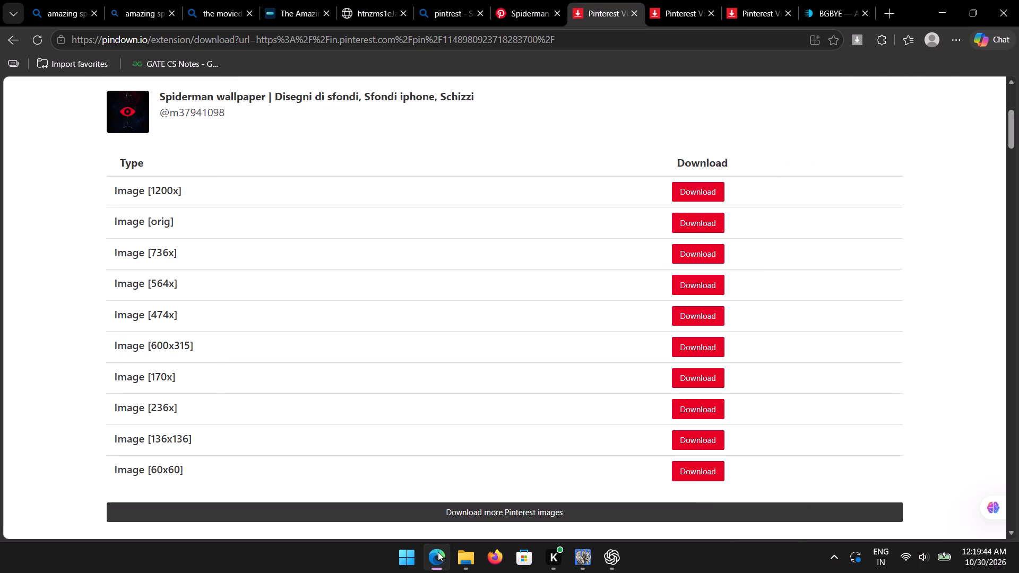
{"action": "left_click", "coordinate": [532, 11]}
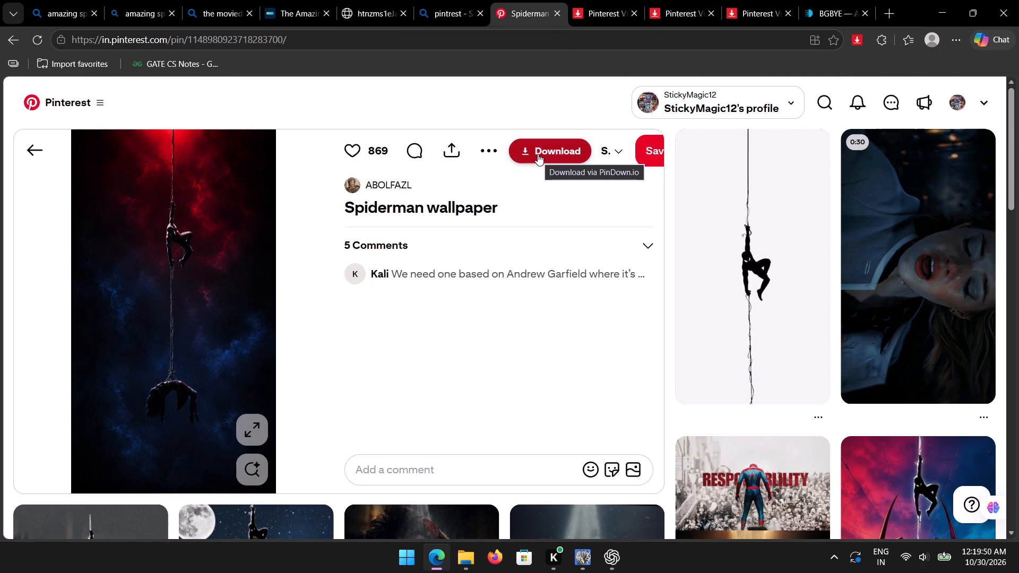
{"action": "scroll", "coordinate": [849, 368], "scroll_direction": "down", "scroll_amount": 3}
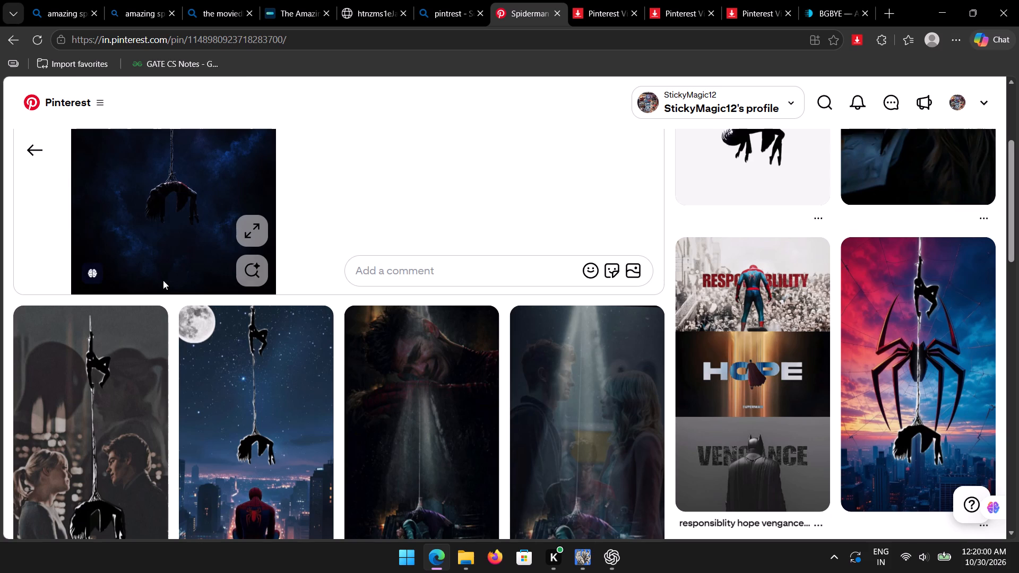
{"action": "scroll", "coordinate": [244, 281], "scroll_direction": "up", "scroll_amount": 7}
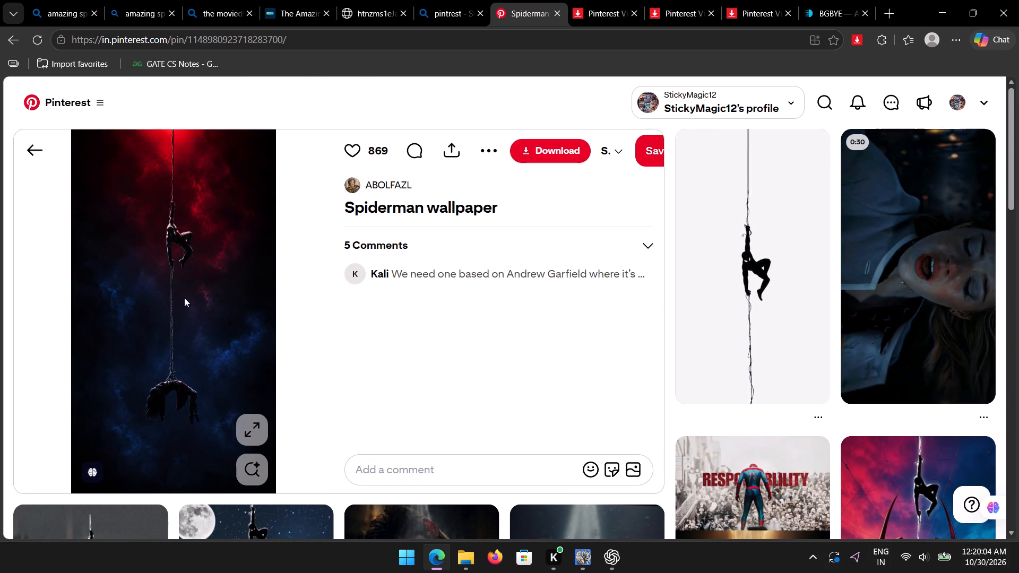
{"action": "scroll", "coordinate": [206, 293], "scroll_direction": "down", "scroll_amount": 3}
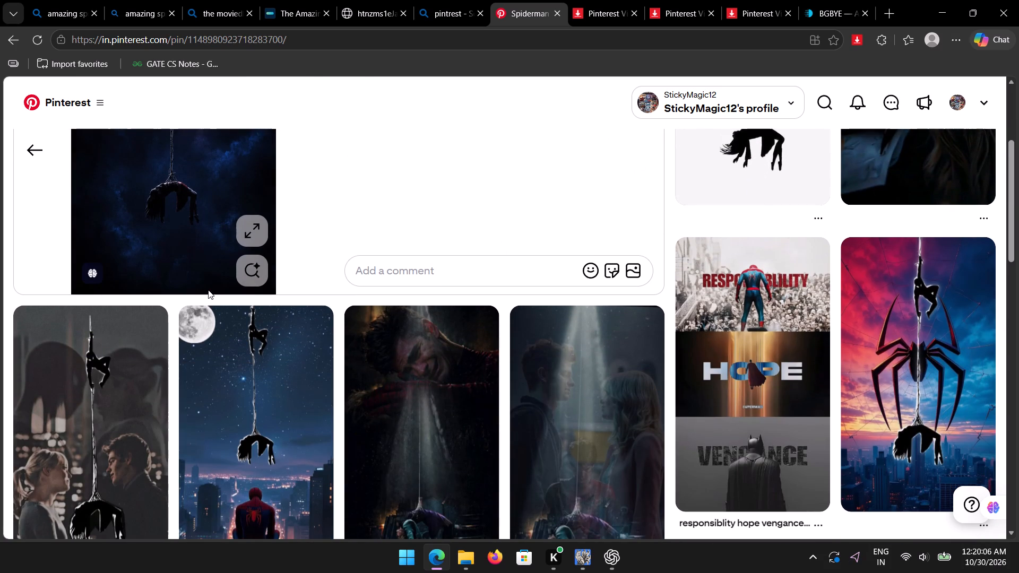
{"action": "scroll", "coordinate": [210, 288], "scroll_direction": "up", "scroll_amount": 3}
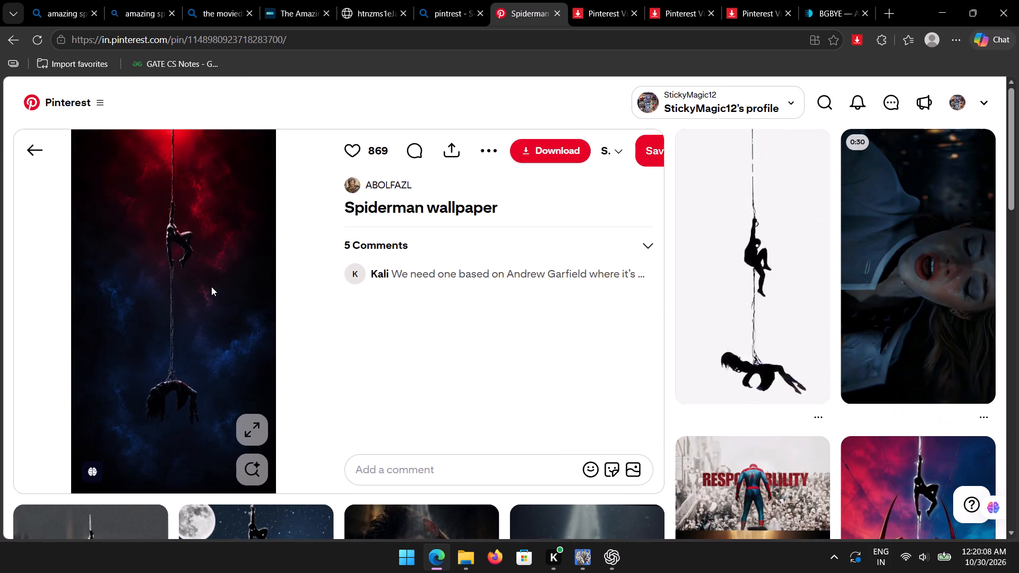
{"action": "scroll", "coordinate": [211, 286], "scroll_direction": "up", "scroll_amount": 3}
{"action": "scroll", "coordinate": [211, 286], "scroll_direction": "down", "scroll_amount": 3}
{"action": "scroll", "coordinate": [211, 286], "scroll_direction": "up", "scroll_amount": 3}
{"action": "scroll", "coordinate": [211, 286], "scroll_direction": "down", "scroll_amount": 3}
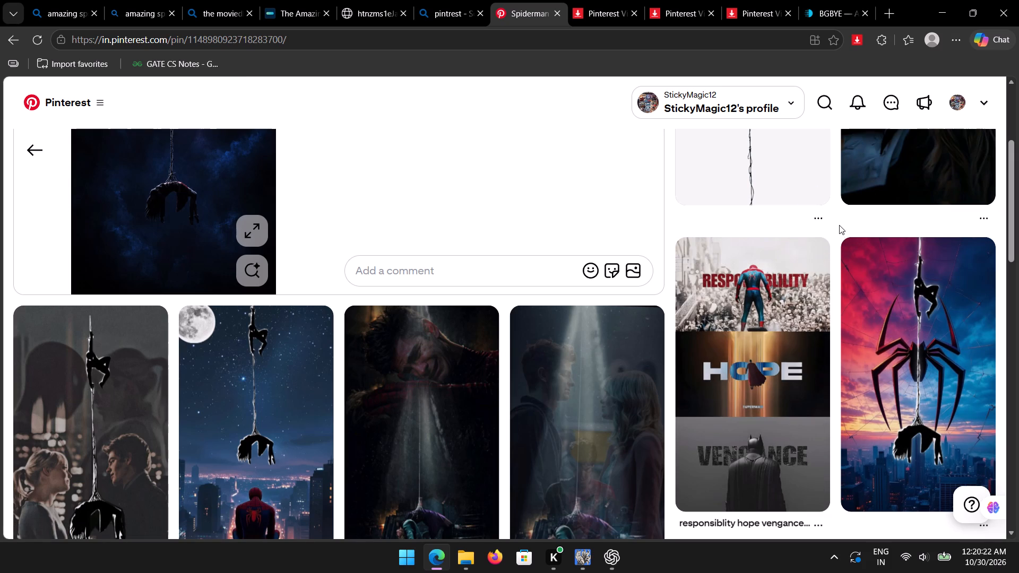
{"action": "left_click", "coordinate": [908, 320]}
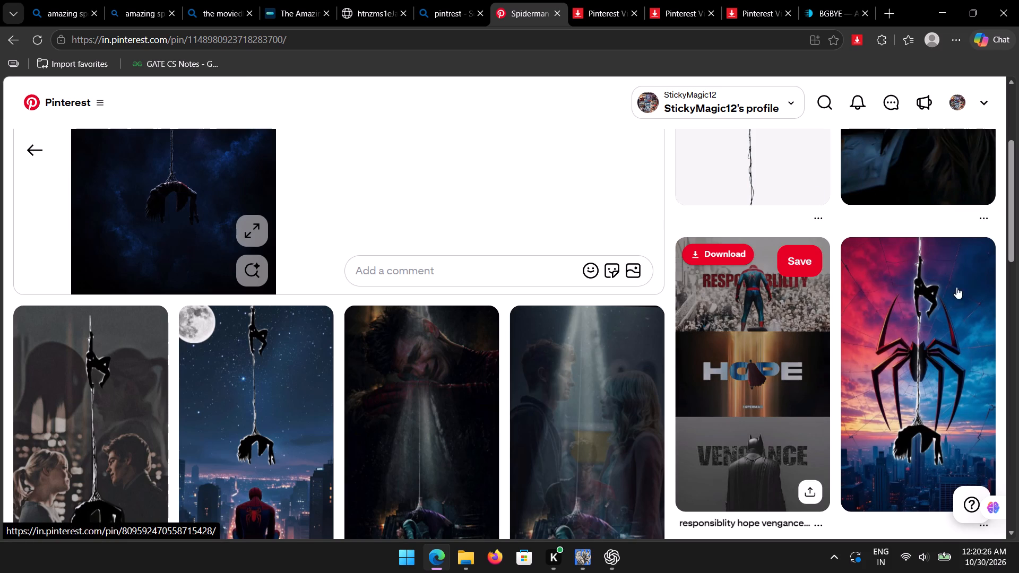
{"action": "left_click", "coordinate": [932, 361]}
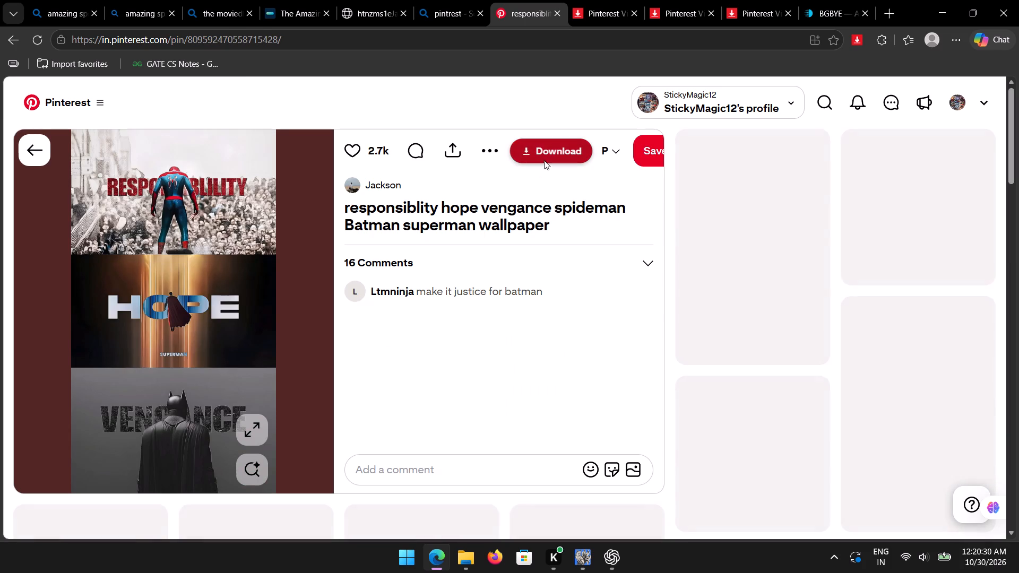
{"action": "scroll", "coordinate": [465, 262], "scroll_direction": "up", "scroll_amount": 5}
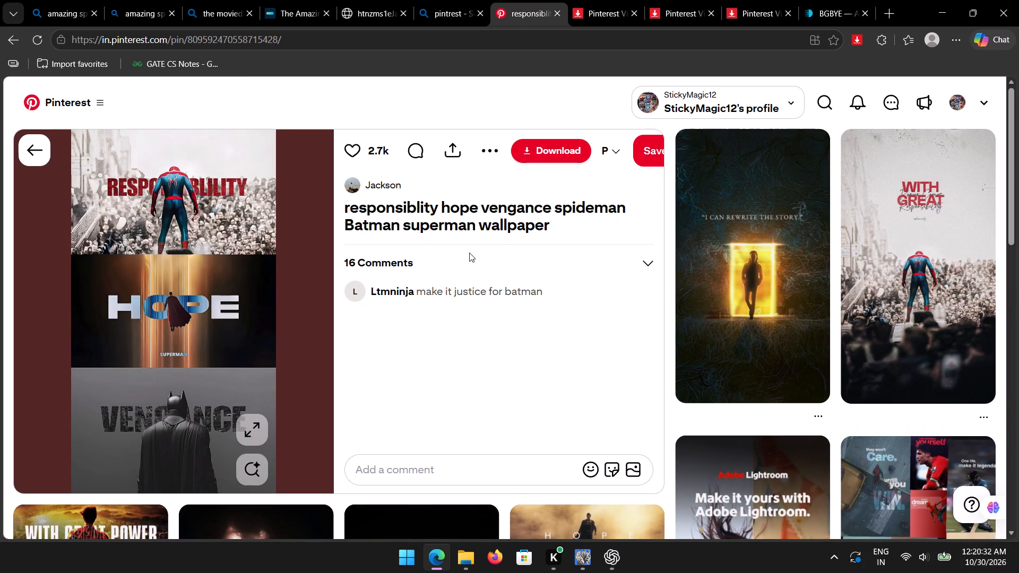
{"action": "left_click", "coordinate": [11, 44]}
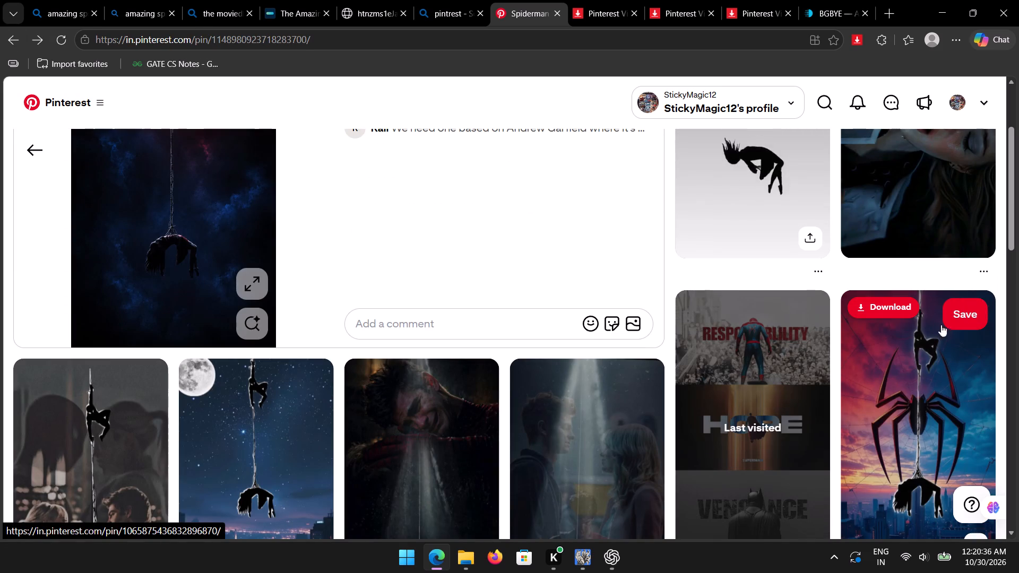
Save the red-and-blue spider emblem pin with hanging silhouettes to the profile and download its original-size image through PinDown.
{"action": "left_click", "coordinate": [957, 318]}
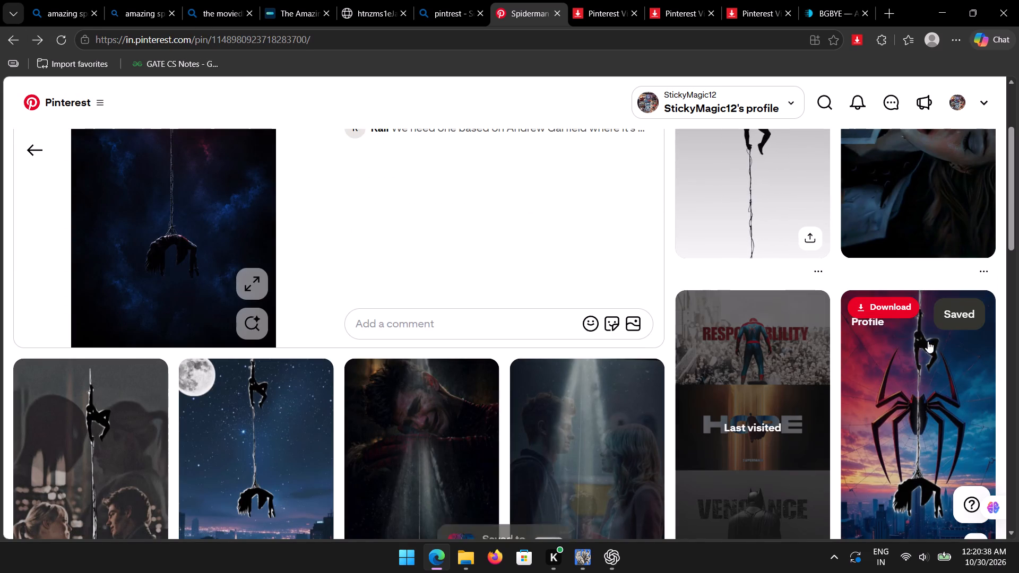
{"action": "left_click", "coordinate": [889, 312]}
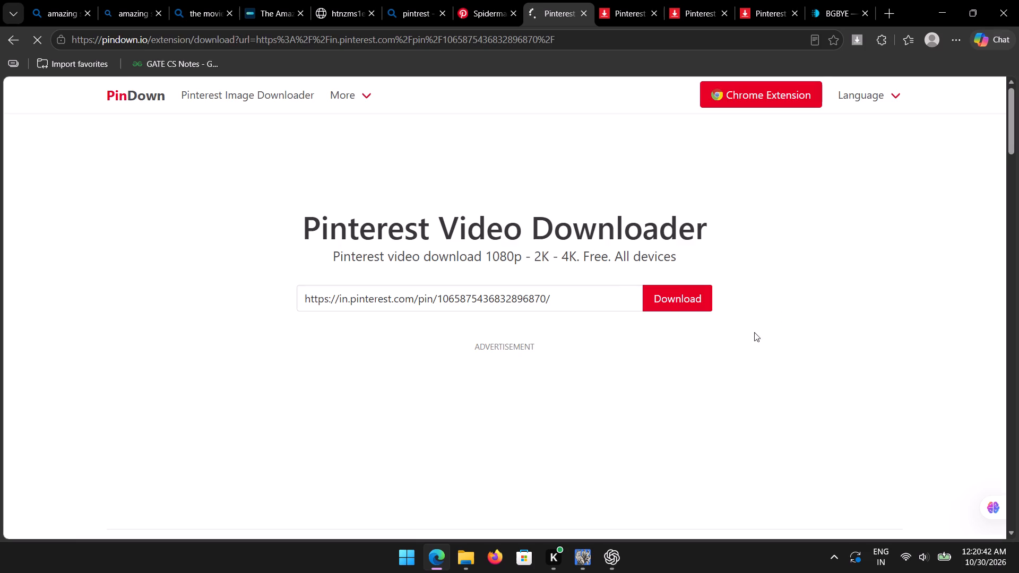
{"action": "left_click", "coordinate": [679, 303]}
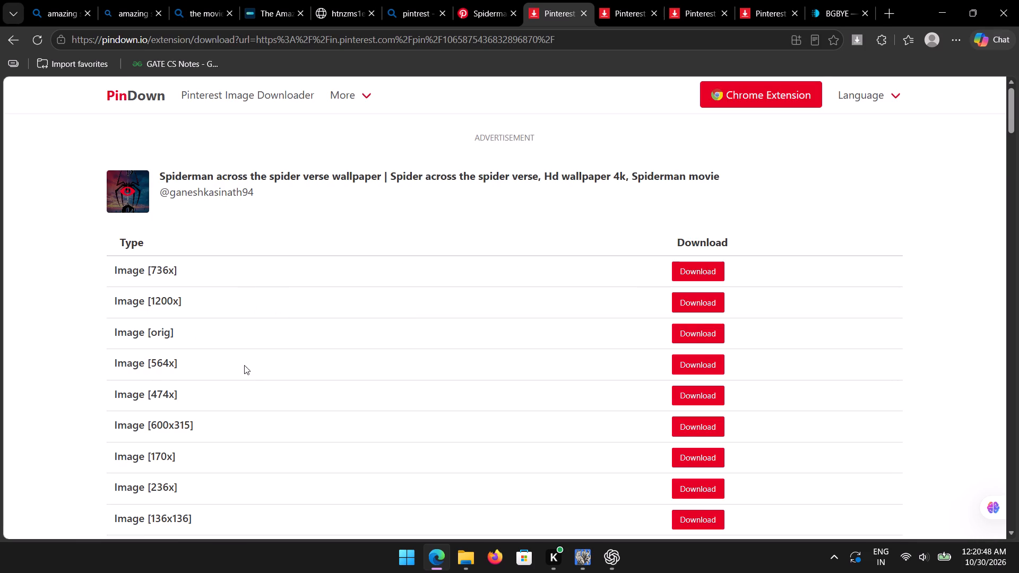
{"action": "scroll", "coordinate": [257, 332], "scroll_direction": "down", "scroll_amount": 1}
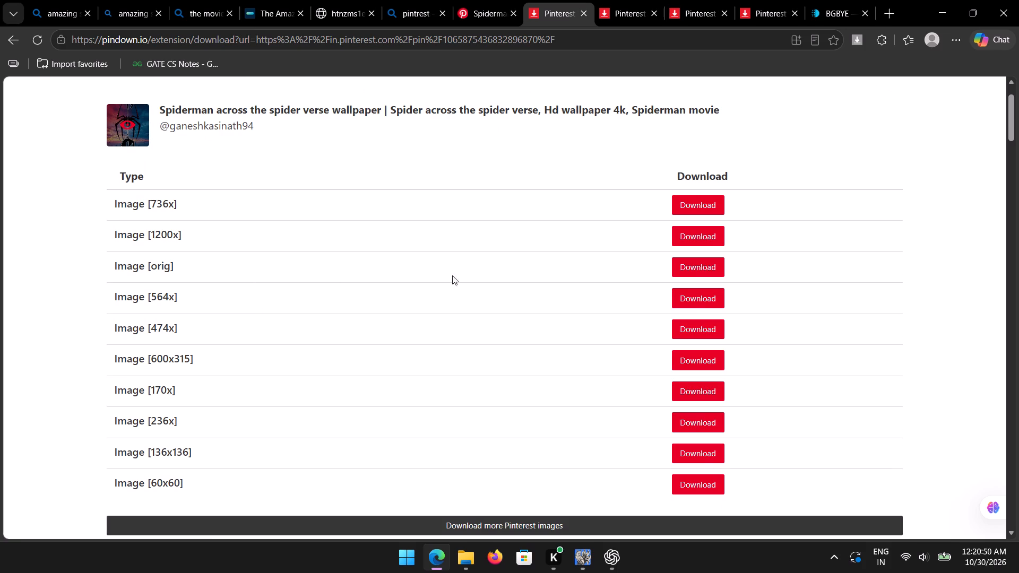
{"action": "left_click", "coordinate": [685, 270]}
{"action": "left_click", "coordinate": [495, 332]}
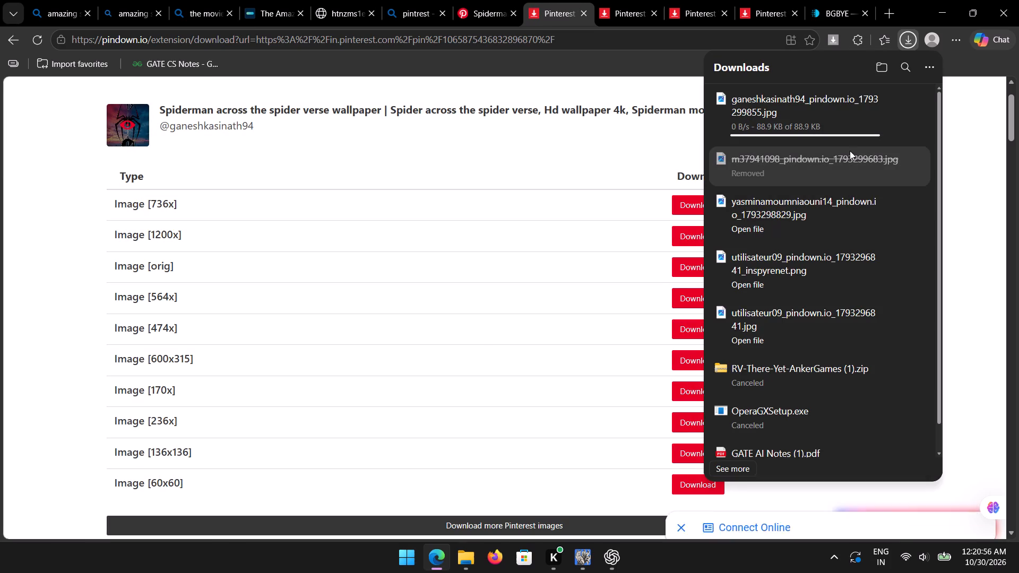
Open the downloaded spider emblem image to view it, and return to the browser.
{"action": "left_click", "coordinate": [755, 127]}
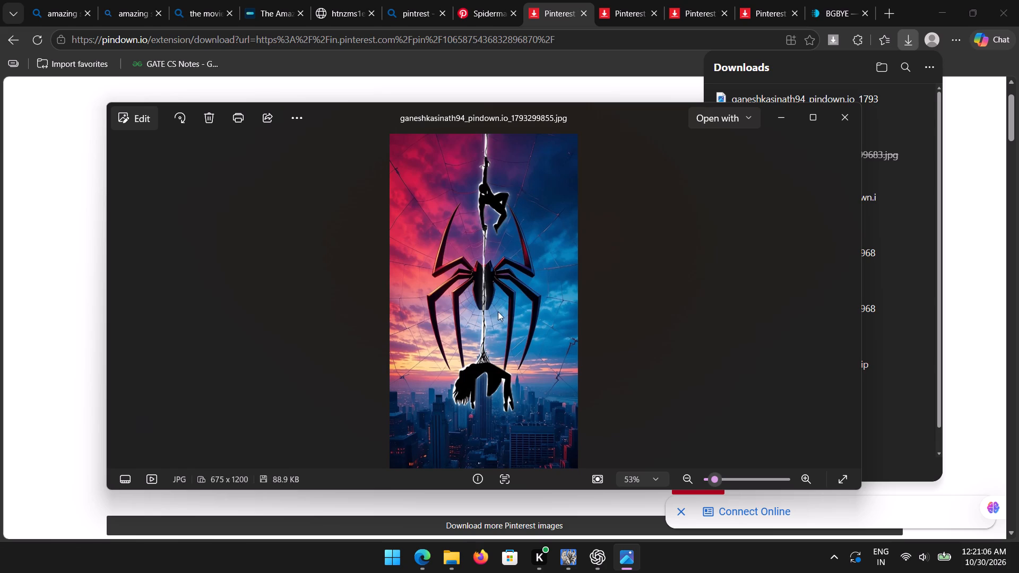
{"action": "left_click", "coordinate": [988, 243]}
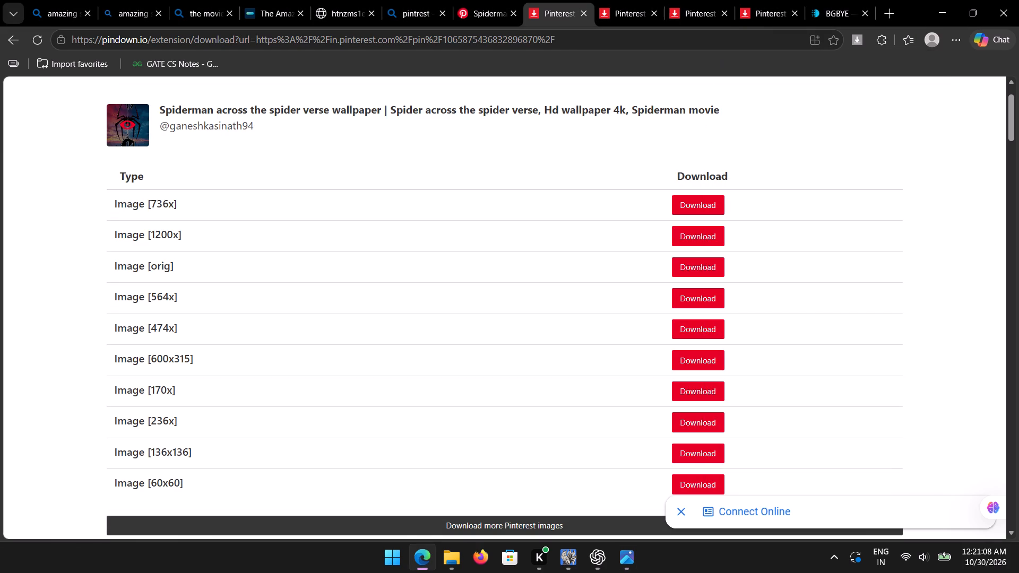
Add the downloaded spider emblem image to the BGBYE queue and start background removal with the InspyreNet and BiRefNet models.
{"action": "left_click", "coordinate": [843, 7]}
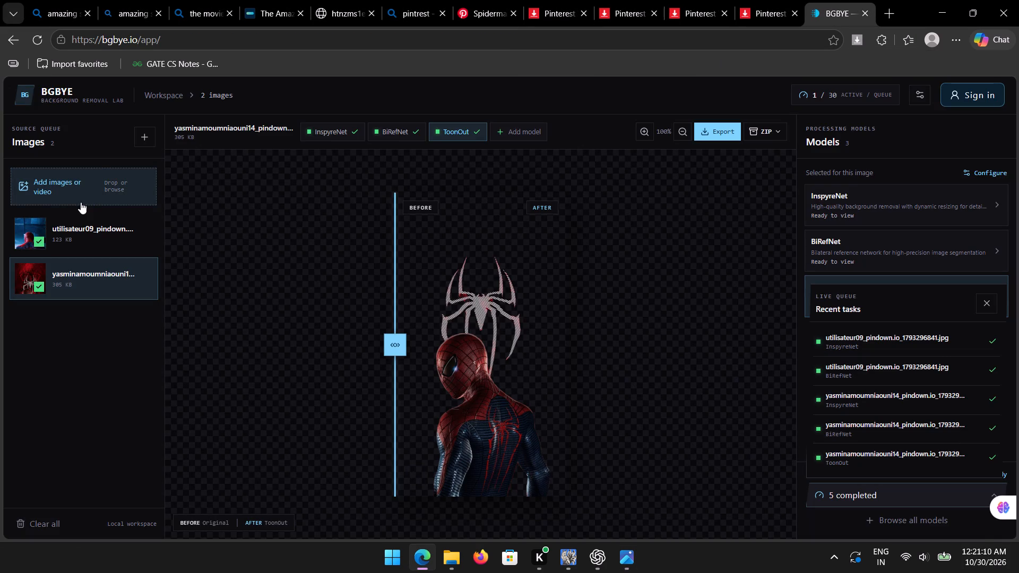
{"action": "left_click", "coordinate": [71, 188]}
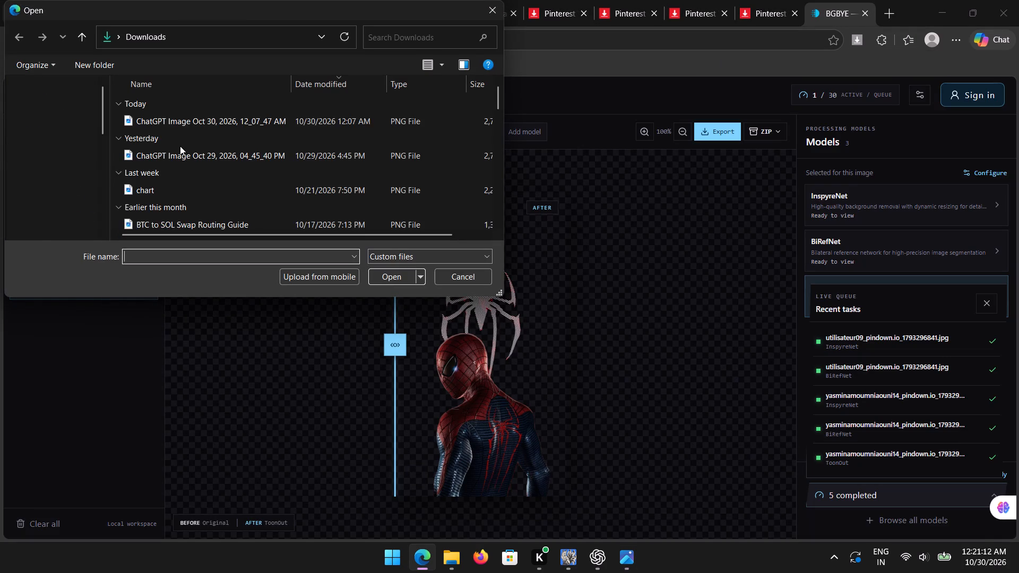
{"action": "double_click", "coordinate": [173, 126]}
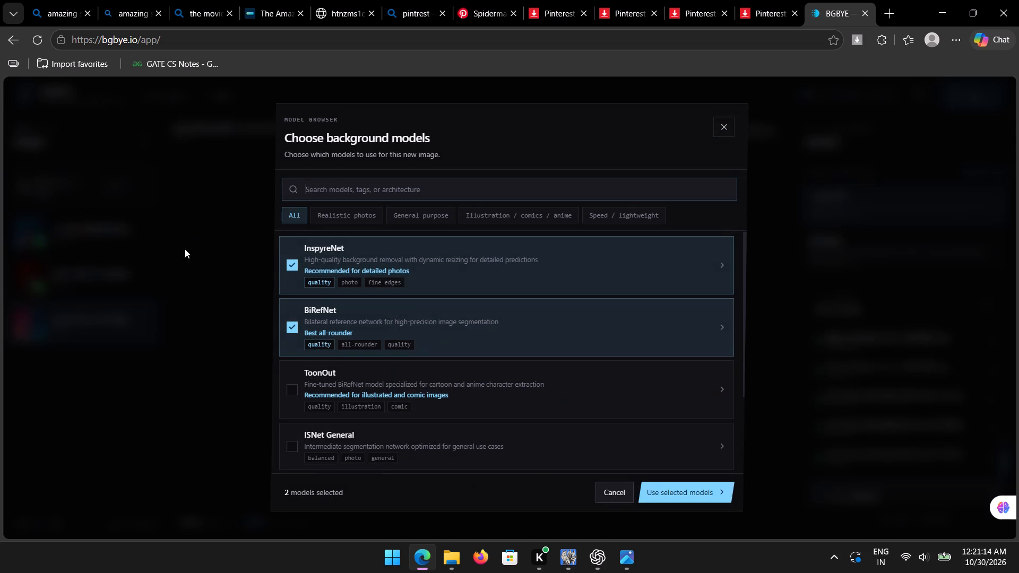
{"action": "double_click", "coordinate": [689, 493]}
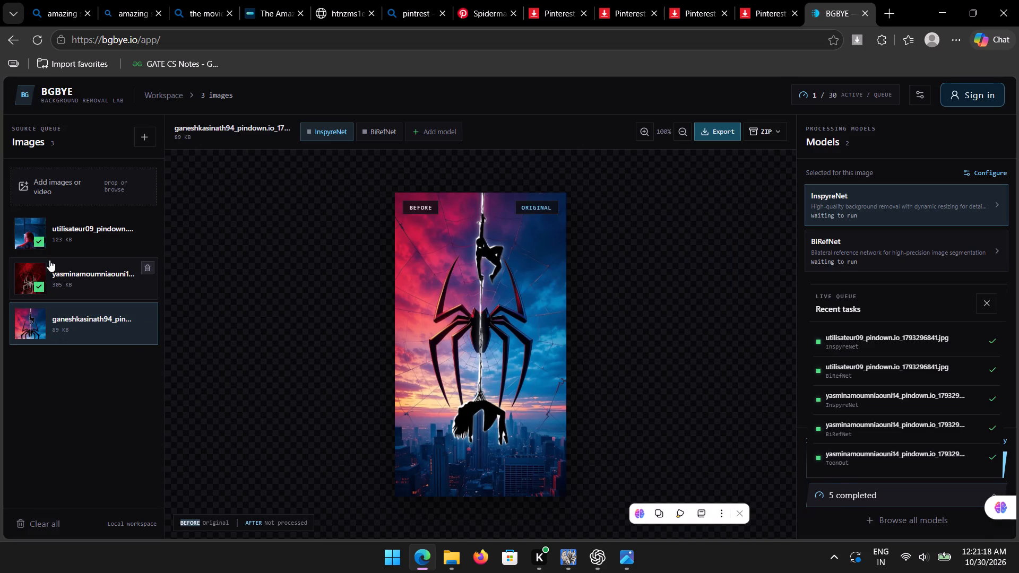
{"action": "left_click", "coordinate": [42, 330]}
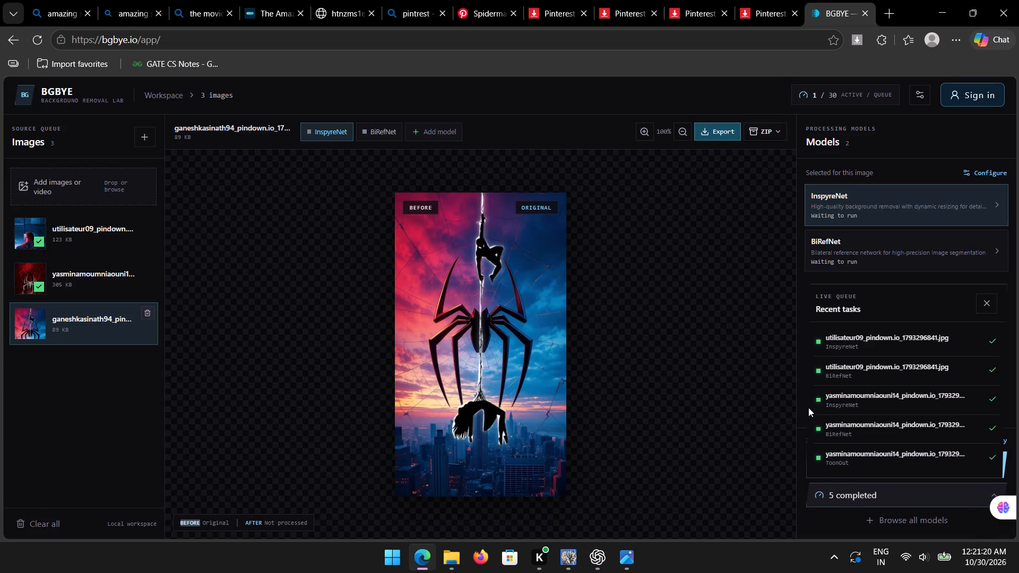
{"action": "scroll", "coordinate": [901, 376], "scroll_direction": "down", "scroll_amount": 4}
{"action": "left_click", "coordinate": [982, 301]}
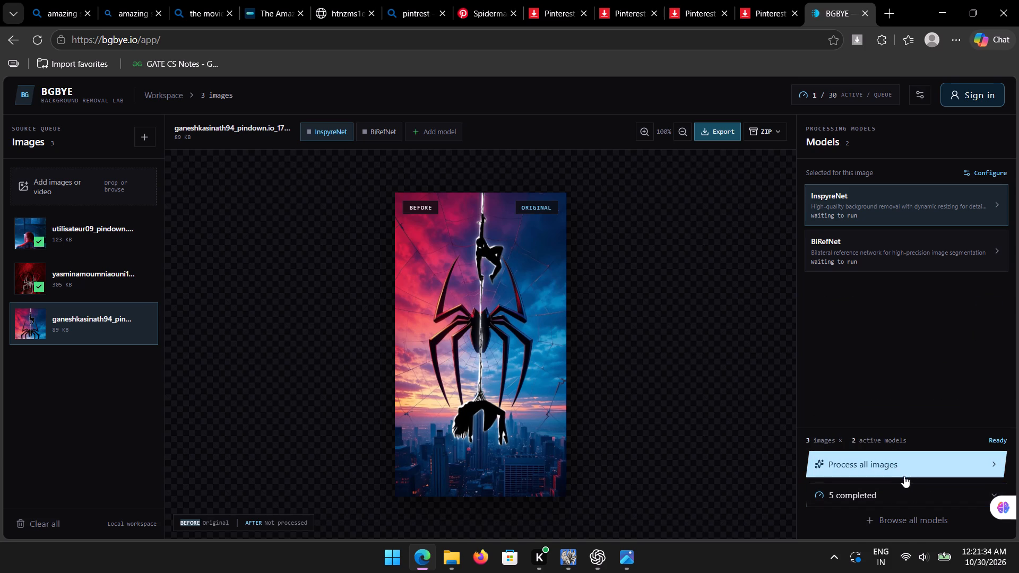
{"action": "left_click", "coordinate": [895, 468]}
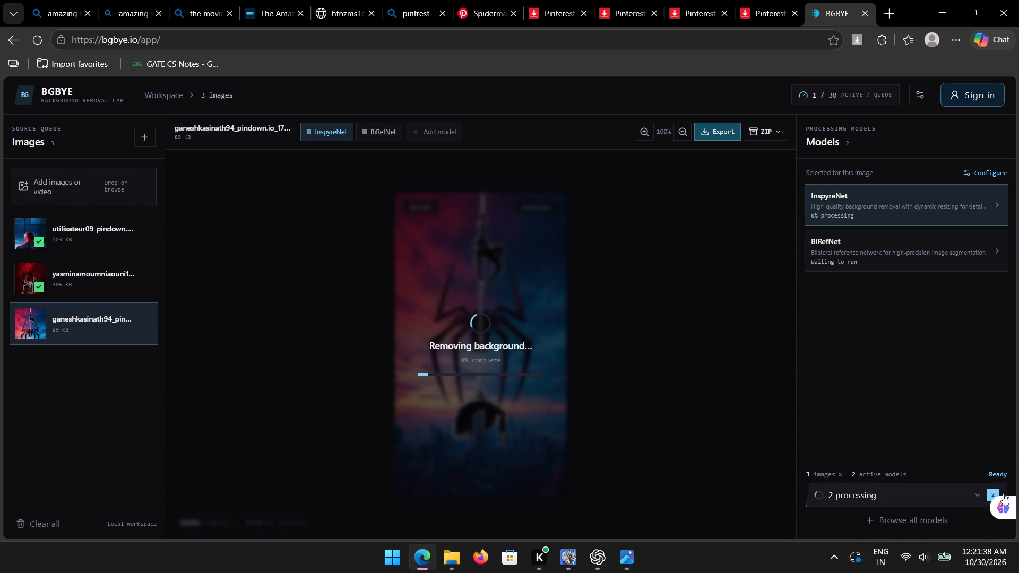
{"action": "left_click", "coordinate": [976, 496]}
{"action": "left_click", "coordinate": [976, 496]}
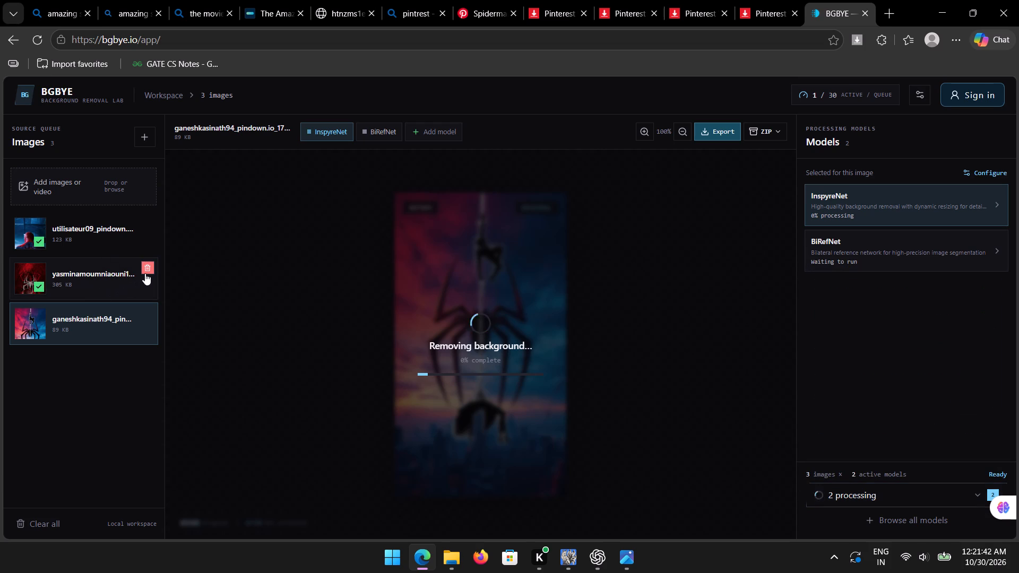
Remove all three images from the BGBYE source queue.
{"action": "left_click", "coordinate": [145, 273]}
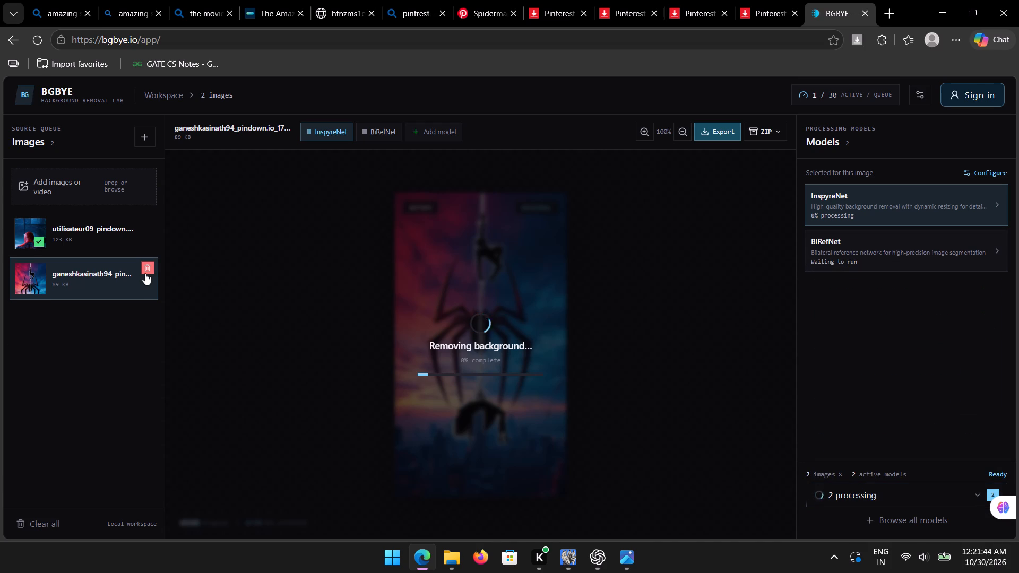
{"action": "left_click", "coordinate": [145, 273]}
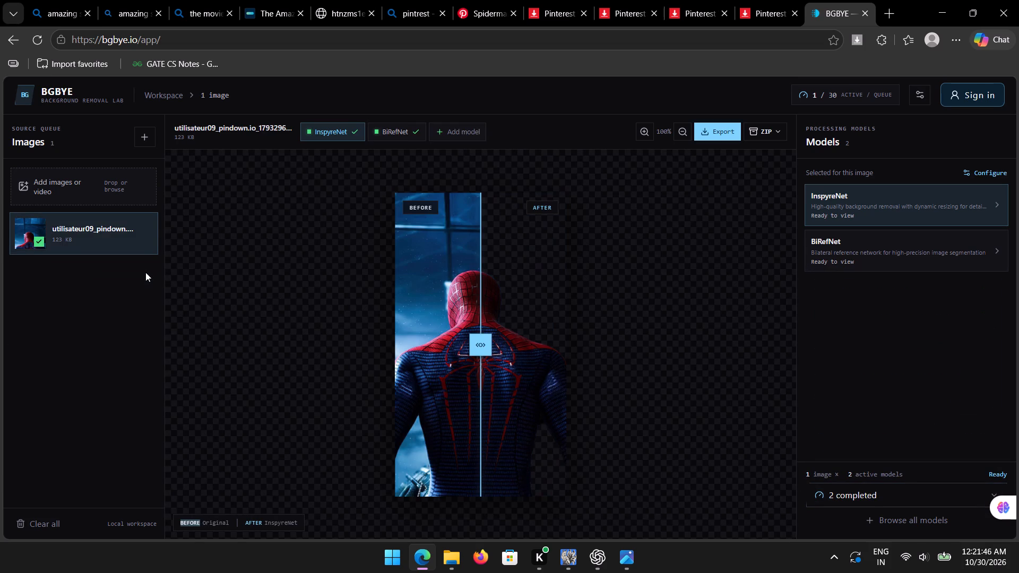
{"action": "left_click", "coordinate": [146, 227]}
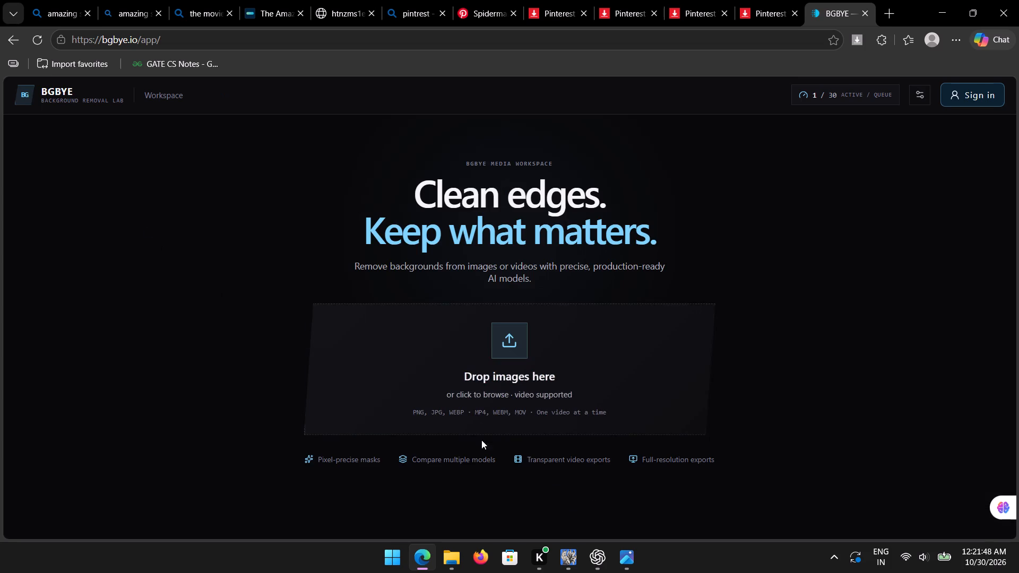
Add the spider emblem image from Downloads to BGBYE again and process it with the InspyreNet and BiRefNet models.
{"action": "left_click", "coordinate": [499, 353]}
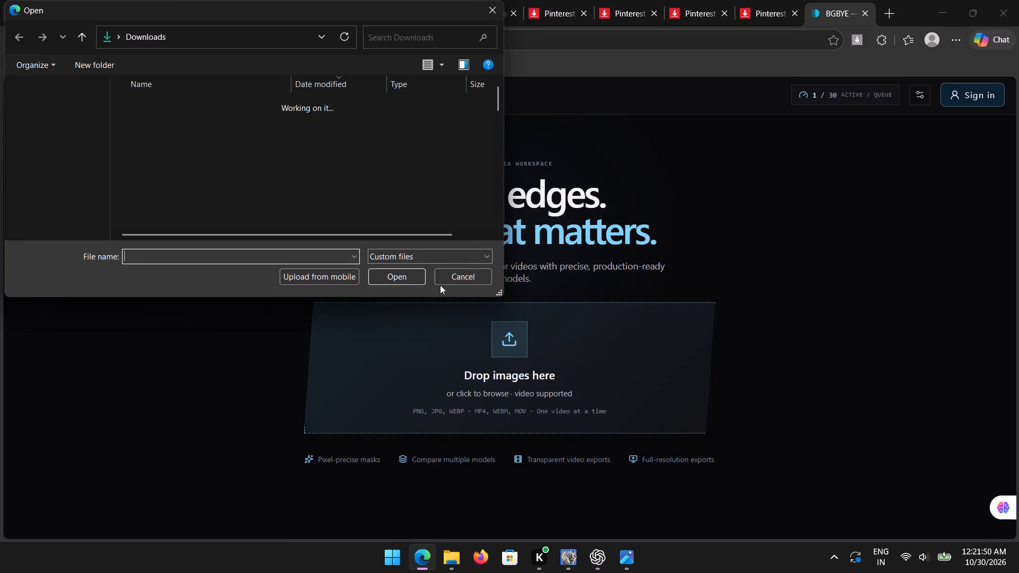
{"action": "double_click", "coordinate": [185, 119]}
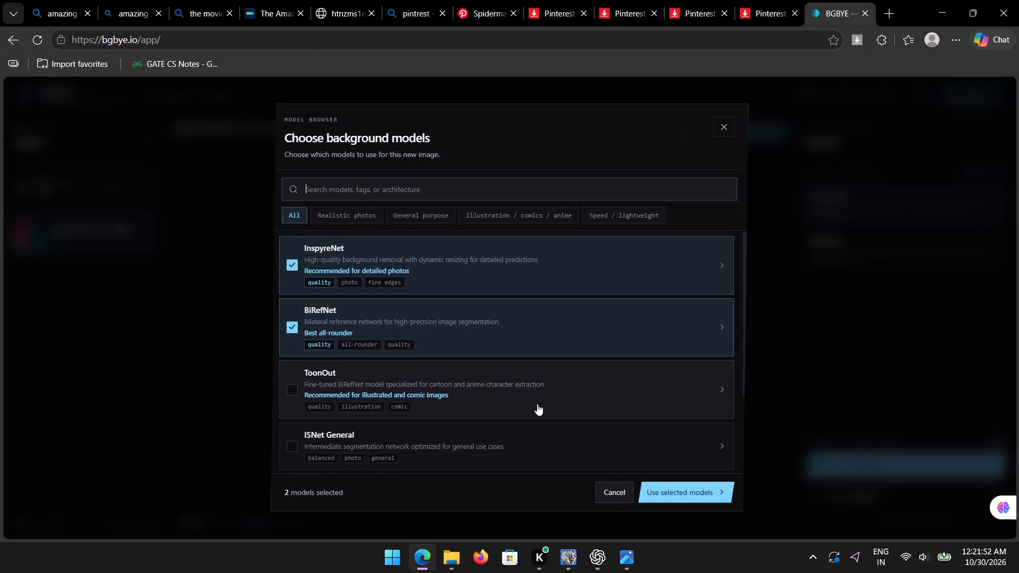
{"action": "left_click", "coordinate": [689, 494]}
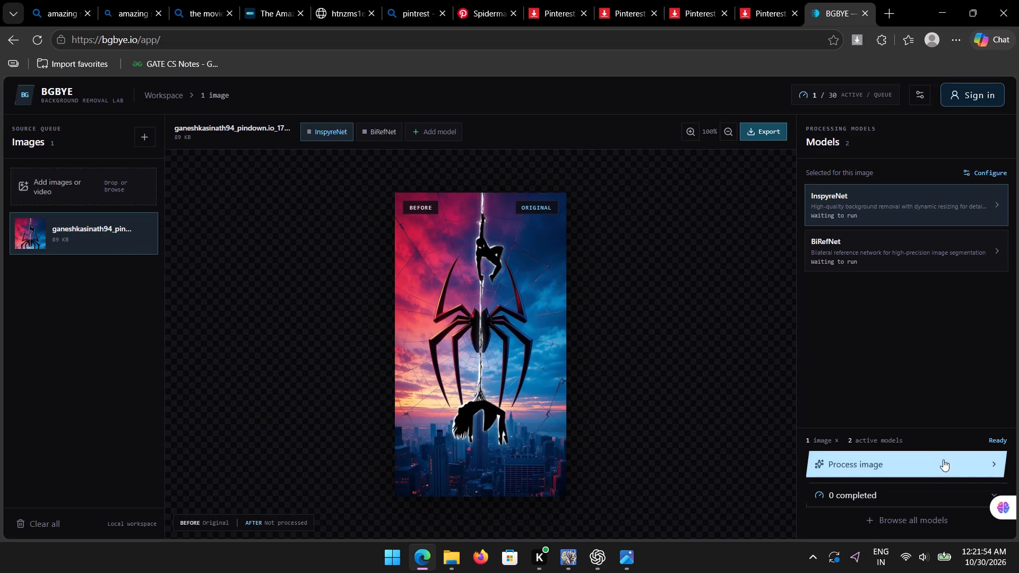
{"action": "left_click", "coordinate": [945, 460]}
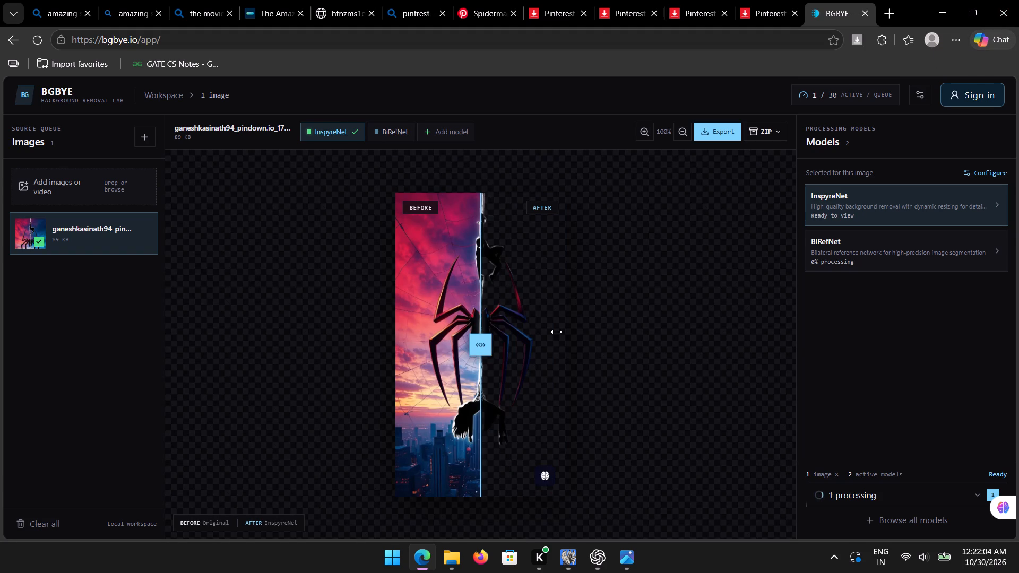
Reveal the full InspyreNet cutout in the before/after comparison and export it.
{"action": "left_click_drag", "start_coordinate": [480, 345], "coordinate": [360, 345]}
{"action": "left_click", "coordinate": [715, 132]}
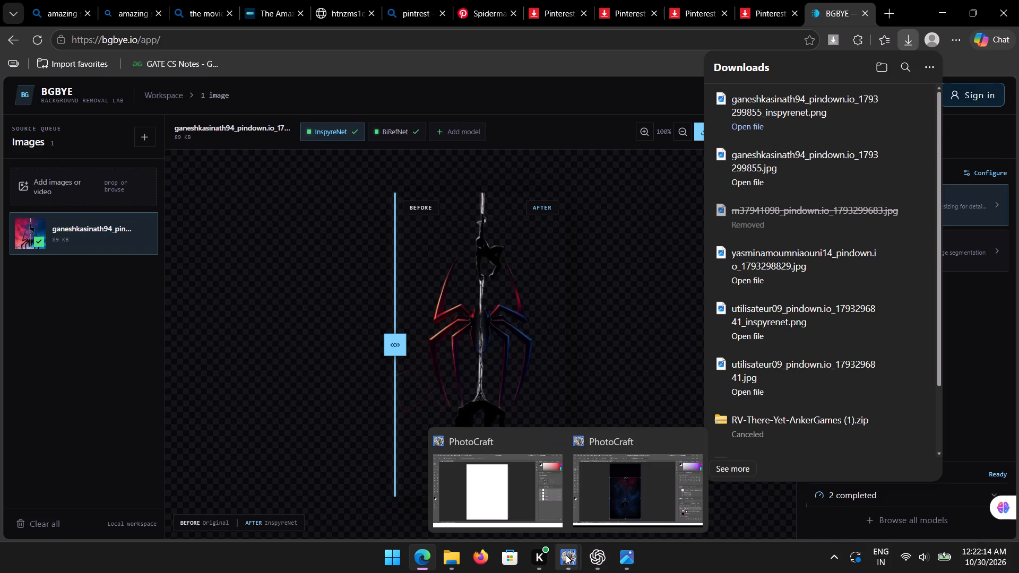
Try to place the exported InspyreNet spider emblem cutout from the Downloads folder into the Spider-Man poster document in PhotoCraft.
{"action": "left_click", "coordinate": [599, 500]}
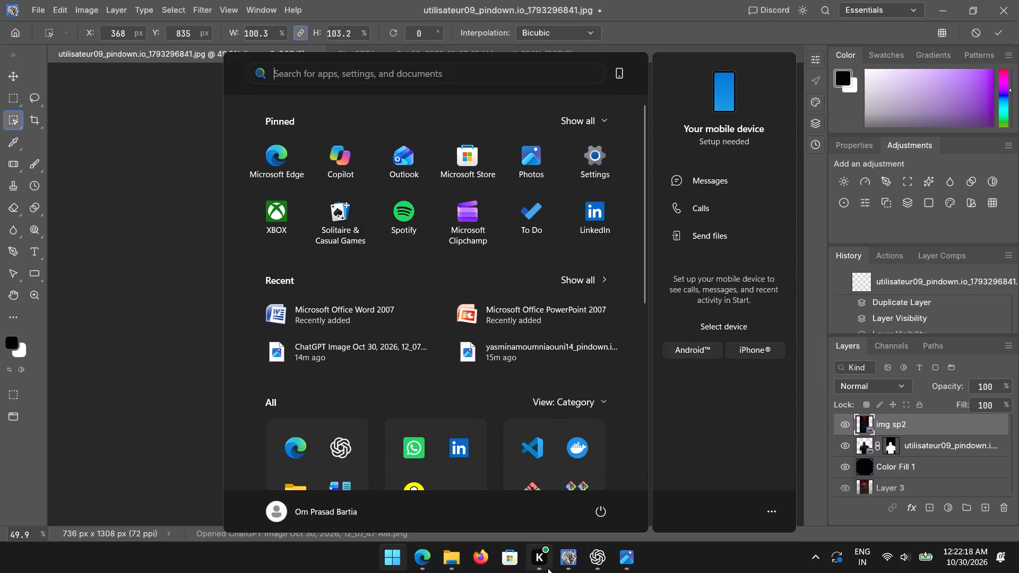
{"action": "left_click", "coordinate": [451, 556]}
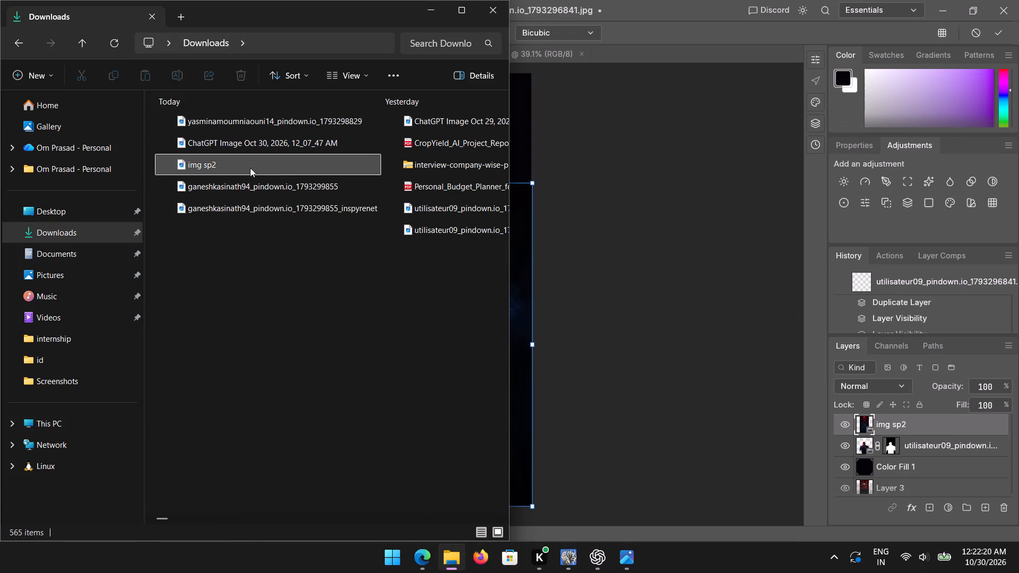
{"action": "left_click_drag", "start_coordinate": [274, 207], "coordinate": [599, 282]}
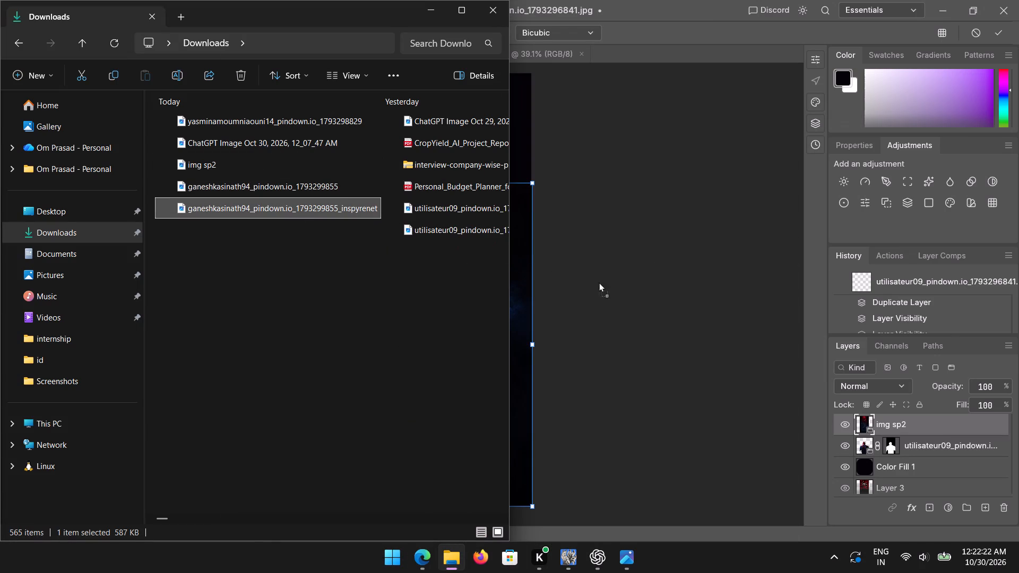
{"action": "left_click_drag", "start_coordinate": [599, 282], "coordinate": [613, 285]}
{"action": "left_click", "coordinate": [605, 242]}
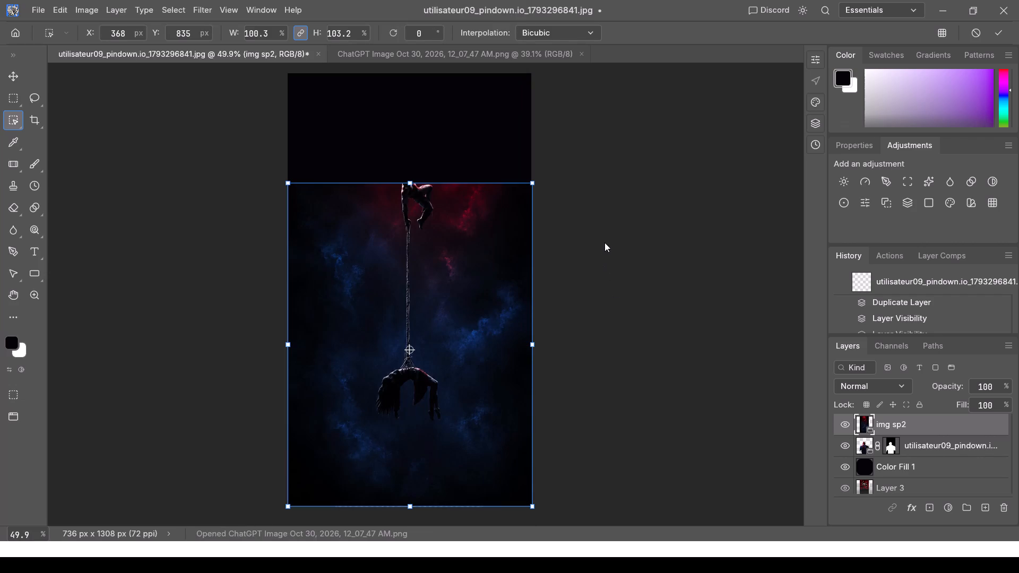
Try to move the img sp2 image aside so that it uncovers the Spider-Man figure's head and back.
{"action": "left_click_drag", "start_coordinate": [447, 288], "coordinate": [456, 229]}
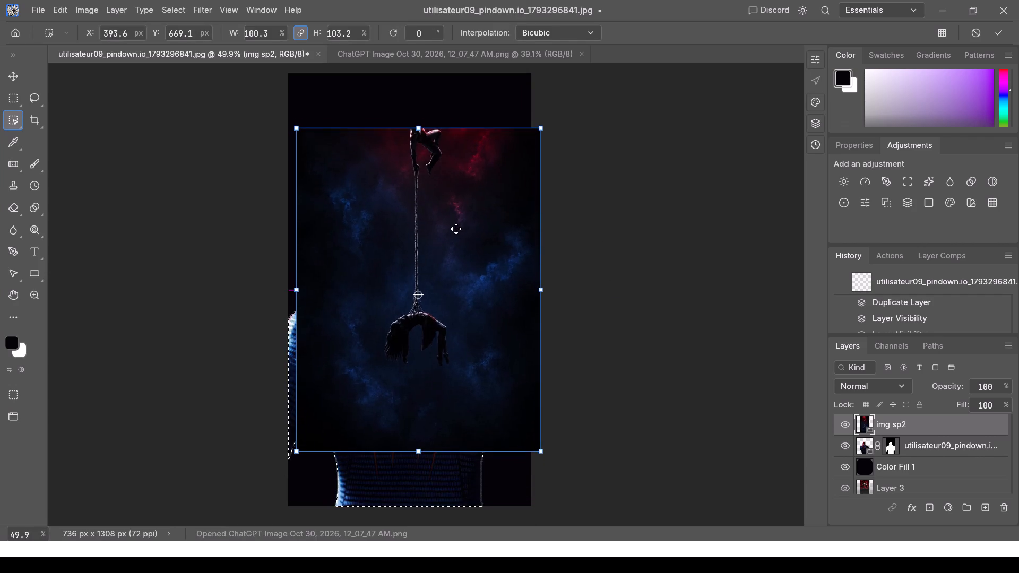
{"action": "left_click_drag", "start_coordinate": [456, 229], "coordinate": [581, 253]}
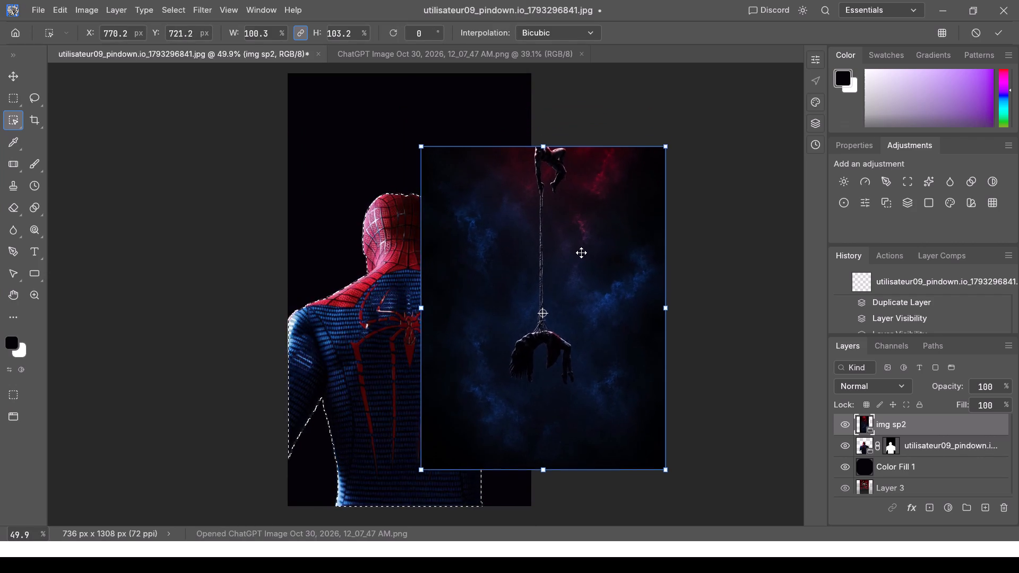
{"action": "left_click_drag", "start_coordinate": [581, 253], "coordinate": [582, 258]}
Toggle the visibility of the Color Fill 1 and img sp2 layers to check what each contributes to the poster.
{"action": "left_click", "coordinate": [868, 464]}
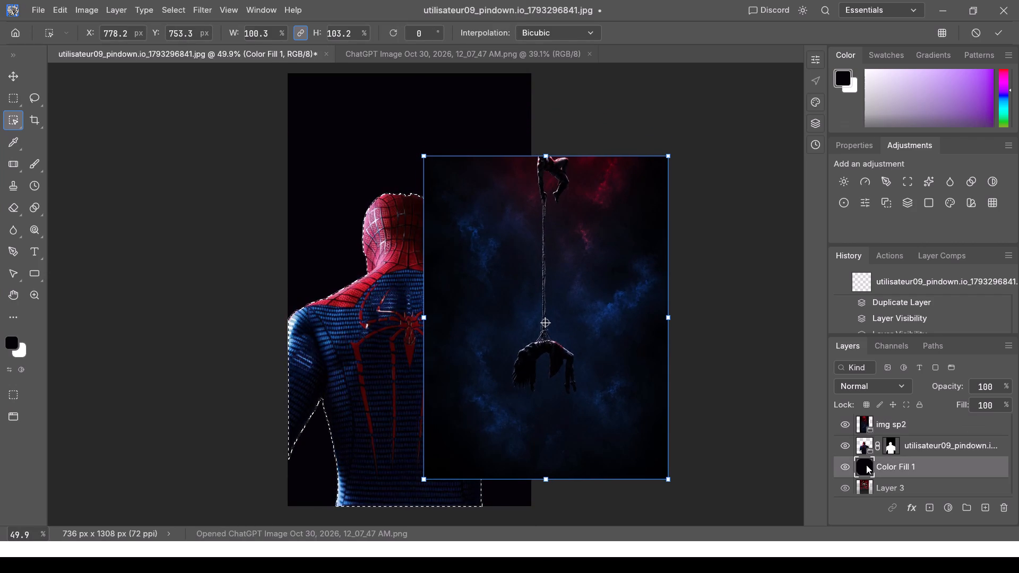
{"action": "scroll", "coordinate": [868, 458], "scroll_direction": "down", "scroll_amount": 3}
{"action": "scroll", "coordinate": [868, 457], "scroll_direction": "up", "scroll_amount": 2}
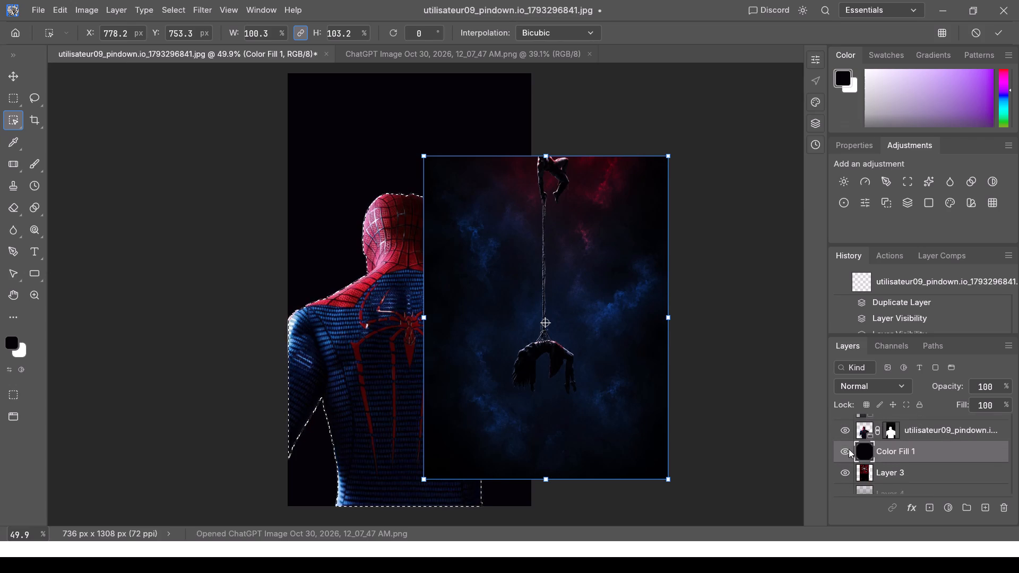
{"action": "left_click", "coordinate": [844, 450]}
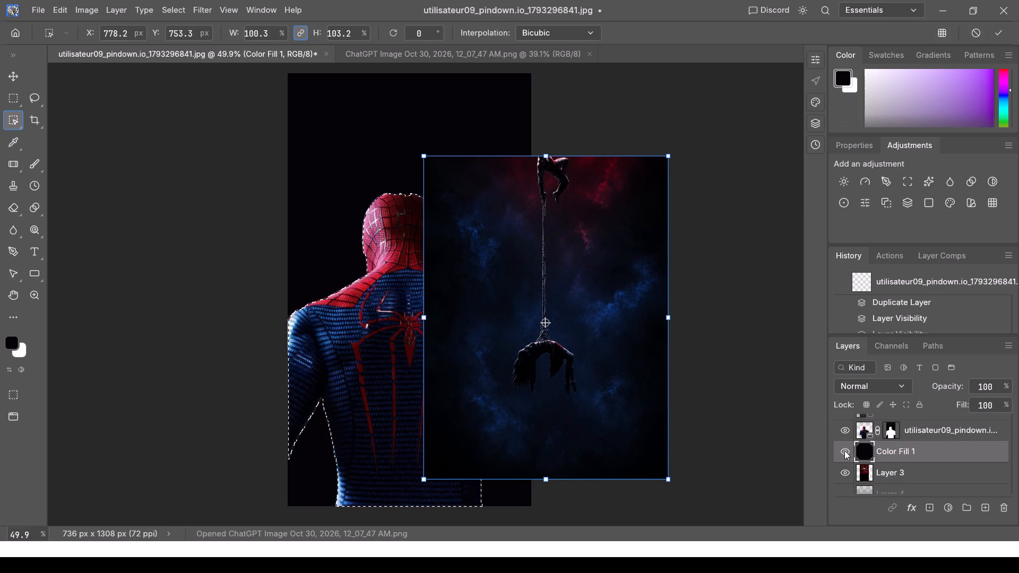
{"action": "left_click", "coordinate": [844, 450]}
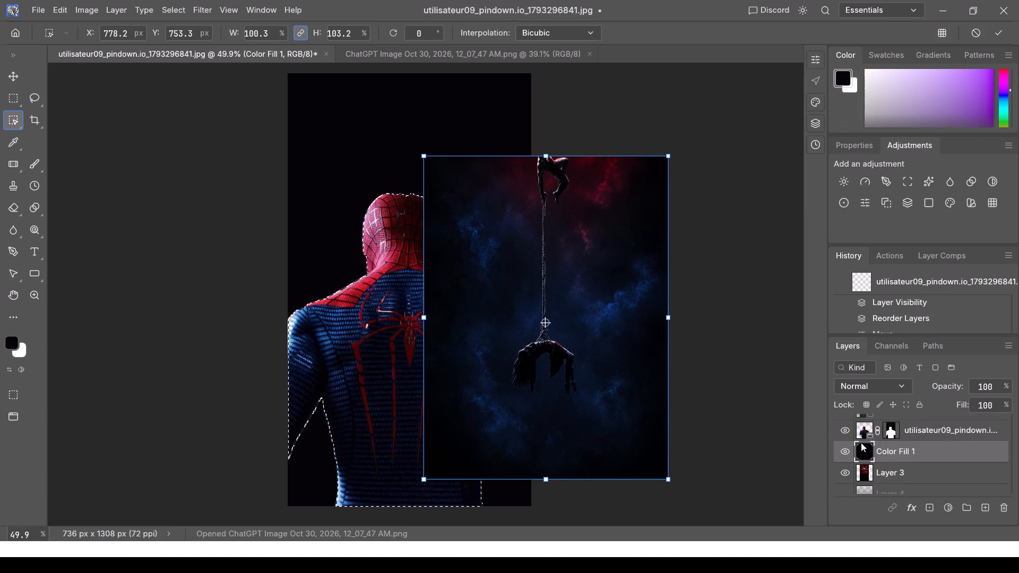
{"action": "scroll", "coordinate": [861, 442], "scroll_direction": "up", "scroll_amount": 1}
{"action": "left_click", "coordinate": [847, 424]}
{"action": "left_click", "coordinate": [847, 424]}
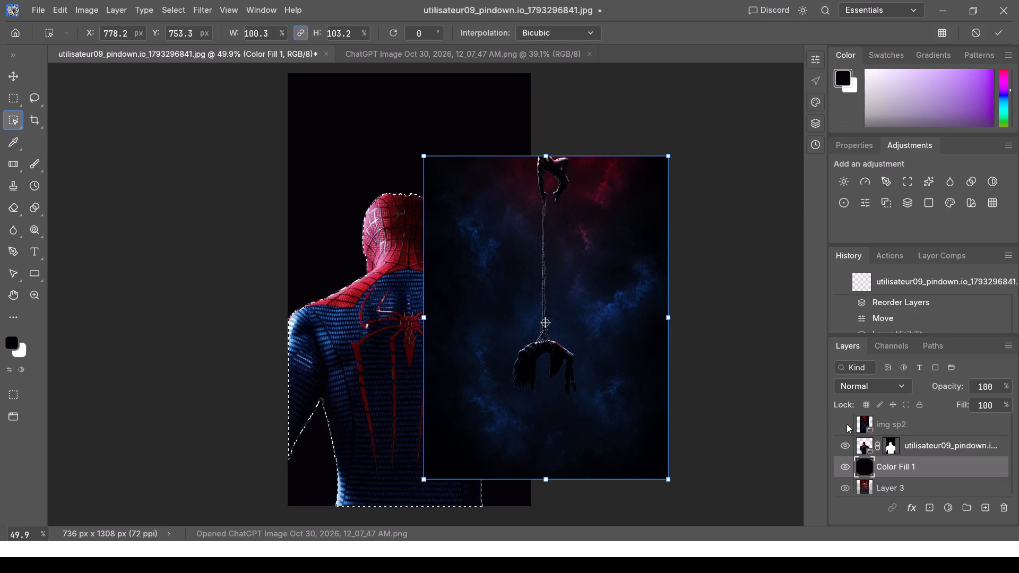
{"action": "left_click", "coordinate": [842, 422]}
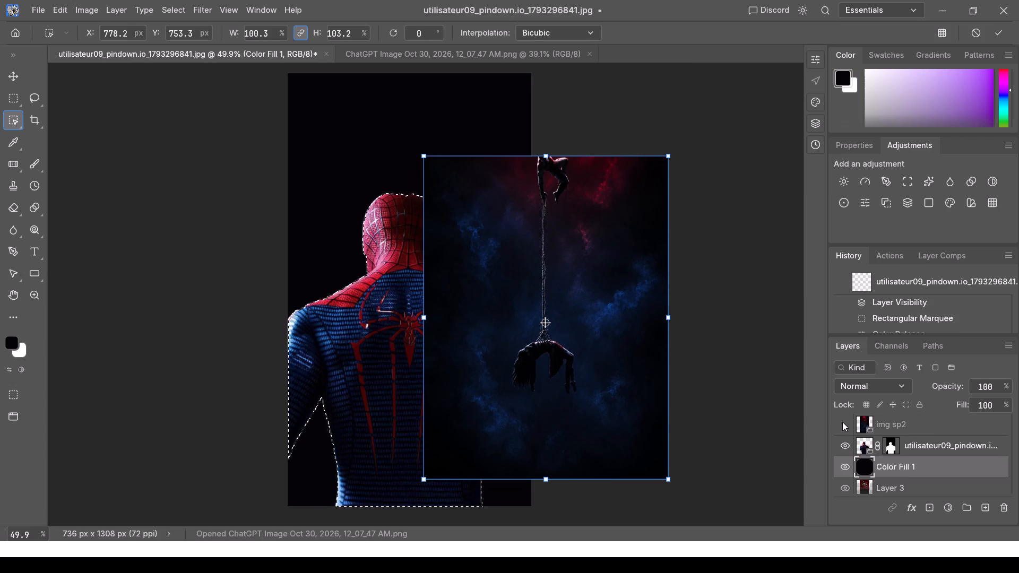
{"action": "left_click", "coordinate": [842, 422]}
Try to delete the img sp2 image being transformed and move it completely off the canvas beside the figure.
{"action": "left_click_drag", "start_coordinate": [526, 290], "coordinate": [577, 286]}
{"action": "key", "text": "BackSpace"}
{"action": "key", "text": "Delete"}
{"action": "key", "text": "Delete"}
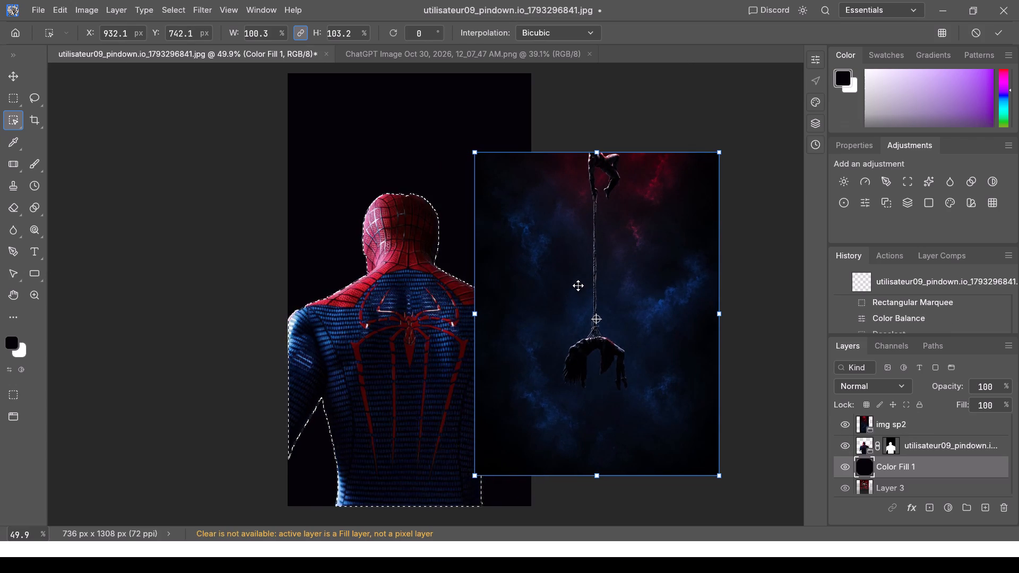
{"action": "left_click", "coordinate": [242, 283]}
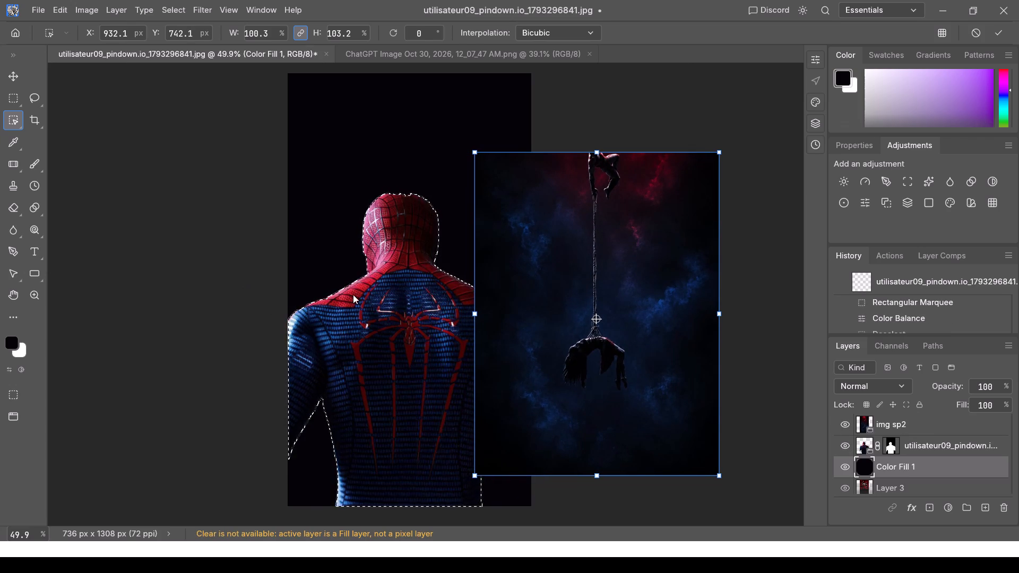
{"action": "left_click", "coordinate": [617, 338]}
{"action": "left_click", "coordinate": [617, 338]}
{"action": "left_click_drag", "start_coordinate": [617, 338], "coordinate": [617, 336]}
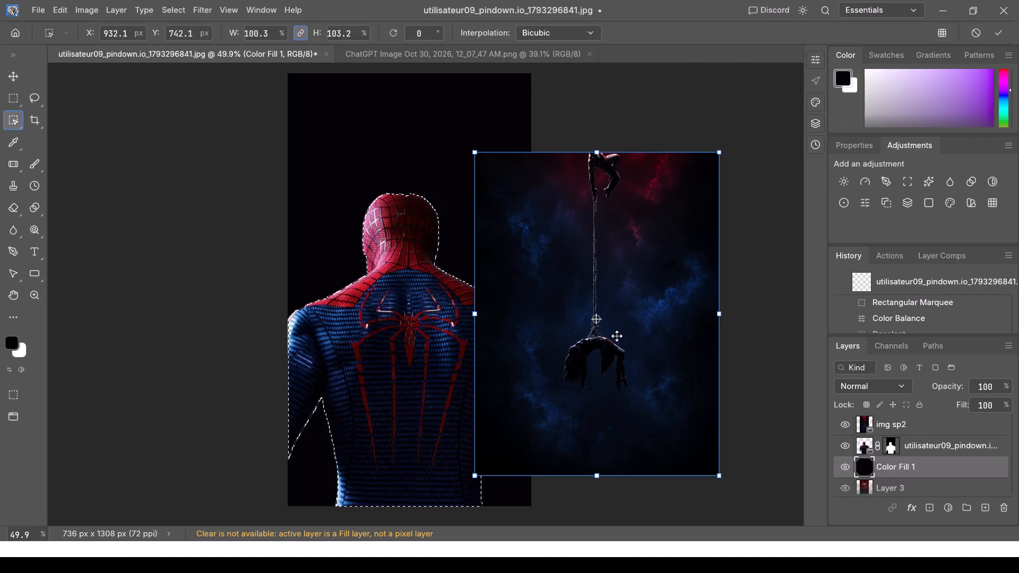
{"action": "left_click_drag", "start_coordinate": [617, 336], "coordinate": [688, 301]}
Hide the img sp2, masked Spider-Man figure, Color Fill 1, Layer 3, Layer 2 and Layer 1 layers.
{"action": "scroll", "coordinate": [402, 348], "scroll_direction": "up", "scroll_amount": 4}
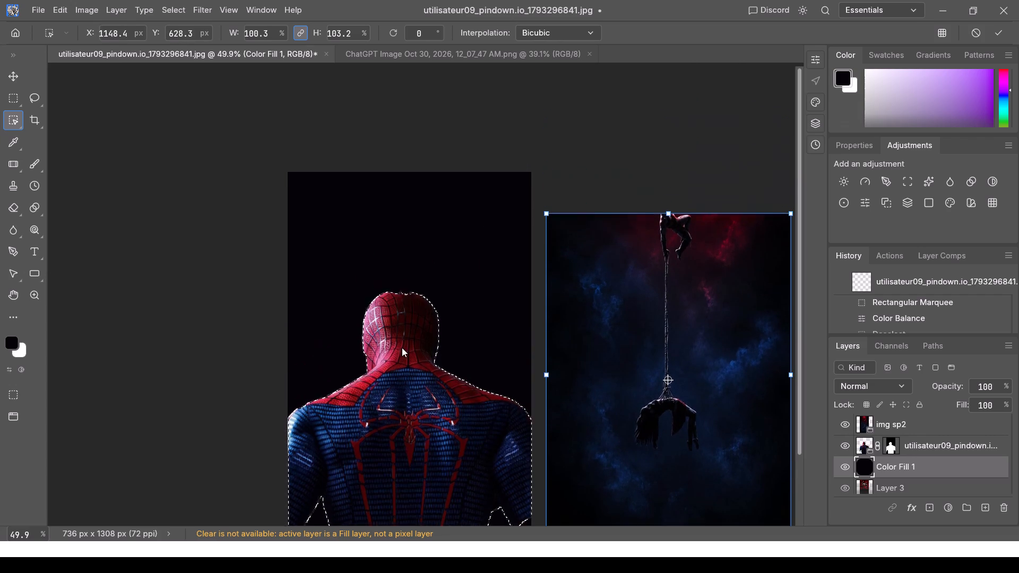
{"action": "scroll", "coordinate": [402, 348], "scroll_direction": "down", "scroll_amount": 5}
{"action": "left_click", "coordinate": [865, 483]}
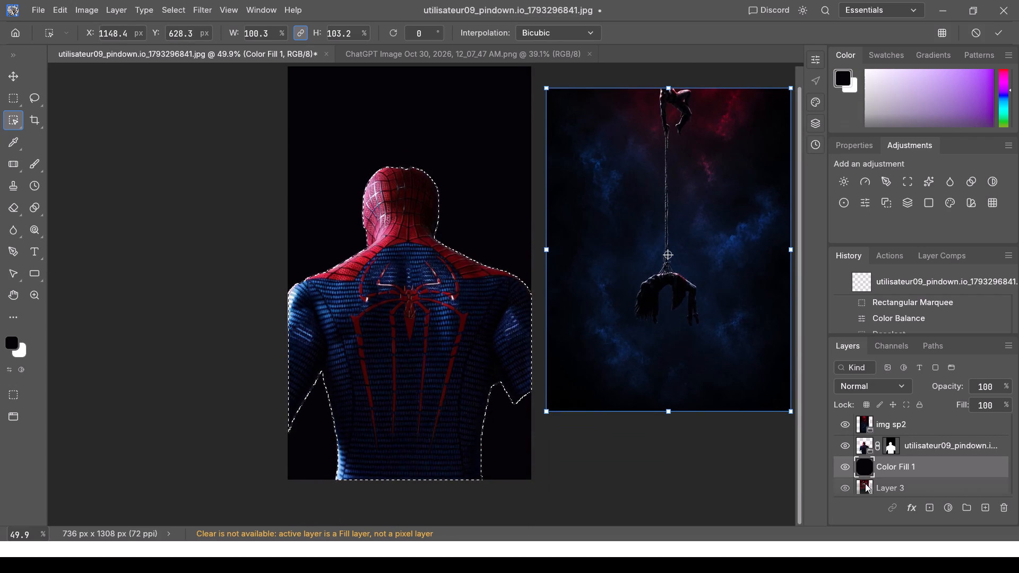
{"action": "left_click", "coordinate": [841, 460]}
{"action": "left_click", "coordinate": [844, 442]}
{"action": "left_click", "coordinate": [845, 422]}
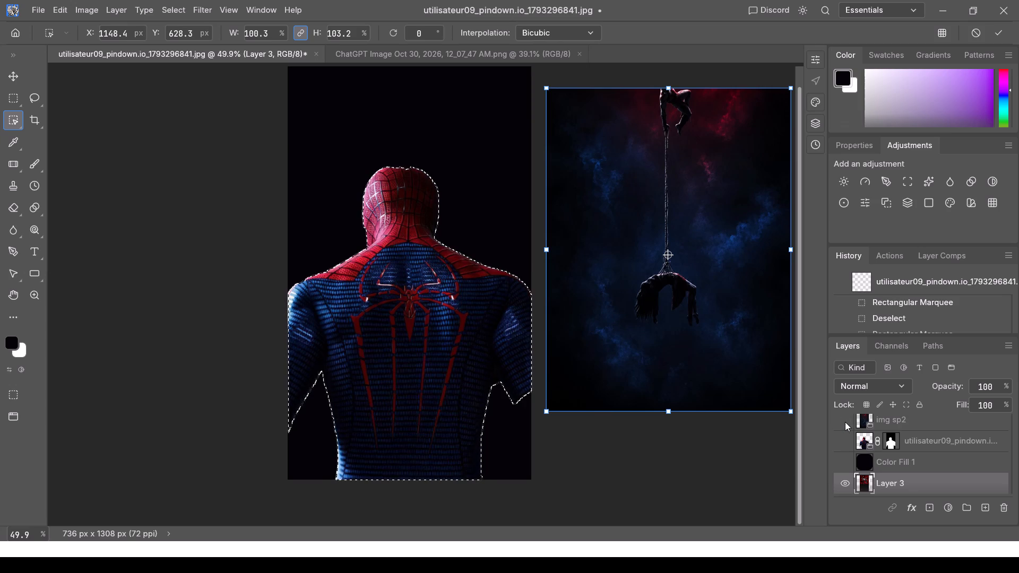
{"action": "scroll", "coordinate": [845, 437], "scroll_direction": "down", "scroll_amount": 3}
{"action": "left_click", "coordinate": [843, 417]}
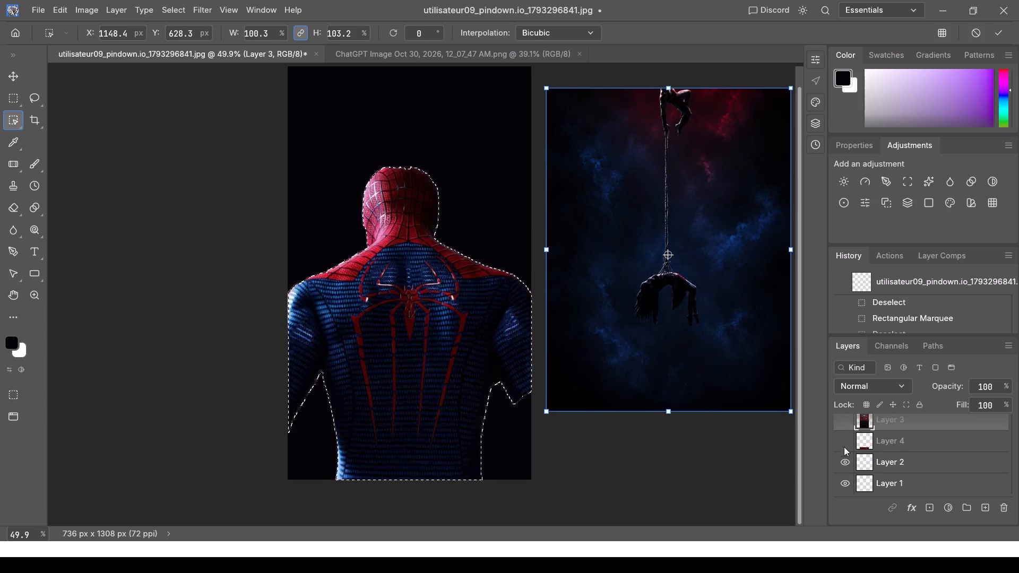
{"action": "left_click", "coordinate": [843, 459]}
{"action": "left_click", "coordinate": [842, 485]}
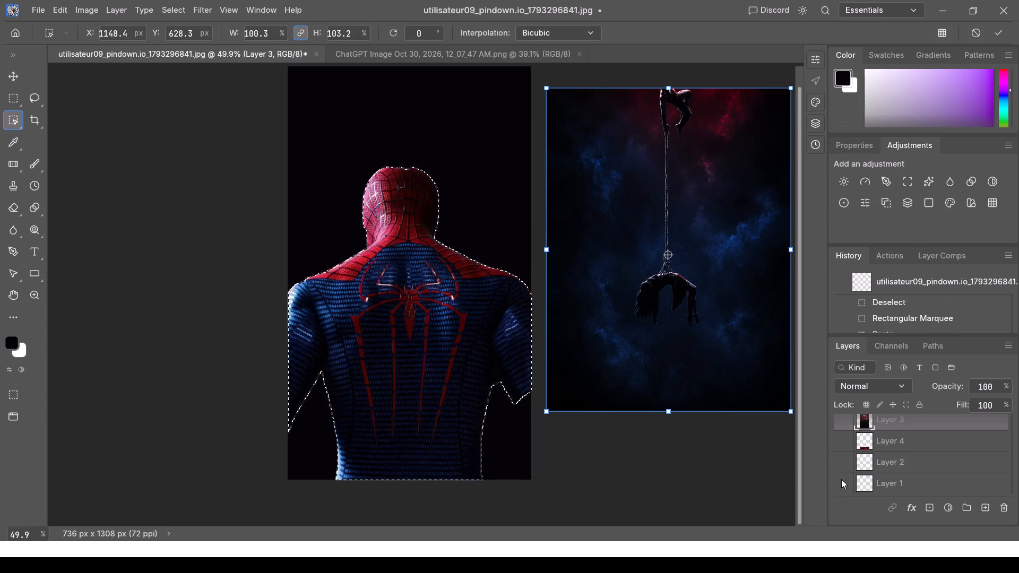
{"action": "scroll", "coordinate": [841, 476], "scroll_direction": "up", "scroll_amount": 4}
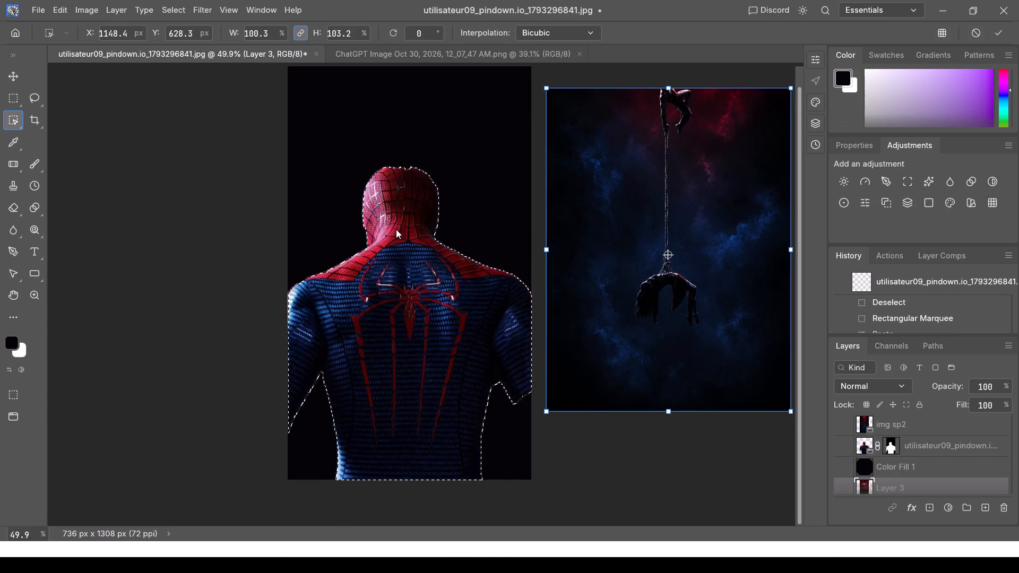
{"action": "left_click", "coordinate": [284, 212]}
{"action": "scroll", "coordinate": [301, 214], "scroll_direction": "up", "scroll_amount": 4}
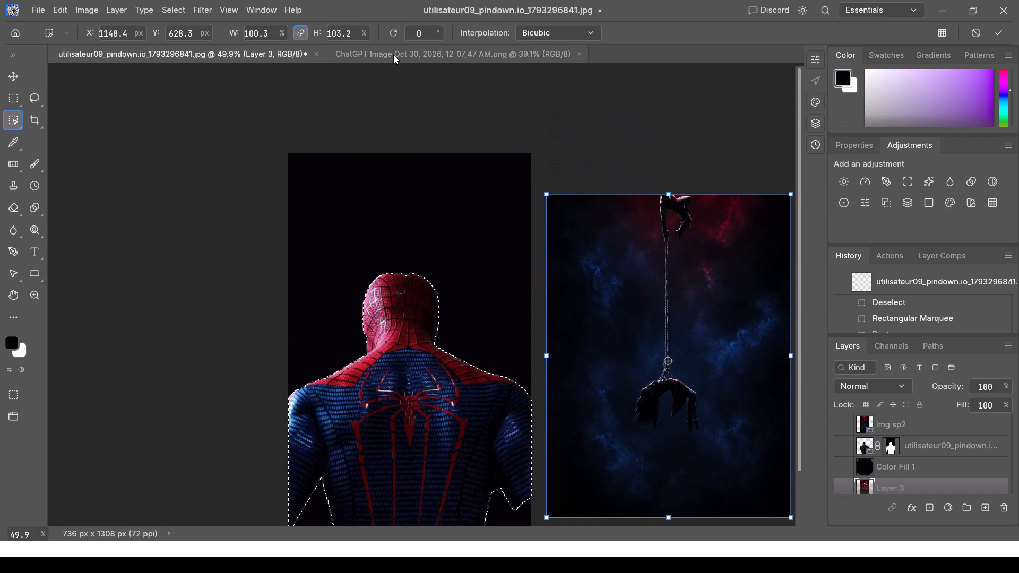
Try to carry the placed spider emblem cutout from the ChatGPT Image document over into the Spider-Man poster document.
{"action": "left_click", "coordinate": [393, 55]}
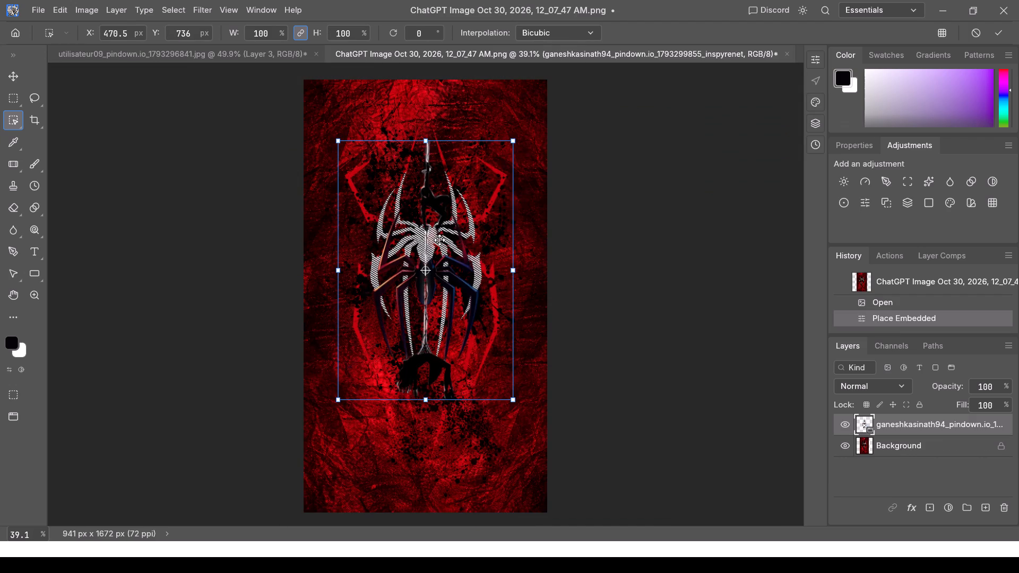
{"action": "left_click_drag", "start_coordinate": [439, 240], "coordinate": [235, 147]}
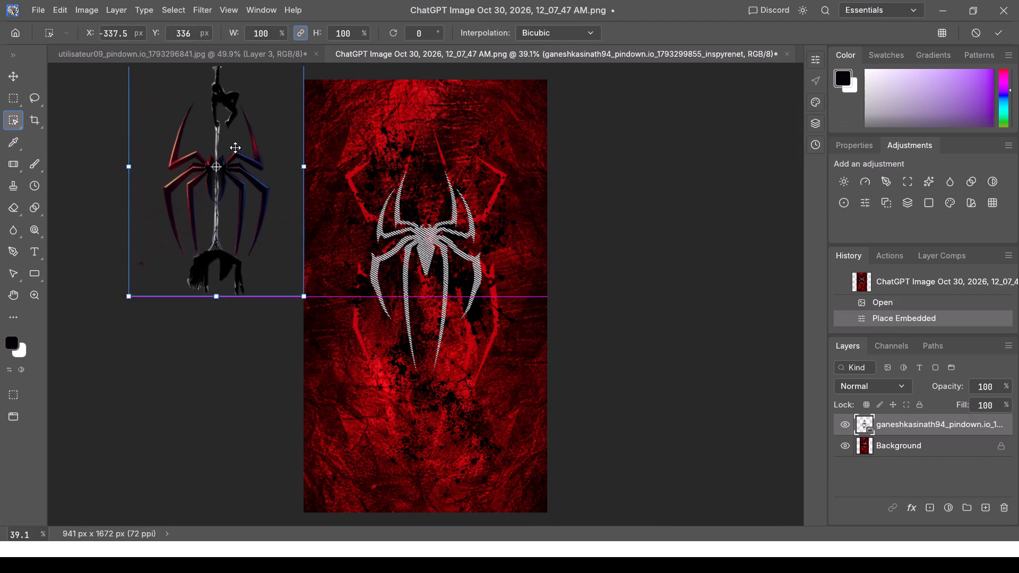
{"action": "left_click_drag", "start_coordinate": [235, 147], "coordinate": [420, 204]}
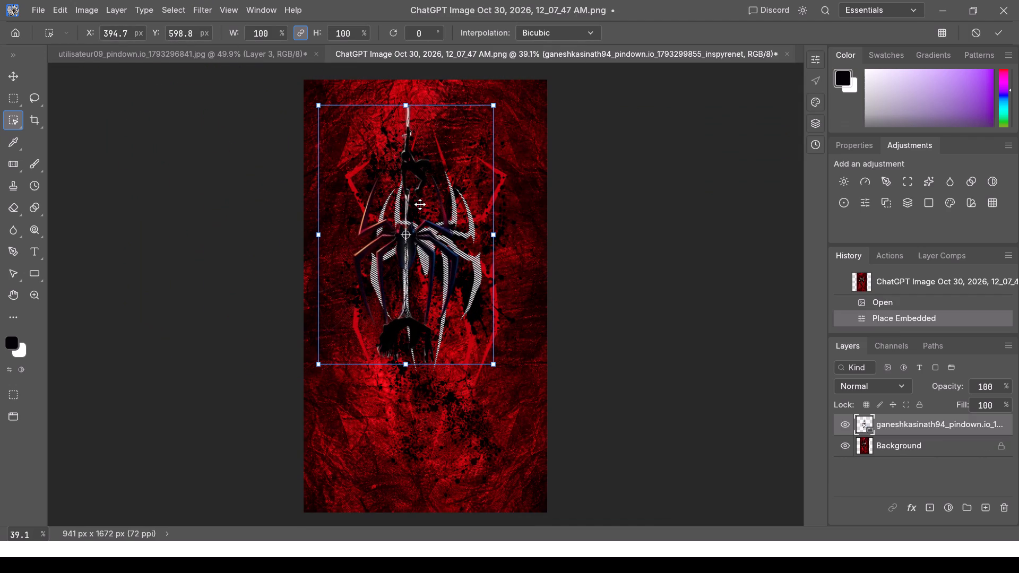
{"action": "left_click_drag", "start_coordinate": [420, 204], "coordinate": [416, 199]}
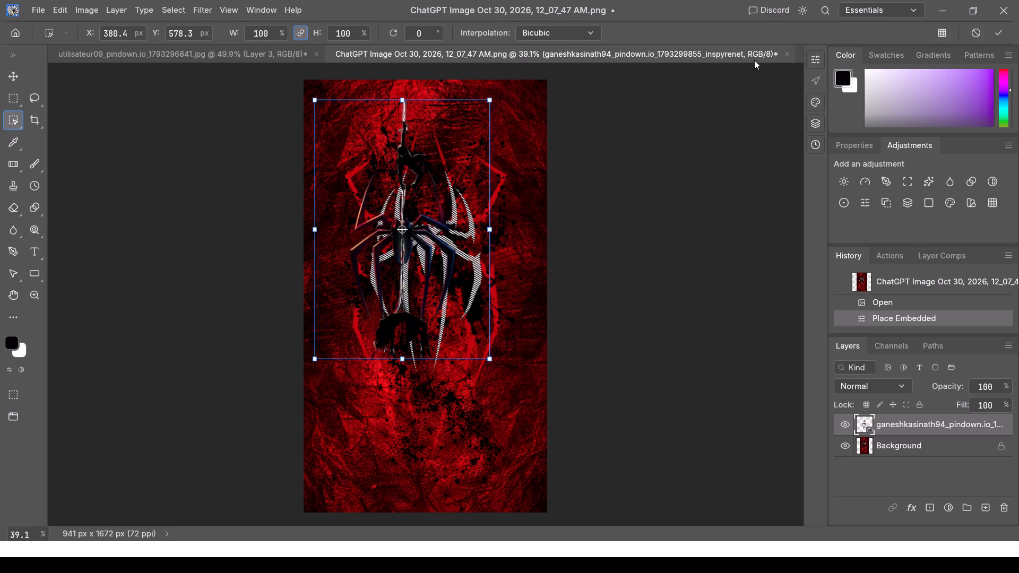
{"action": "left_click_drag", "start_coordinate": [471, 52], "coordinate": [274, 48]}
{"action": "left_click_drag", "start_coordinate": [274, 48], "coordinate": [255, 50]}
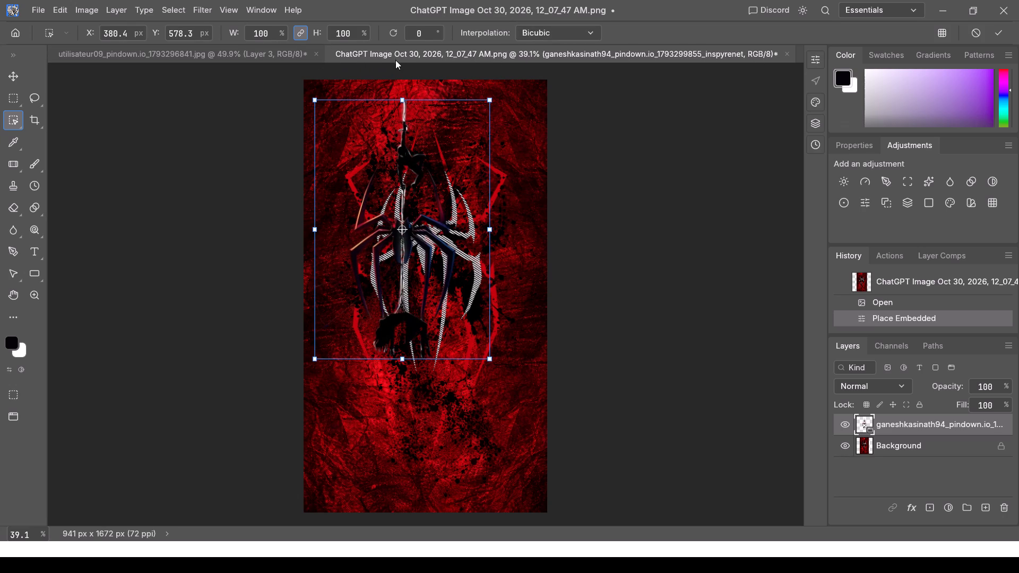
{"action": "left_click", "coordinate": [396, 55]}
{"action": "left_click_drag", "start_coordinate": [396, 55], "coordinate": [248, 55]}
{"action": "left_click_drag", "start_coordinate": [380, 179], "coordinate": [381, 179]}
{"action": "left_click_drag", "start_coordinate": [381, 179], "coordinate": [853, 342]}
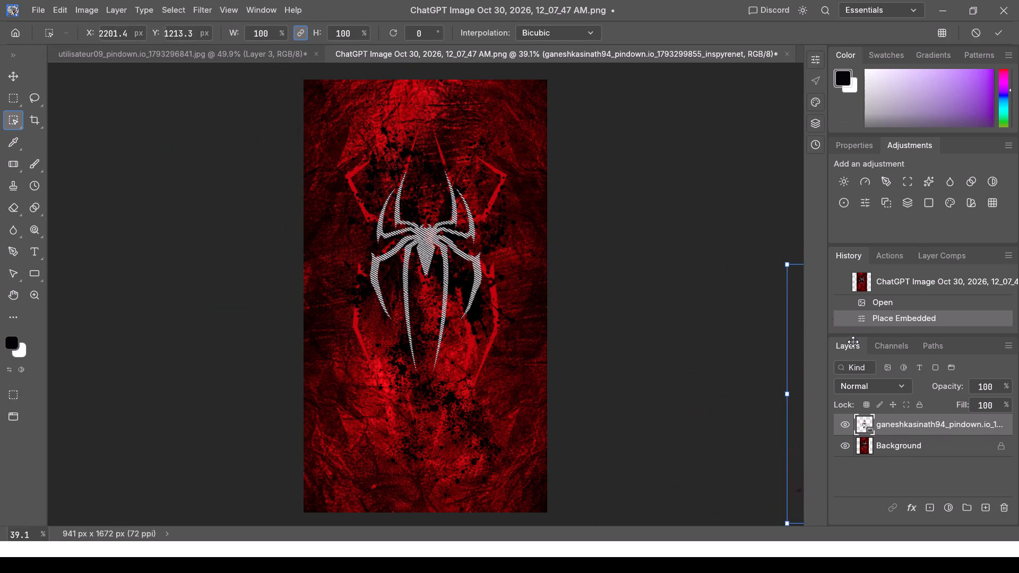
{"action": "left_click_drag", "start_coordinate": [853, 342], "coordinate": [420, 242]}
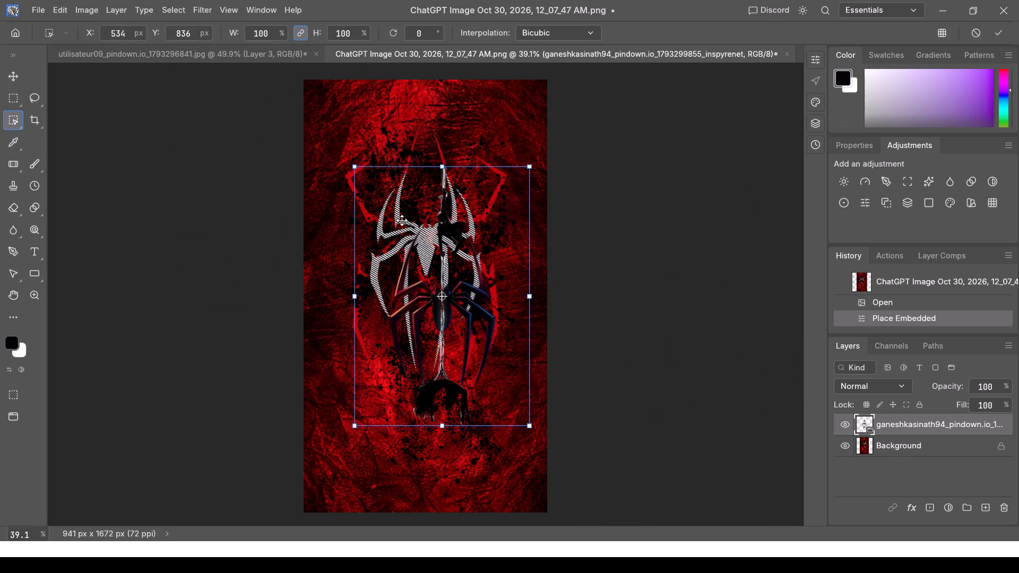
Copy the spider emblem cutout in the ChatGPT Image document and return to the Spider-Man poster document.
{"action": "left_click", "coordinate": [436, 227]}
{"action": "key", "text": "ctrl+c"}
{"action": "left_click", "coordinate": [222, 48]}
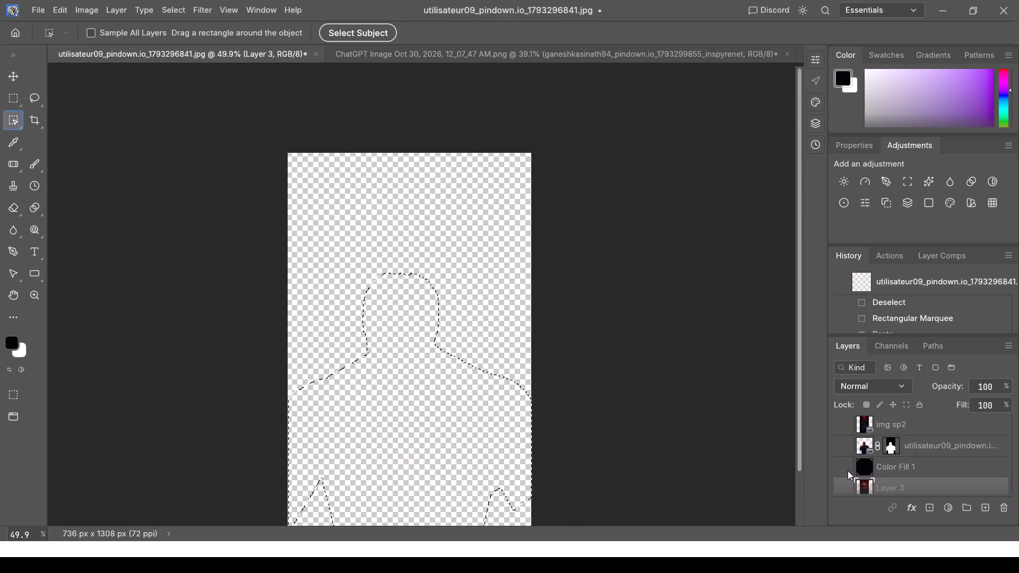
Show the masked Spider-Man figure, Color Fill 1, Layer 3 and img sp2 layers again in the poster.
{"action": "scroll", "coordinate": [848, 469], "scroll_direction": "up", "scroll_amount": 5}
{"action": "left_click", "coordinate": [838, 444]}
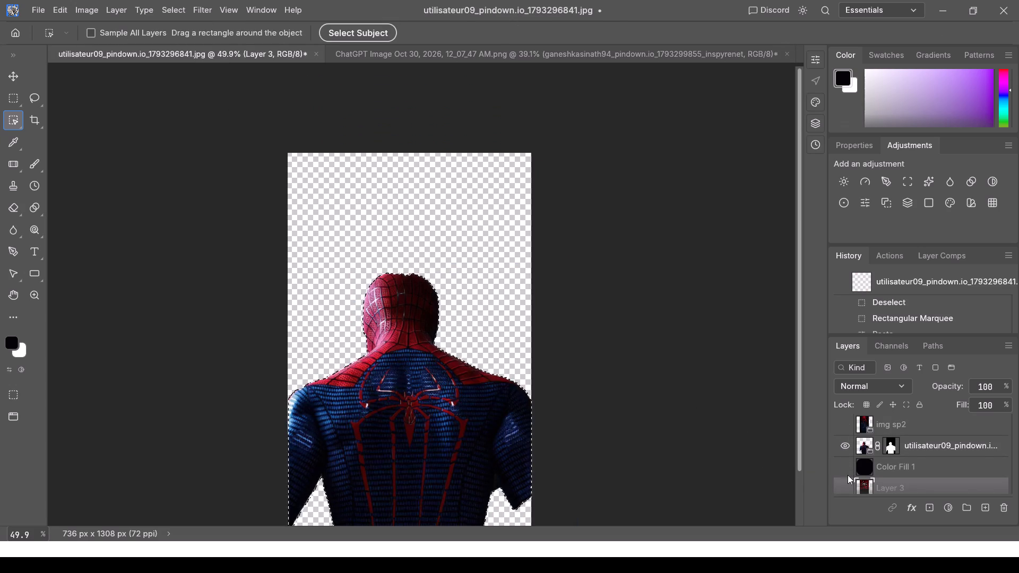
{"action": "left_click", "coordinate": [840, 465]}
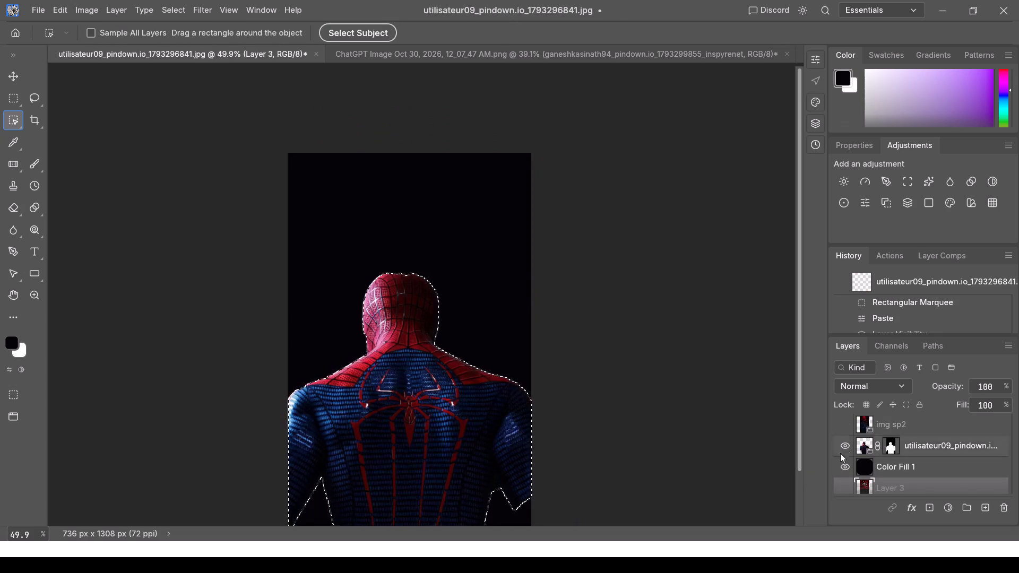
{"action": "scroll", "coordinate": [845, 446], "scroll_direction": "up", "scroll_amount": 3}
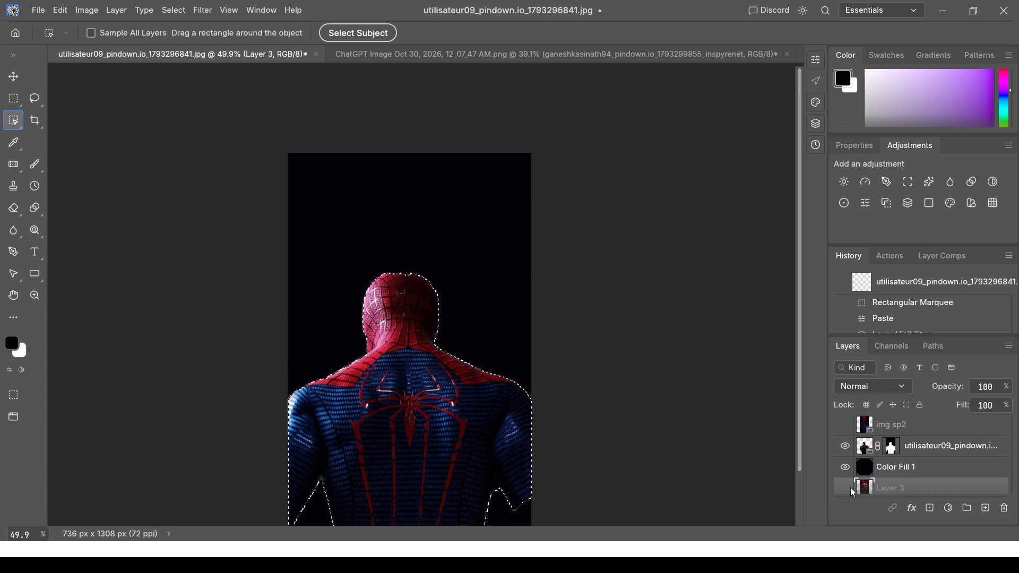
{"action": "left_click", "coordinate": [845, 488]}
{"action": "scroll", "coordinate": [843, 482], "scroll_direction": "down", "scroll_amount": 3}
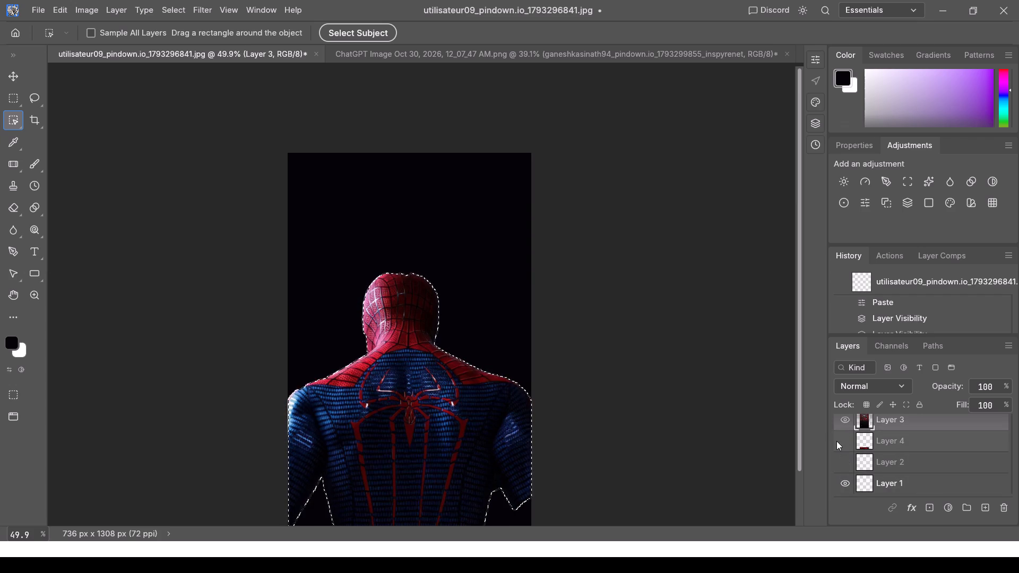
{"action": "scroll", "coordinate": [842, 438], "scroll_direction": "up", "scroll_amount": 7}
{"action": "left_click", "coordinate": [845, 426]}
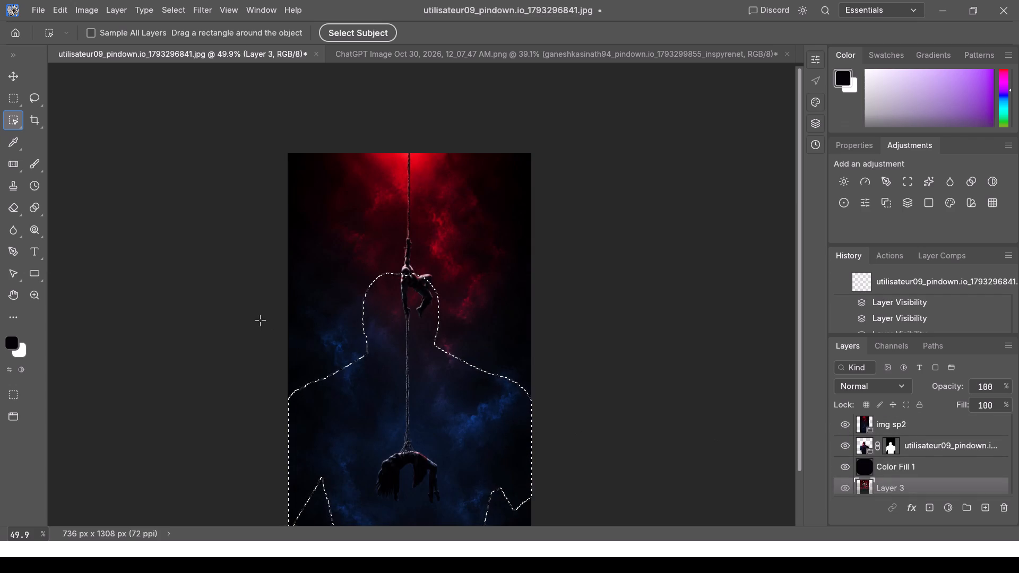
Clear the figure-shaped selection from the canvas.
{"action": "left_click_drag", "start_coordinate": [325, 315], "coordinate": [327, 331]}
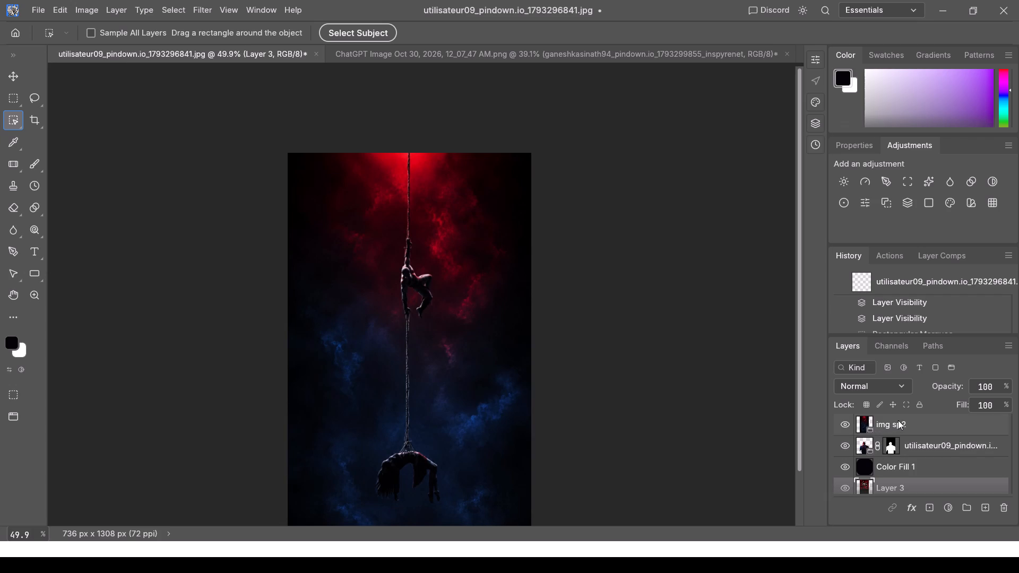
Move the img sp2 layer directly below the masked Spider-Man figure layer in the poster.
{"action": "scroll", "coordinate": [458, 358], "scroll_direction": "down", "scroll_amount": 3}
{"action": "scroll", "coordinate": [456, 358], "scroll_direction": "up", "scroll_amount": 1}
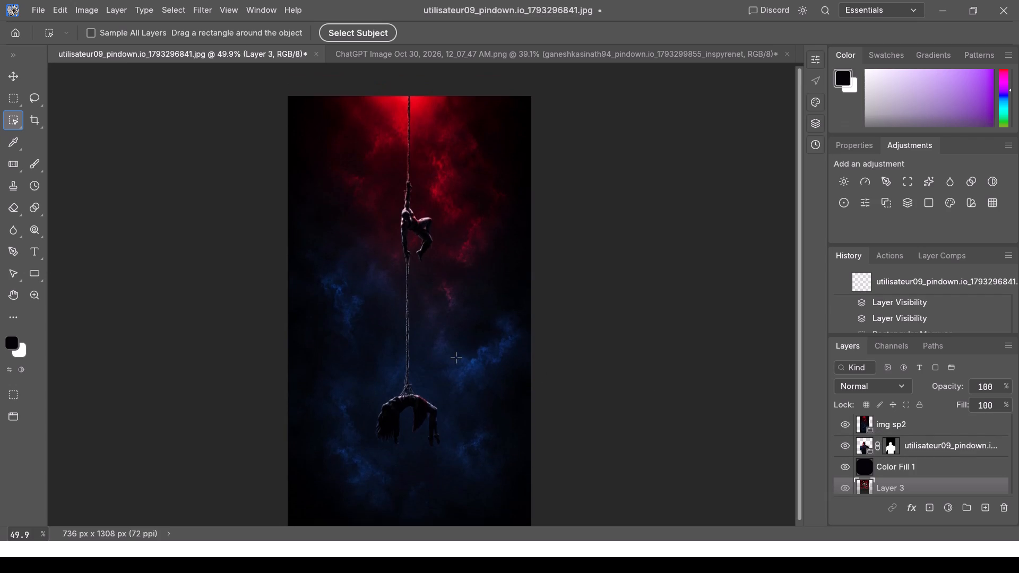
{"action": "scroll", "coordinate": [455, 357], "scroll_direction": "up", "scroll_amount": 2}
{"action": "scroll", "coordinate": [455, 357], "scroll_direction": "down", "scroll_amount": 2}
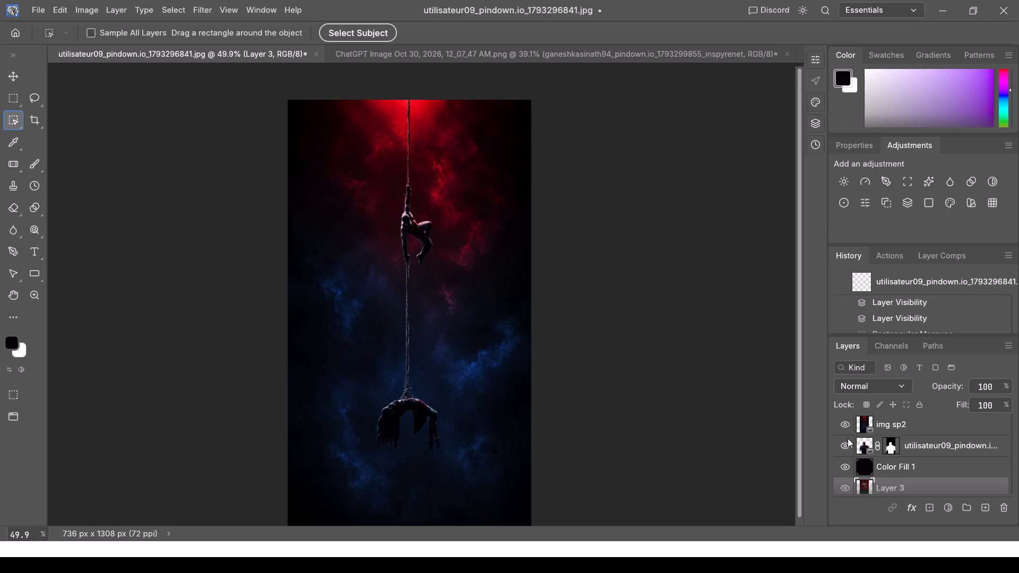
{"action": "left_click_drag", "start_coordinate": [918, 422], "coordinate": [923, 459]}
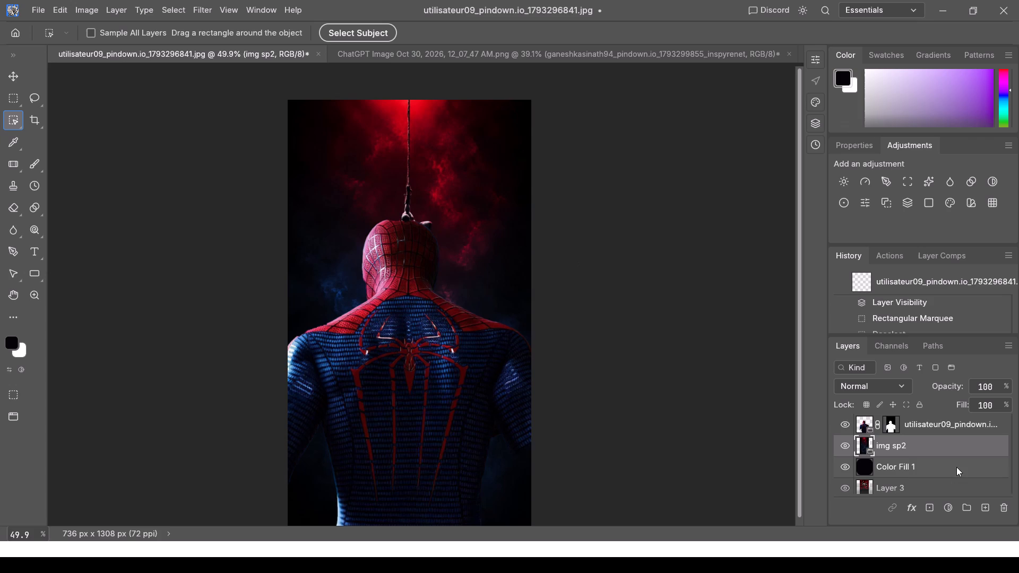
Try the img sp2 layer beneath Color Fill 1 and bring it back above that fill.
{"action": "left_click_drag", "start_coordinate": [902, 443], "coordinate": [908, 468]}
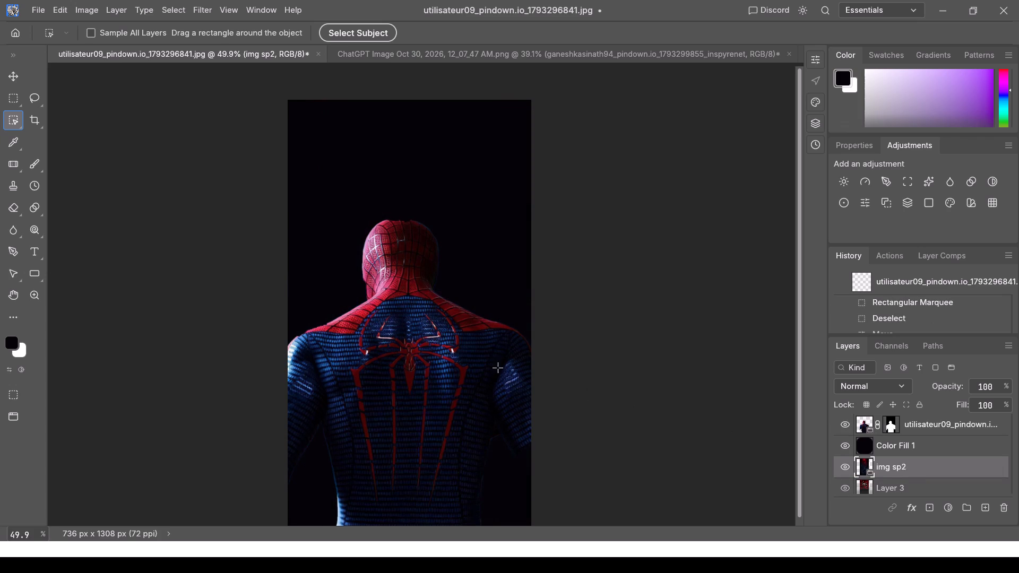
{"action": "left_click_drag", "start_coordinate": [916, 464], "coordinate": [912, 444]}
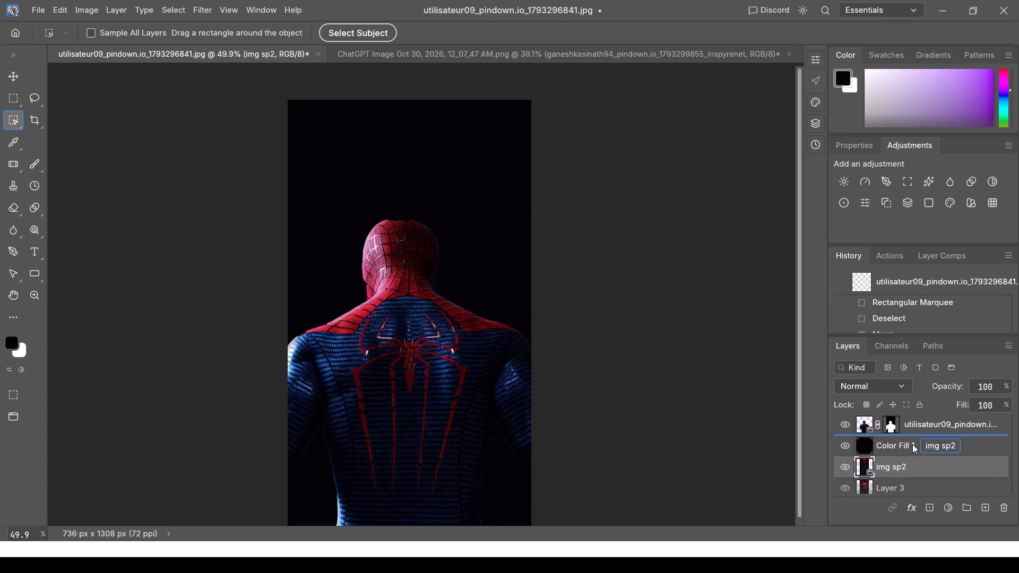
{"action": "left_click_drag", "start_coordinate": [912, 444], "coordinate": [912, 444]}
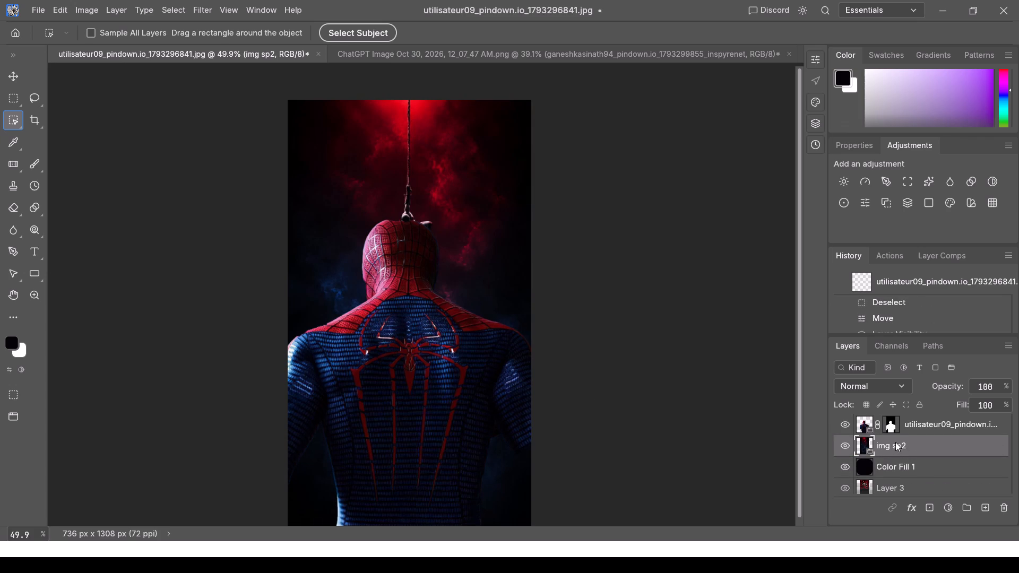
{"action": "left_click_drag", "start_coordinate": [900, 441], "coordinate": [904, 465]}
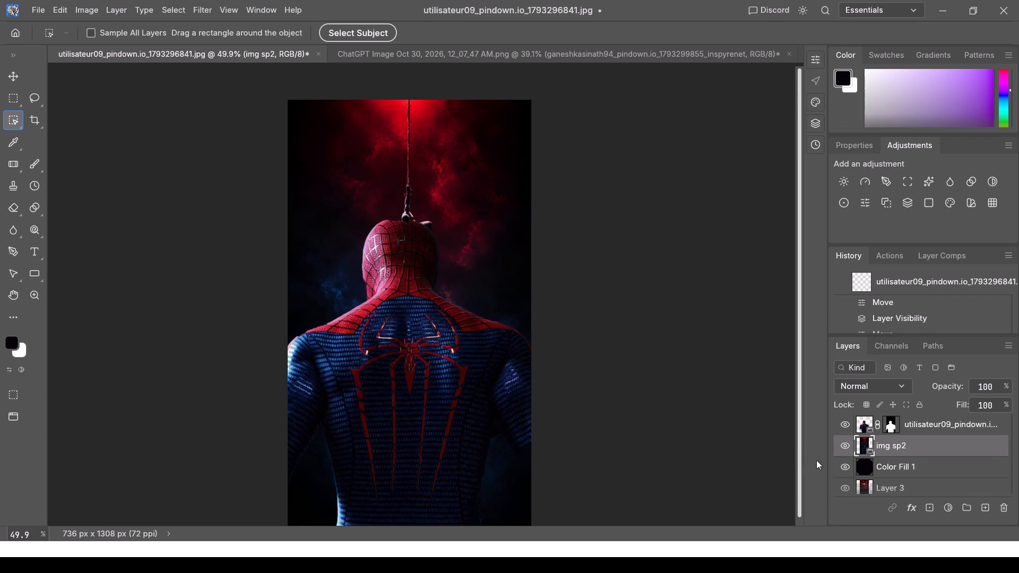
Paste the copied spider emblem cutout directly above the img sp2 layer in the poster.
{"action": "scroll", "coordinate": [901, 483], "scroll_direction": "up", "scroll_amount": 3}
{"action": "scroll", "coordinate": [904, 483], "scroll_direction": "down", "scroll_amount": 3}
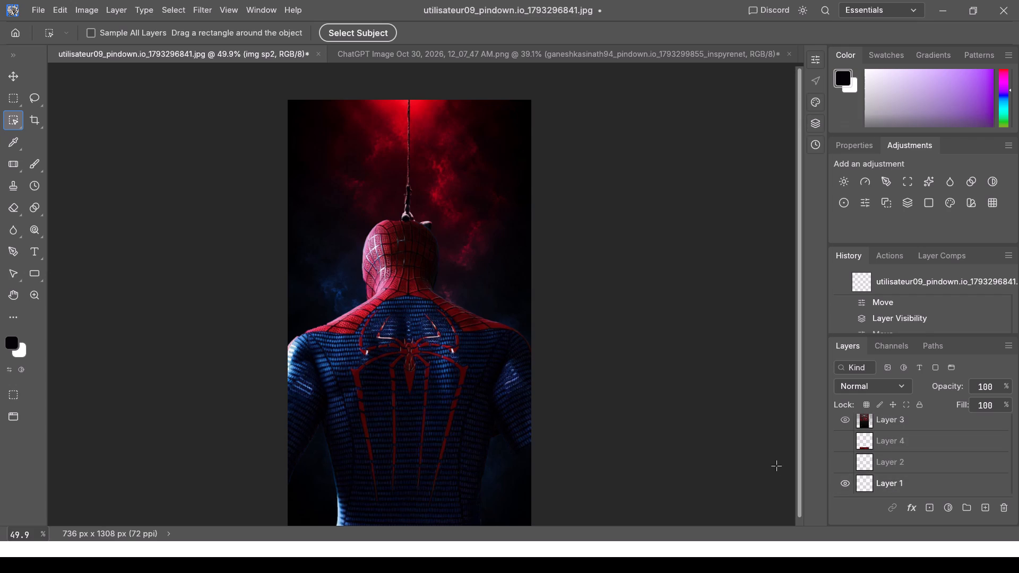
{"action": "left_click", "coordinate": [625, 364]}
{"action": "key", "text": "ctrl+v"}
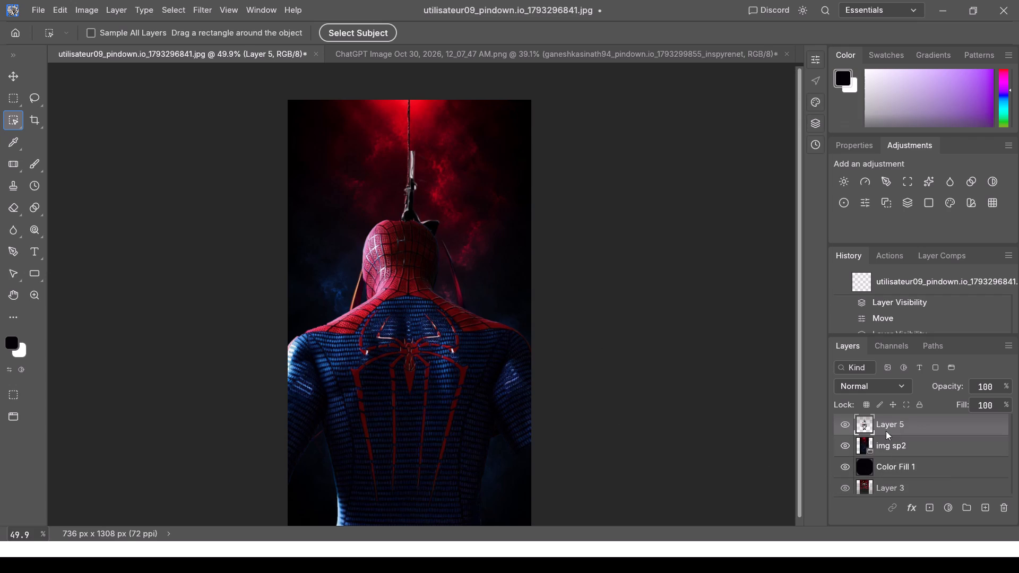
Hide the img sp2, Color Fill 1, Layer 3 and masked Spider-Man figure layers to isolate the pasted emblem cutout.
{"action": "left_click", "coordinate": [842, 445]}
{"action": "left_click", "coordinate": [843, 468]}
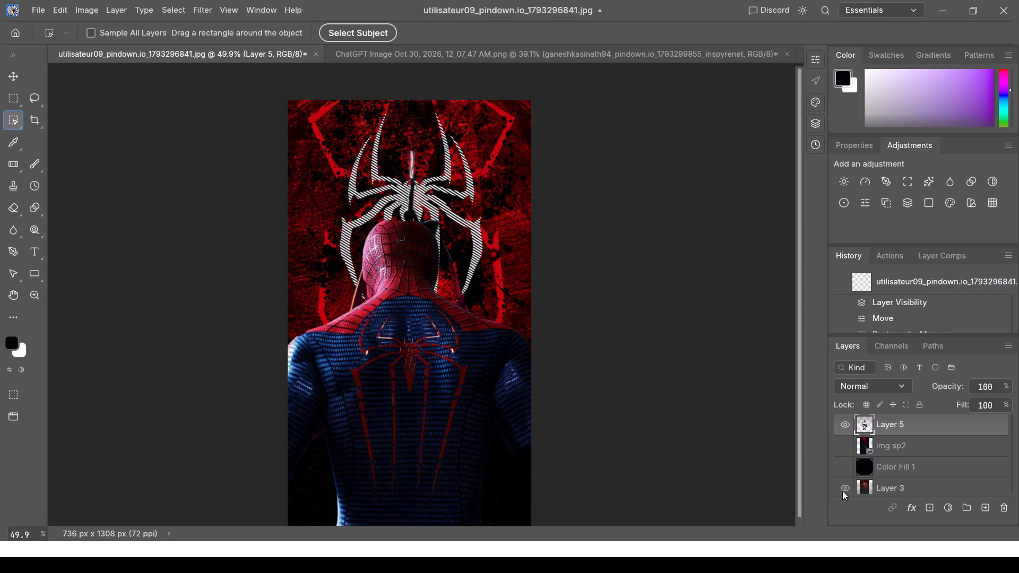
{"action": "left_click", "coordinate": [841, 486]}
{"action": "scroll", "coordinate": [843, 461], "scroll_direction": "up", "scroll_amount": 3}
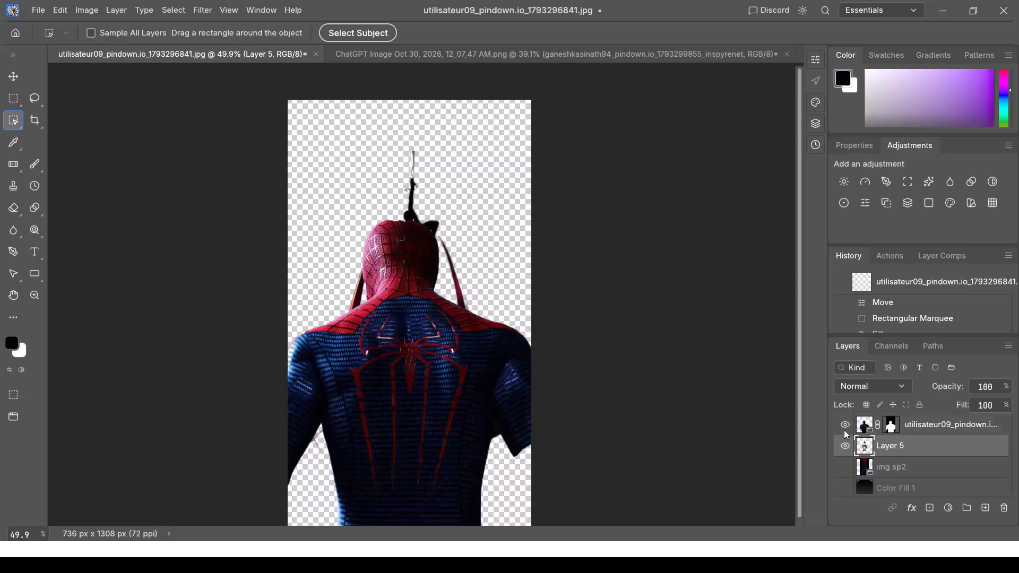
{"action": "left_click", "coordinate": [847, 420]}
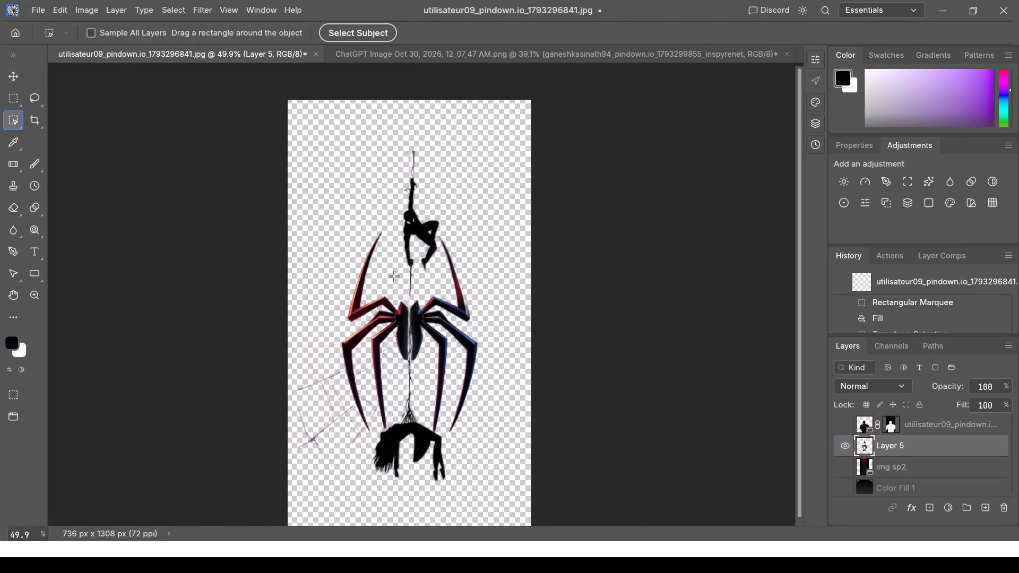
Move the pasted emblem cutout lower on the canvas and slightly right of the poster's vertical centre line.
{"action": "left_click_drag", "start_coordinate": [407, 266], "coordinate": [412, 313]}
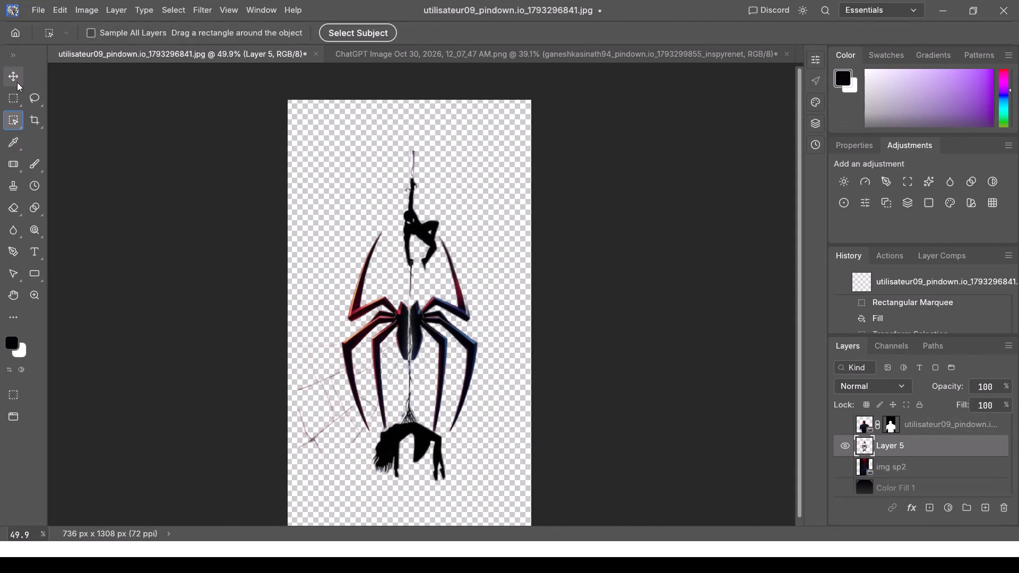
{"action": "left_click", "coordinate": [17, 82]}
{"action": "left_click_drag", "start_coordinate": [400, 258], "coordinate": [403, 284]}
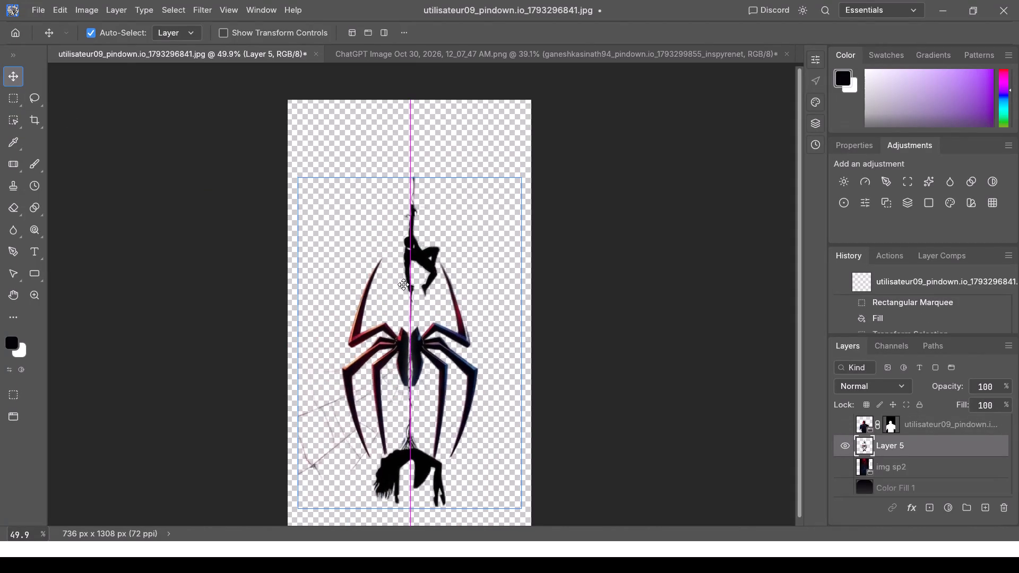
{"action": "left_click_drag", "start_coordinate": [403, 284], "coordinate": [391, 308]}
{"action": "scroll", "coordinate": [402, 286], "scroll_direction": "down", "scroll_amount": 3}
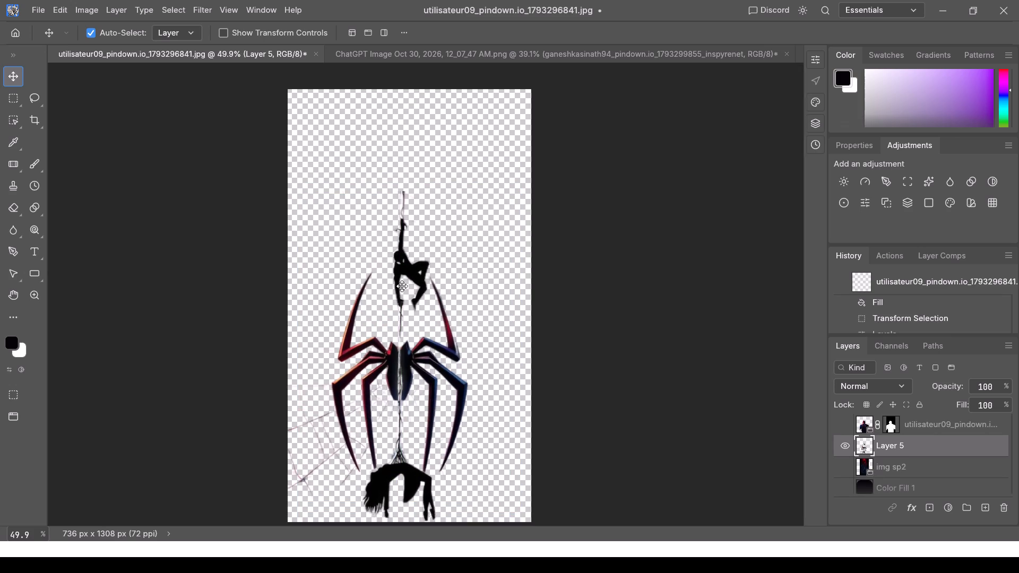
{"action": "left_click_drag", "start_coordinate": [399, 256], "coordinate": [413, 262]}
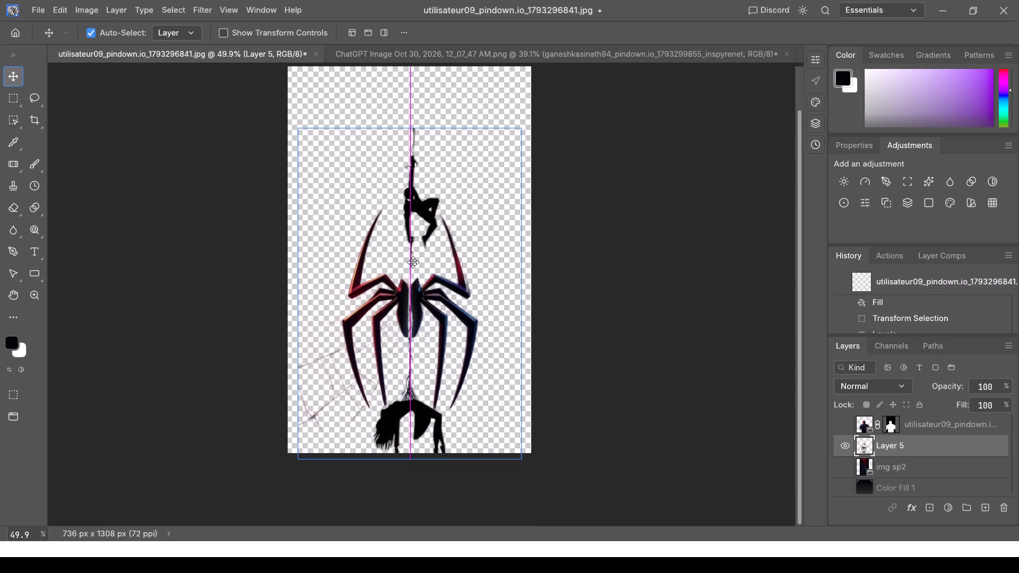
{"action": "left_click_drag", "start_coordinate": [413, 262], "coordinate": [415, 255]}
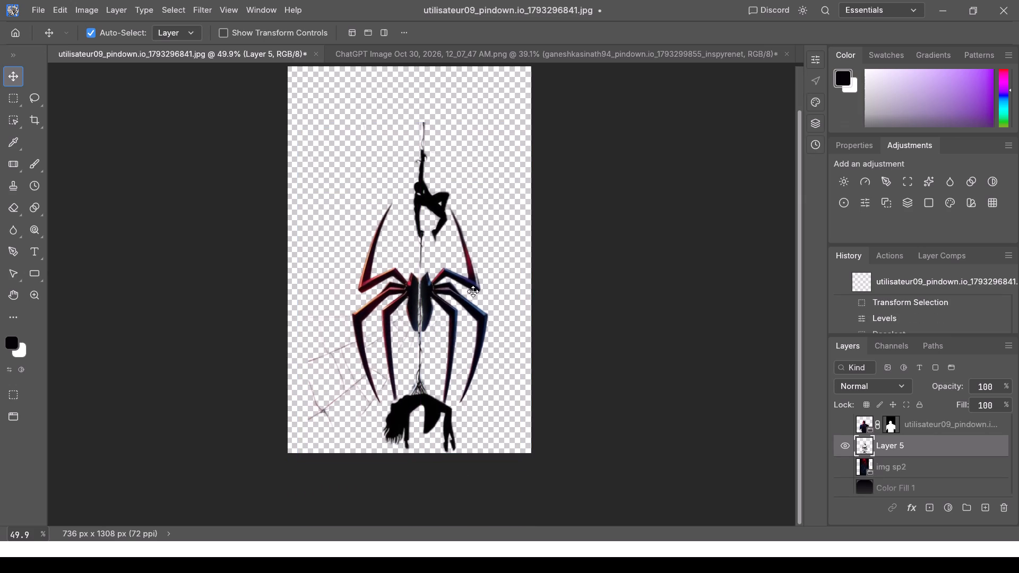
{"action": "left_click", "coordinate": [604, 261]}
{"action": "scroll", "coordinate": [605, 281], "scroll_direction": "up", "scroll_amount": 3}
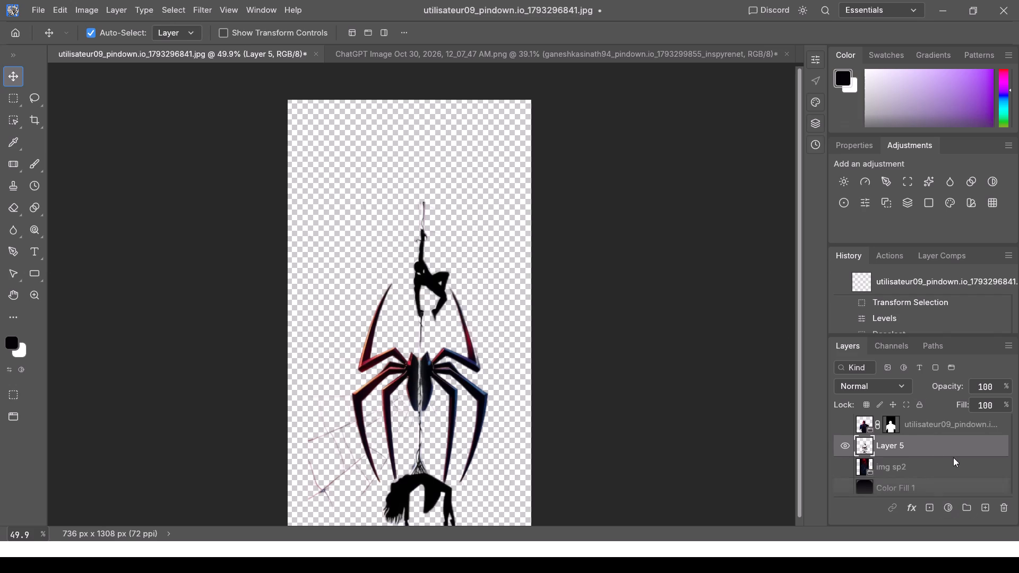
Show the masked Spider-Man figure layer again above the pasted emblem cutout.
{"action": "left_click", "coordinate": [903, 428]}
{"action": "left_click", "coordinate": [840, 422]}
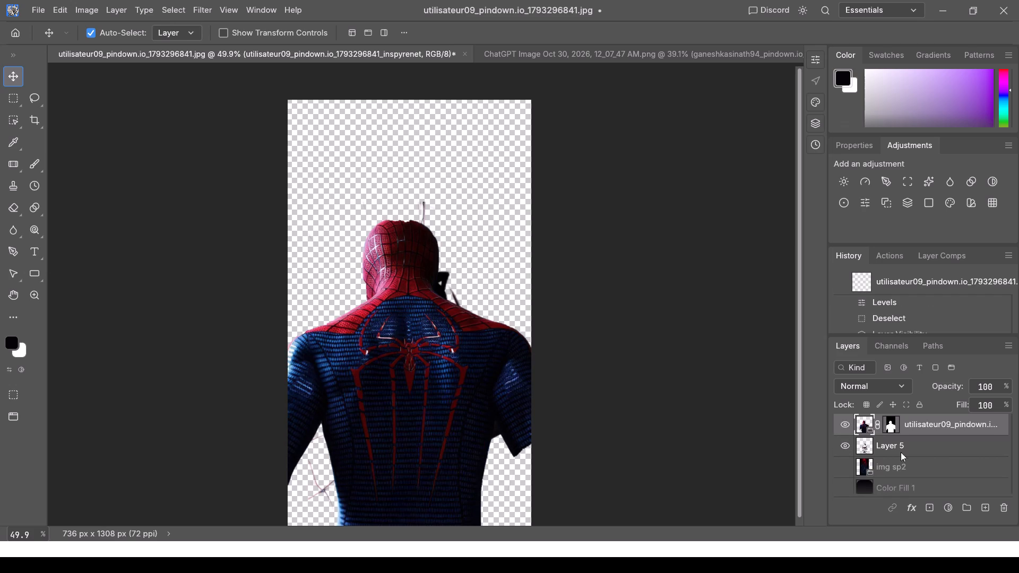
Add a Selective Color adjustment layer above the masked Spider-Man figure.
{"action": "left_click", "coordinate": [947, 507]}
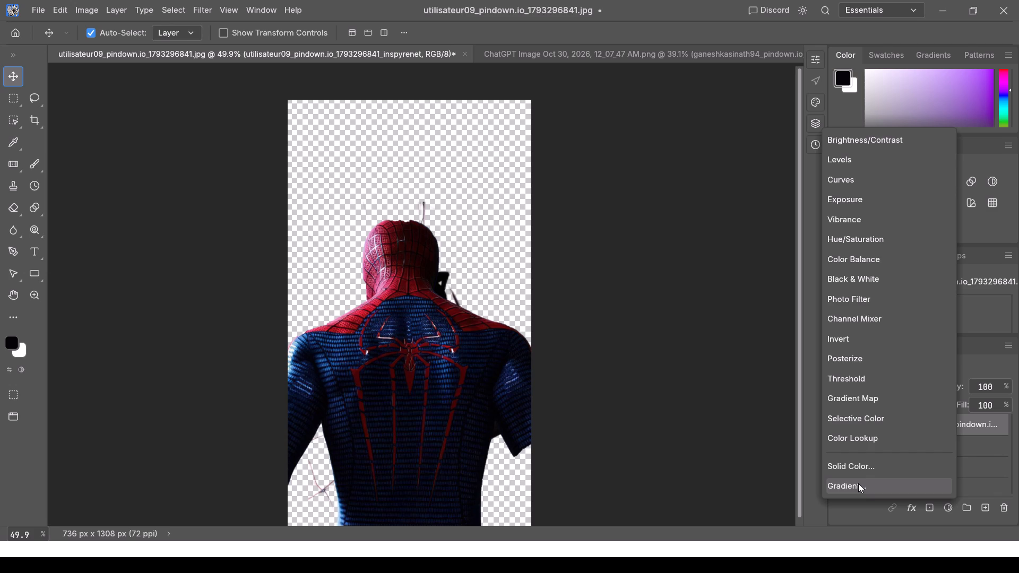
{"action": "left_click", "coordinate": [861, 420]}
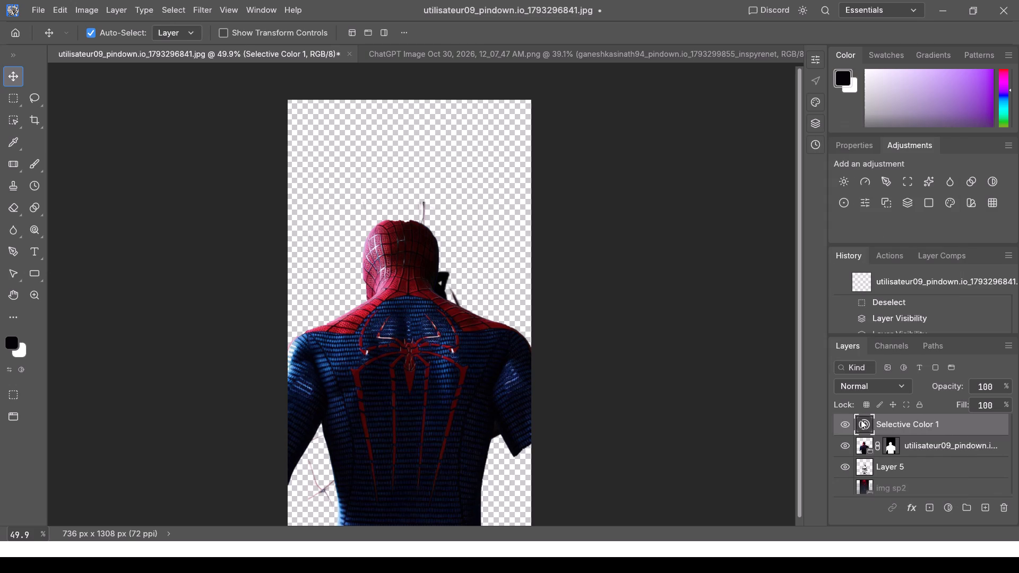
Add a Brightness/Contrast adjustment layer on top, with brightness at its minimum and contrast at 100.
{"action": "left_click", "coordinate": [947, 504]}
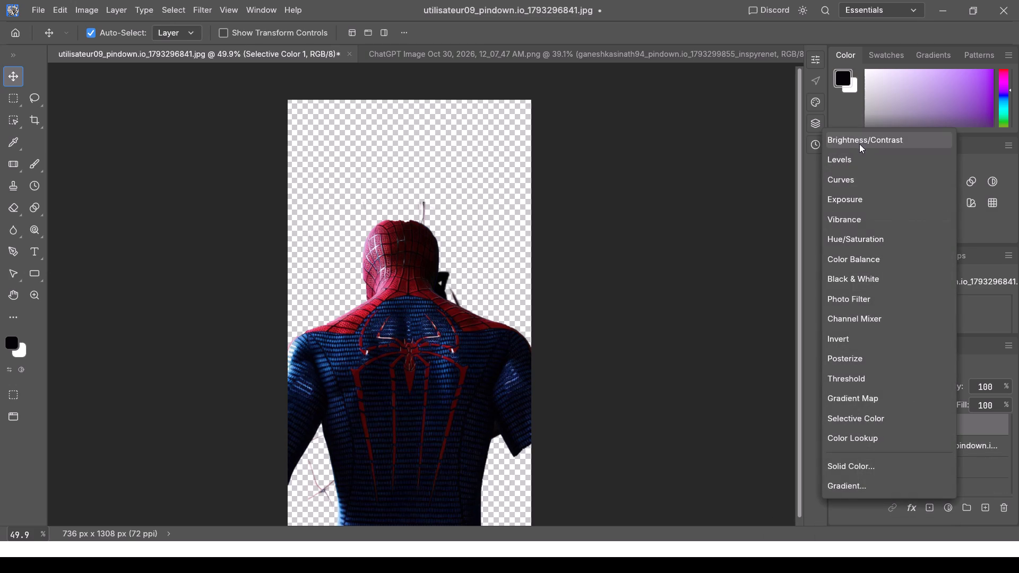
{"action": "left_click", "coordinate": [860, 143]}
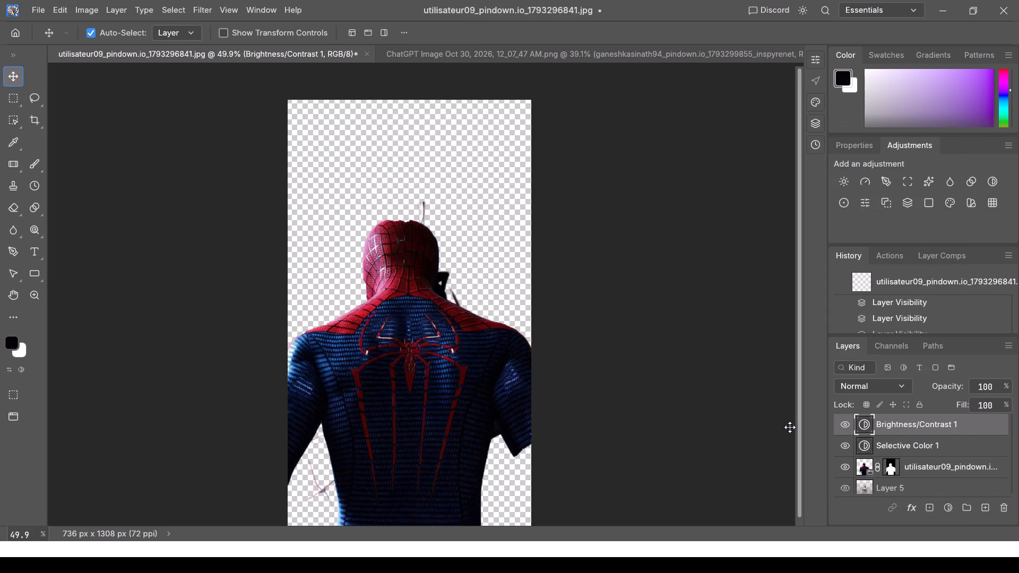
{"action": "left_click", "coordinate": [886, 420]}
{"action": "left_click", "coordinate": [871, 427]}
{"action": "double_click", "coordinate": [870, 427]}
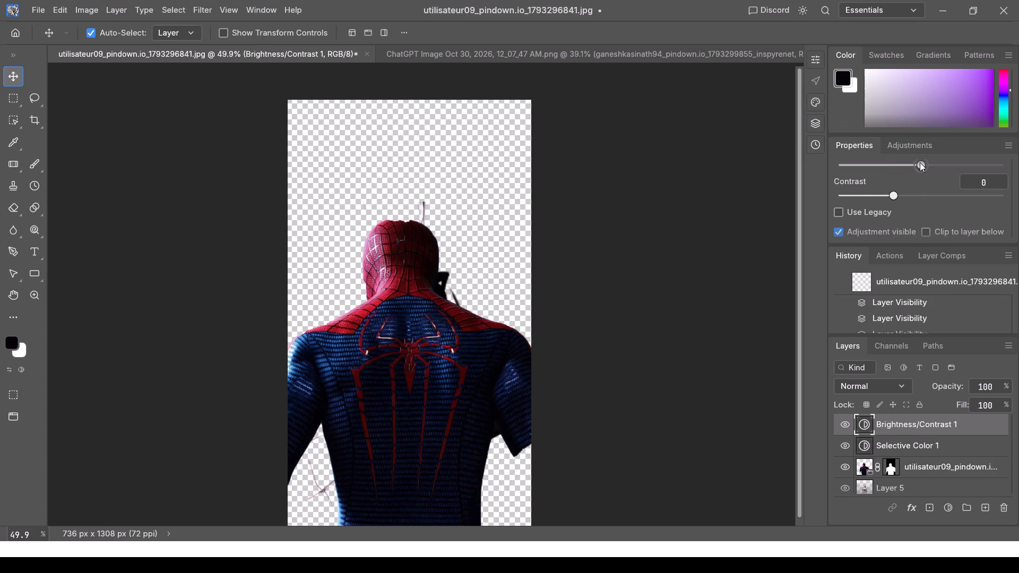
{"action": "left_click_drag", "start_coordinate": [920, 162], "coordinate": [787, 195]}
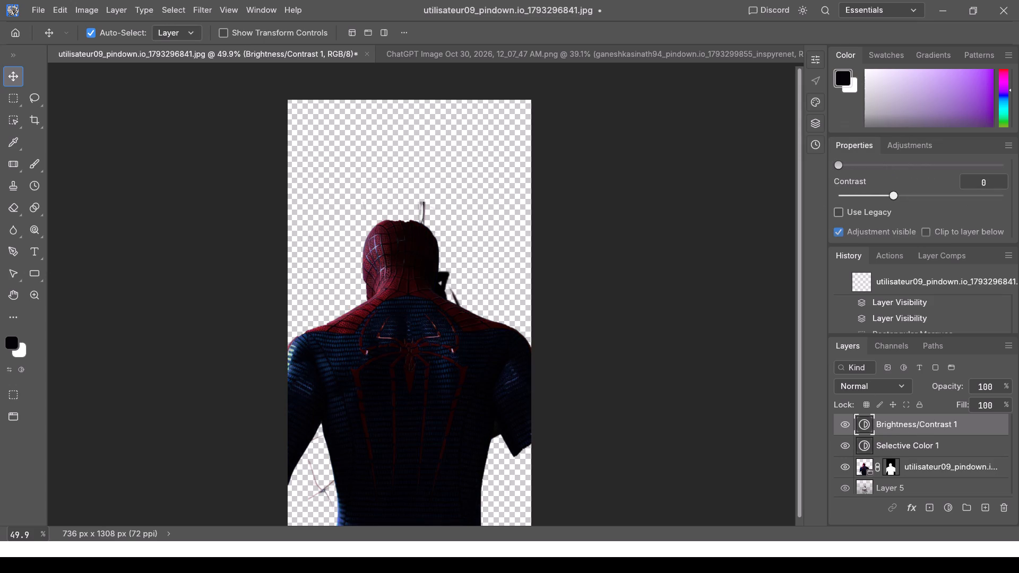
{"action": "left_click_drag", "start_coordinate": [888, 196], "coordinate": [836, 205]}
{"action": "left_click_drag", "start_coordinate": [836, 205], "coordinate": [1012, 209]}
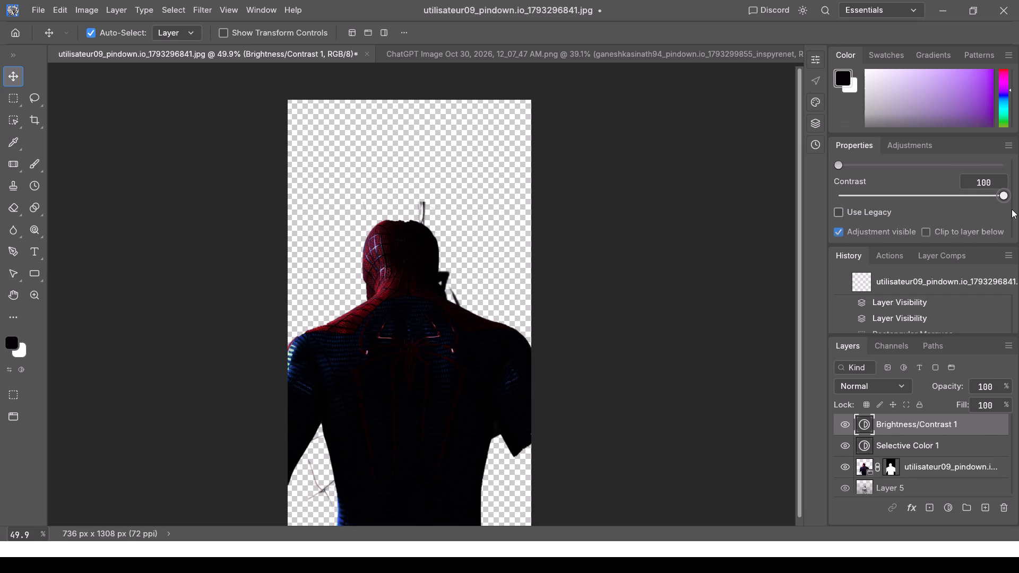
{"action": "left_click_drag", "start_coordinate": [1012, 209], "coordinate": [1001, 213]}
{"action": "left_click_drag", "start_coordinate": [1001, 213], "coordinate": [999, 214]}
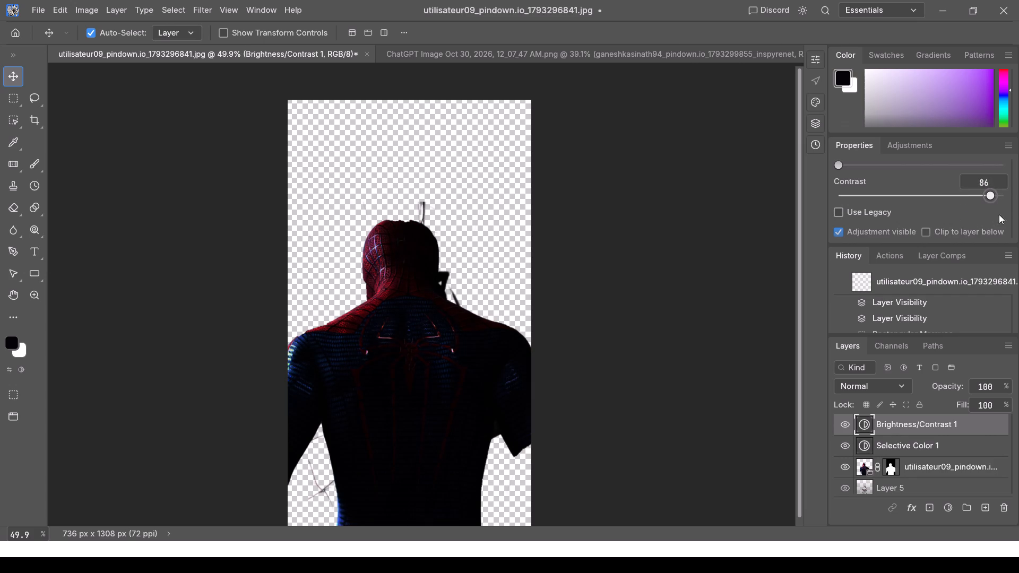
{"action": "left_click_drag", "start_coordinate": [999, 214], "coordinate": [1018, 210]}
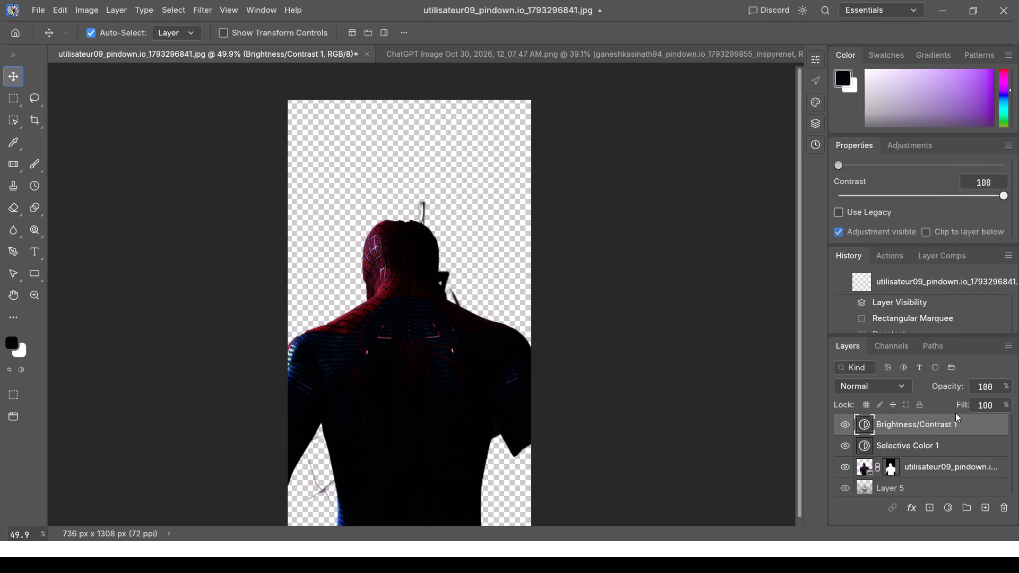
Show the img sp2 background layer again behind the darkened Spider-Man figure.
{"action": "scroll", "coordinate": [901, 464], "scroll_direction": "down", "scroll_amount": 2}
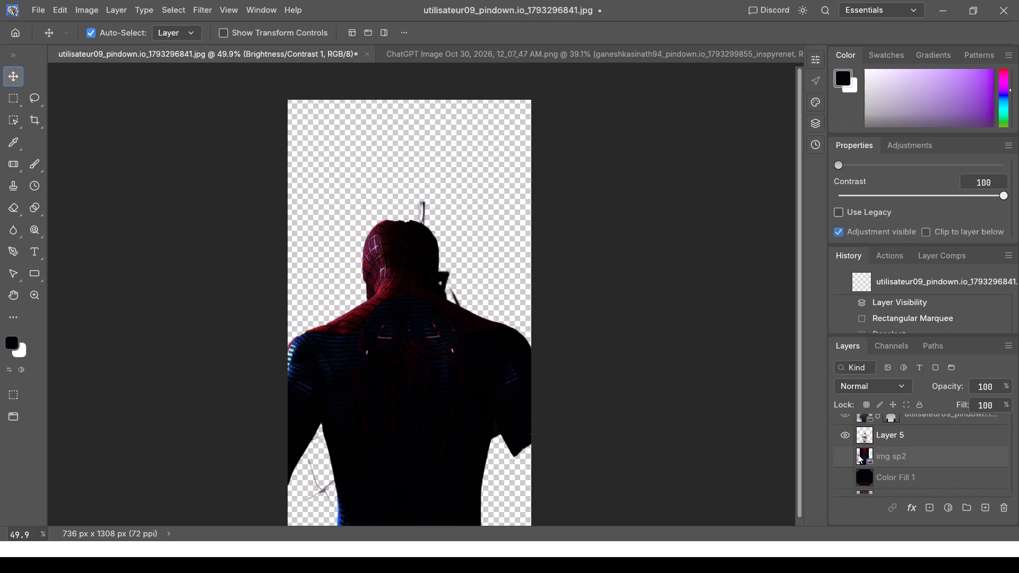
{"action": "left_click", "coordinate": [844, 455]}
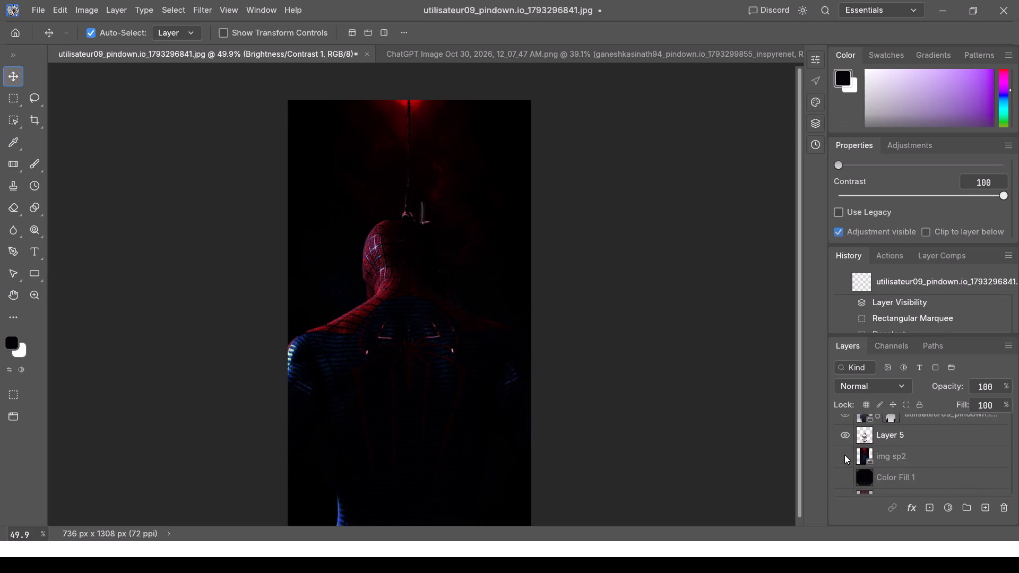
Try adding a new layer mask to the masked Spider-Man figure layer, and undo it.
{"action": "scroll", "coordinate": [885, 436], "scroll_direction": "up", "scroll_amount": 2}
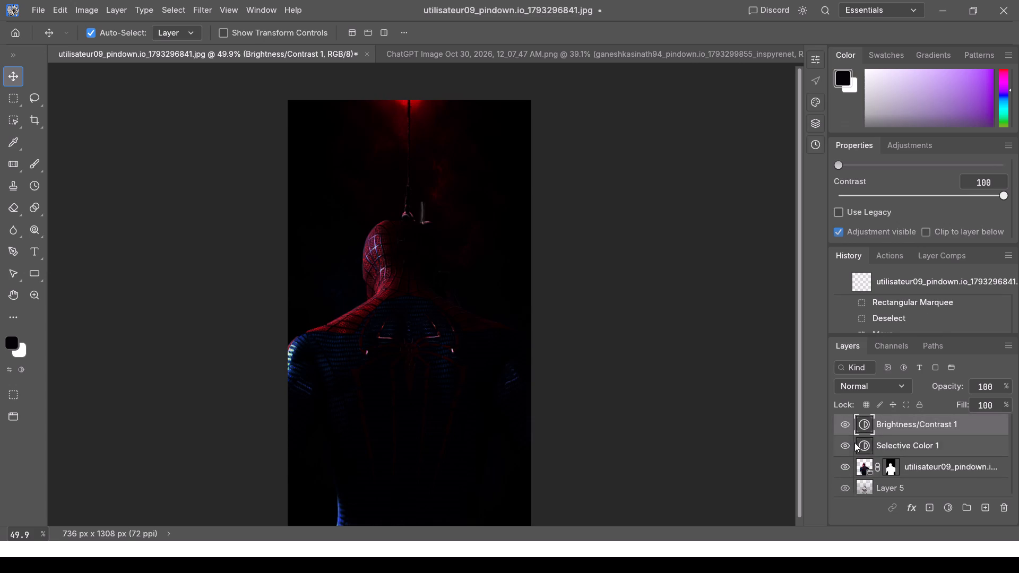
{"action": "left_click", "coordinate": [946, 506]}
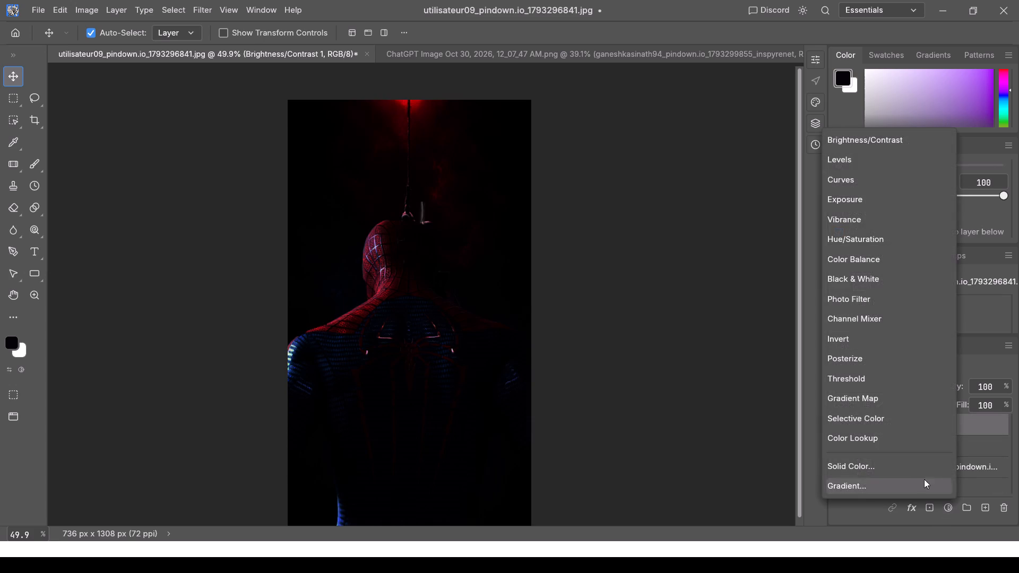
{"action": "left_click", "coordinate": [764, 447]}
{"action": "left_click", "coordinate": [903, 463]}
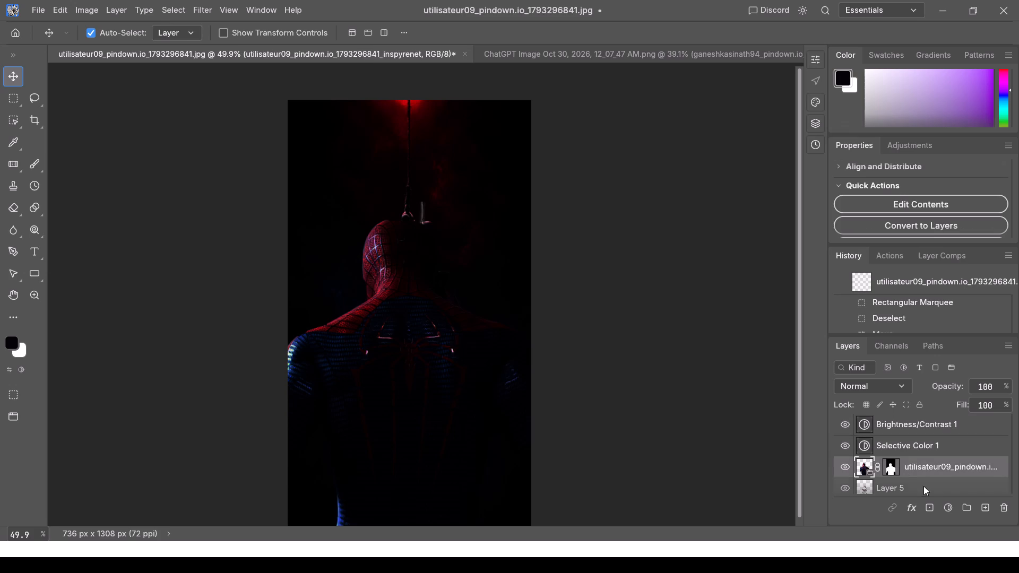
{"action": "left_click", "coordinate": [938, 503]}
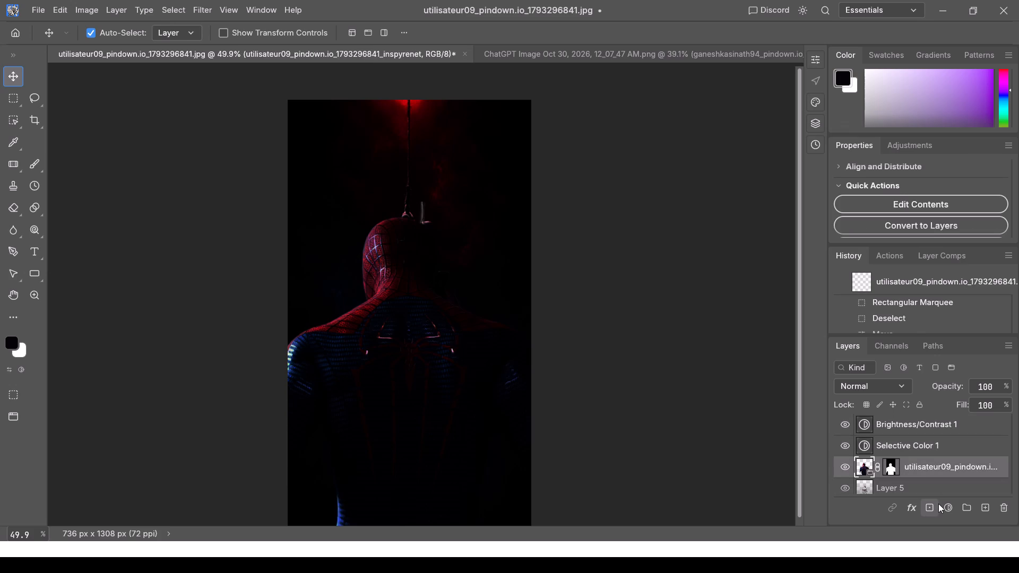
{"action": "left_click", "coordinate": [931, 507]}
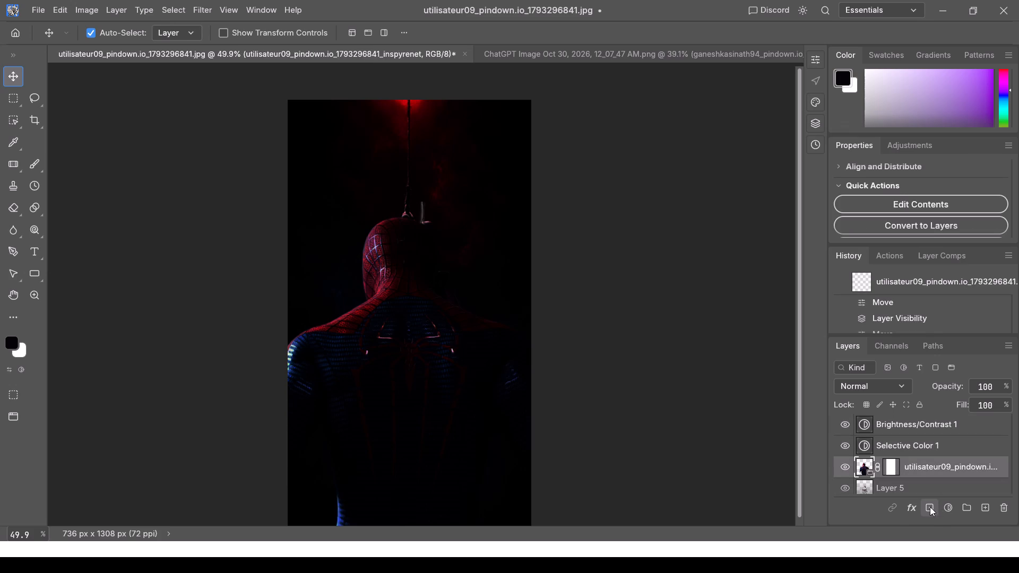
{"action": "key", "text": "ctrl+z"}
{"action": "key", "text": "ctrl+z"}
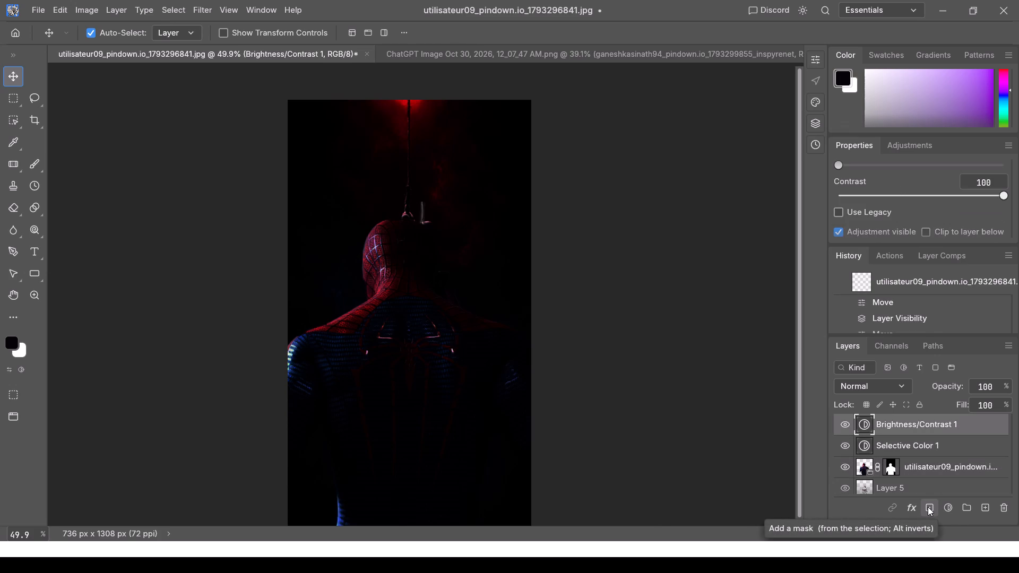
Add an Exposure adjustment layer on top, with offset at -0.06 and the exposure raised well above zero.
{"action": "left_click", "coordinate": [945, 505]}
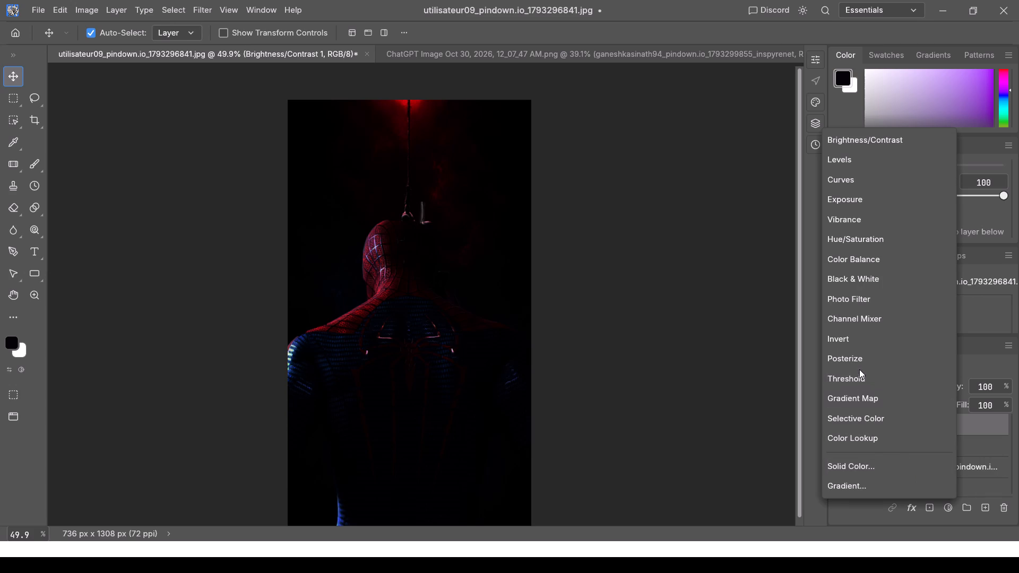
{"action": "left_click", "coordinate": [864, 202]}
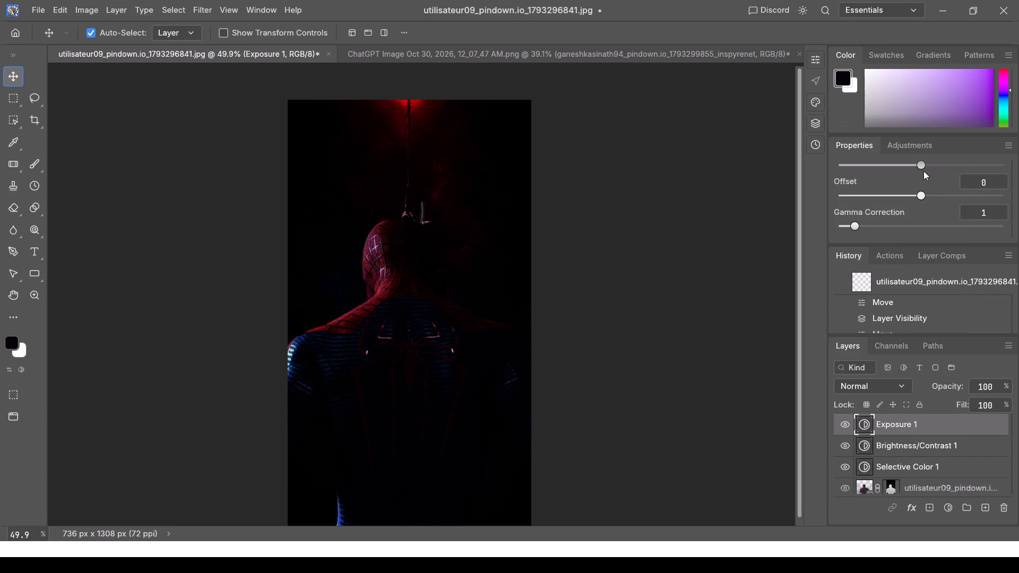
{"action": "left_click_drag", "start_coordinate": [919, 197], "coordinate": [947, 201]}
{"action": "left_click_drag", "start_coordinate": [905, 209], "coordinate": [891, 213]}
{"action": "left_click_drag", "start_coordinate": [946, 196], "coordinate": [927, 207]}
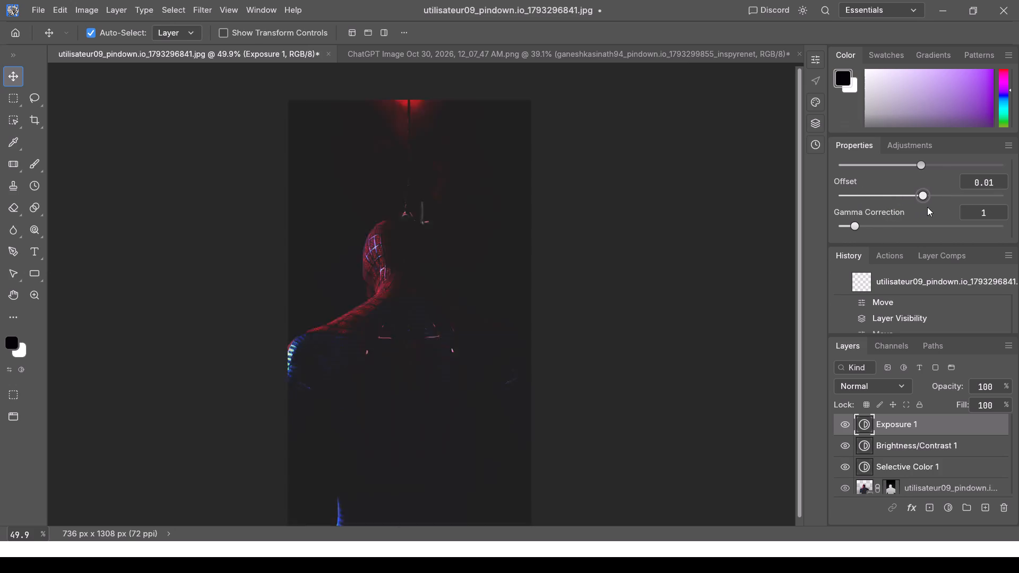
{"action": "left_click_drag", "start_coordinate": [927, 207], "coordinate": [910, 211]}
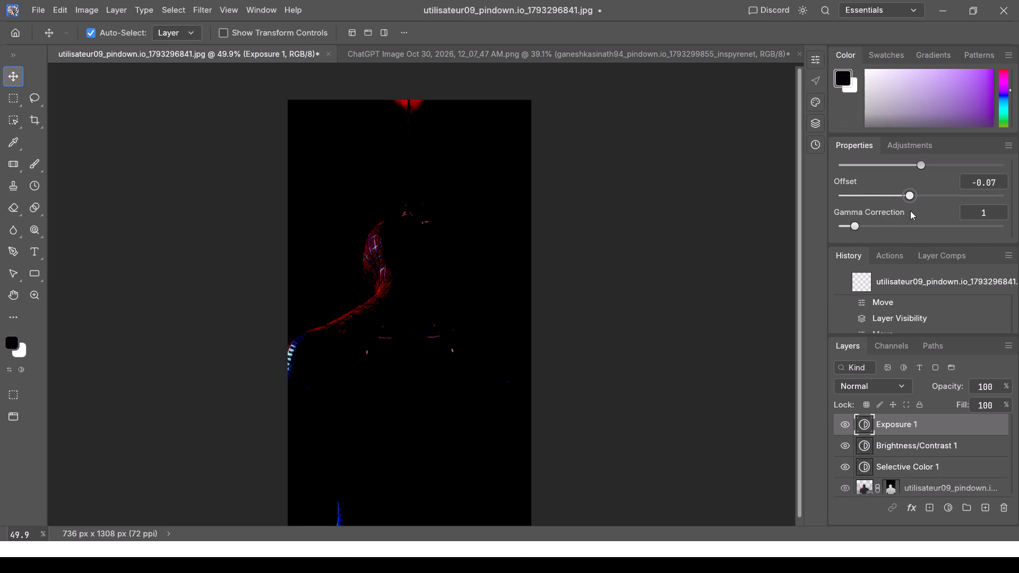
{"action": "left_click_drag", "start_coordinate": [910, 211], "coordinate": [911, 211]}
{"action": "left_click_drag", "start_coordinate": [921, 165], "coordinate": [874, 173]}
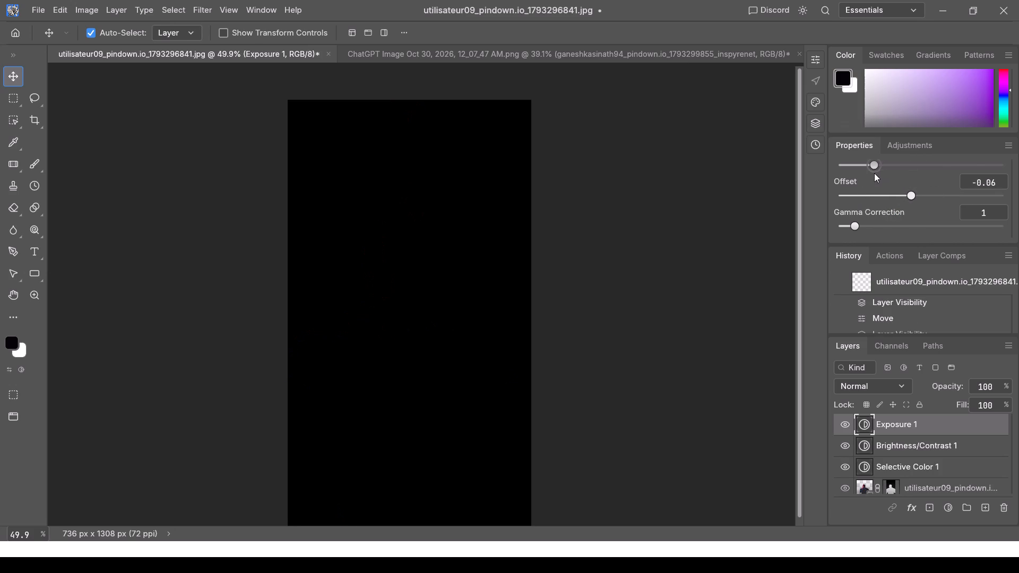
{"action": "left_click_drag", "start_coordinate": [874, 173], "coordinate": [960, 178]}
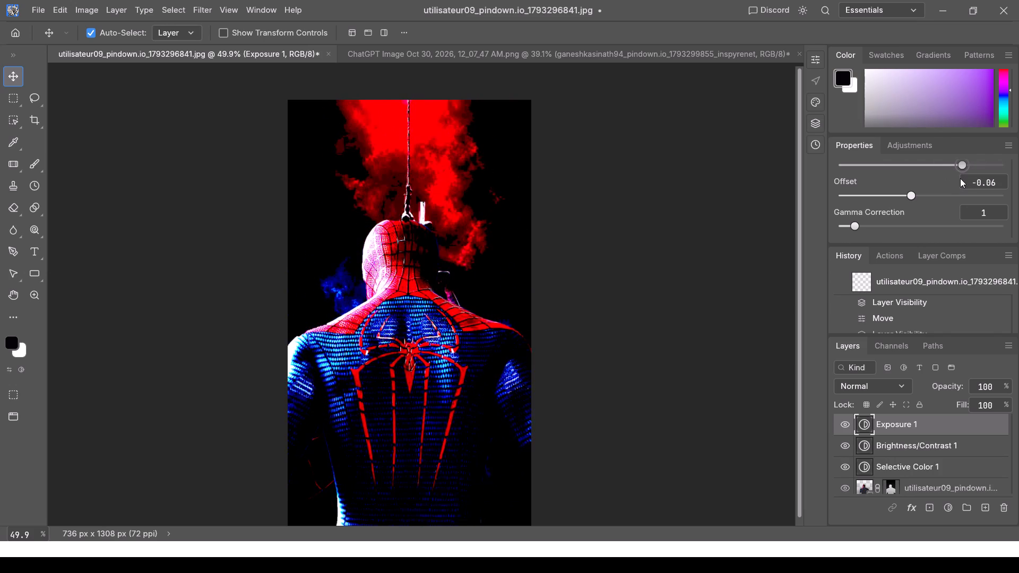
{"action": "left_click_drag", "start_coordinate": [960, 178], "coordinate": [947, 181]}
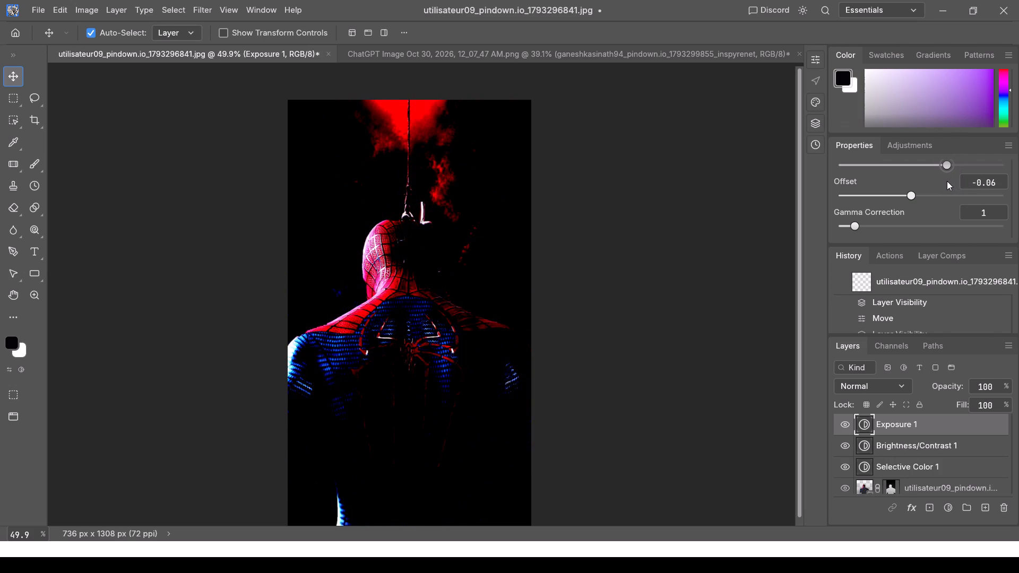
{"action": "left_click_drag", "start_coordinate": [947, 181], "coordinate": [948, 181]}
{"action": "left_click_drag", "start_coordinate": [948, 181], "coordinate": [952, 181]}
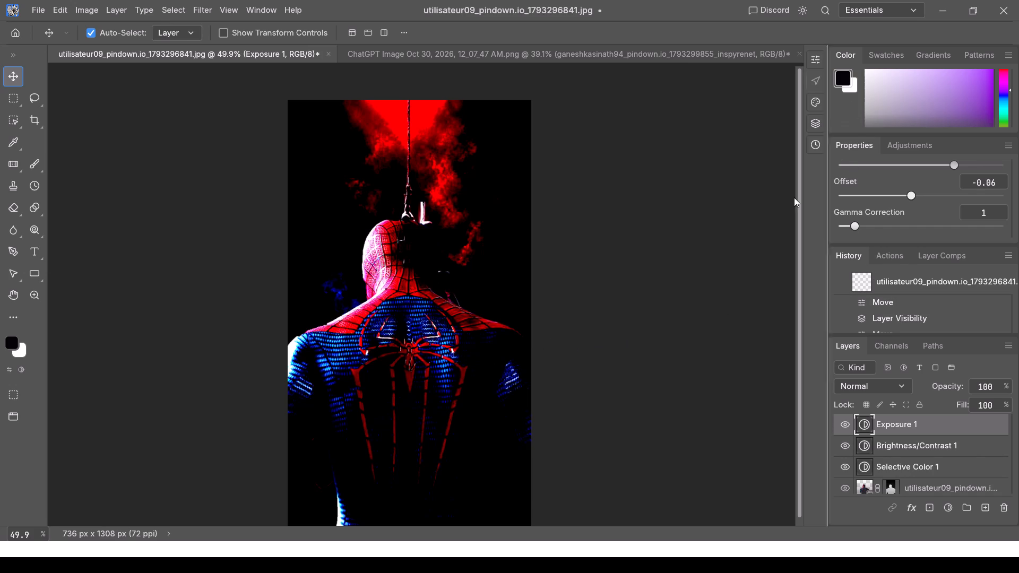
Undo the Exposure, Brightness/Contrast and Selective Color adjustment layers and the showing of img sp2.
{"action": "key", "text": "ctrl+z"}
{"action": "key", "text": "ctrl+z"}
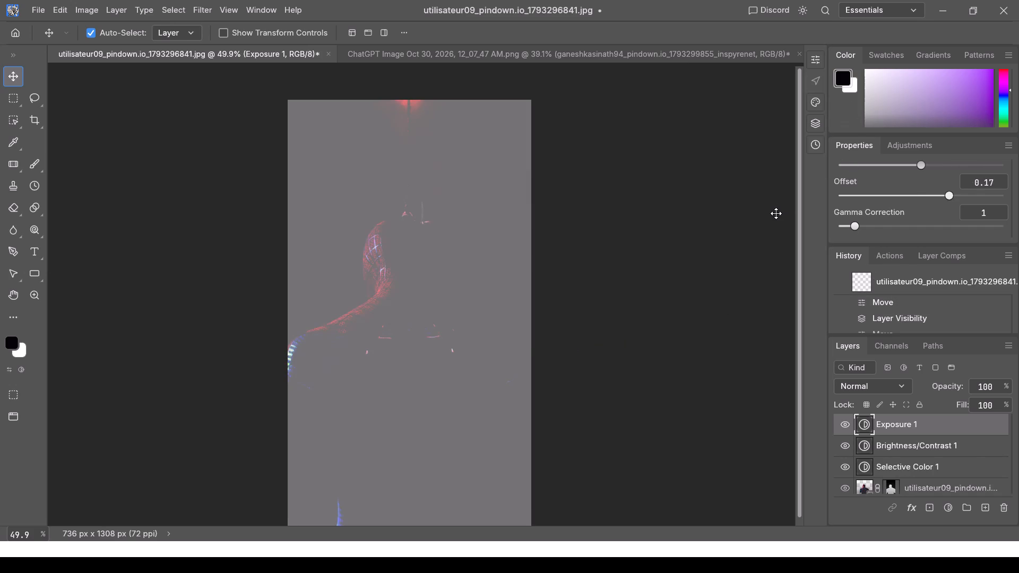
{"action": "key", "text": "ctrl+z"}
{"action": "key", "text": "ctrl+z"}
{"action": "key", "text": "ctrl+z"}
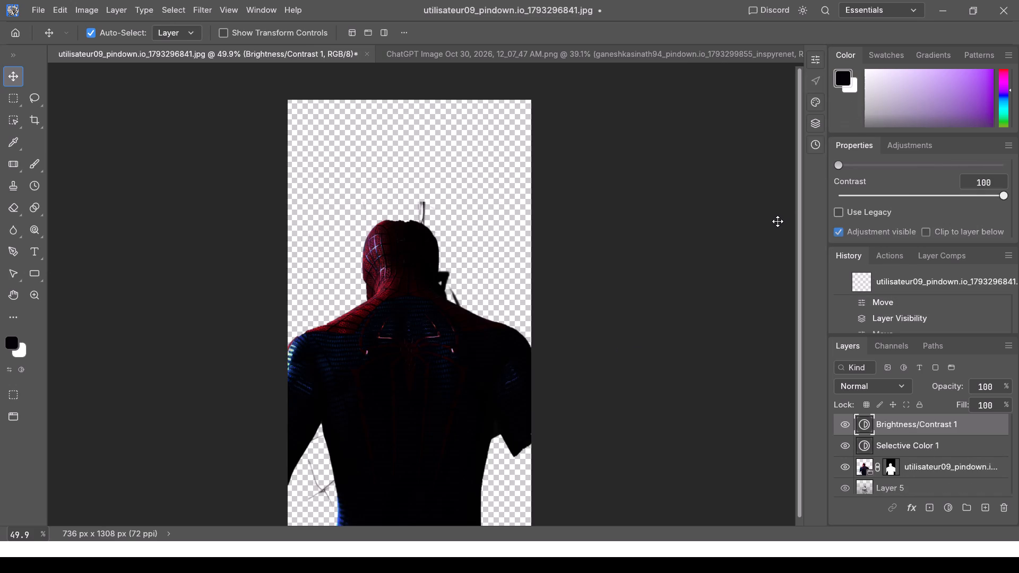
{"action": "key", "text": "ctrl+z"}
{"action": "key", "text": "ctrl+z"}
{"action": "key", "text": "ctrl+z"}
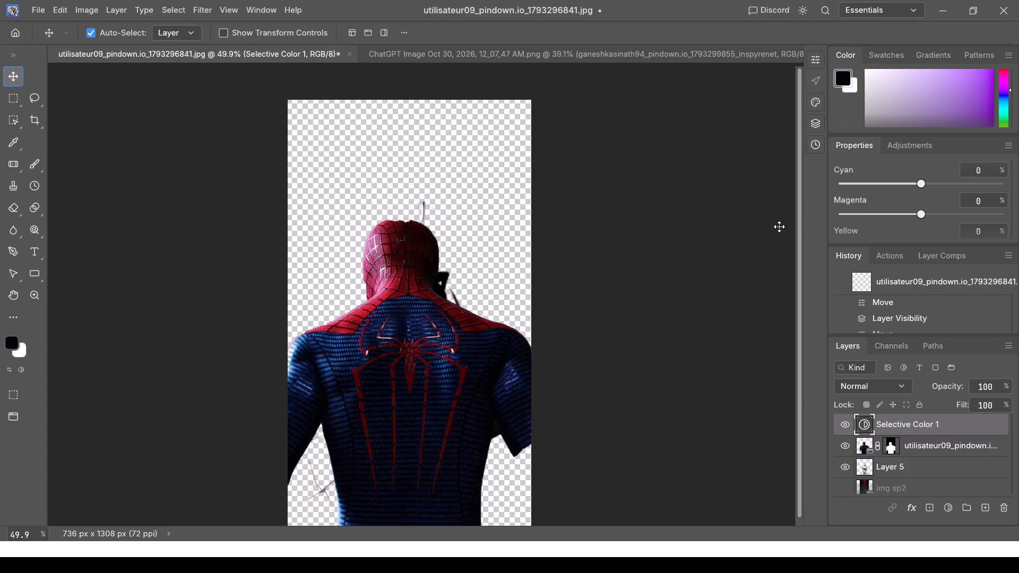
{"action": "key", "text": "ctrl+z"}
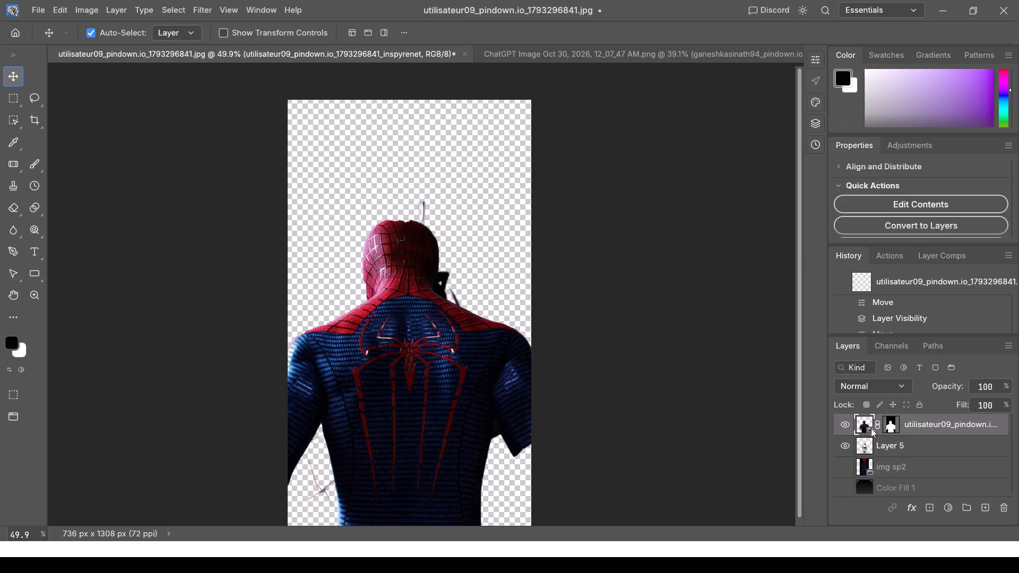
Move the Layer 5 cutout above the masked Spider-Man figure layer.
{"action": "scroll", "coordinate": [899, 448], "scroll_direction": "up", "scroll_amount": 3}
{"action": "left_click", "coordinate": [878, 444]}
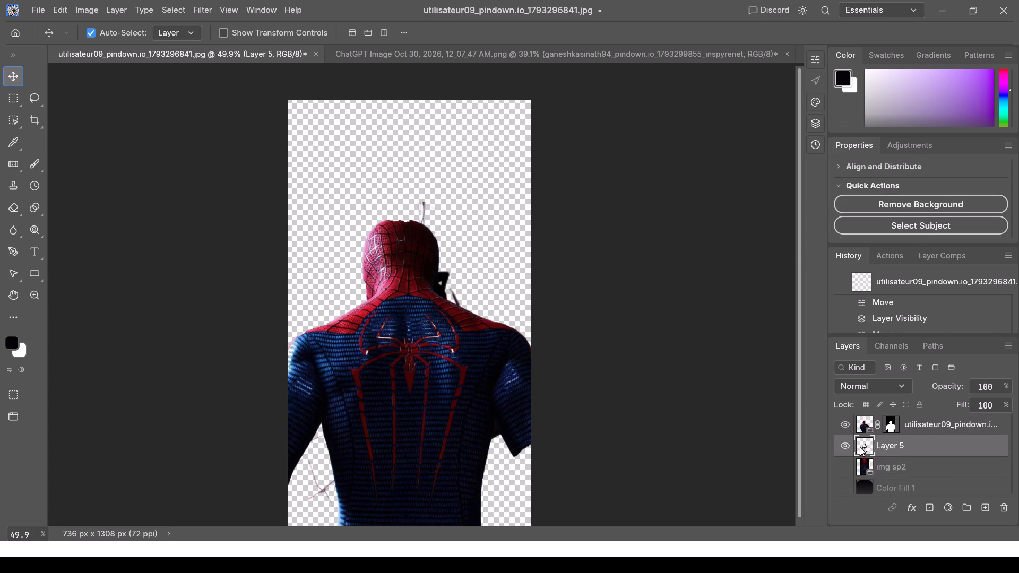
{"action": "left_click", "coordinate": [844, 445]}
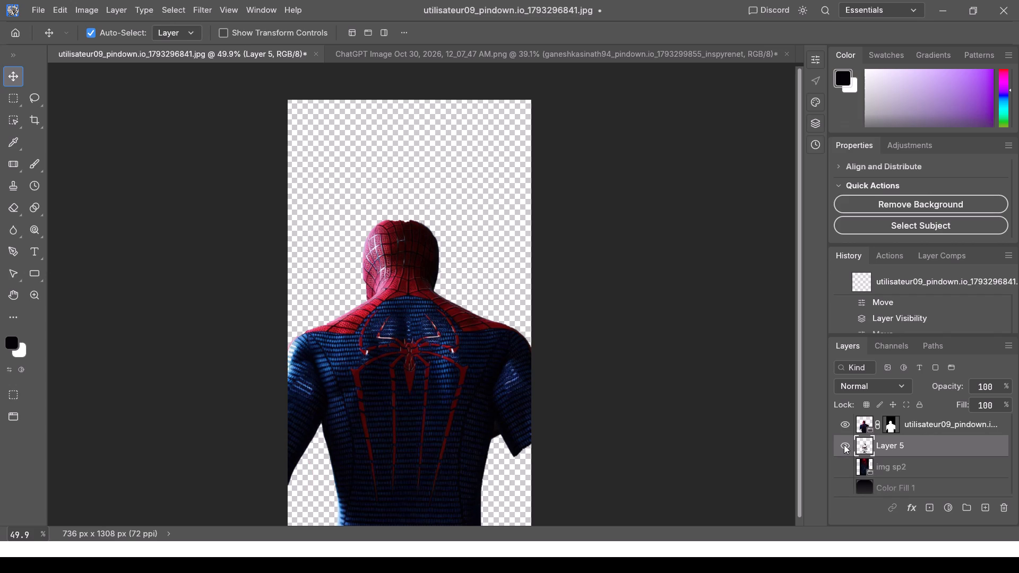
{"action": "left_click", "coordinate": [844, 445]}
{"action": "left_click_drag", "start_coordinate": [934, 444], "coordinate": [928, 419]}
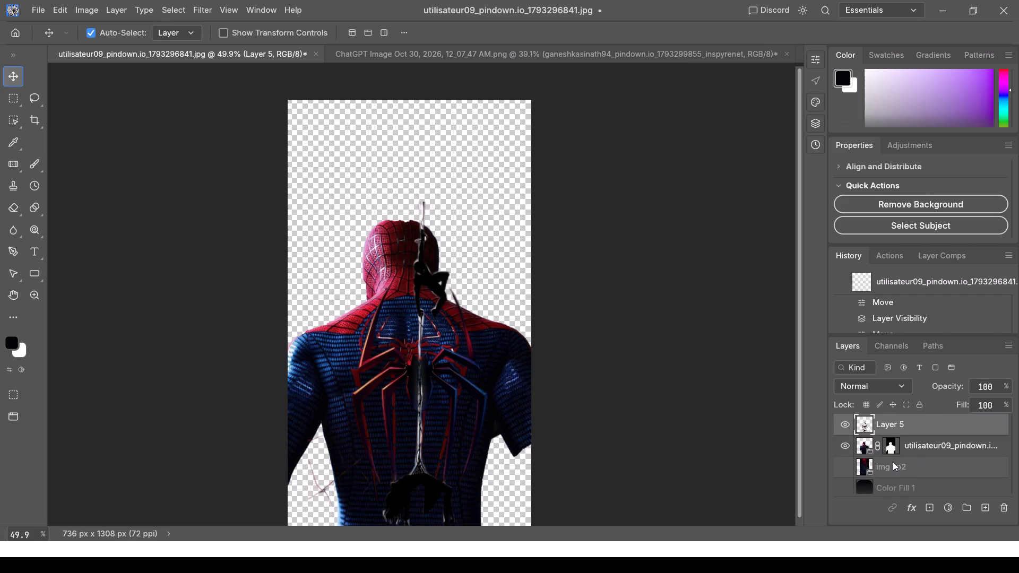
Show the img sp2 background layer behind the Spider-Man figure.
{"action": "left_click", "coordinate": [898, 462]}
{"action": "left_click", "coordinate": [845, 463]}
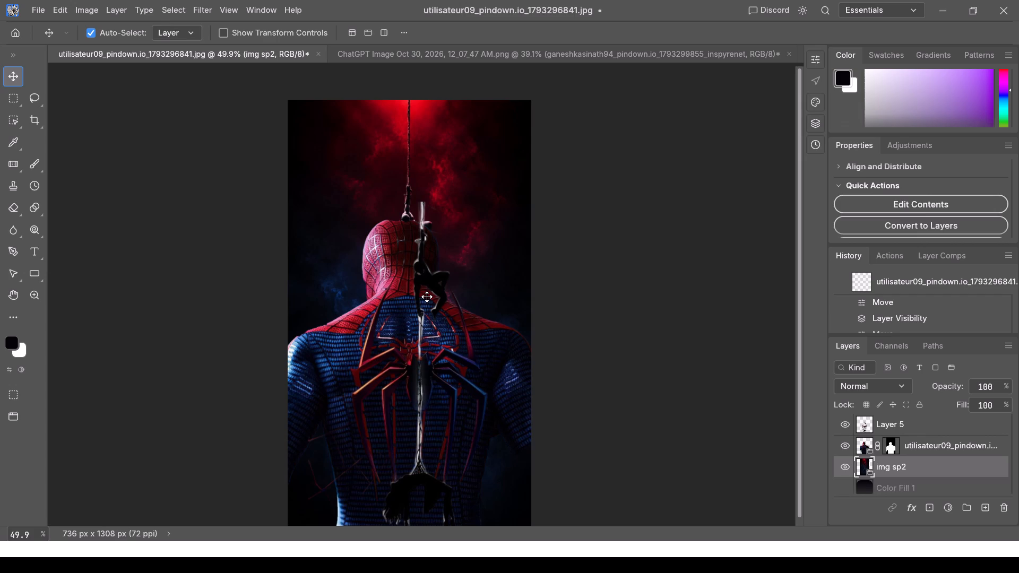
Move the Layer 5 cutout slightly down and to the left over Spider-Man's head and back.
{"action": "left_click", "coordinate": [427, 282]}
{"action": "left_click", "coordinate": [896, 424]}
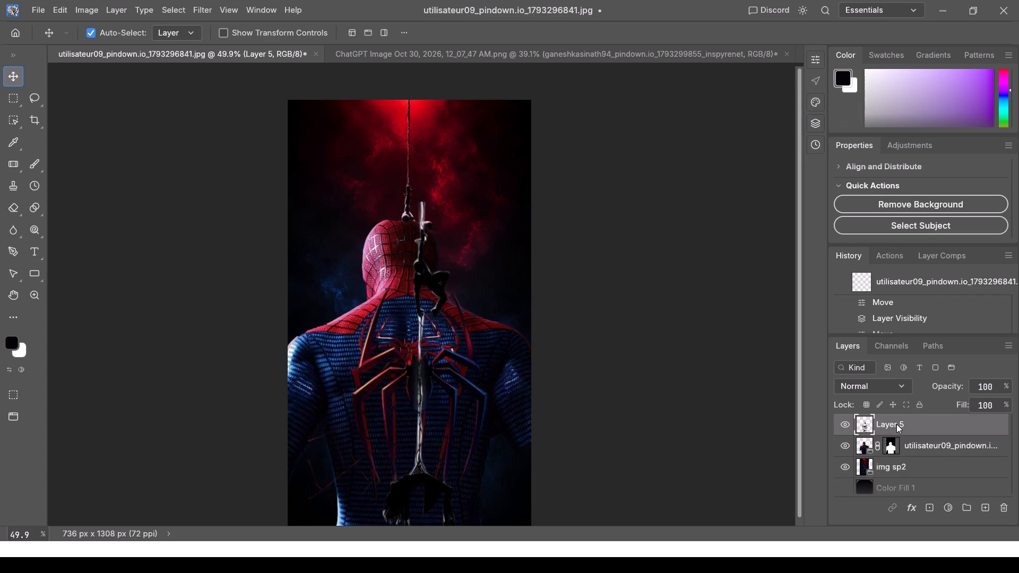
{"action": "left_click_drag", "start_coordinate": [427, 295], "coordinate": [402, 344]}
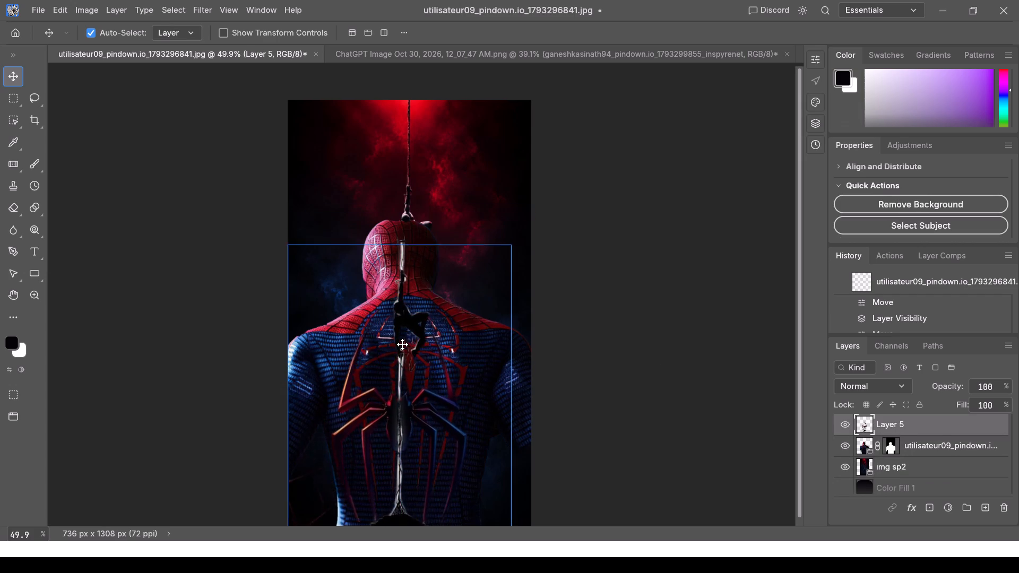
{"action": "left_click_drag", "start_coordinate": [402, 344], "coordinate": [412, 323]}
Move the hidden Color Fill 1 layer above img sp2, directly below the masked figure.
{"action": "left_click", "coordinate": [424, 166]}
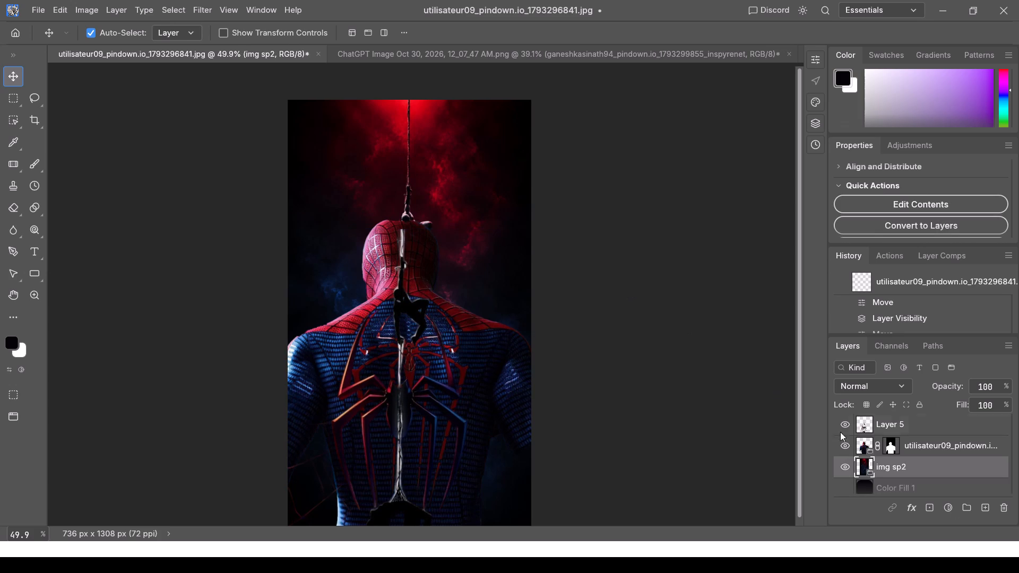
{"action": "left_click", "coordinate": [859, 481]}
{"action": "scroll", "coordinate": [894, 471], "scroll_direction": "down", "scroll_amount": 3}
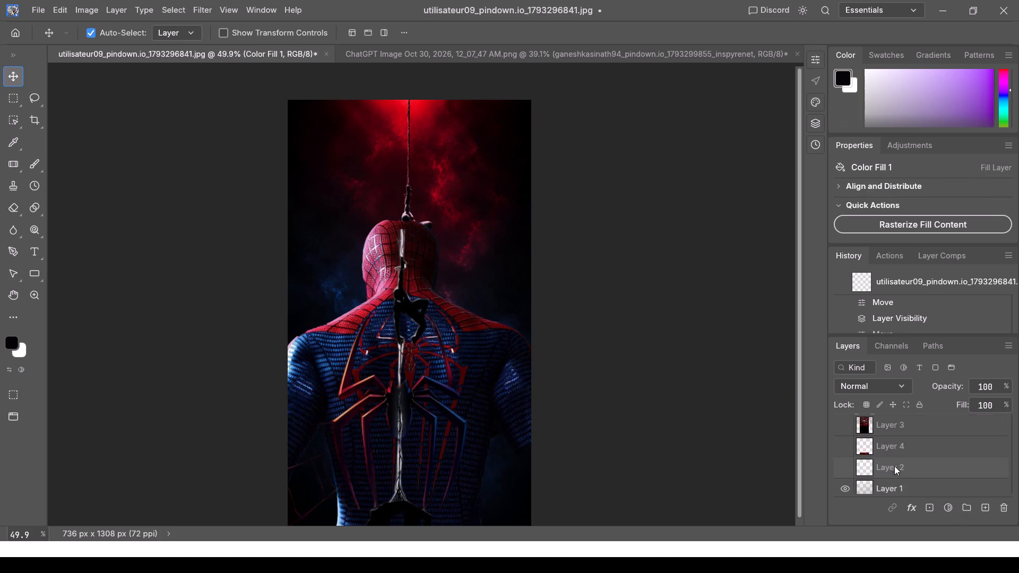
{"action": "scroll", "coordinate": [885, 446], "scroll_direction": "up", "scroll_amount": 3}
{"action": "left_click_drag", "start_coordinate": [885, 485], "coordinate": [885, 464]}
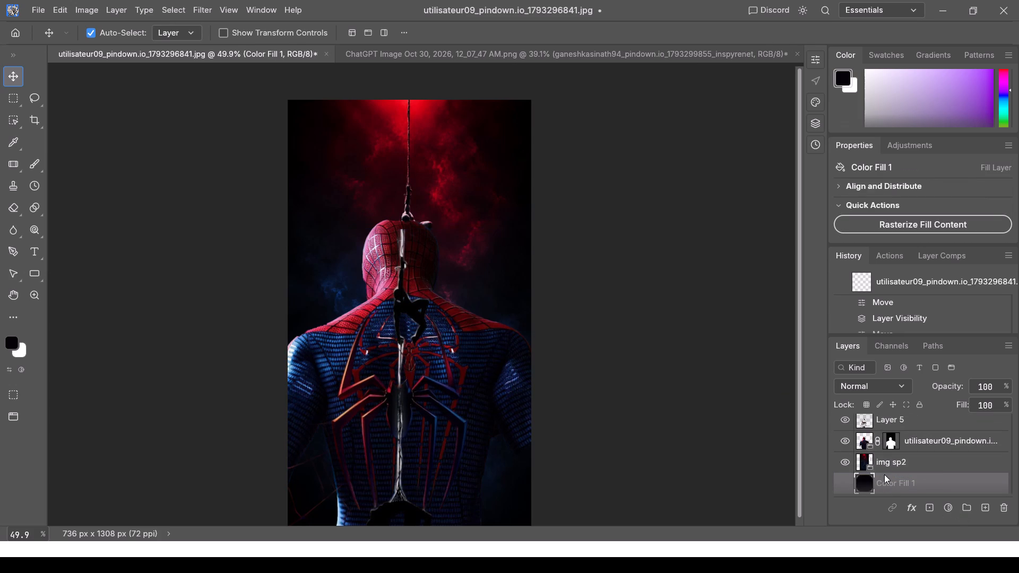
{"action": "left_click_drag", "start_coordinate": [886, 483], "coordinate": [886, 461]}
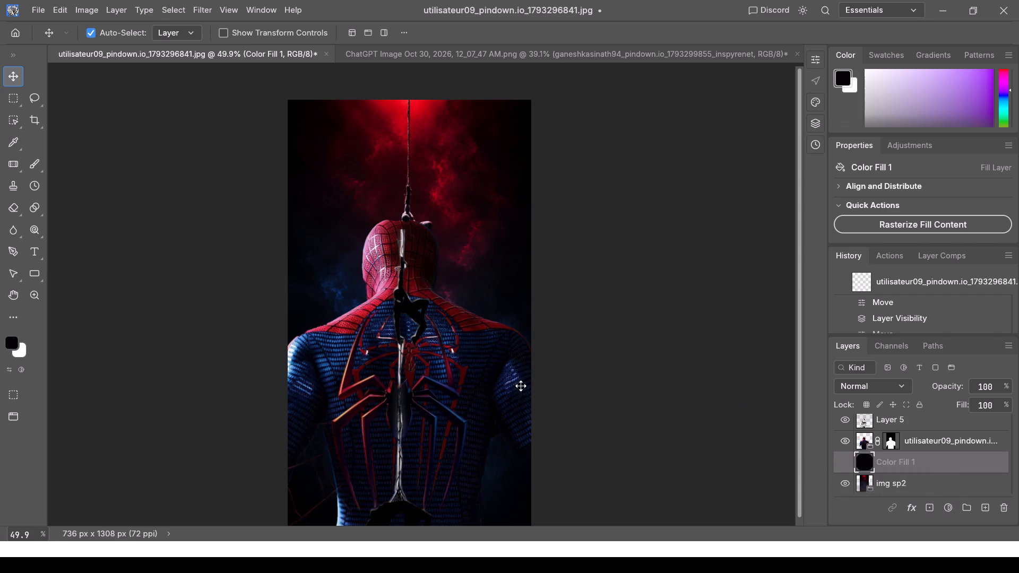
Show Layer 3, the red spider emblem artwork, and move it above img sp2, directly below Color Fill 1.
{"action": "scroll", "coordinate": [909, 467], "scroll_direction": "down", "scroll_amount": 3}
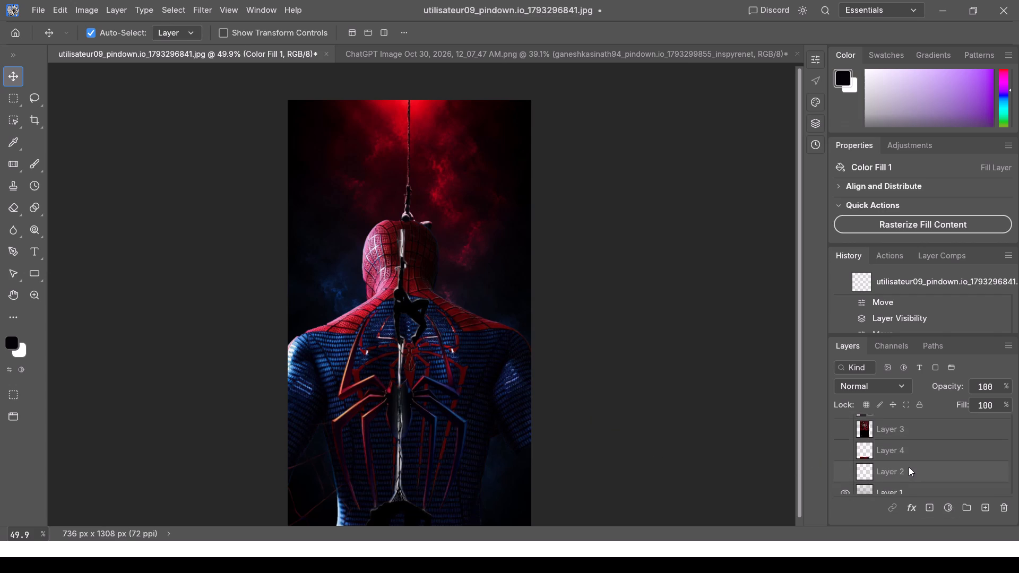
{"action": "scroll", "coordinate": [893, 459], "scroll_direction": "down", "scroll_amount": 3}
{"action": "scroll", "coordinate": [893, 459], "scroll_direction": "up", "scroll_amount": 2}
{"action": "left_click", "coordinate": [848, 471]}
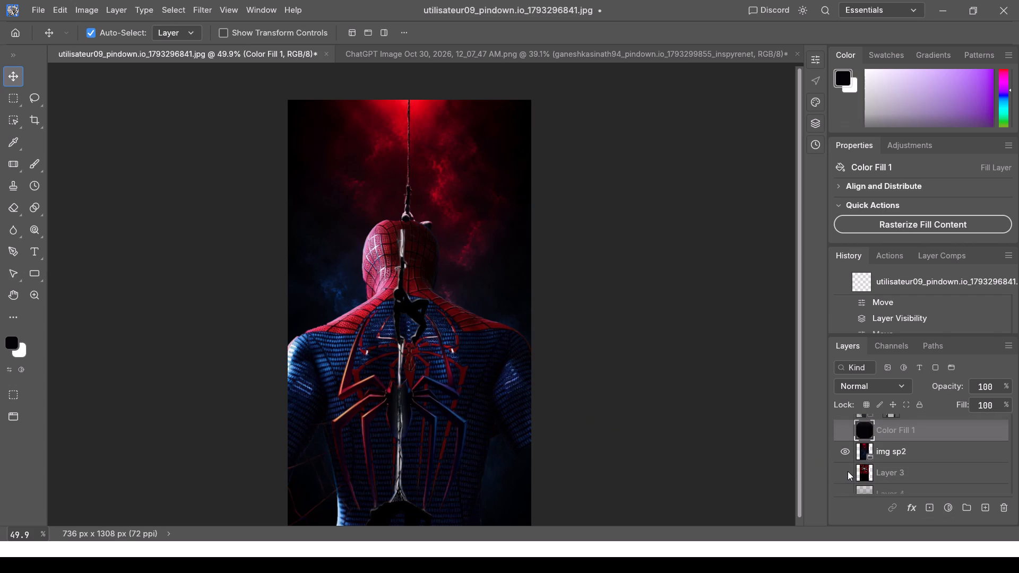
{"action": "left_click_drag", "start_coordinate": [913, 472], "coordinate": [916, 449]}
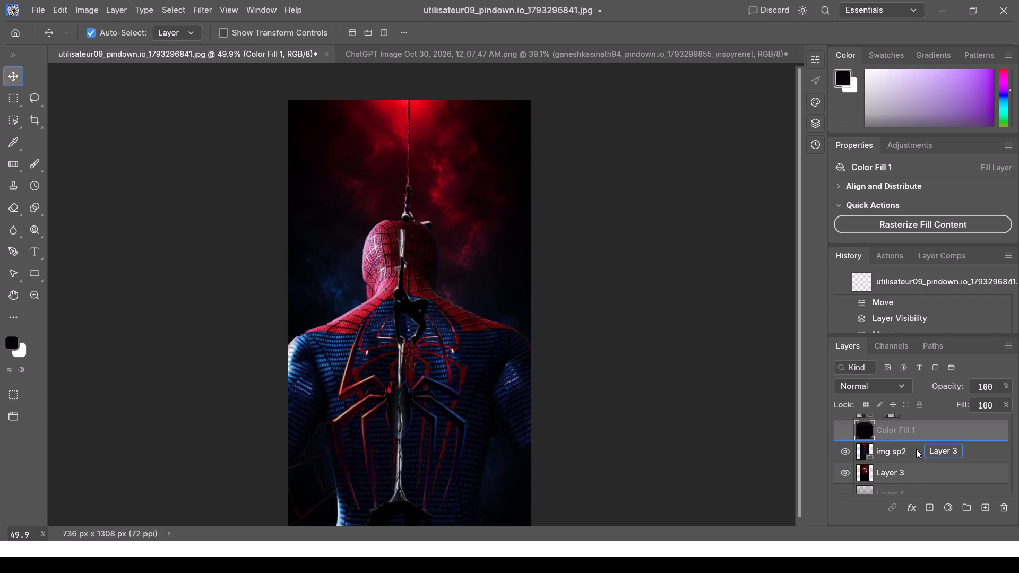
{"action": "left_click_drag", "start_coordinate": [916, 449], "coordinate": [917, 448]}
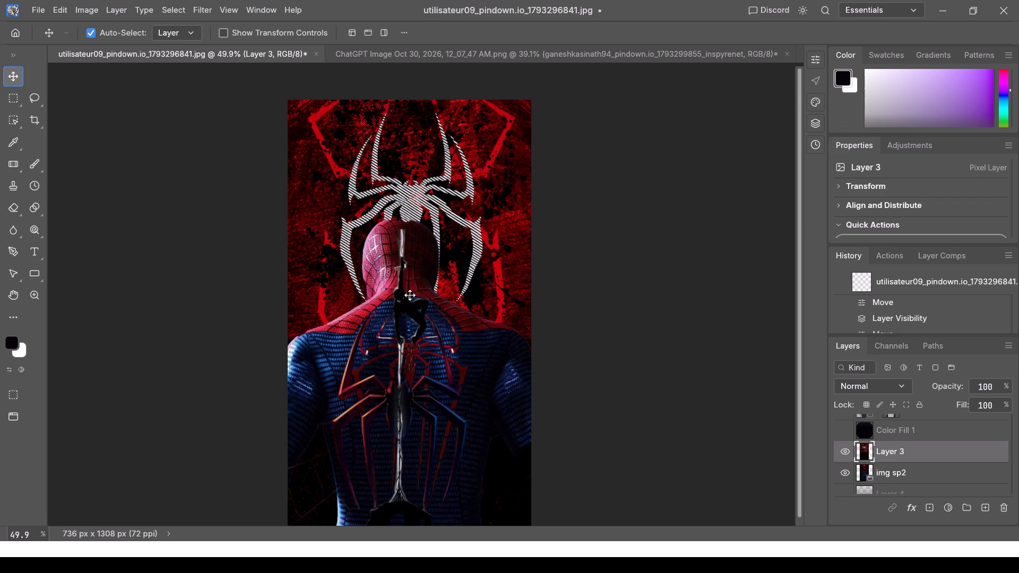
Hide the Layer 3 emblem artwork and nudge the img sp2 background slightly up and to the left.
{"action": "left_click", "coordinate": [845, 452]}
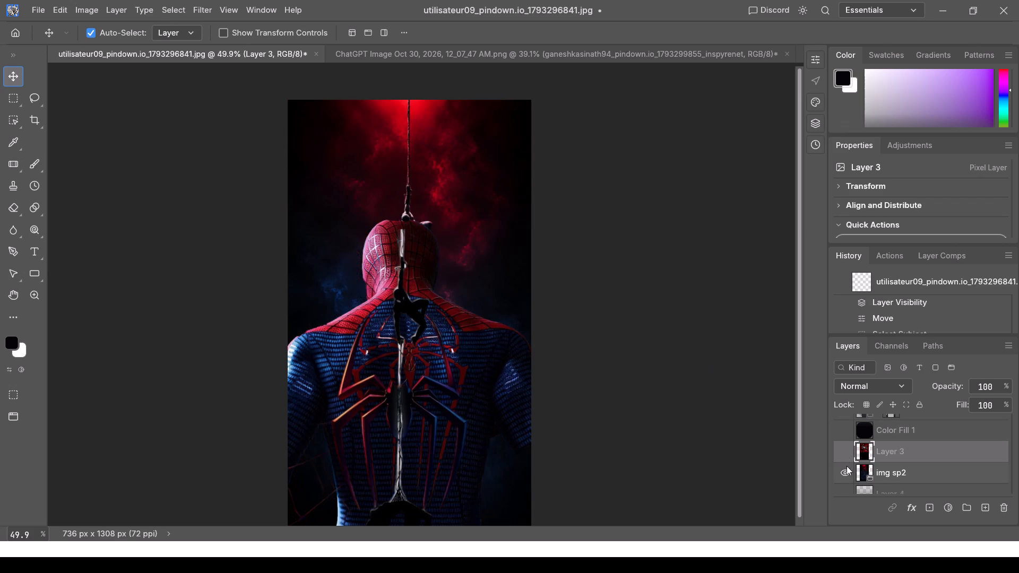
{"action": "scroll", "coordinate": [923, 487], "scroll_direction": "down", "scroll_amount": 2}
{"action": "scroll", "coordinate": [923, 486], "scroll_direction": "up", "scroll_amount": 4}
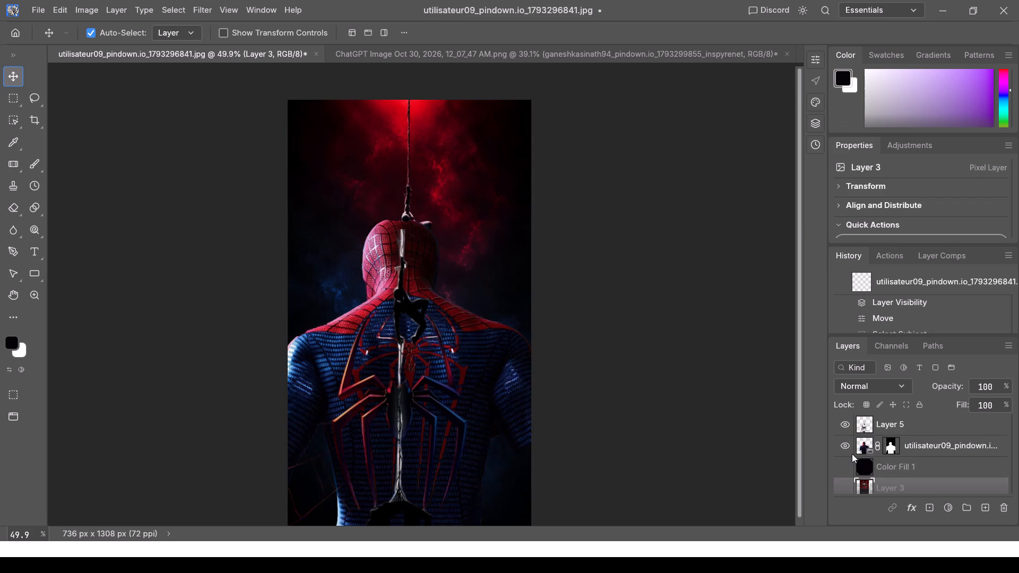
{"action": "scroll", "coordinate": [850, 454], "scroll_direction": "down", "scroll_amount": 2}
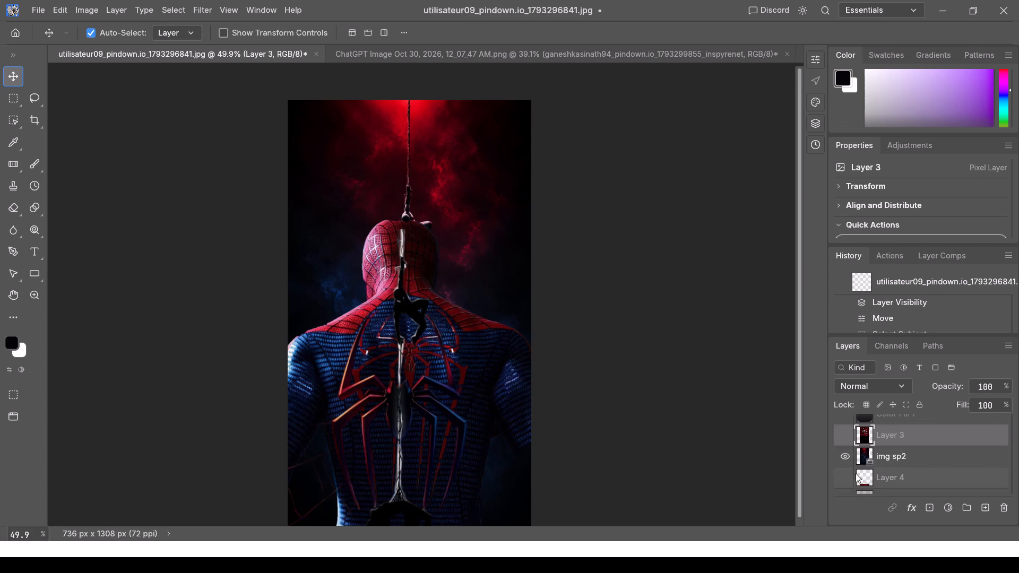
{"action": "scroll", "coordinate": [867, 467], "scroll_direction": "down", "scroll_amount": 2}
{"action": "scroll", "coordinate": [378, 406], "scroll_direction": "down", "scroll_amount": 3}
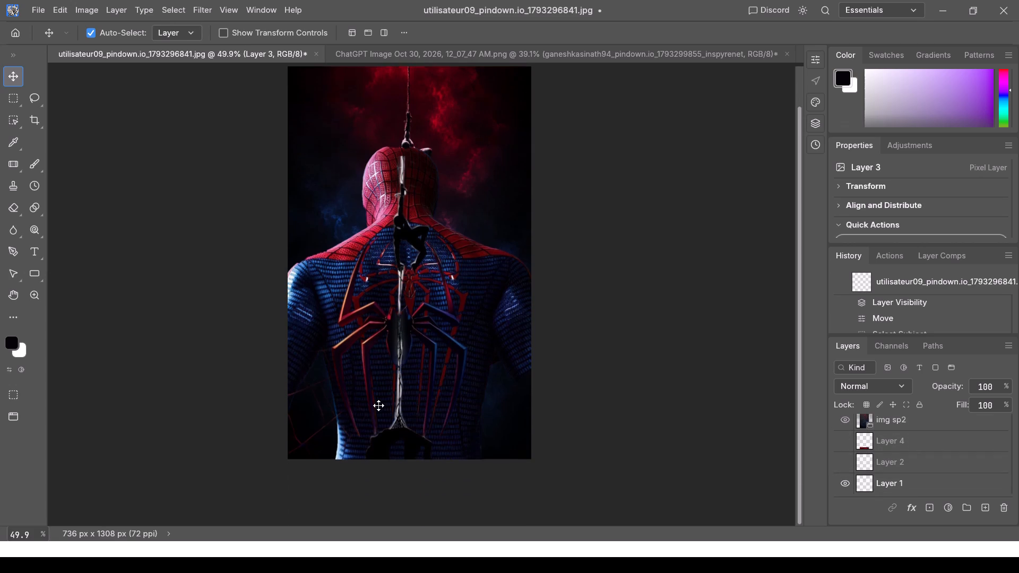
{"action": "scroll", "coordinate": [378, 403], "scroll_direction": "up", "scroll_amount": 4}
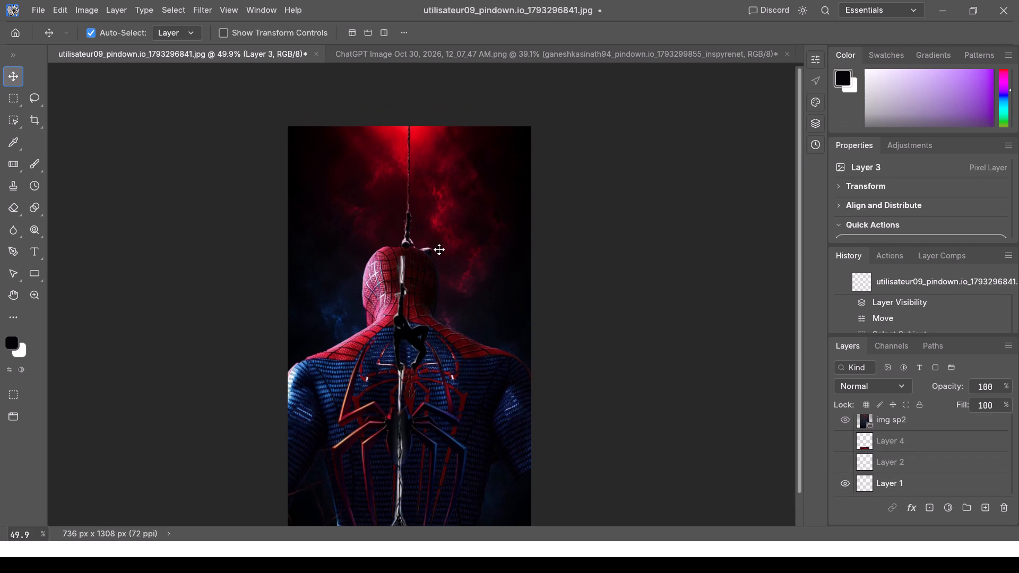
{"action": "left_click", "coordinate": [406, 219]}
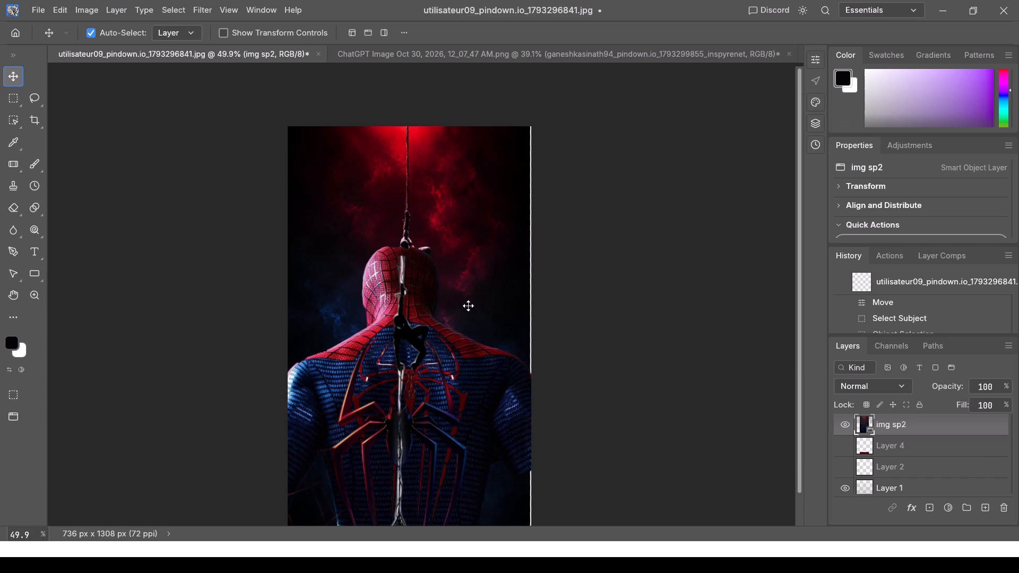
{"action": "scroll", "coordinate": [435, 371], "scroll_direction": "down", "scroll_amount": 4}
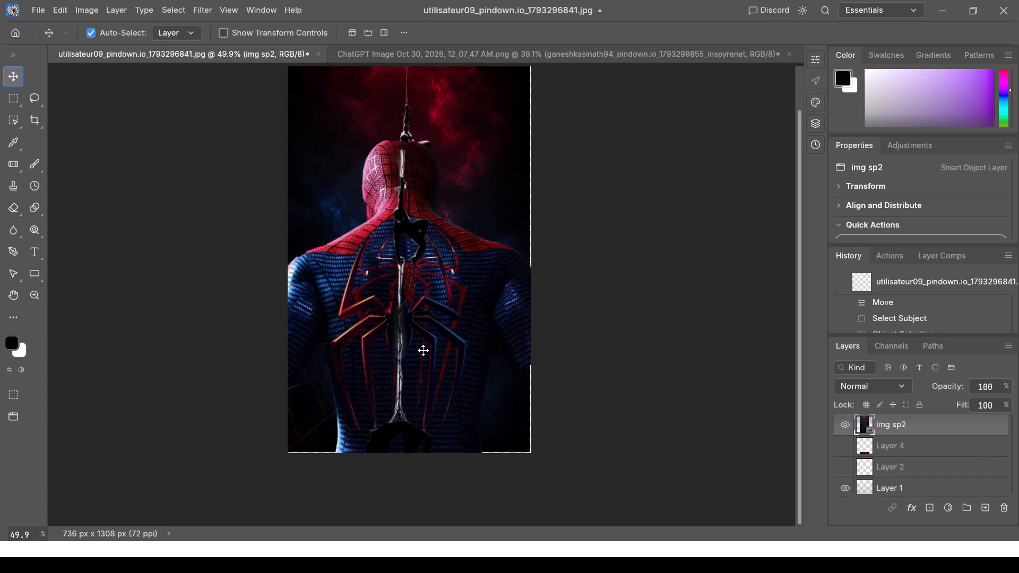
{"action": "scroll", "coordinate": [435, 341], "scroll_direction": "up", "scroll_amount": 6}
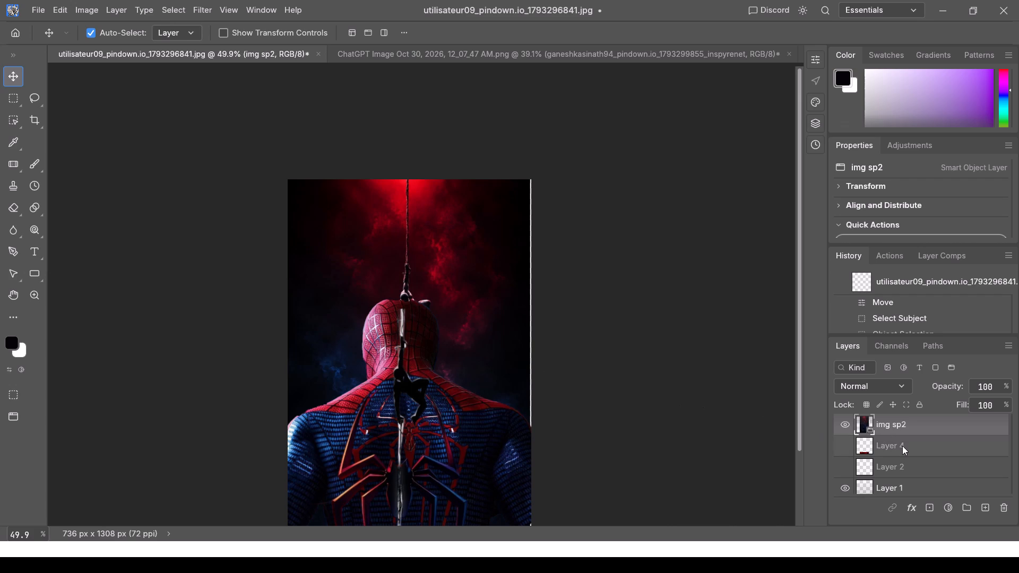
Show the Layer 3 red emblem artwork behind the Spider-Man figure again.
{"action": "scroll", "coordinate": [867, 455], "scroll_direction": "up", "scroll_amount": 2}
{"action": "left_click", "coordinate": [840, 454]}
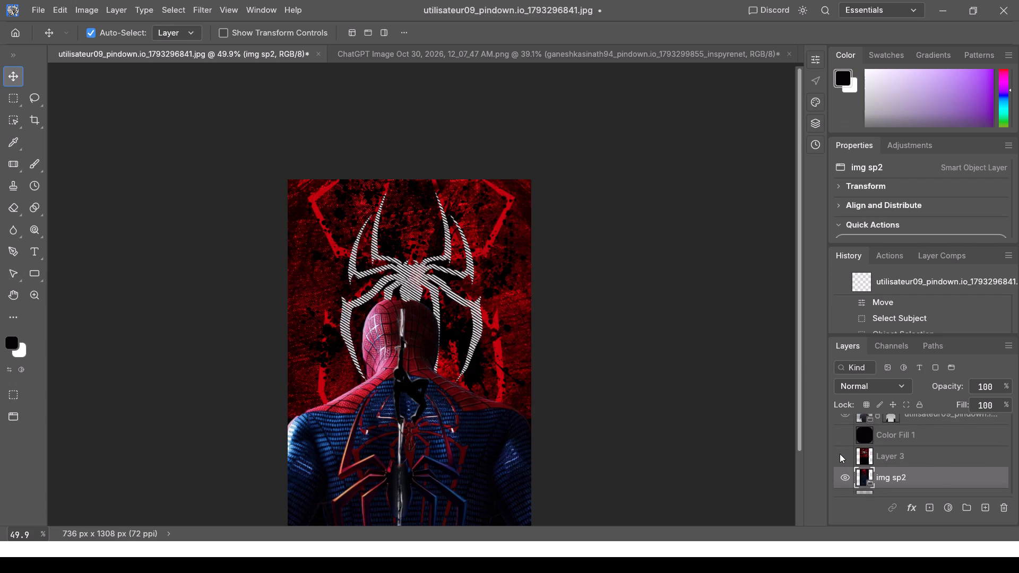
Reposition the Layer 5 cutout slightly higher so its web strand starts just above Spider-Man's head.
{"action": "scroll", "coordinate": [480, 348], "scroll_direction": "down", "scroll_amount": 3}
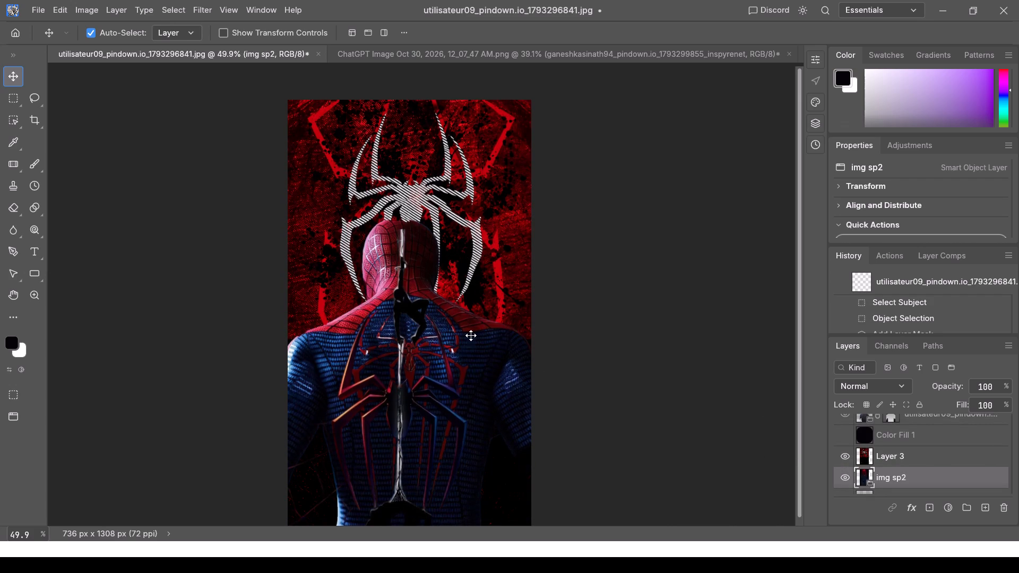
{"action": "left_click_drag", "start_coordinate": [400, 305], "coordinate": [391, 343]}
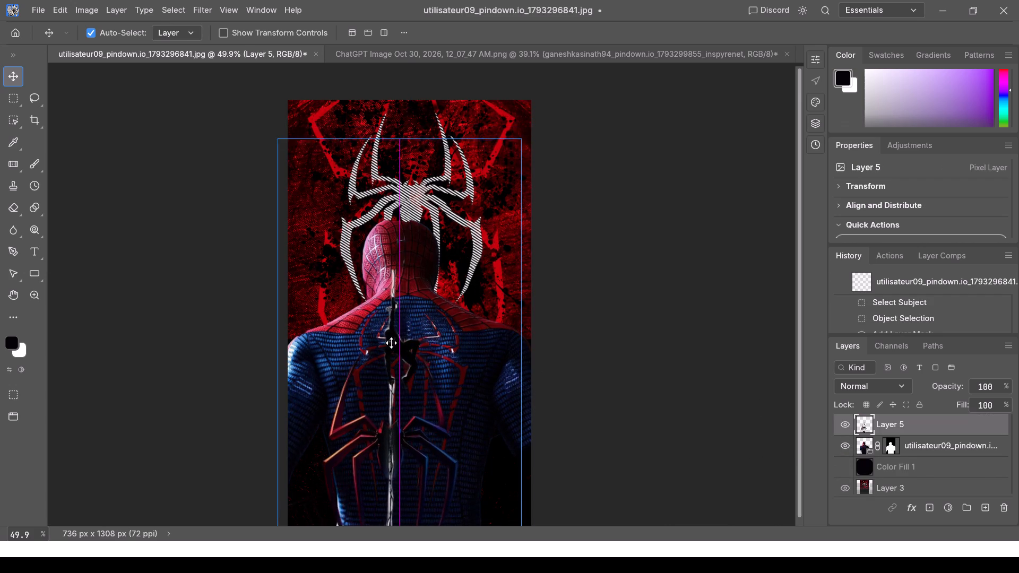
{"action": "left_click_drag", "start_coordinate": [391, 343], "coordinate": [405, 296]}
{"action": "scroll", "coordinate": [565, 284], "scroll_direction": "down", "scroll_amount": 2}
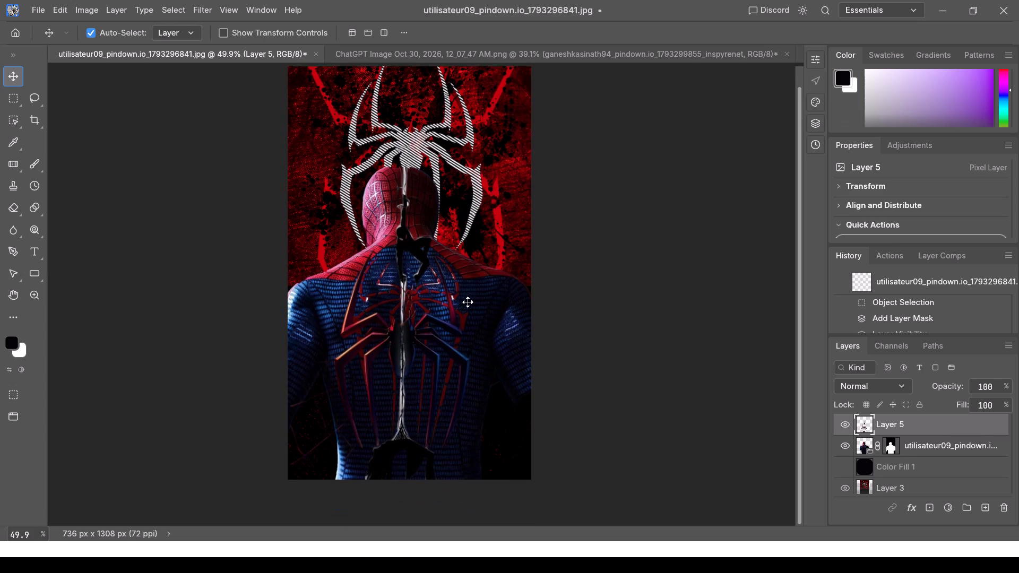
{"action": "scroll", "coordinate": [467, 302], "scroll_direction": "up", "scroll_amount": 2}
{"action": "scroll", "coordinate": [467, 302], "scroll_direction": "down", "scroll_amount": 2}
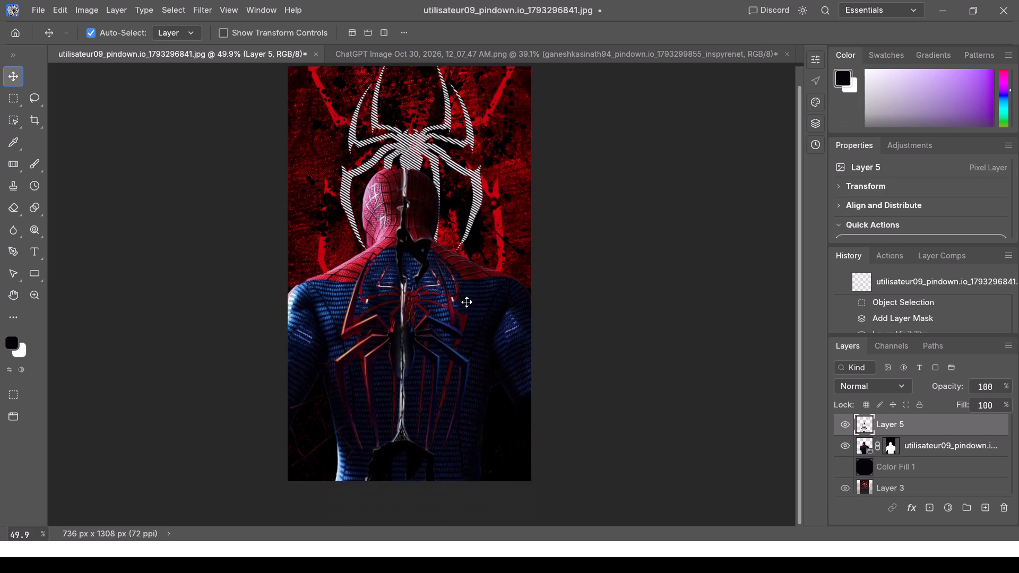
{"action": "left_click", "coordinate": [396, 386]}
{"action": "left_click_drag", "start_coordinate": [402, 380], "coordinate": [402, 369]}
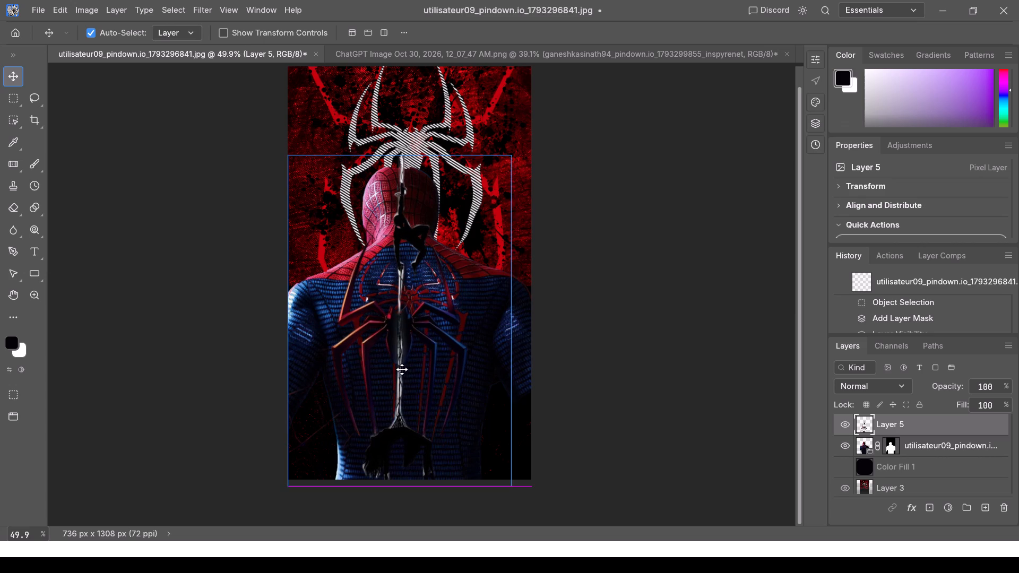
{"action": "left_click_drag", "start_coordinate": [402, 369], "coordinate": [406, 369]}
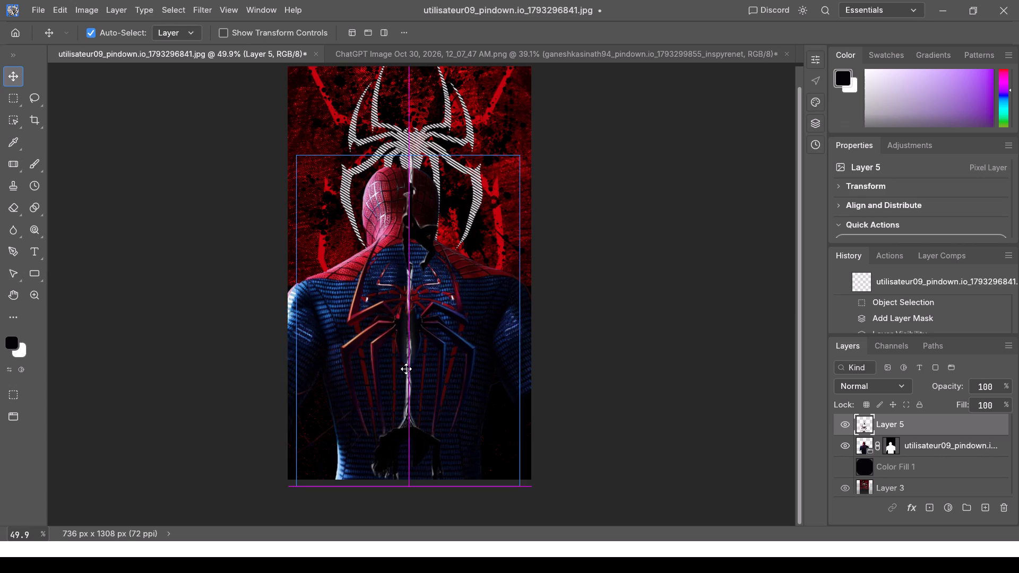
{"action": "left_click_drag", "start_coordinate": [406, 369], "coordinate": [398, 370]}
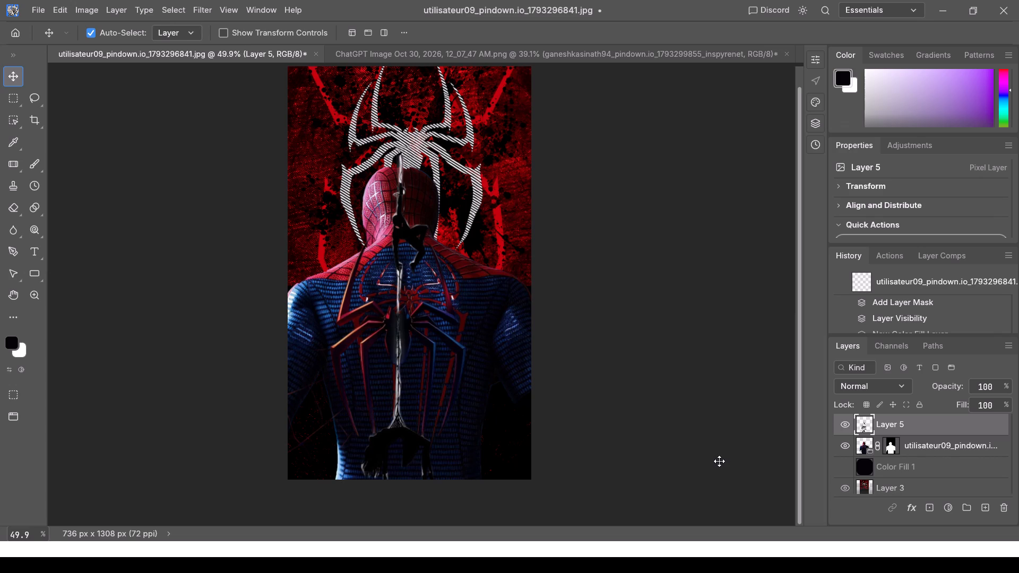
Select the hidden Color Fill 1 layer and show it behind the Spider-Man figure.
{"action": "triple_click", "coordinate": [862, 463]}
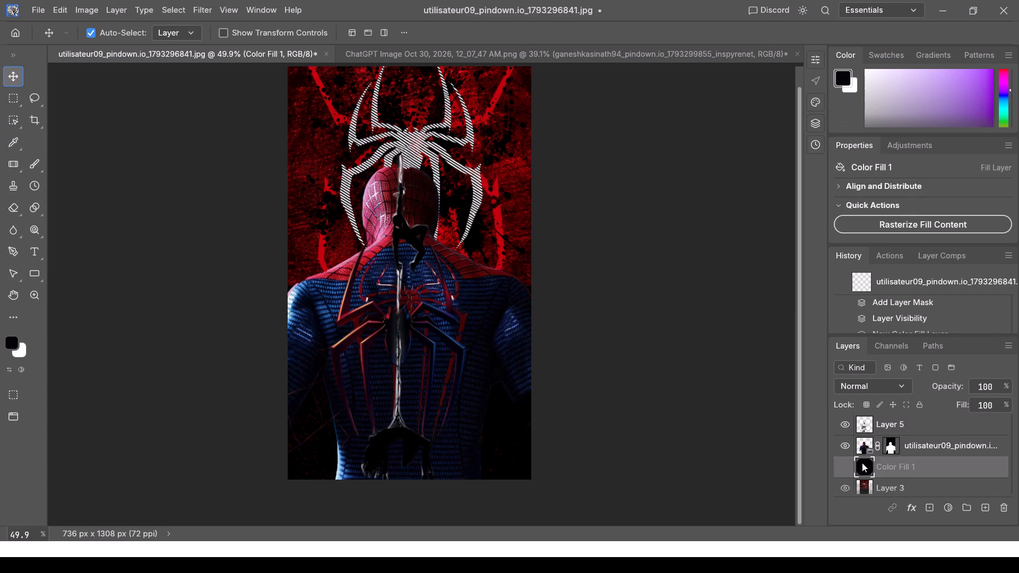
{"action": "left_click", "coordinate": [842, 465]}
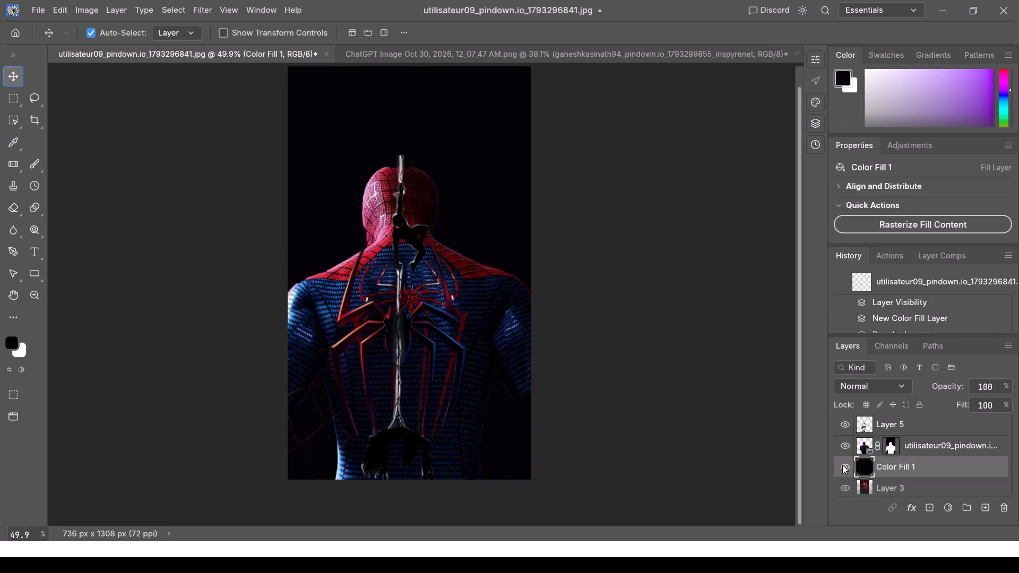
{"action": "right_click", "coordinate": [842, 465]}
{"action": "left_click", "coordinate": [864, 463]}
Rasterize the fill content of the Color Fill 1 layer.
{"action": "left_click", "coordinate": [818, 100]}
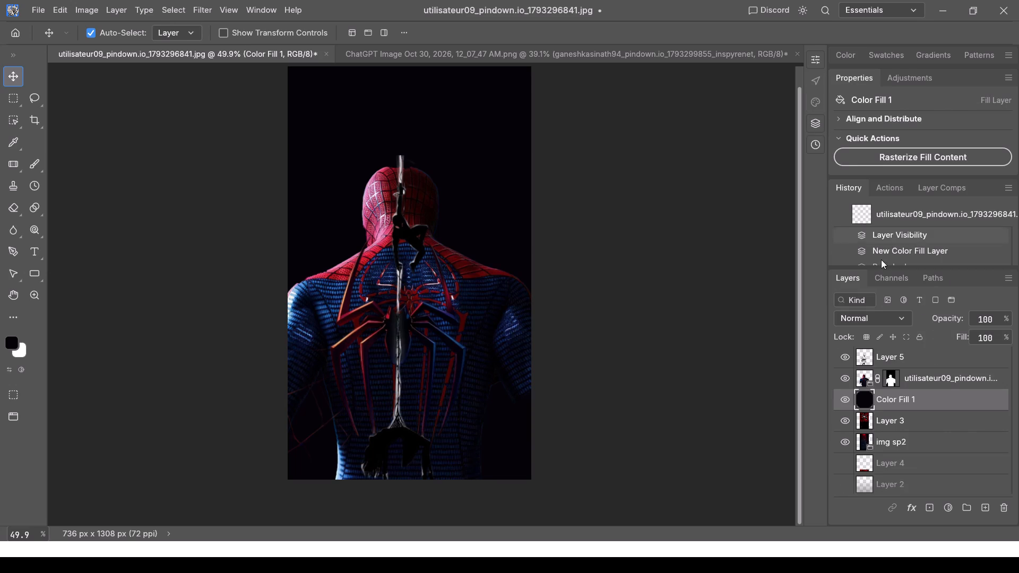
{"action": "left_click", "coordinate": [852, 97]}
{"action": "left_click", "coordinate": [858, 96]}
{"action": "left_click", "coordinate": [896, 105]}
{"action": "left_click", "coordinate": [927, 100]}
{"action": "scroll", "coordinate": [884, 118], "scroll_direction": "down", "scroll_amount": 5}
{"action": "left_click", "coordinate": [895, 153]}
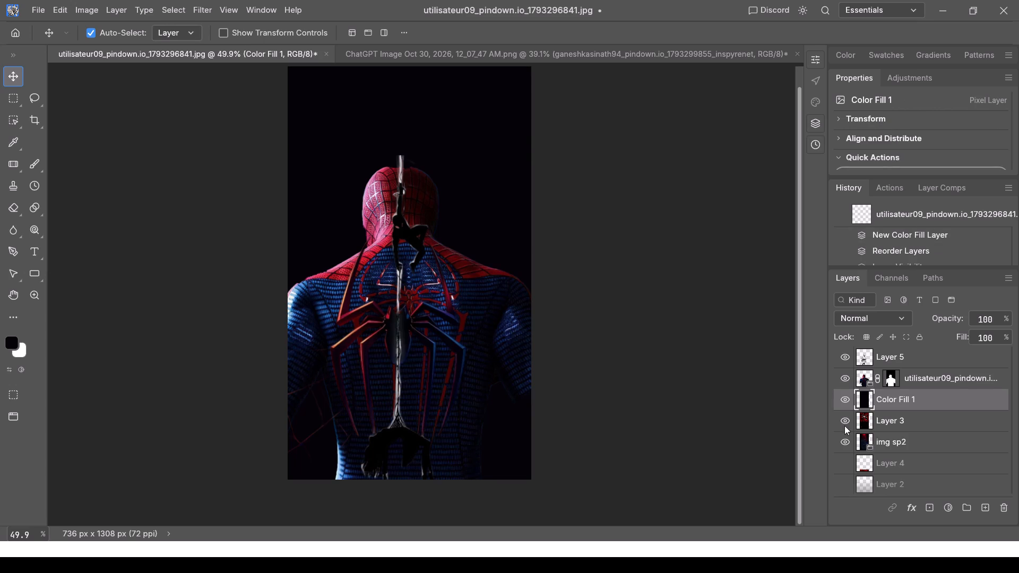
Revert the document to the New Color Fill Layer history state.
{"action": "left_click", "coordinate": [854, 399]}
{"action": "left_click", "coordinate": [883, 401]}
{"action": "scroll", "coordinate": [897, 244], "scroll_direction": "down", "scroll_amount": 3}
{"action": "scroll", "coordinate": [898, 242], "scroll_direction": "up", "scroll_amount": 3}
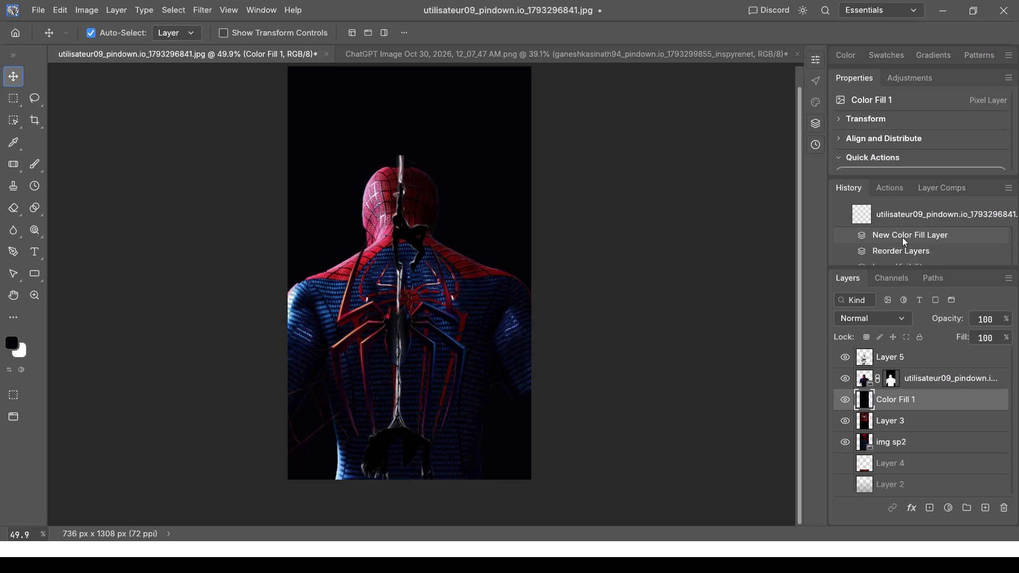
{"action": "left_click", "coordinate": [902, 237]}
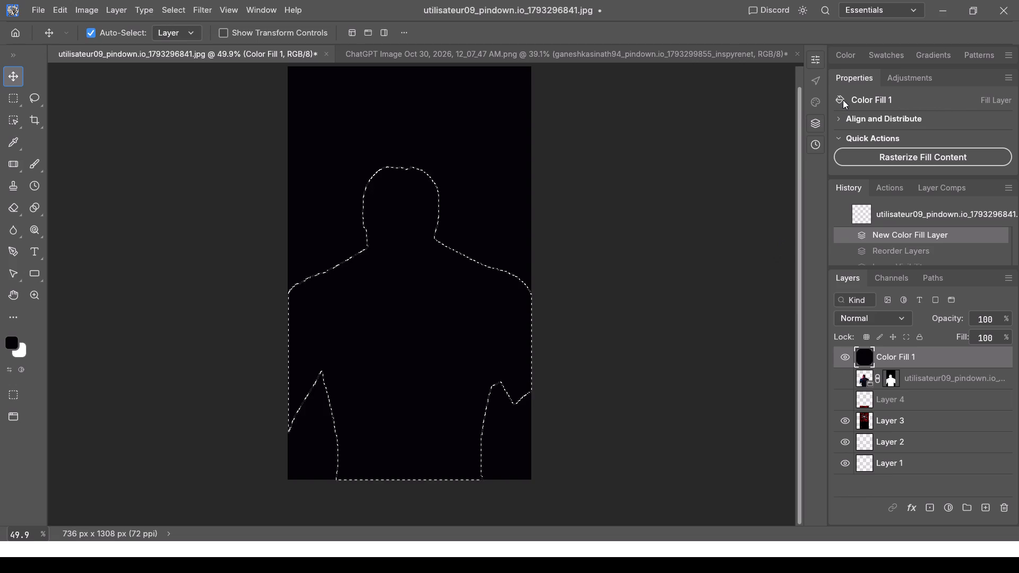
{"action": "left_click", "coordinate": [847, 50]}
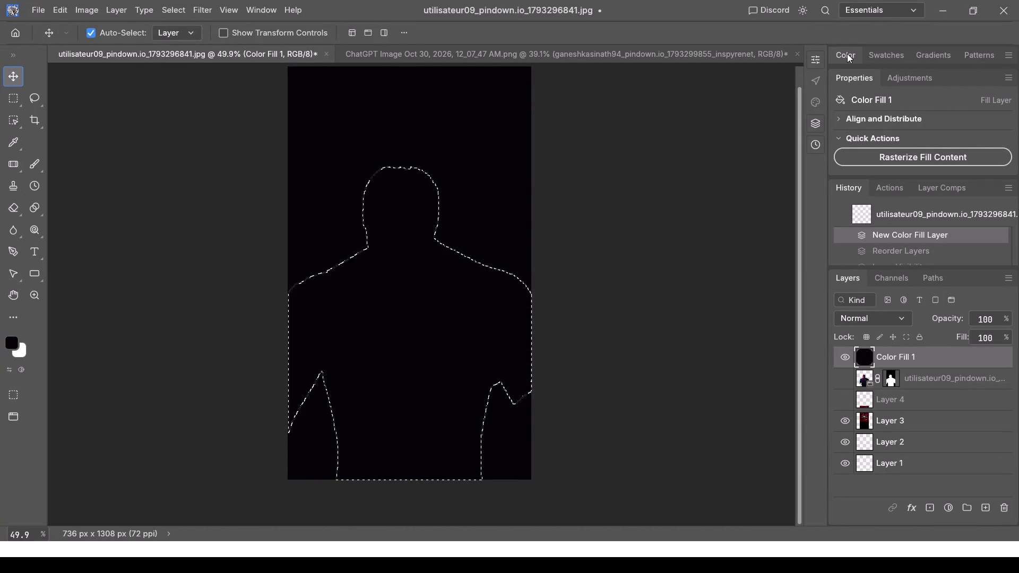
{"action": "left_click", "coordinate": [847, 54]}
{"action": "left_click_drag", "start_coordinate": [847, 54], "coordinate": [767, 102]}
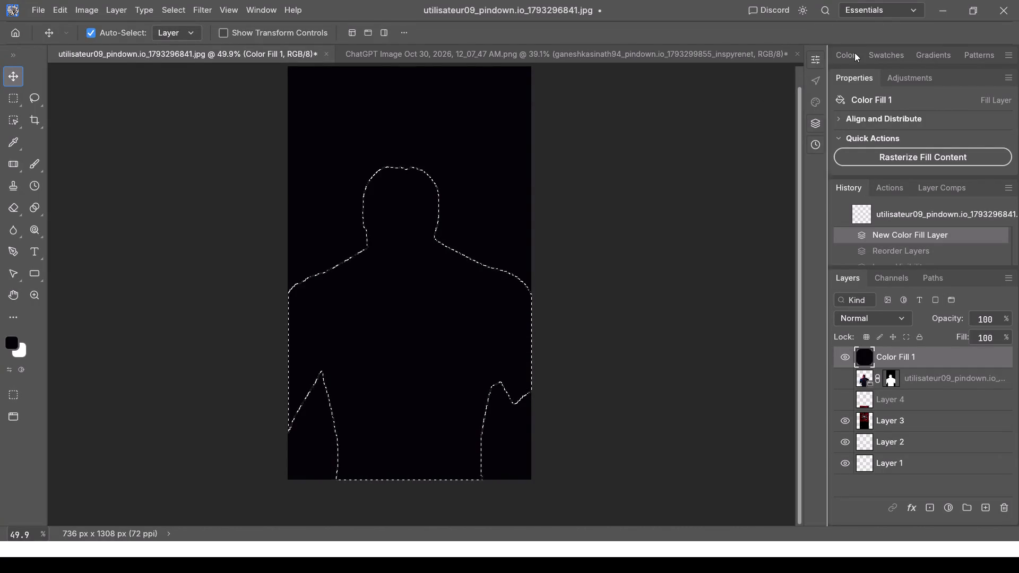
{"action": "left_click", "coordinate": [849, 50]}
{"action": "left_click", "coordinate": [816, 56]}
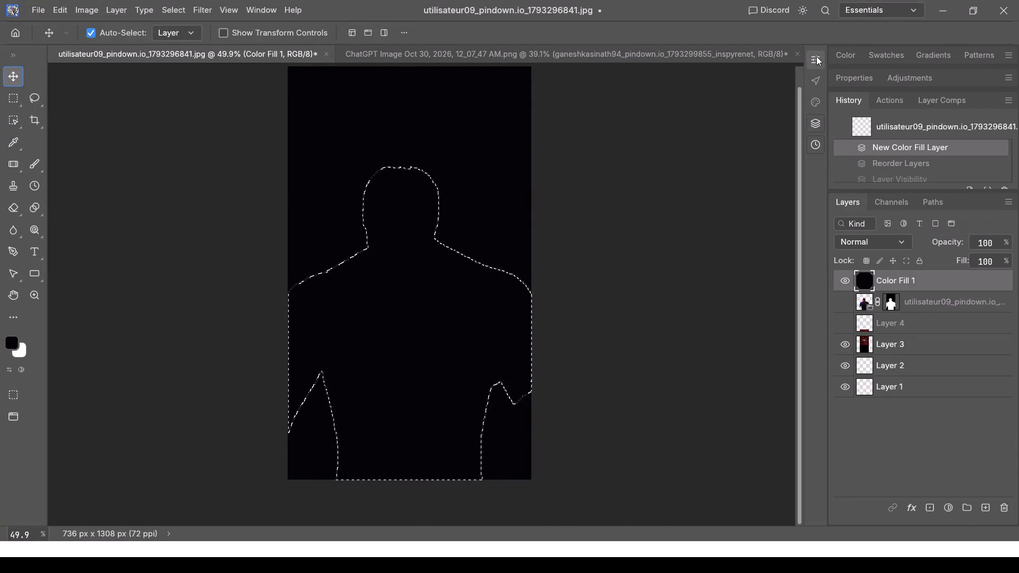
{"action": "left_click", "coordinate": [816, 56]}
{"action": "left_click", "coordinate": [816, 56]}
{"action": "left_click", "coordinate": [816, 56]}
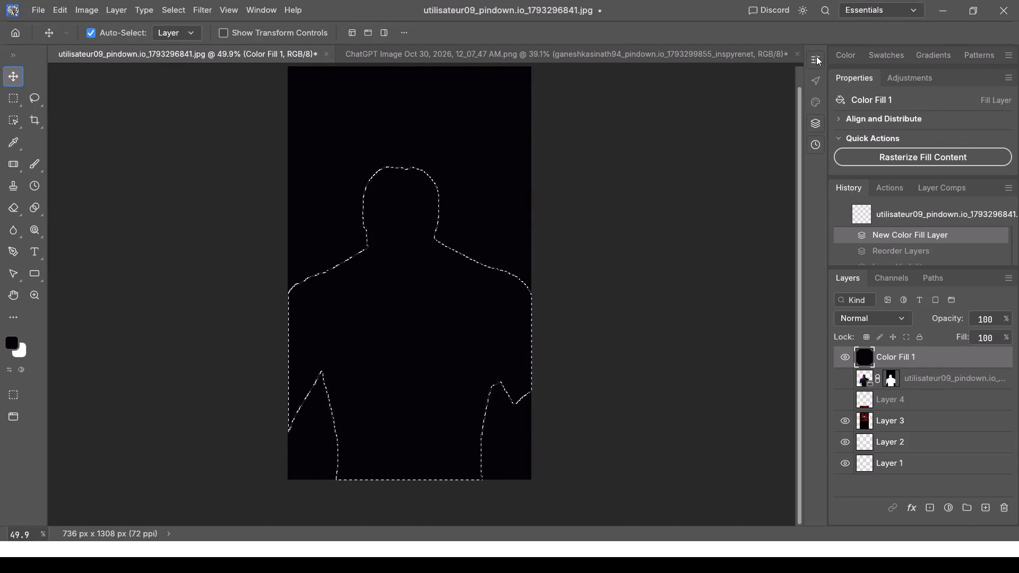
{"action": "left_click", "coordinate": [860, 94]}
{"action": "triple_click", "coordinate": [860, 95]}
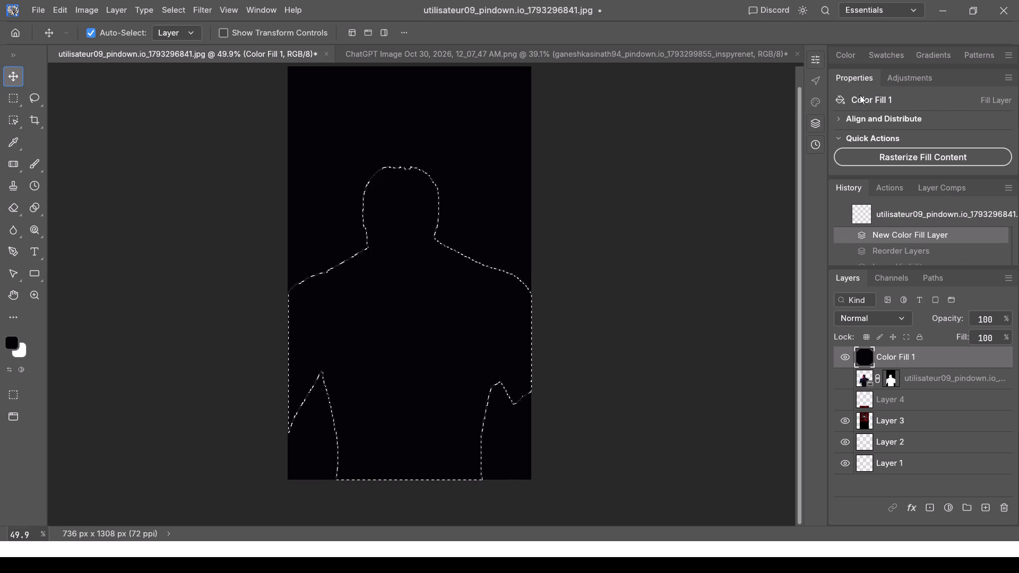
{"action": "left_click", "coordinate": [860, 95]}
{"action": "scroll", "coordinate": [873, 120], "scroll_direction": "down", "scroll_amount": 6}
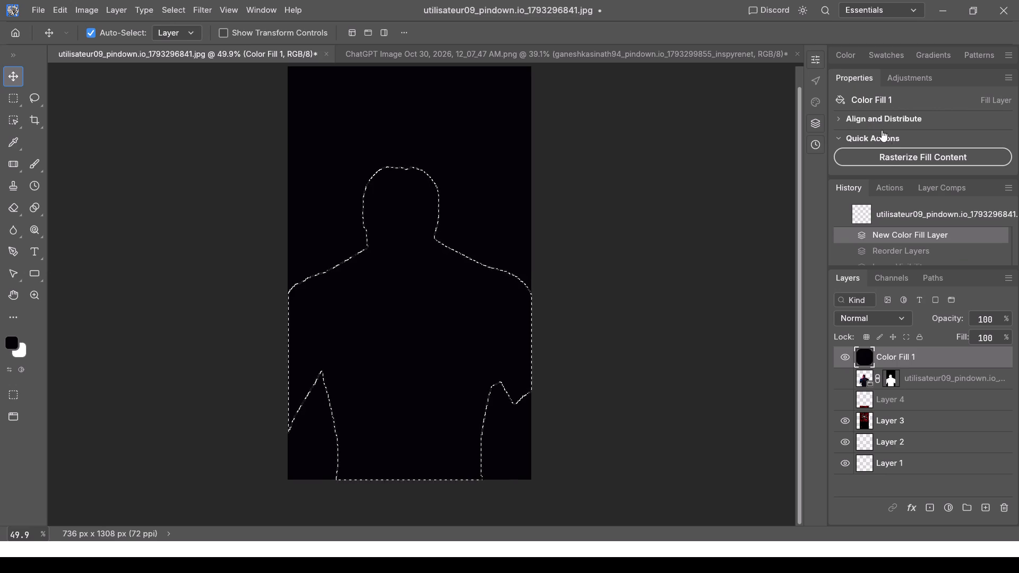
Set the foreground colour to a pale lavender.
{"action": "left_click", "coordinate": [814, 98]}
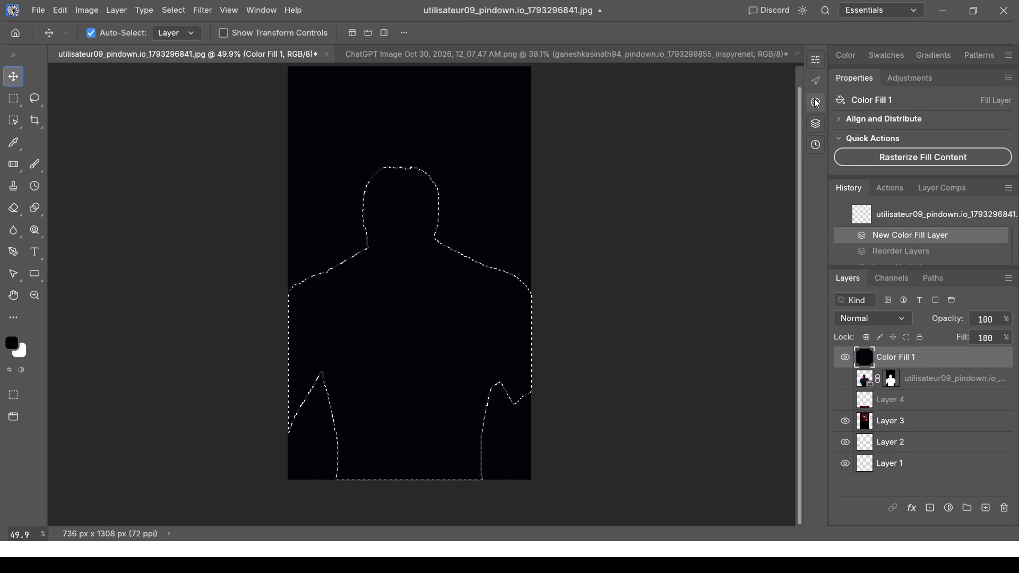
{"action": "left_click", "coordinate": [842, 75]}
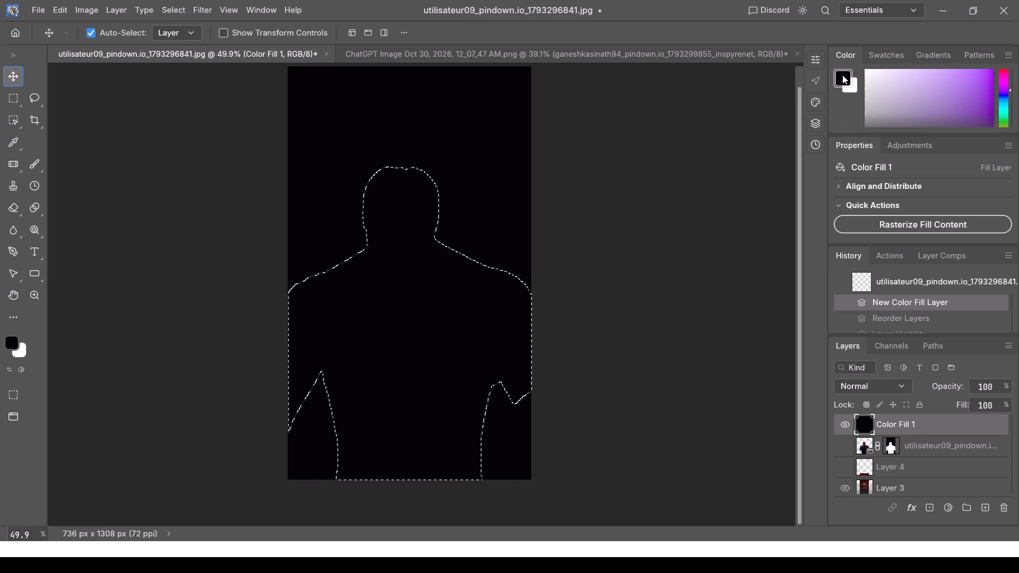
{"action": "left_click", "coordinate": [904, 79]}
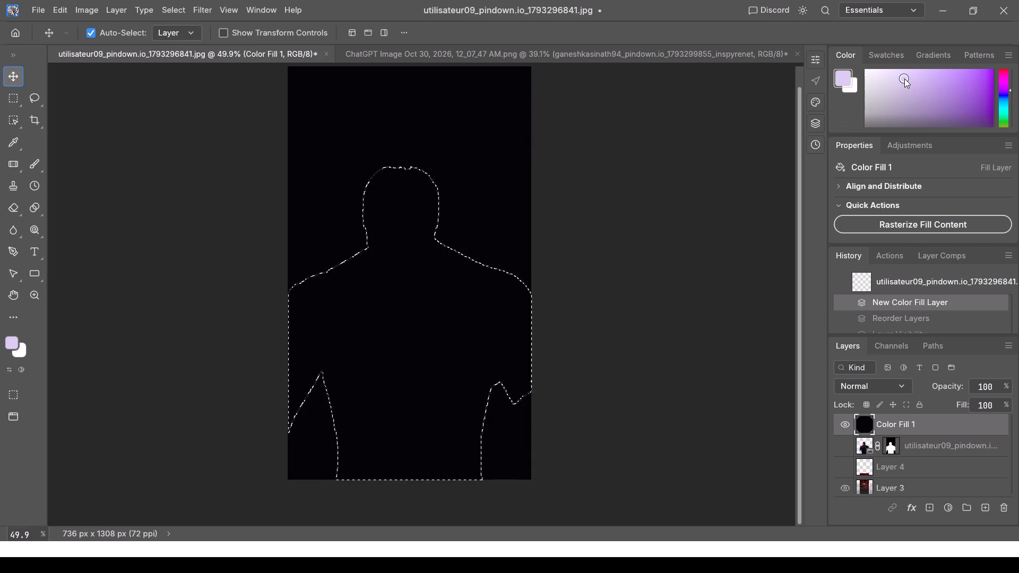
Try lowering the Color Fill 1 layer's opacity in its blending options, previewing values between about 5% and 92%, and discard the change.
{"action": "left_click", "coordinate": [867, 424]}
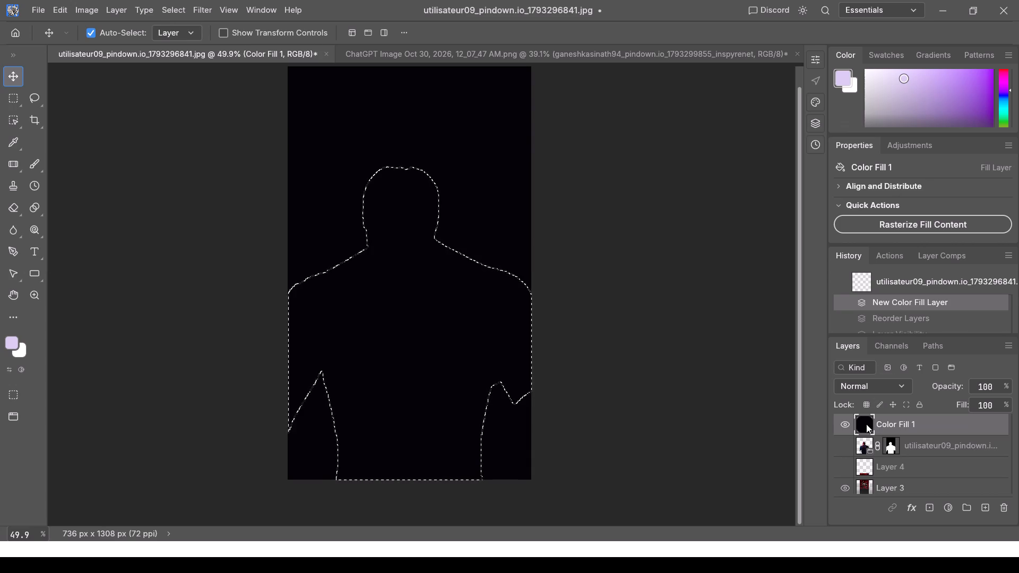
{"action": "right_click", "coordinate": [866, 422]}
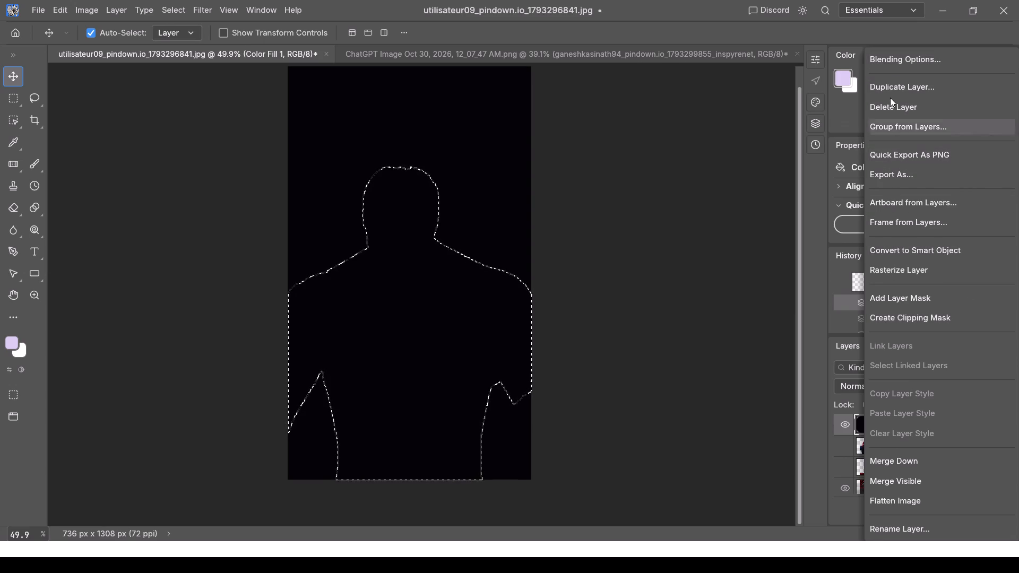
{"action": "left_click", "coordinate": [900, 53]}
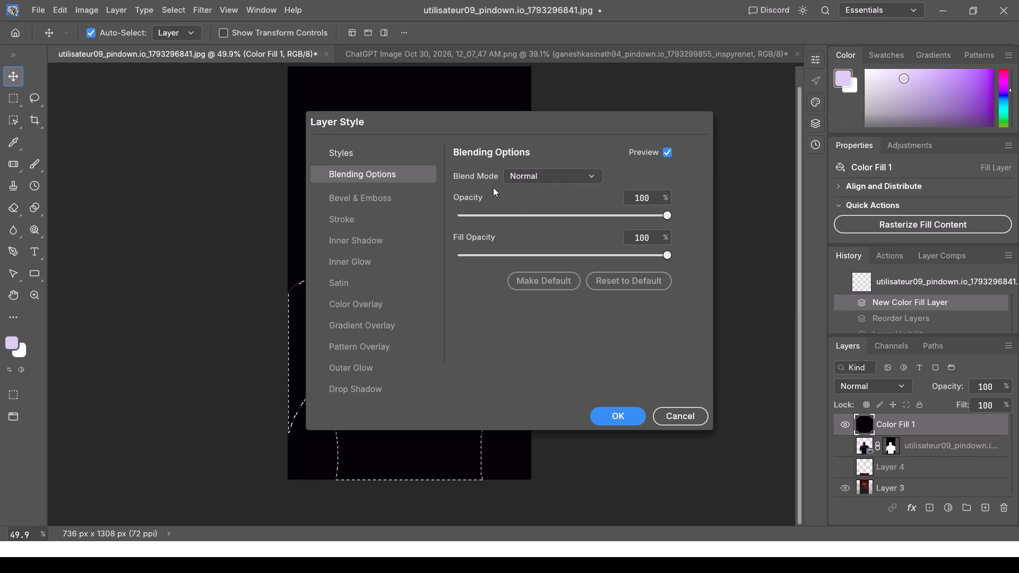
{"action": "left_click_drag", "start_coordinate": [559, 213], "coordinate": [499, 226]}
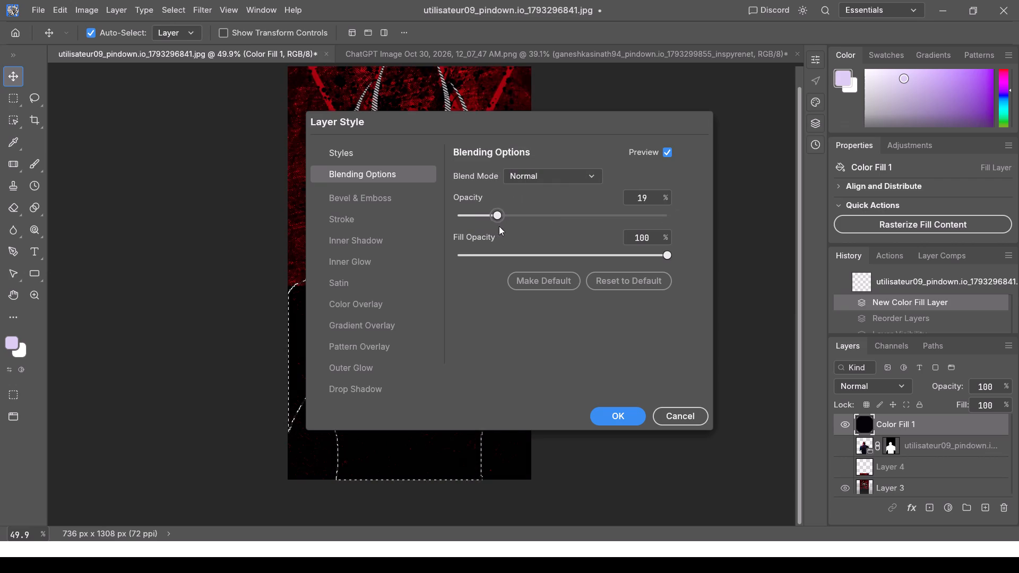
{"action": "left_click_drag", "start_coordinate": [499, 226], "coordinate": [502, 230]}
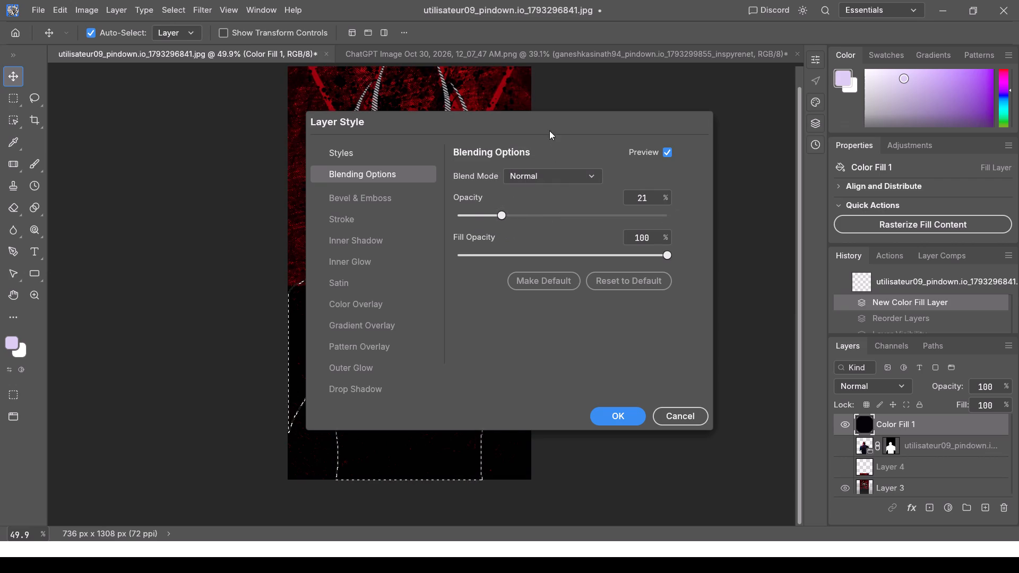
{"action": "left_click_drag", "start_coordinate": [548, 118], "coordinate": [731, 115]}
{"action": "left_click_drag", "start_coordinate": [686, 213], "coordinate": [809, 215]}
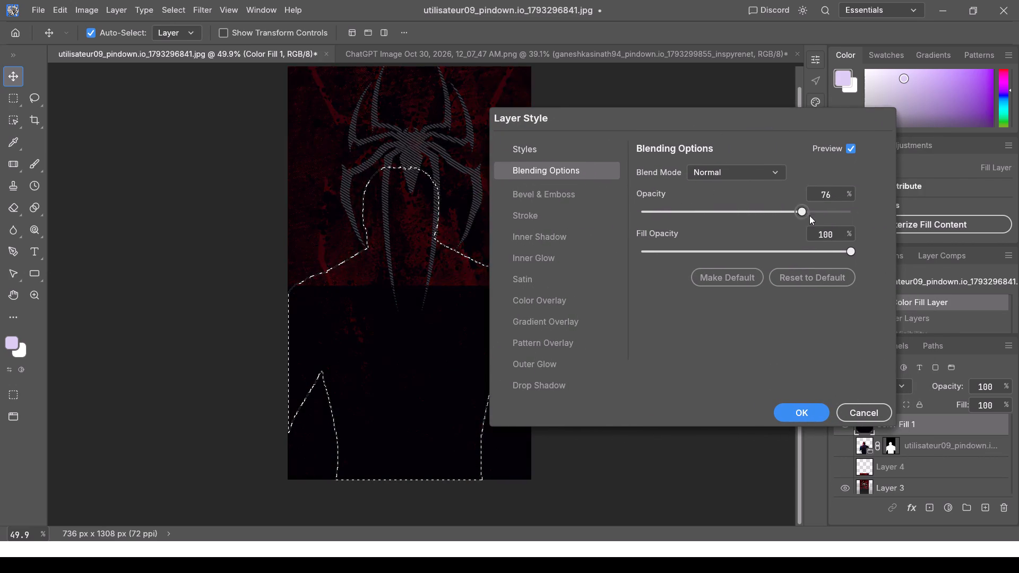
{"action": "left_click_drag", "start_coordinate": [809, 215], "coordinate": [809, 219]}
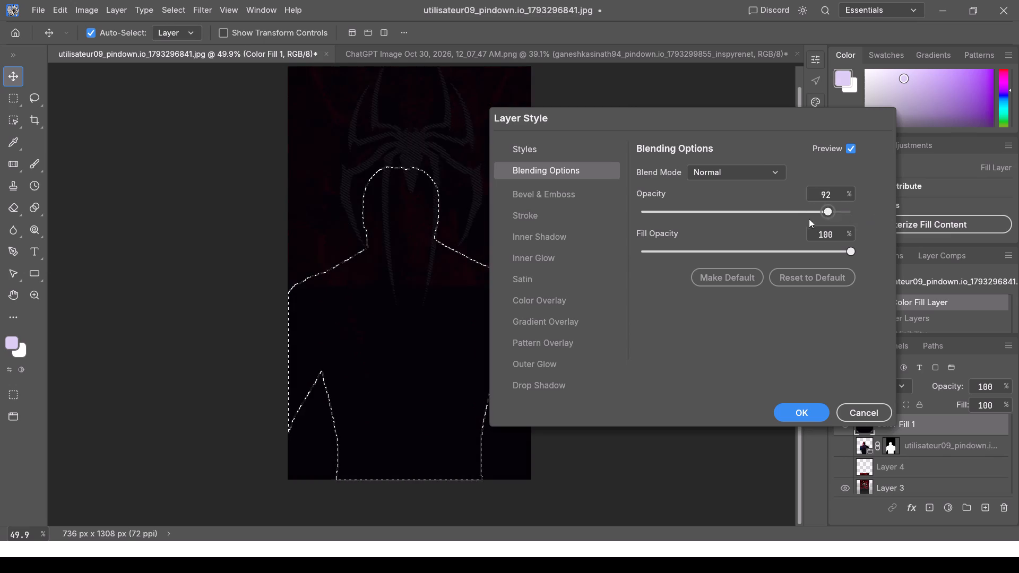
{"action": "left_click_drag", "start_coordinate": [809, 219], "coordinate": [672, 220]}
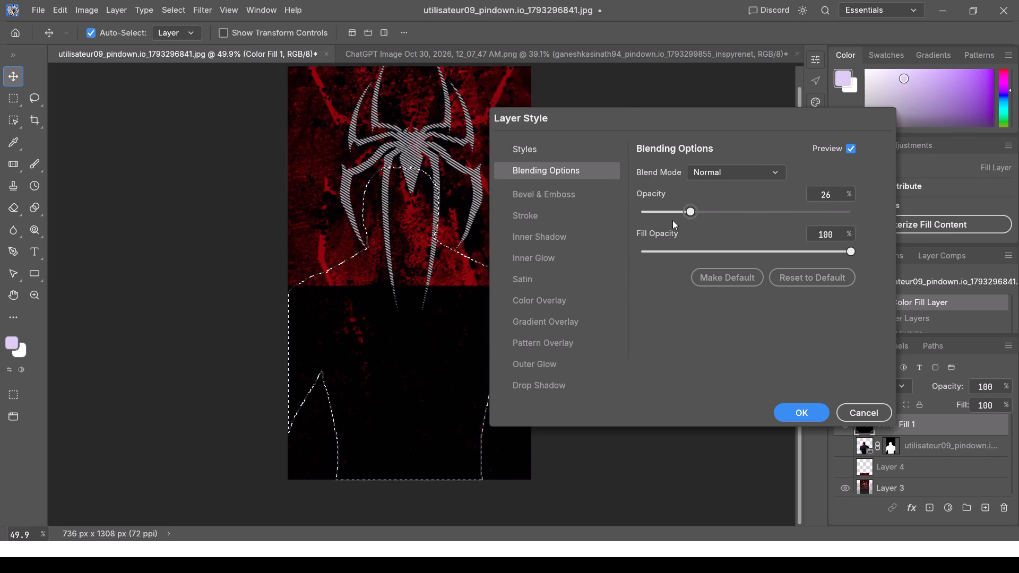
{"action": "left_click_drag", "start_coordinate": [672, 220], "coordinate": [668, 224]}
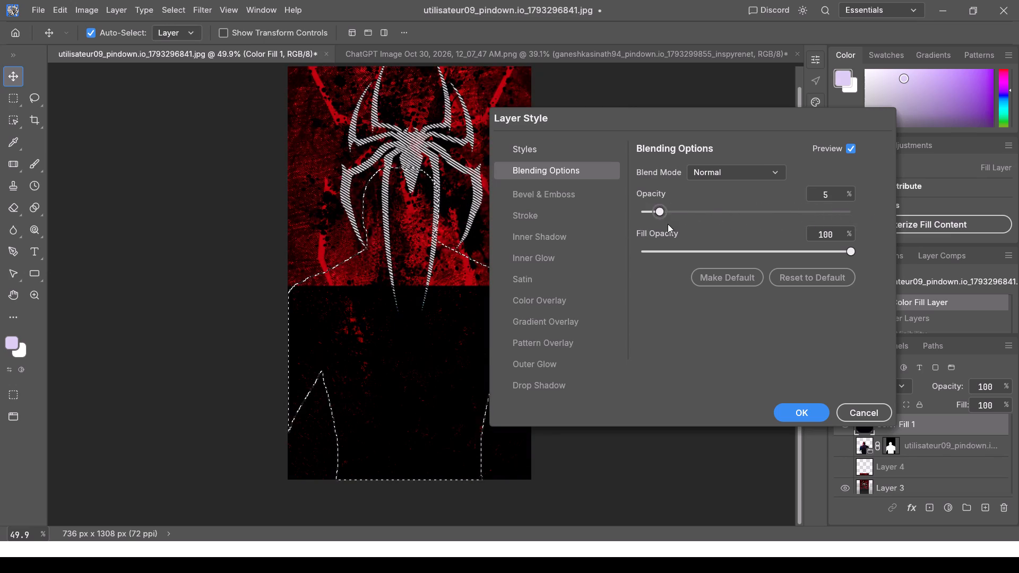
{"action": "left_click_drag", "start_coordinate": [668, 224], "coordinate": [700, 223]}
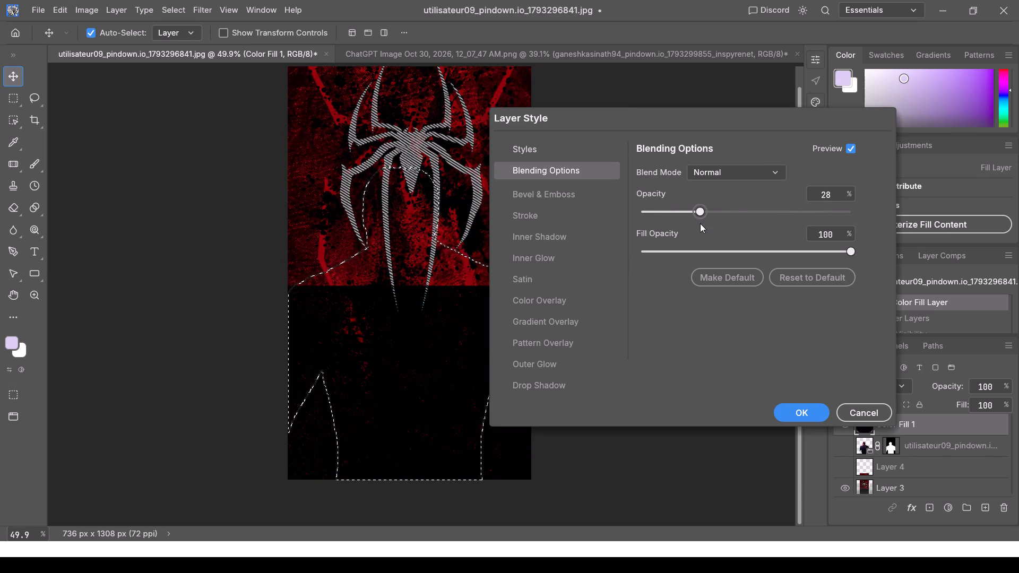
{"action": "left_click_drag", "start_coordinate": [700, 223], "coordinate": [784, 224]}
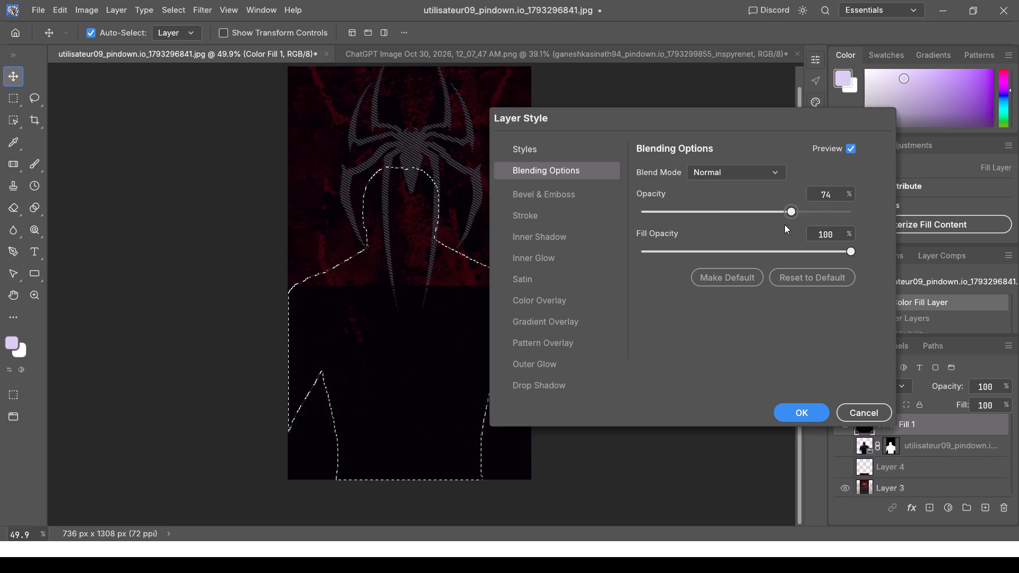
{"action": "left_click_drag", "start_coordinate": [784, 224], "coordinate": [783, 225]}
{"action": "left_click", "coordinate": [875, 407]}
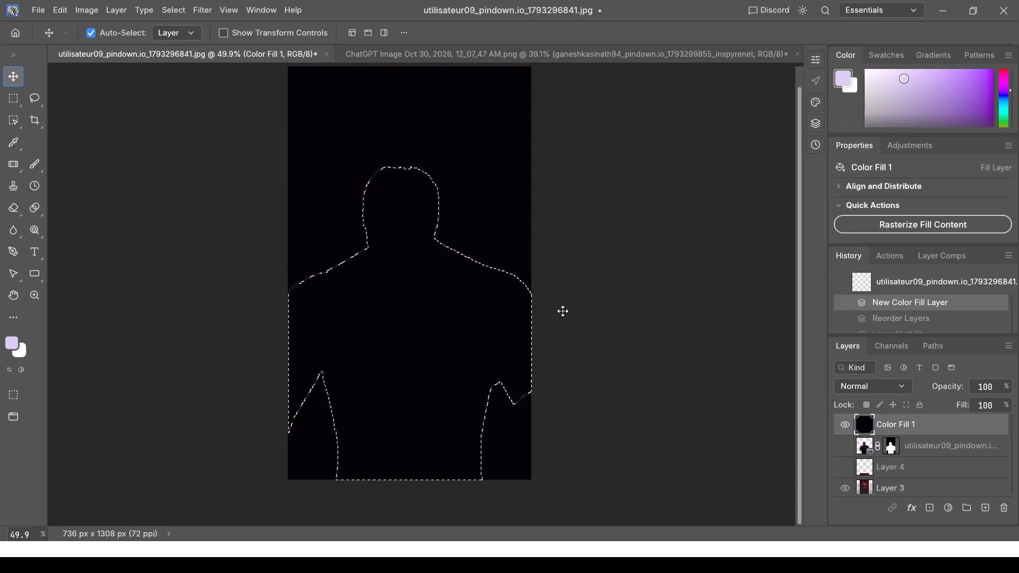
Hide the Color Fill 1 layer and show the masked Spider-Man figure layer over the red spider background.
{"action": "scroll", "coordinate": [563, 308], "scroll_direction": "up", "scroll_amount": 3}
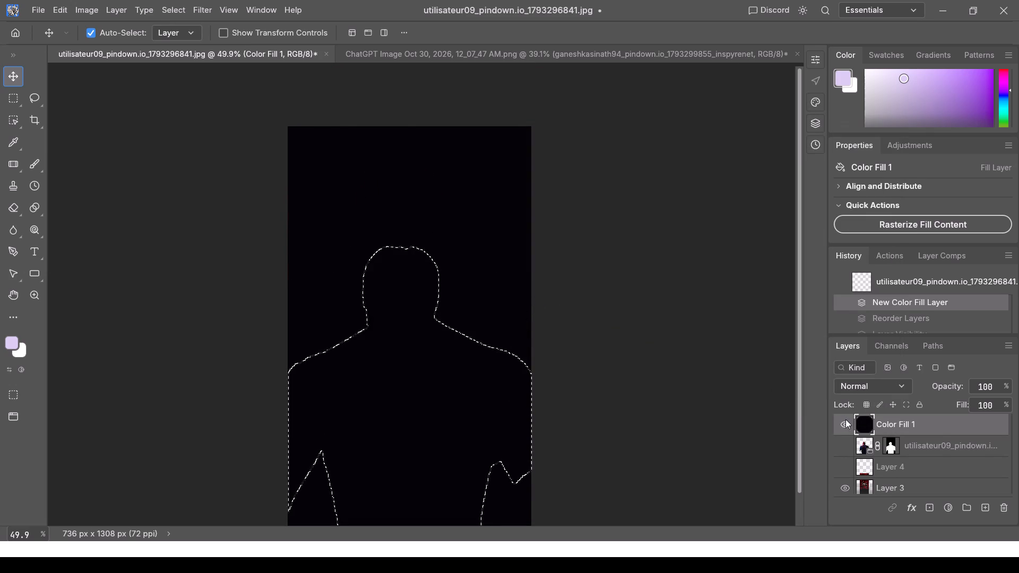
{"action": "left_click", "coordinate": [845, 422]}
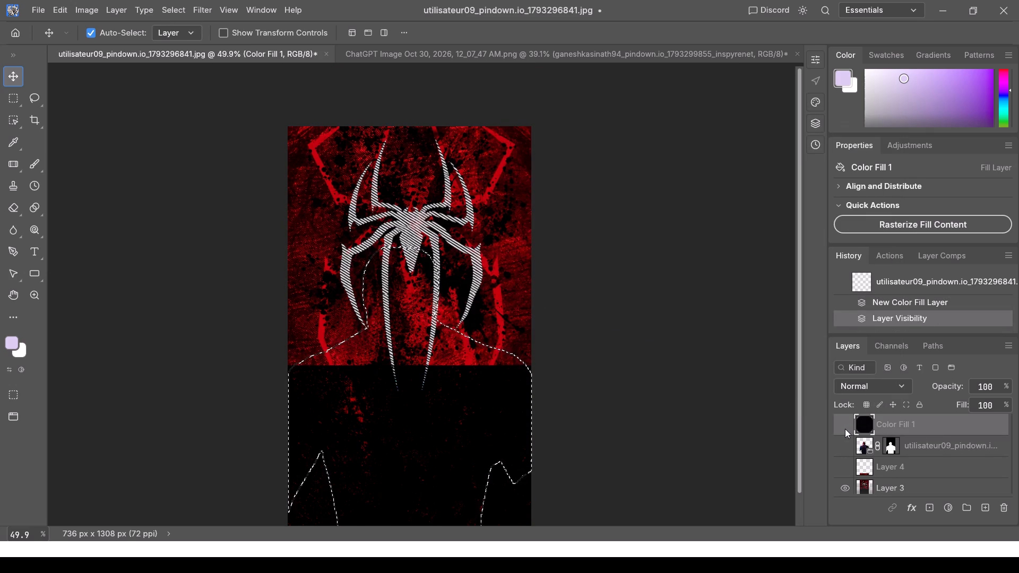
{"action": "left_click", "coordinate": [841, 445]}
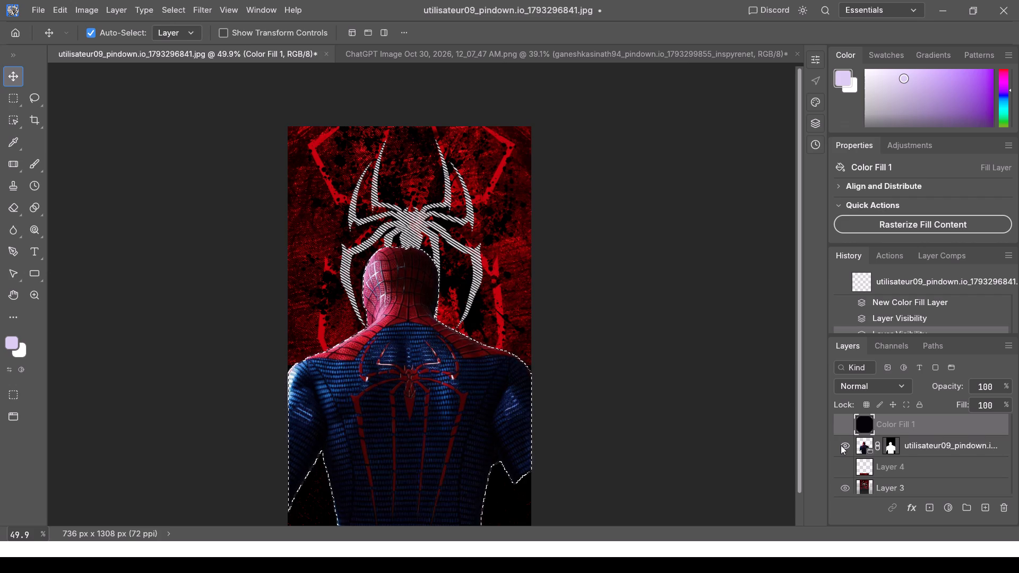
{"action": "left_click", "coordinate": [842, 424]}
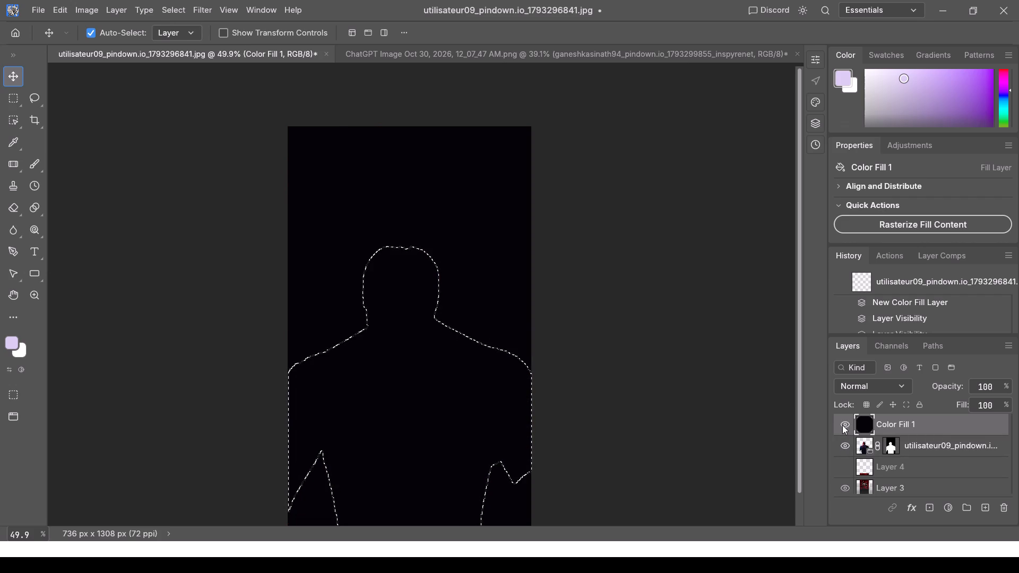
{"action": "left_click", "coordinate": [842, 424]}
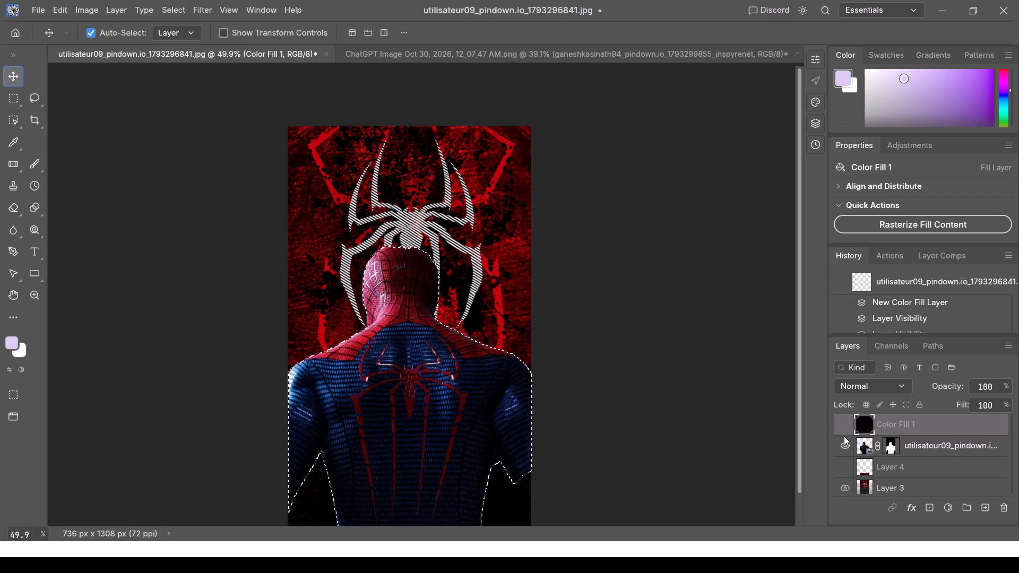
{"action": "left_click", "coordinate": [844, 448]}
{"action": "left_click", "coordinate": [844, 448]}
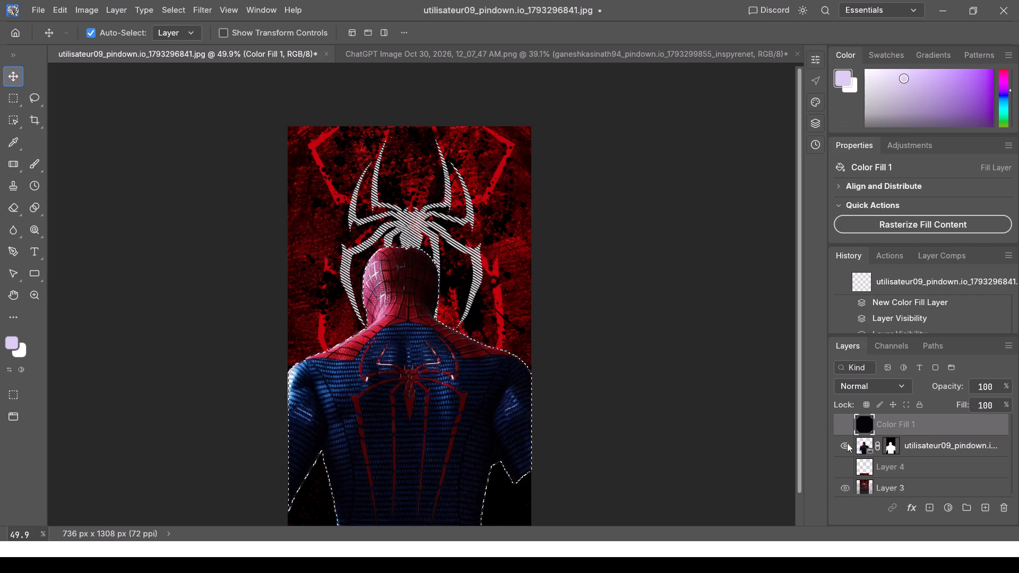
Set the blend mode of the masked Spider-Man figure layer to Lighter Color.
{"action": "left_click", "coordinate": [918, 442]}
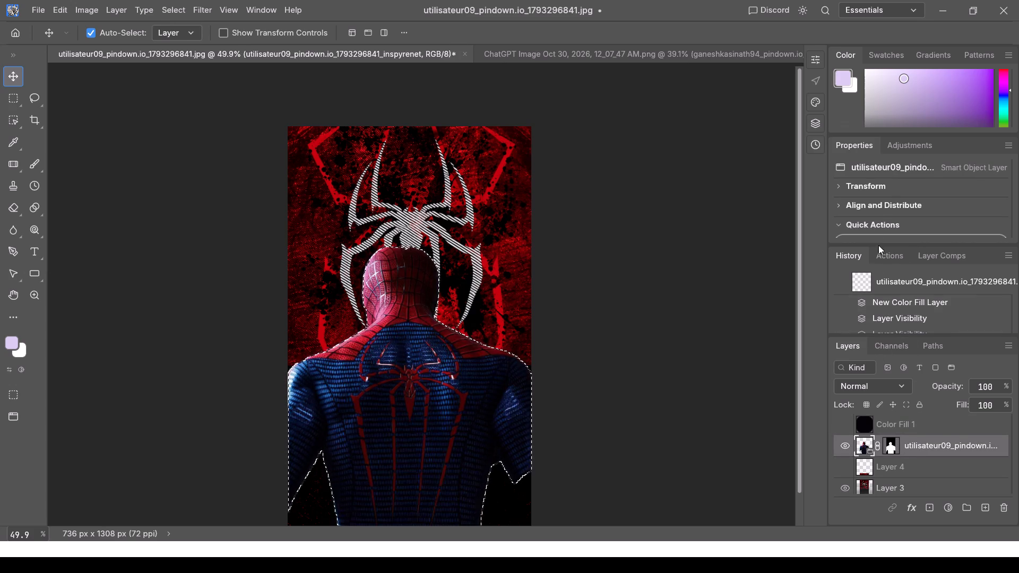
{"action": "left_click", "coordinate": [869, 379]}
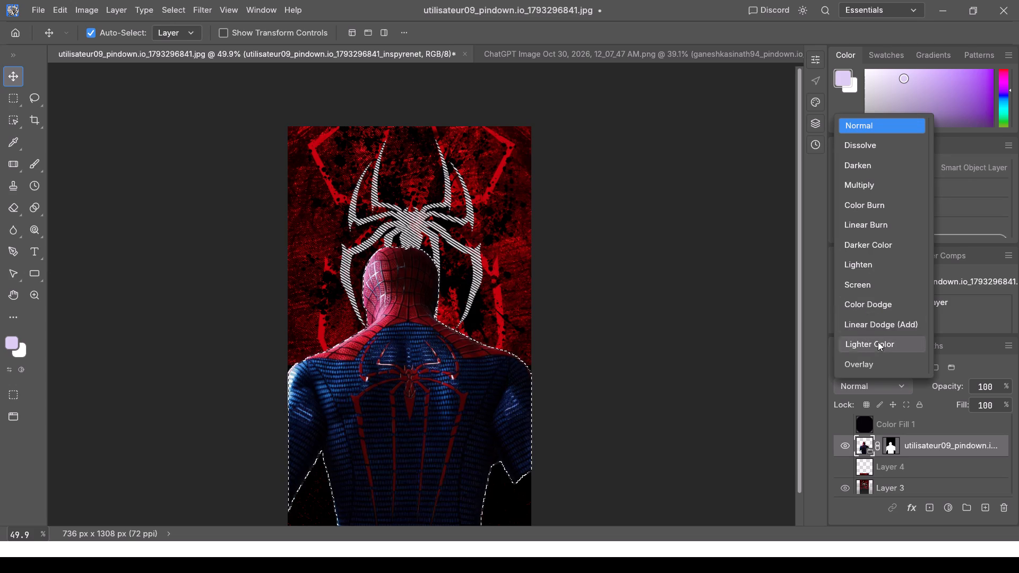
{"action": "left_click", "coordinate": [876, 343]}
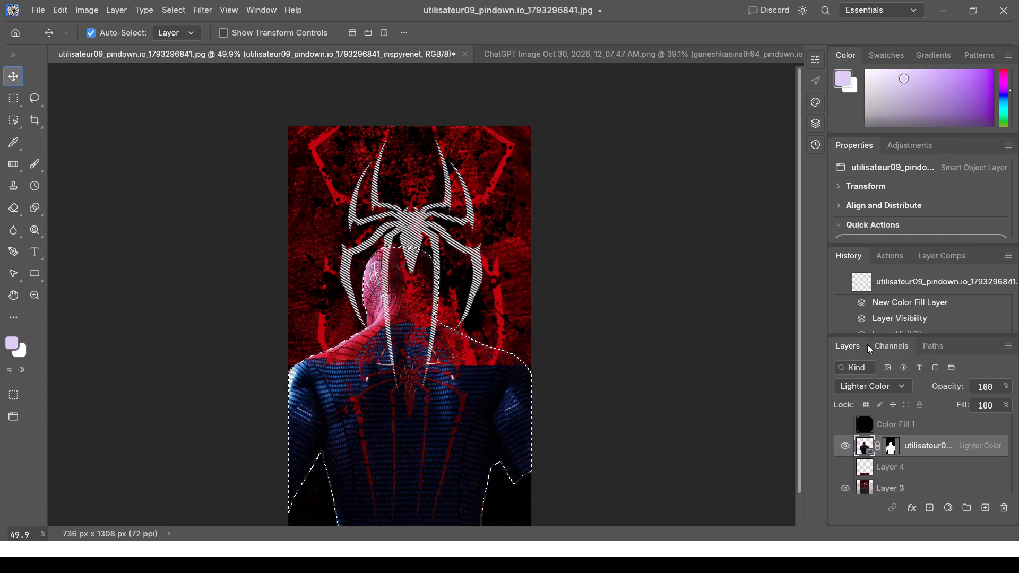
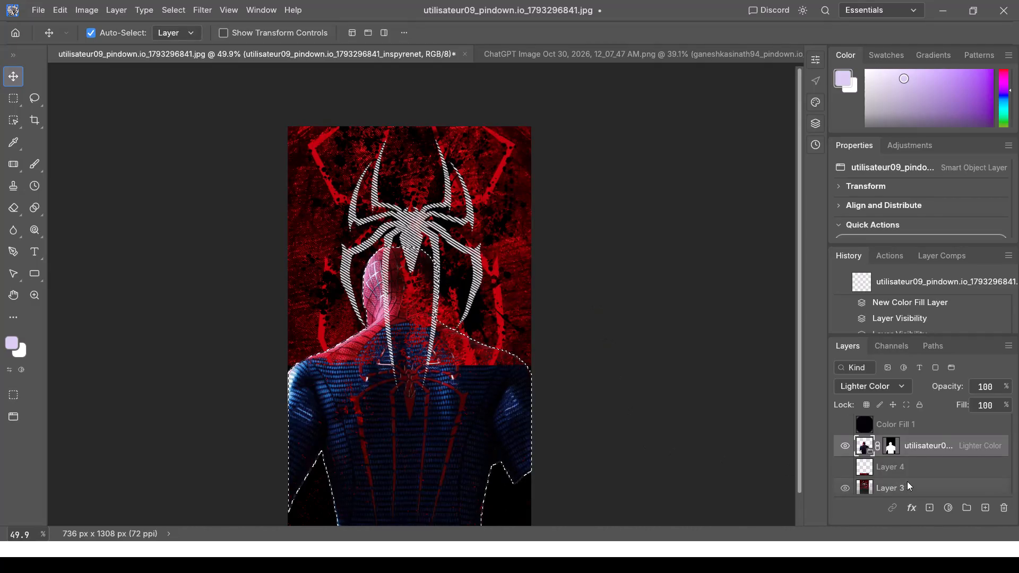
Delete the empty Layer 2 and Layer 1 from the layer stack.
{"action": "scroll", "coordinate": [907, 481], "scroll_direction": "down", "scroll_amount": 3}
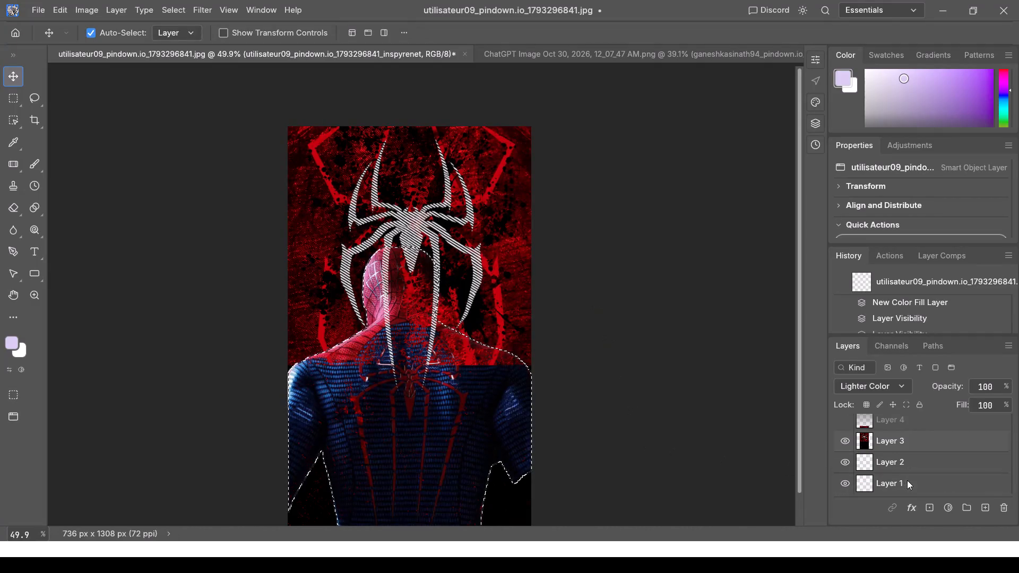
{"action": "scroll", "coordinate": [907, 480], "scroll_direction": "down", "scroll_amount": 6}
{"action": "scroll", "coordinate": [904, 464], "scroll_direction": "up", "scroll_amount": 3}
{"action": "scroll", "coordinate": [904, 464], "scroll_direction": "down", "scroll_amount": 3}
{"action": "left_click", "coordinate": [904, 464]}
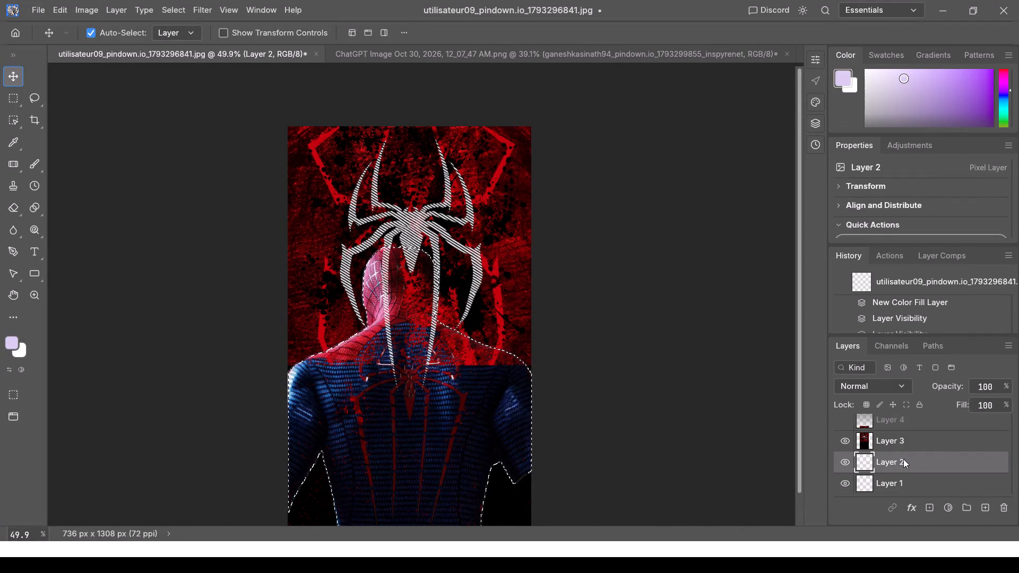
{"action": "key", "text": "Delete"}
{"action": "right_click", "coordinate": [903, 459]}
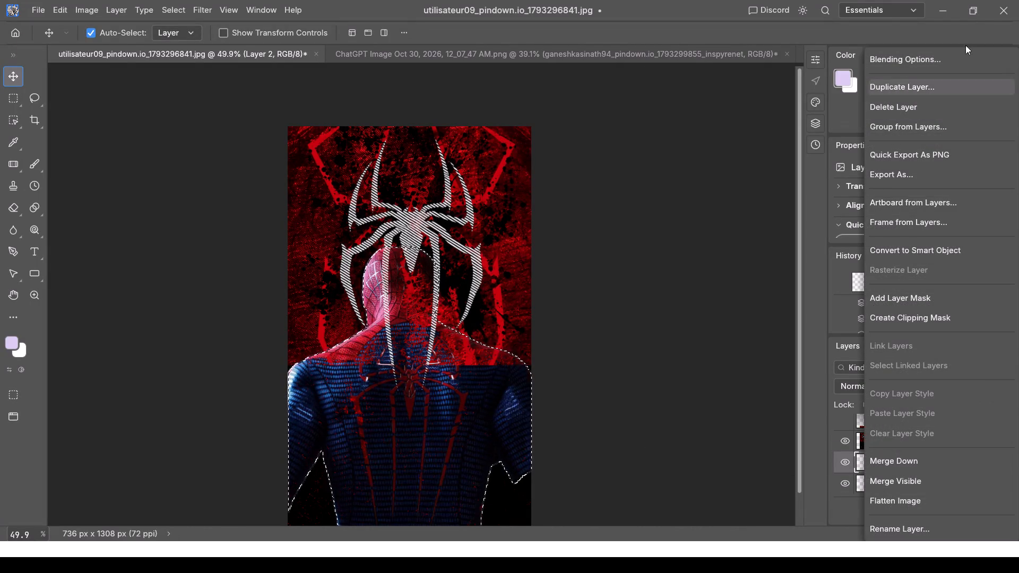
{"action": "left_click", "coordinate": [910, 108]}
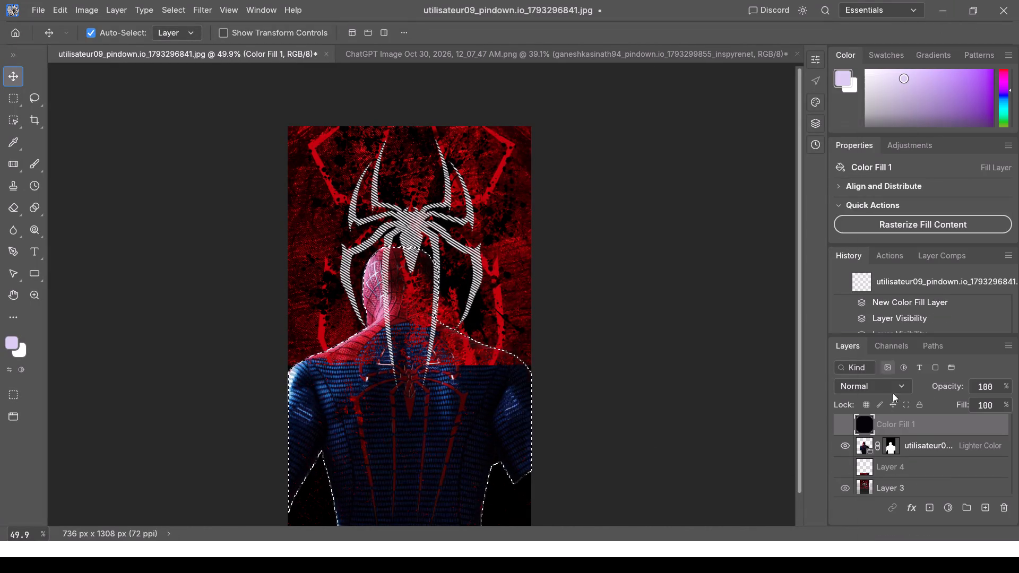
{"action": "scroll", "coordinate": [895, 466], "scroll_direction": "down", "scroll_amount": 10}
{"action": "left_click", "coordinate": [882, 487]}
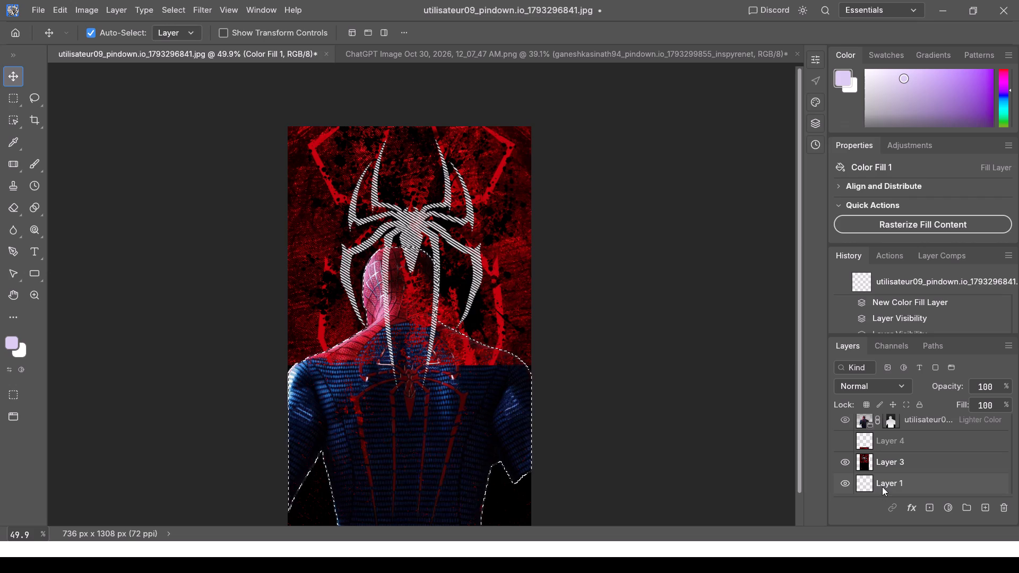
{"action": "right_click", "coordinate": [883, 485]}
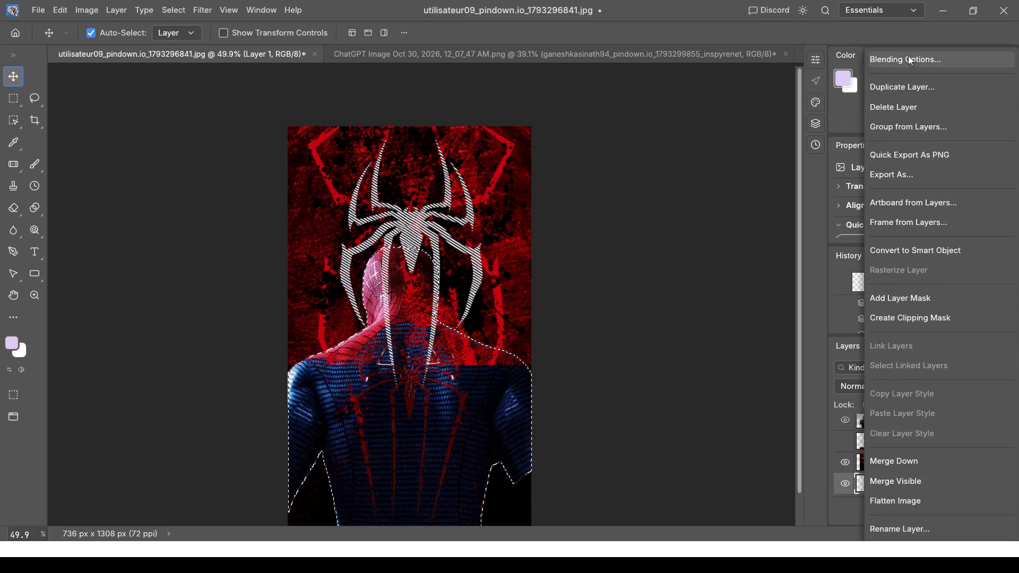
{"action": "left_click", "coordinate": [905, 100]}
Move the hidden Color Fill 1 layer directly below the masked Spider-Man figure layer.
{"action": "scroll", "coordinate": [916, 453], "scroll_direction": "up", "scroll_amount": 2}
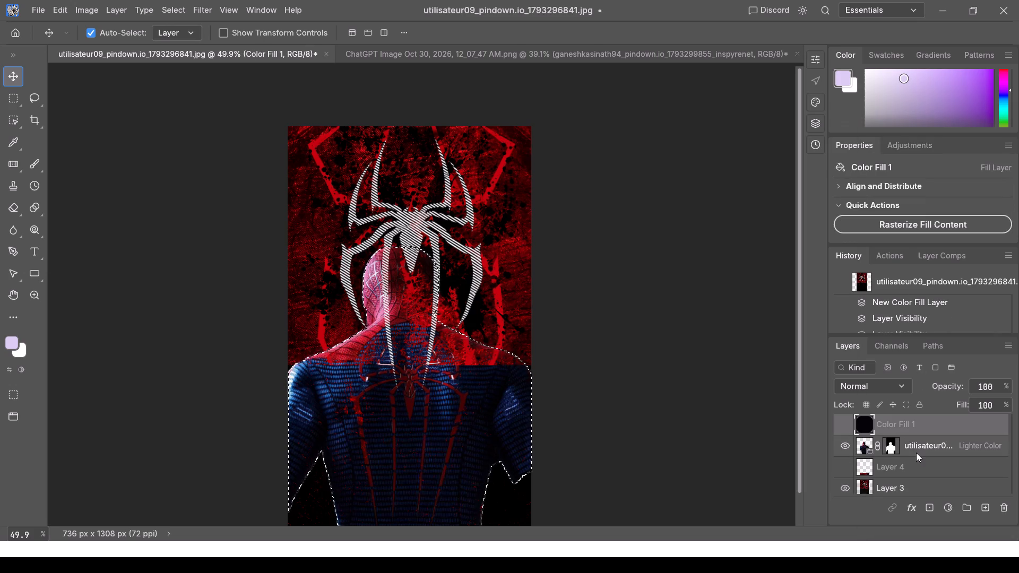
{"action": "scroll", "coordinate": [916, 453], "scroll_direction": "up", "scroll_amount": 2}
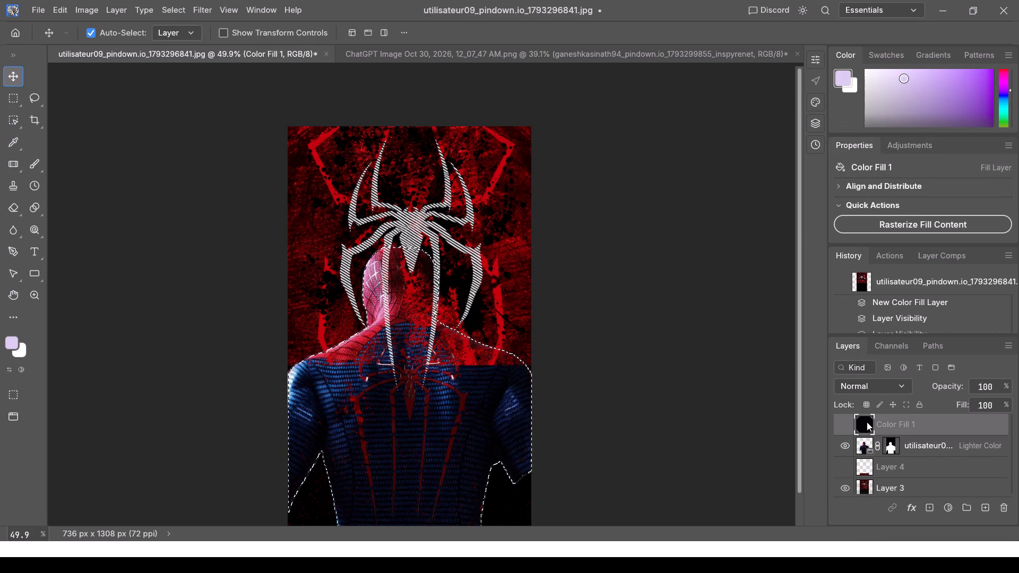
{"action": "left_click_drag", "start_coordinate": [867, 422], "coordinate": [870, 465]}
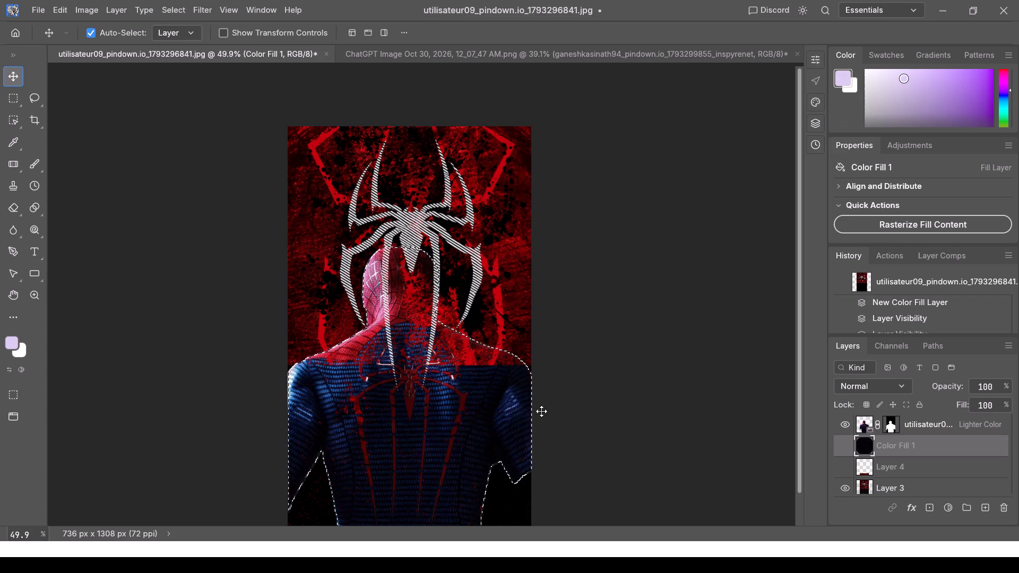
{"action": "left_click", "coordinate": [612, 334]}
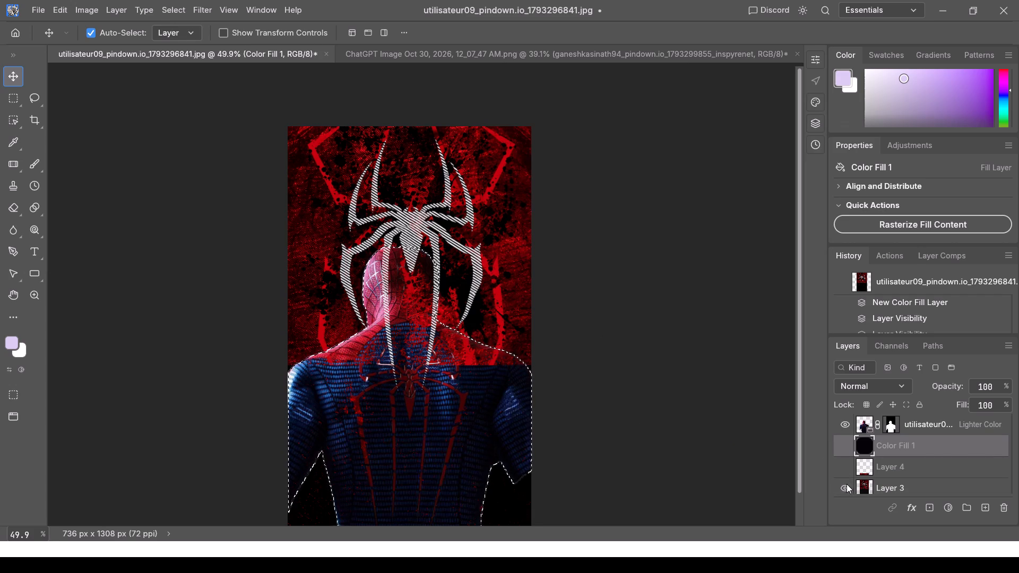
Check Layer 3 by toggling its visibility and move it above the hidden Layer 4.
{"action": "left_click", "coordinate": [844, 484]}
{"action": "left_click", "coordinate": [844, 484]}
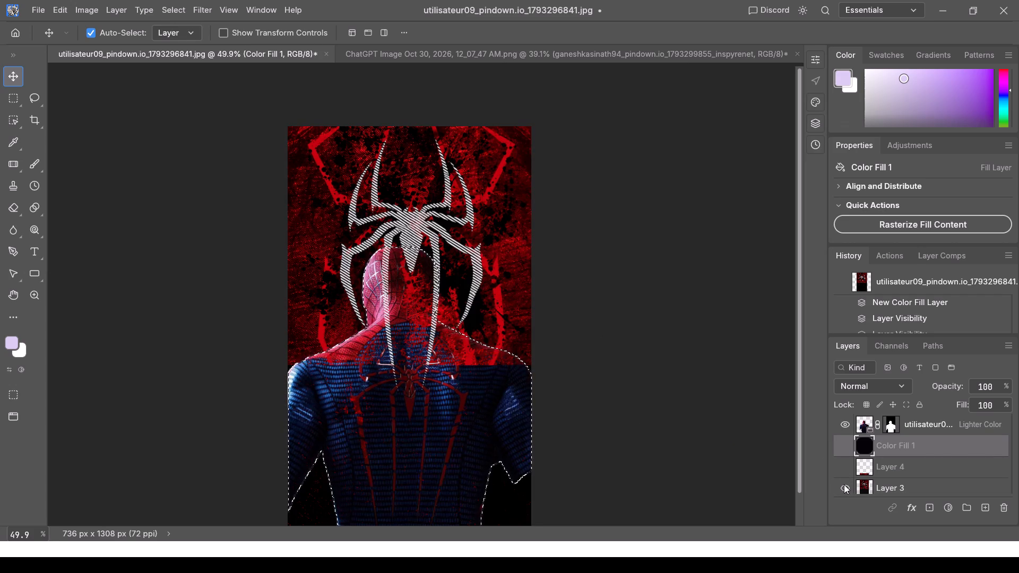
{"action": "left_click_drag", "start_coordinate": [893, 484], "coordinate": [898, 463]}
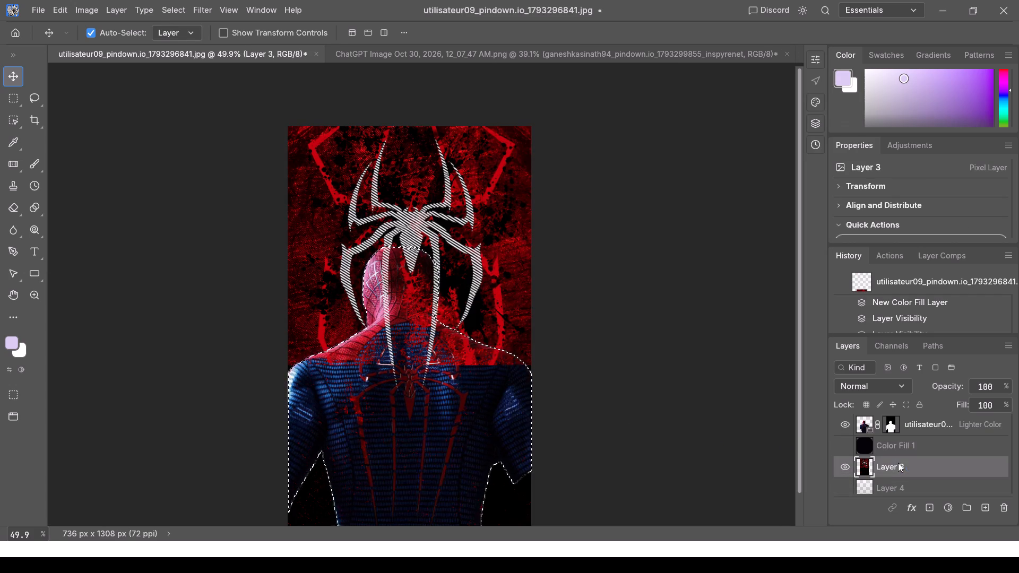
Delete the hidden Layer 4 beneath the red spider background layer.
{"action": "scroll", "coordinate": [547, 396], "scroll_direction": "down", "scroll_amount": 3}
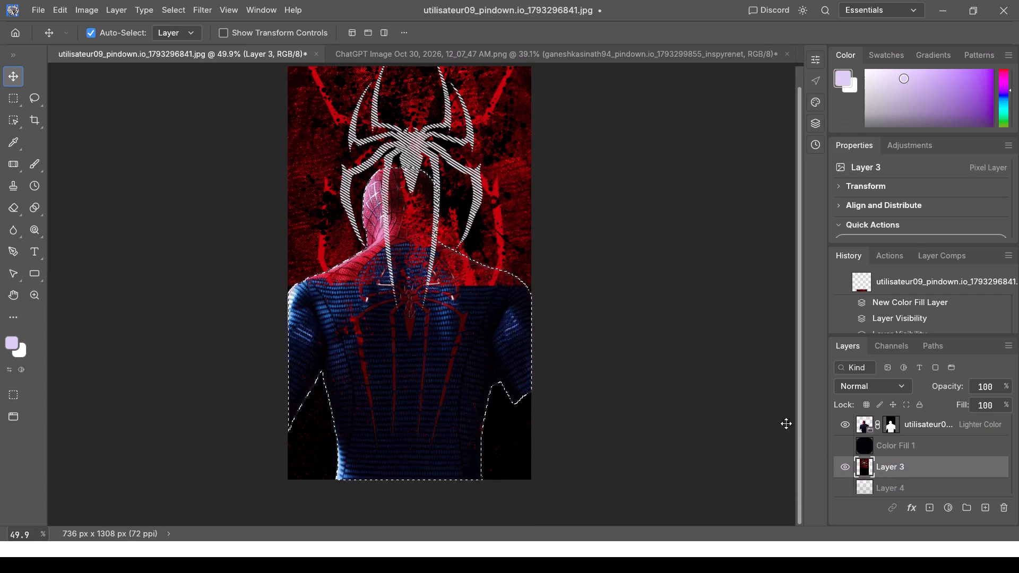
{"action": "scroll", "coordinate": [919, 462], "scroll_direction": "down", "scroll_amount": 4}
{"action": "scroll", "coordinate": [919, 462], "scroll_direction": "up", "scroll_amount": 4}
{"action": "scroll", "coordinate": [919, 462], "scroll_direction": "down", "scroll_amount": 4}
{"action": "scroll", "coordinate": [919, 462], "scroll_direction": "up", "scroll_amount": 3}
{"action": "scroll", "coordinate": [919, 462], "scroll_direction": "down", "scroll_amount": 3}
{"action": "left_click", "coordinate": [892, 480]}
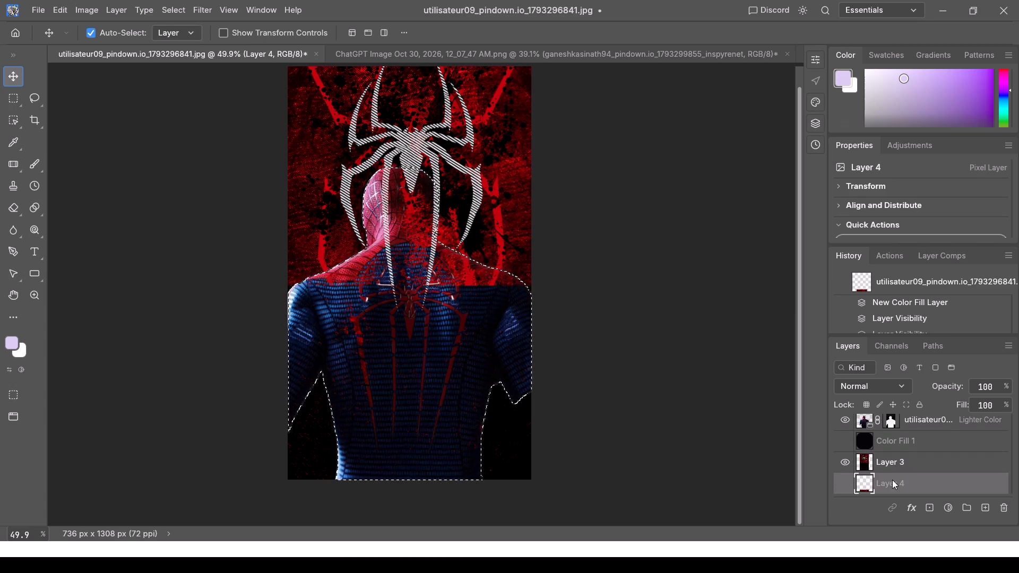
{"action": "right_click", "coordinate": [914, 478]}
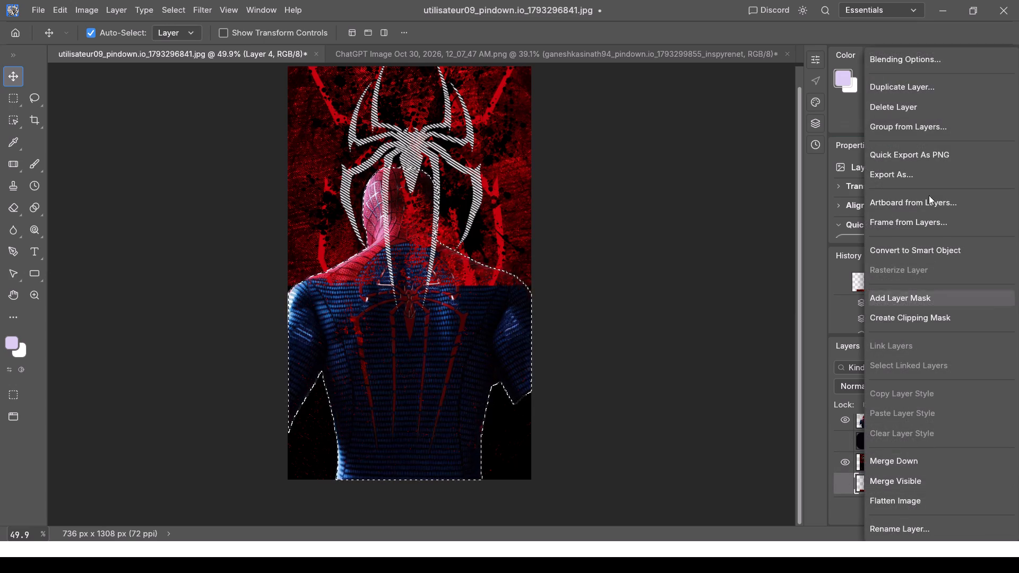
{"action": "left_click", "coordinate": [900, 110]}
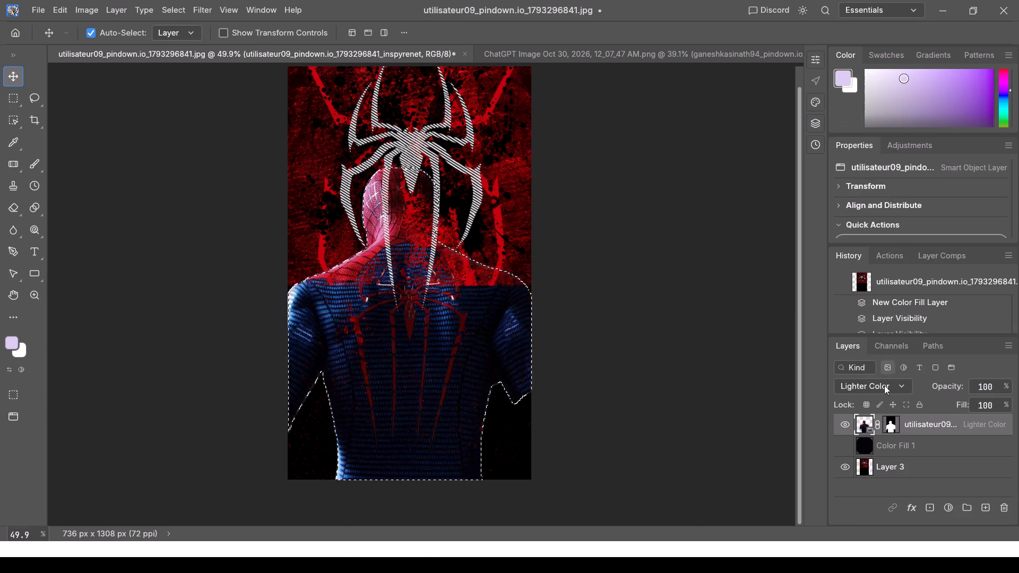
Set the blend mode of the masked Spider-Man figure layer to Normal.
{"action": "left_click", "coordinate": [590, 284]}
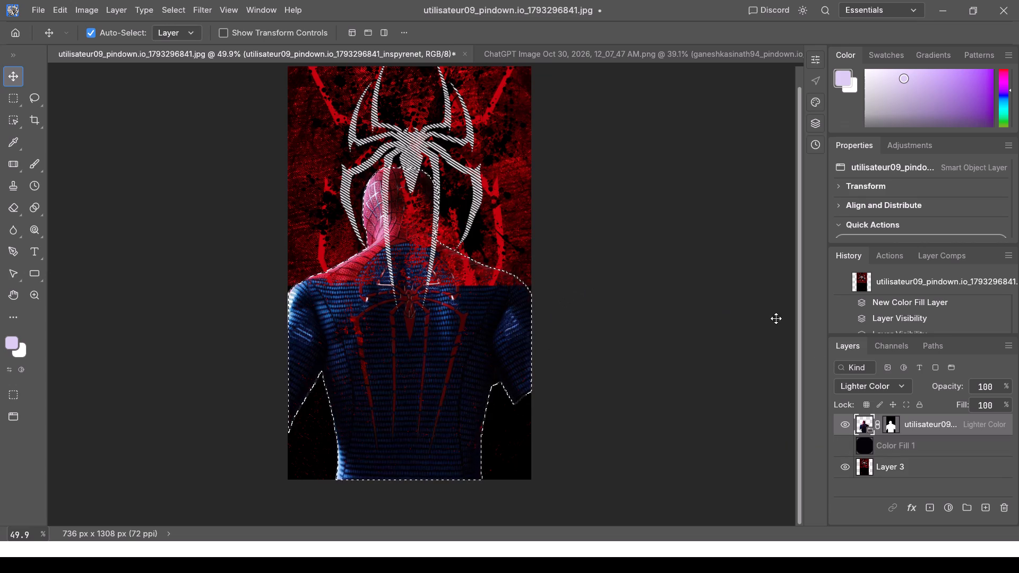
{"action": "left_click", "coordinate": [874, 384]}
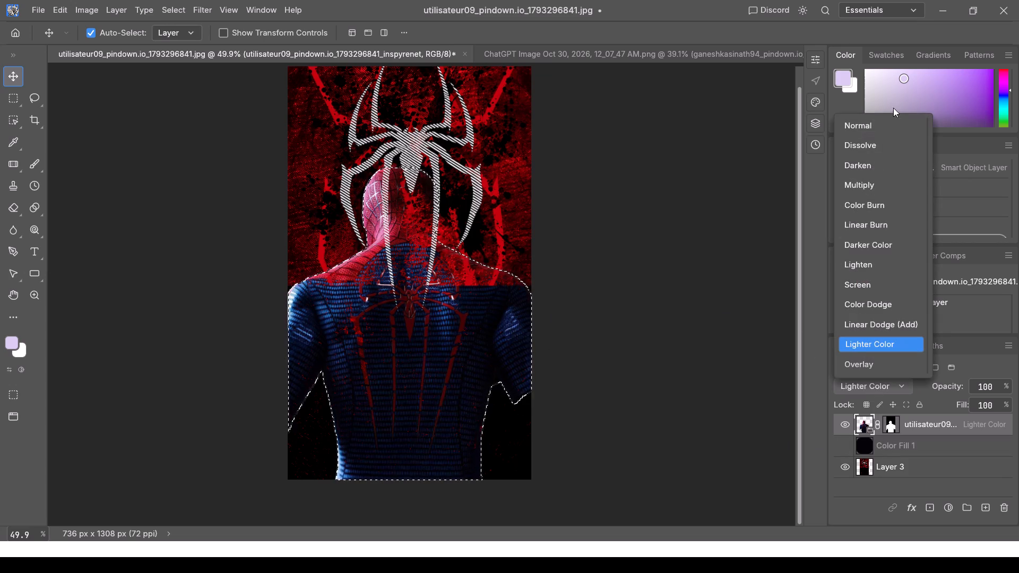
{"action": "left_click", "coordinate": [890, 118]}
{"action": "left_click", "coordinate": [600, 228]}
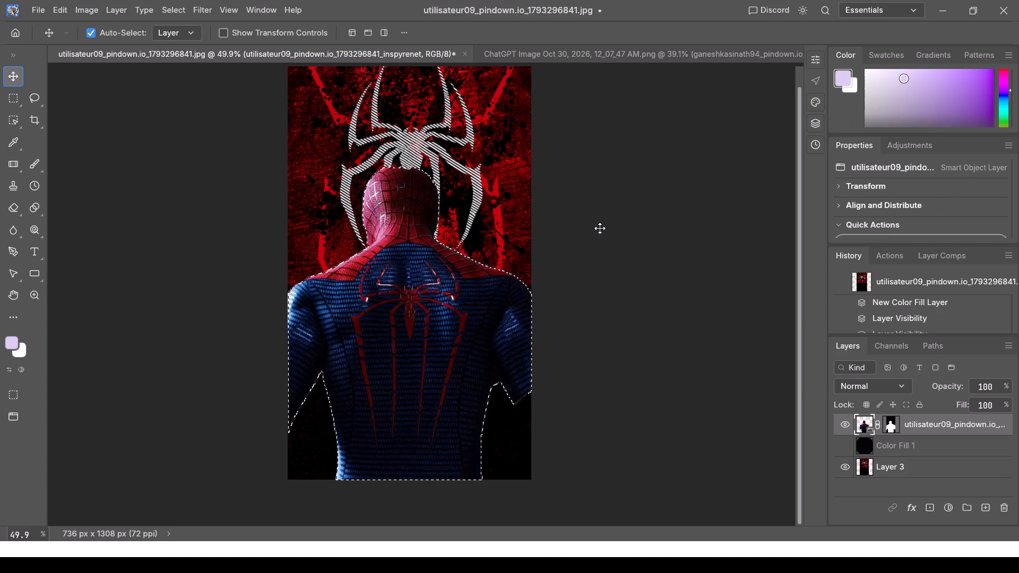
{"action": "scroll", "coordinate": [597, 244], "scroll_direction": "up", "scroll_amount": 3}
{"action": "scroll", "coordinate": [597, 244], "scroll_direction": "down", "scroll_amount": 3}
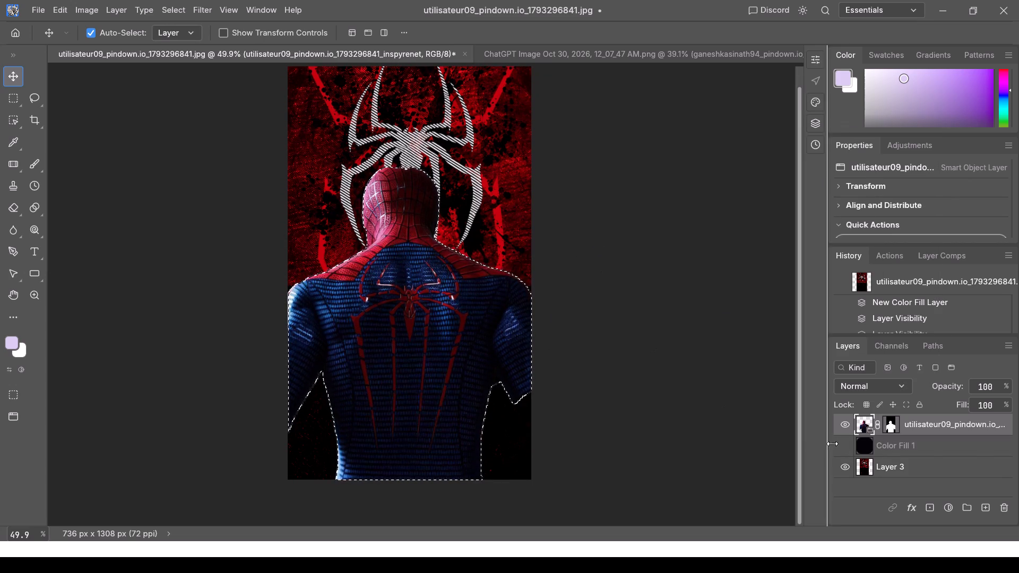
Move the hidden Color Fill 1 layer above the masked Spider-Man figure layer.
{"action": "left_click_drag", "start_coordinate": [883, 445], "coordinate": [884, 458]}
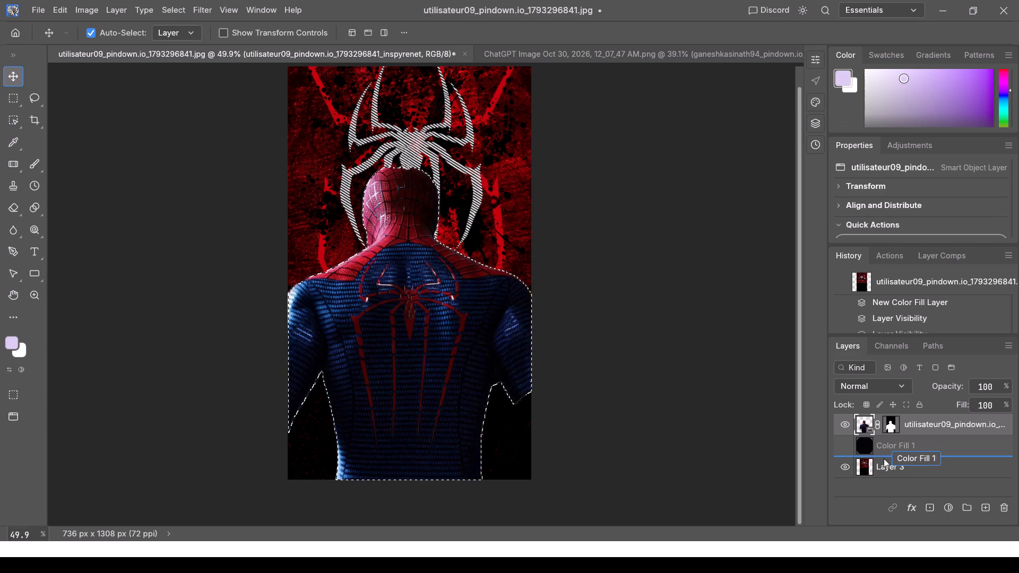
{"action": "left_click_drag", "start_coordinate": [884, 458], "coordinate": [884, 463]}
{"action": "left_click_drag", "start_coordinate": [885, 444], "coordinate": [885, 419]}
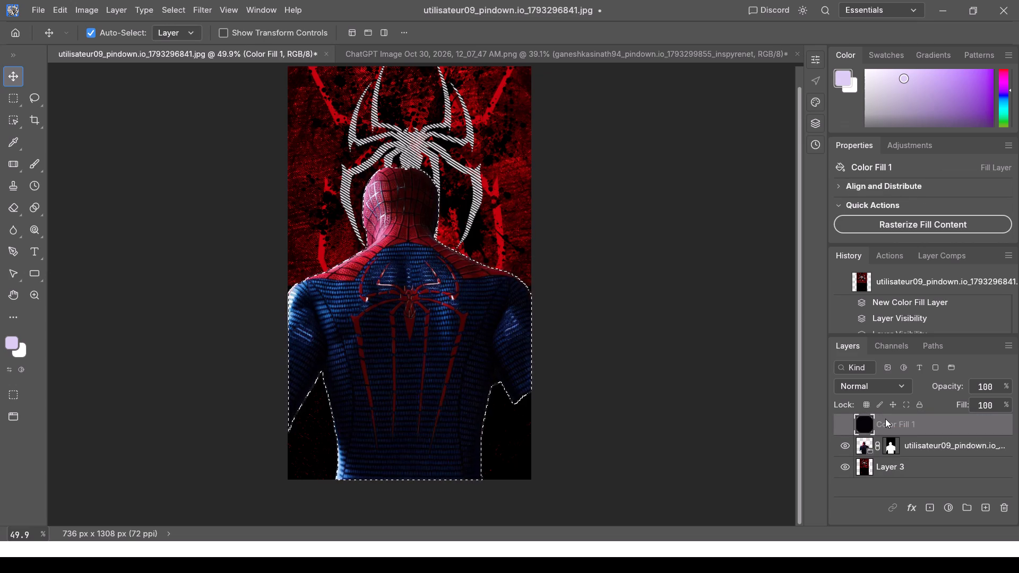
{"action": "left_click", "coordinate": [684, 270]}
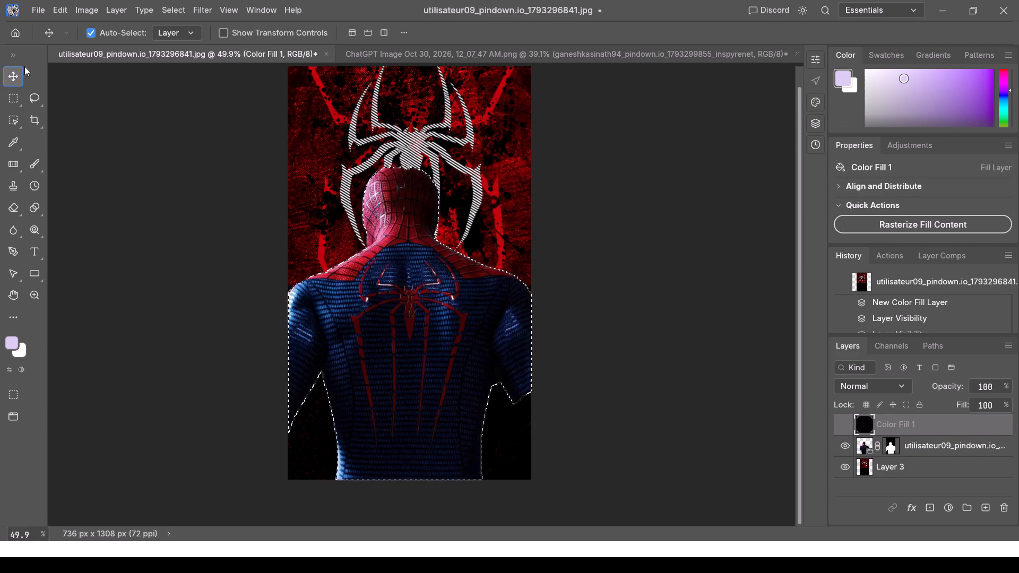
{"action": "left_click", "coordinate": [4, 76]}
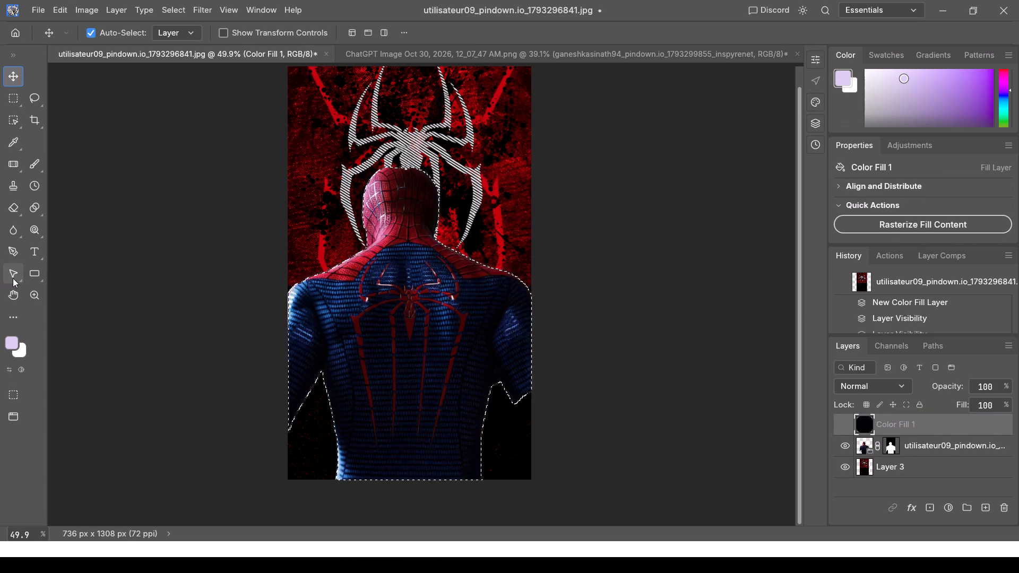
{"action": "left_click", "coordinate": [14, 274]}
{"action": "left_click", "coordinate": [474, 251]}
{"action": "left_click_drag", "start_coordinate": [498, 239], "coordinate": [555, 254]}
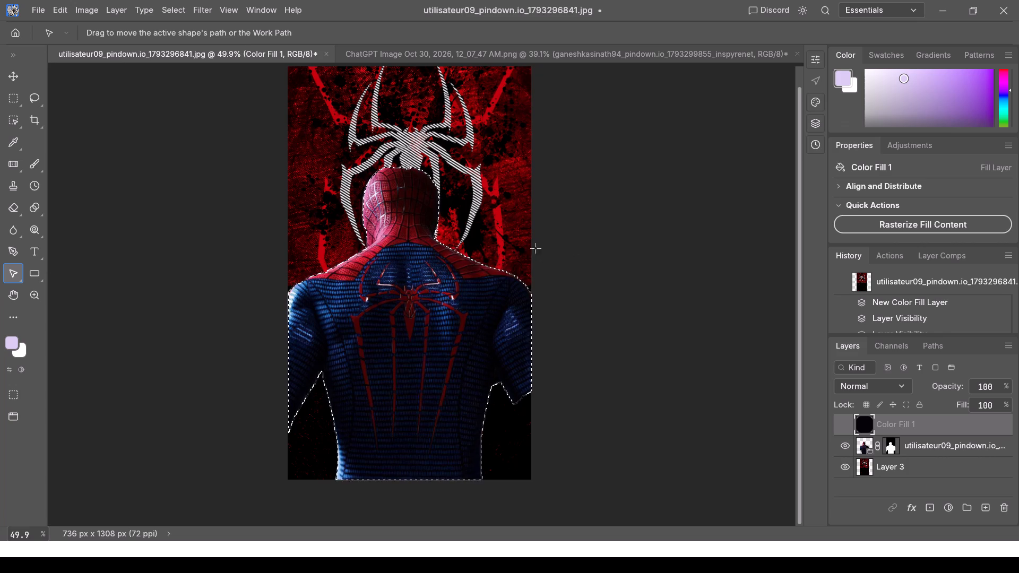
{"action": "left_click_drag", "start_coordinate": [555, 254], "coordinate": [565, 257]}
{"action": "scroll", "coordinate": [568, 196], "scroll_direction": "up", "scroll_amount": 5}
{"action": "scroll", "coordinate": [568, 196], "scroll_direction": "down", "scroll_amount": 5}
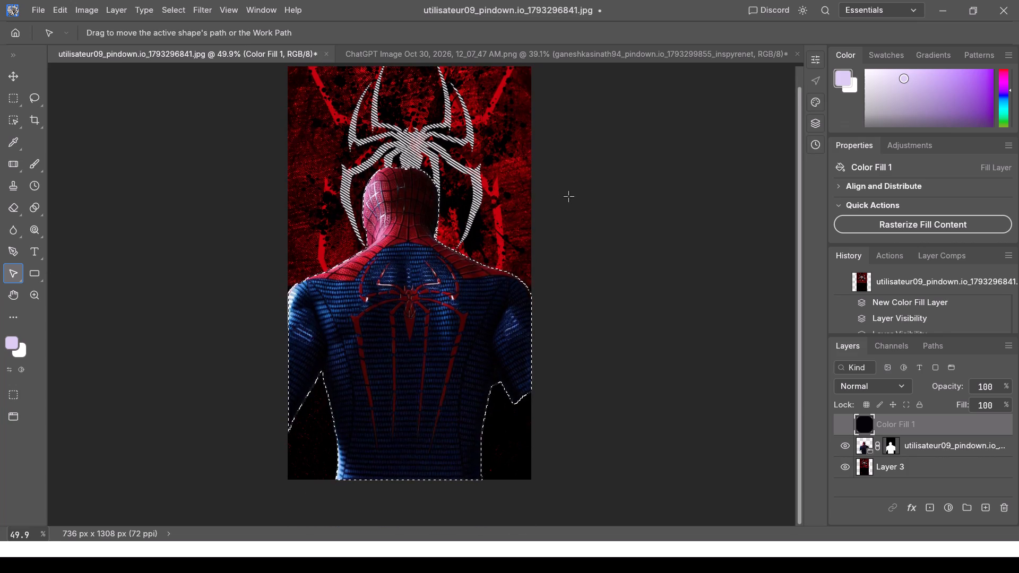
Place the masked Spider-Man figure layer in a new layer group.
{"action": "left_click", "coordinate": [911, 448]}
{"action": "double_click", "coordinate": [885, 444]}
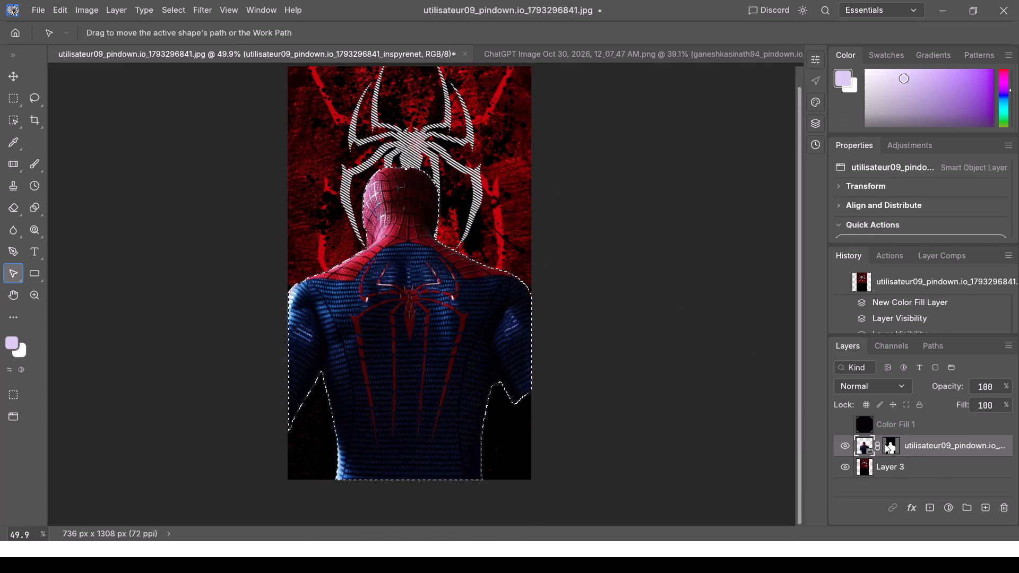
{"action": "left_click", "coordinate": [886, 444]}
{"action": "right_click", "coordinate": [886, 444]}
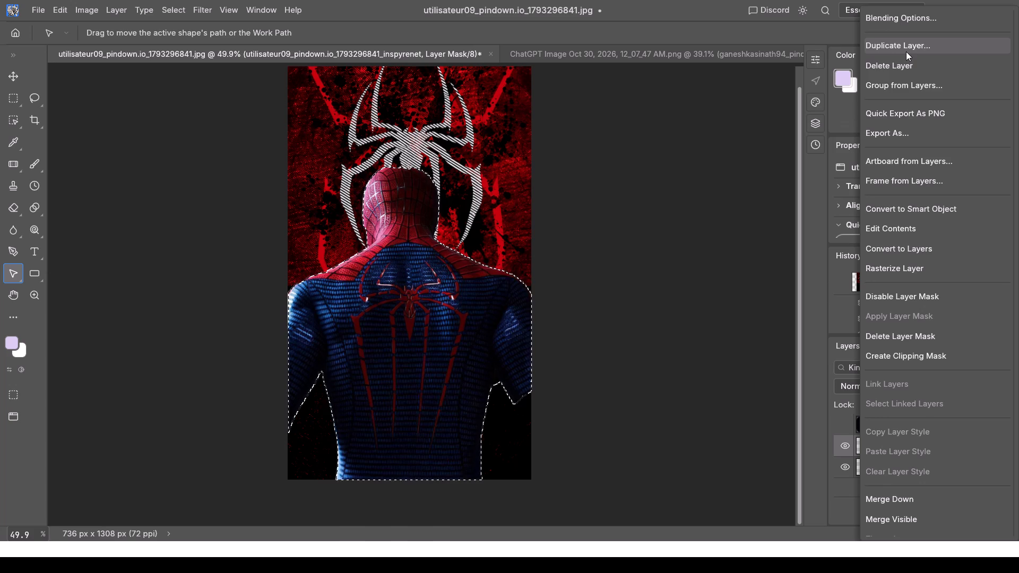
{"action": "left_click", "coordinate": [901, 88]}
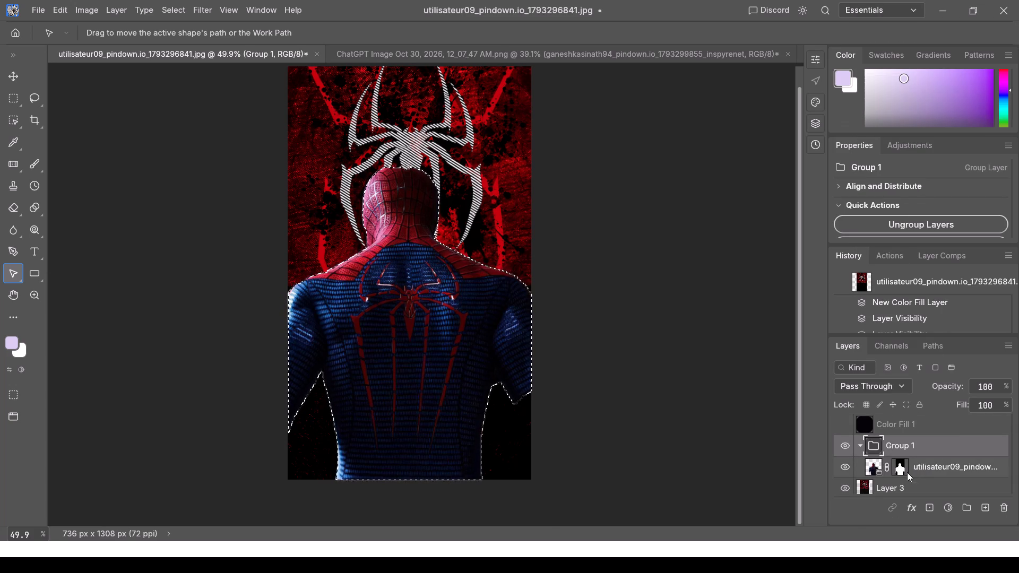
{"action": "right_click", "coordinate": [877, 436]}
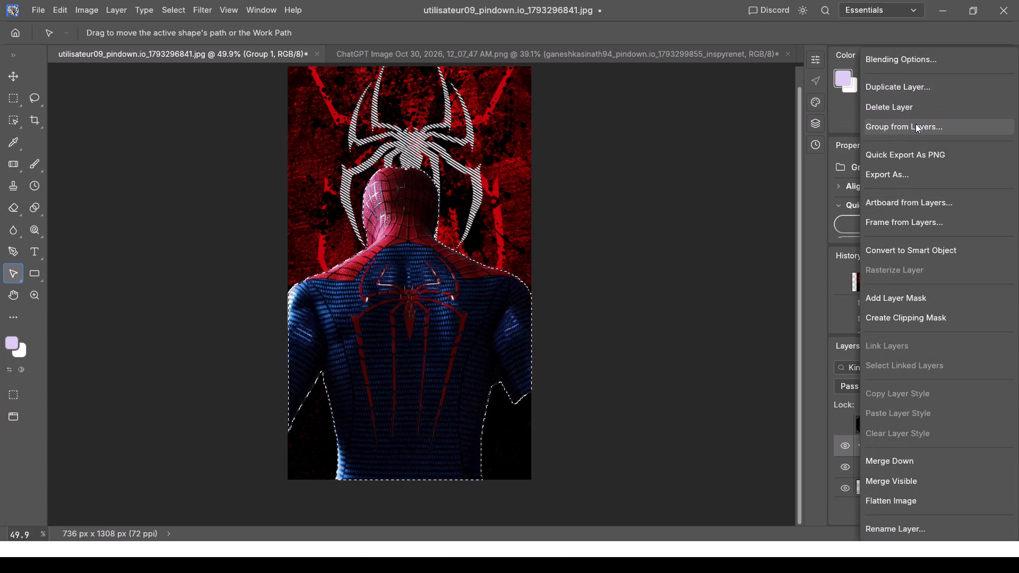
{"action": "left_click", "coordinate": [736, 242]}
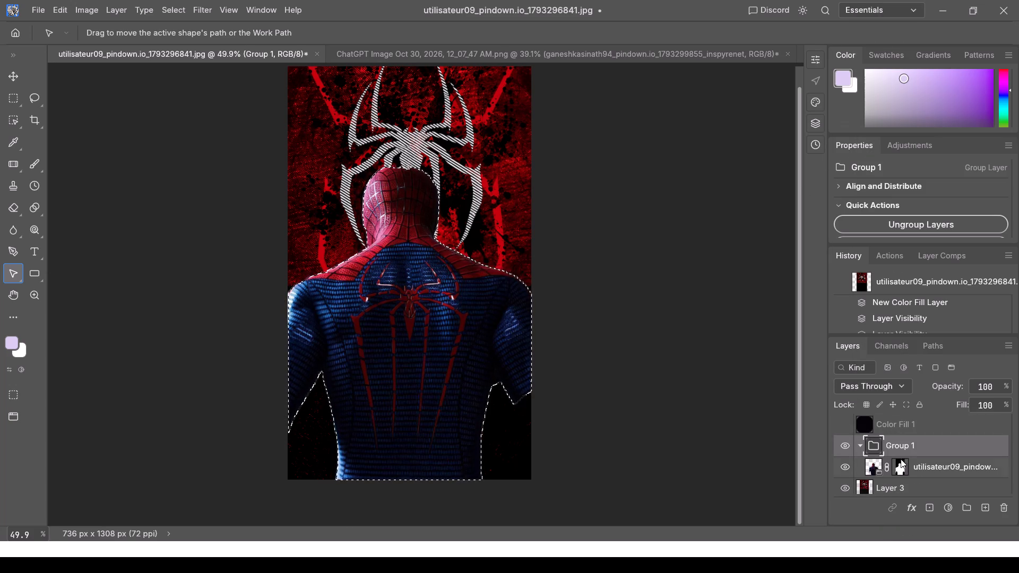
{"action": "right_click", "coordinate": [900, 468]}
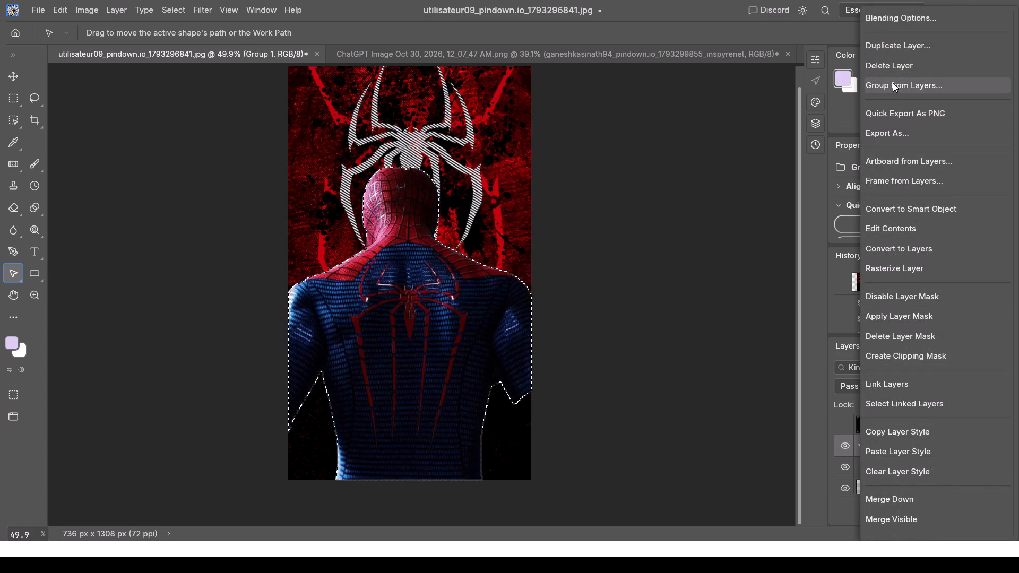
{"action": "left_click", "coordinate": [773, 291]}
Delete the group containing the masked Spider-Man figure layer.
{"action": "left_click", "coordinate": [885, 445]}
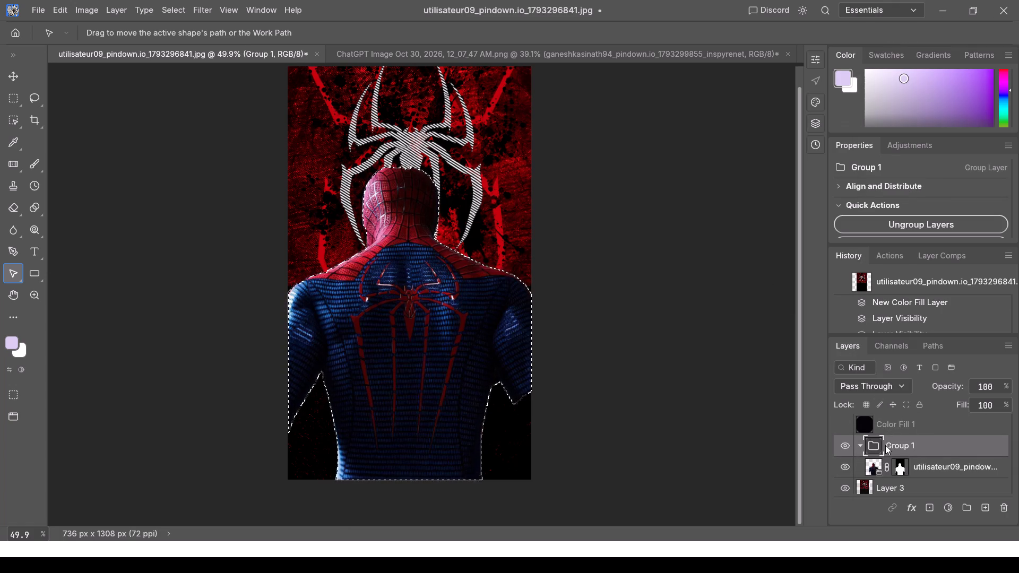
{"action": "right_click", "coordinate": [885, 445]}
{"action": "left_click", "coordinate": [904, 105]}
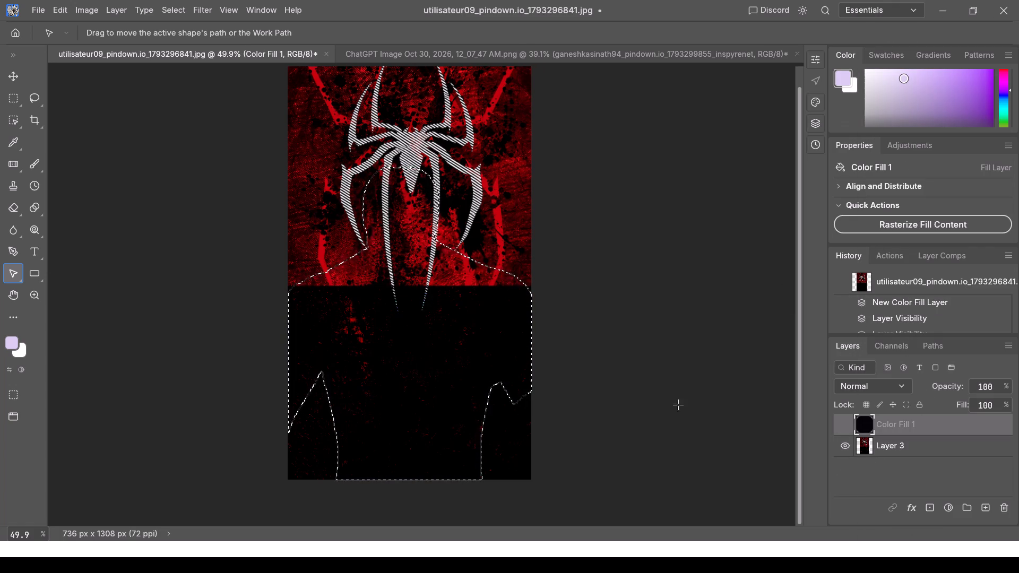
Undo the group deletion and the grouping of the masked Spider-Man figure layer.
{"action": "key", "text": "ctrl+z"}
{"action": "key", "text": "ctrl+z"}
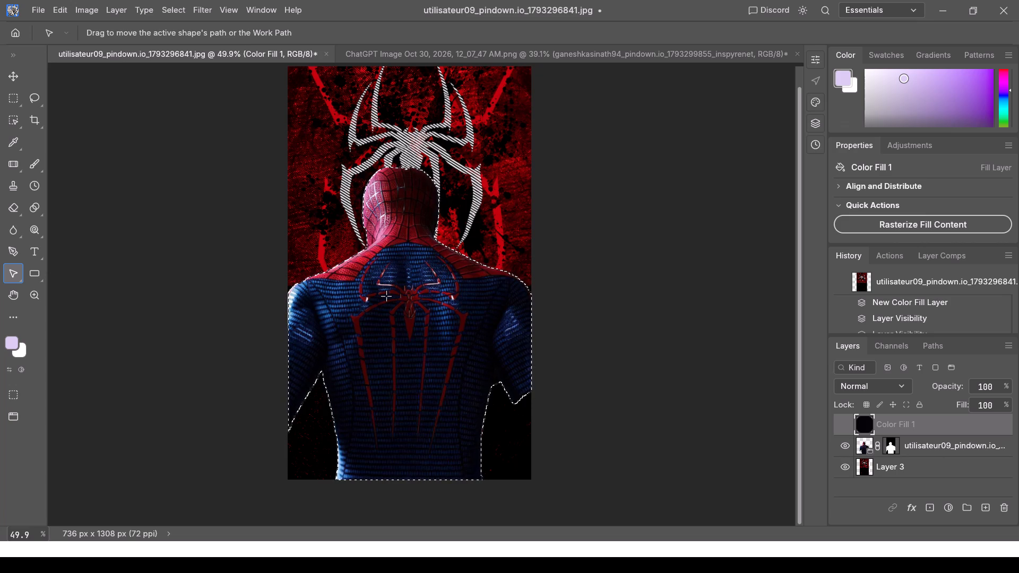
Undo the recorded edits back to the creation of the Color Fill 1 layer.
{"action": "left_click", "coordinate": [385, 359]}
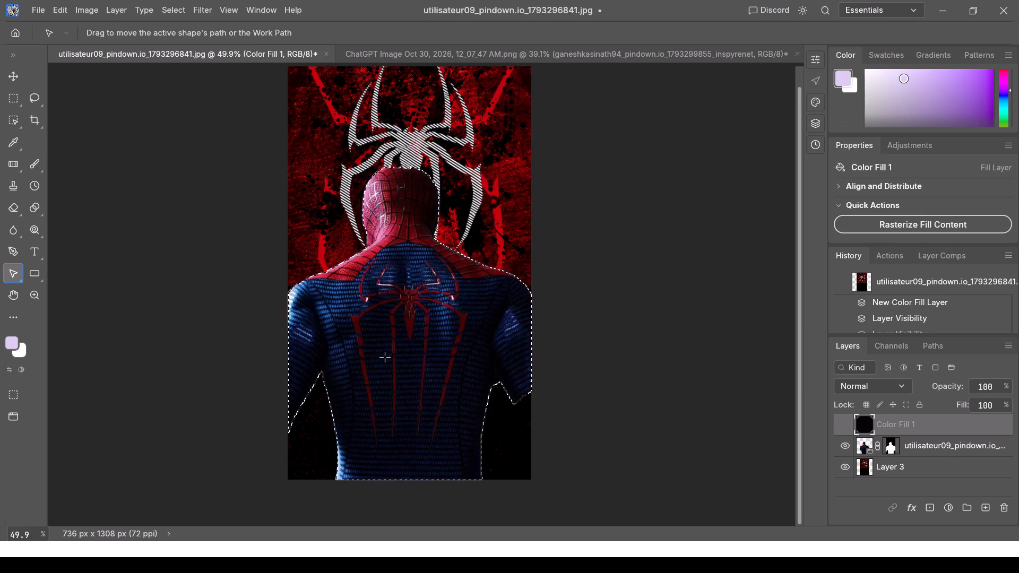
{"action": "key", "text": "ctrl+z"}
{"action": "key", "text": "ctrl+z"}
{"action": "key", "text": "ctrl+z"}
{"action": "key", "text": "ctrl+z"}
{"action": "key", "text": "ctrl+z"}
{"action": "key", "text": "ctrl+z"}
{"action": "key", "text": "ctrl+z"}
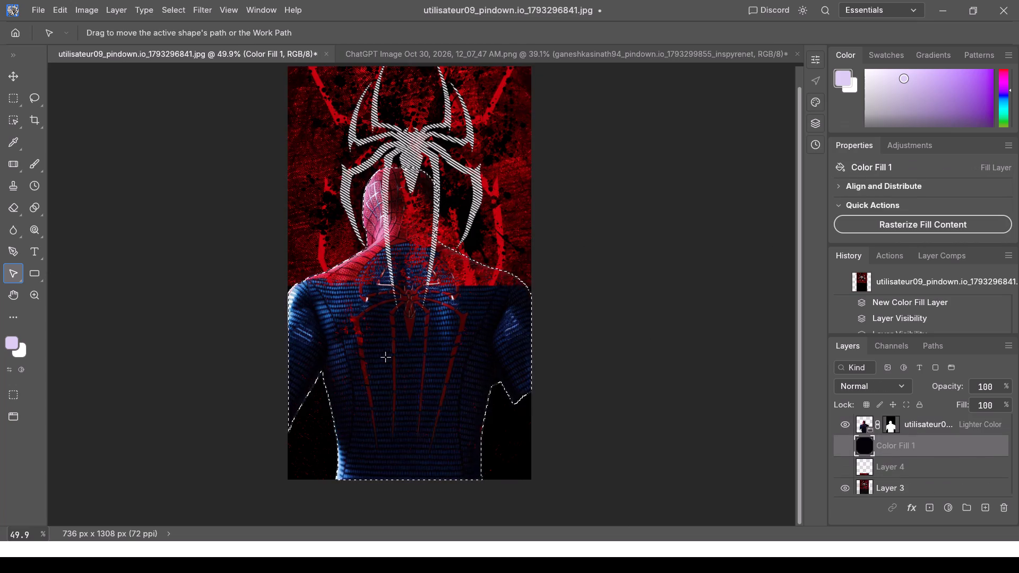
{"action": "key", "text": "ctrl+z"}
{"action": "key", "text": "ctrl+z"}
{"action": "key", "text": "ctrl+z"}
{"action": "key", "text": "ctrl+z"}
{"action": "key", "text": "ctrl+z"}
{"action": "key", "text": "ctrl+z"}
{"action": "key", "text": "ctrl+z"}
{"action": "key", "text": "ctrl+z"}
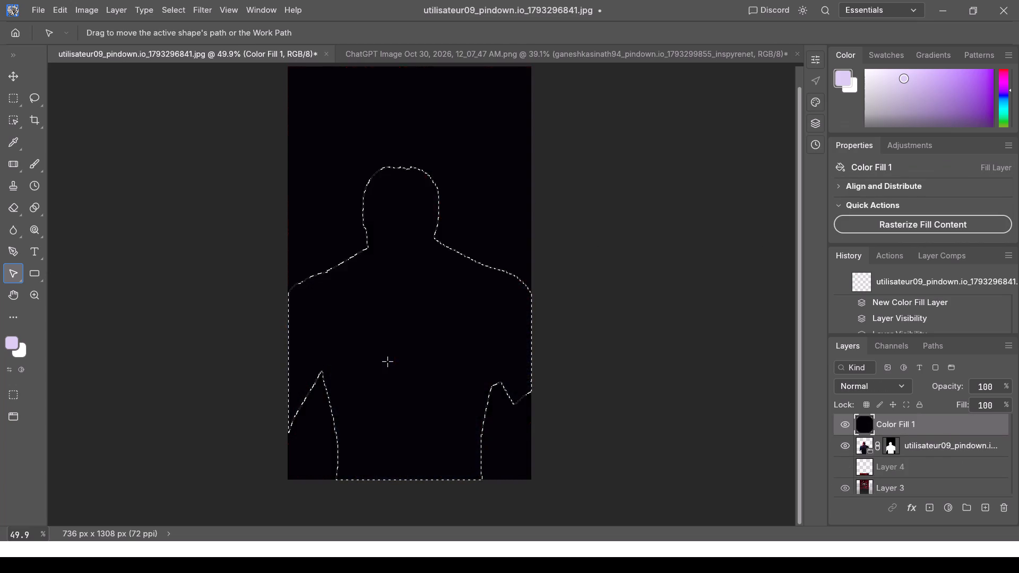
{"action": "key", "text": "ctrl+z"}
{"action": "key", "text": "ctrl+z"}
{"action": "key", "text": "ctrl+z"}
{"action": "key", "text": "ctrl+z"}
{"action": "key", "text": "ctrl+z"}
{"action": "key", "text": "ctrl+z"}
{"action": "key", "text": "ctrl+z"}
{"action": "key", "text": "ctrl+z"}
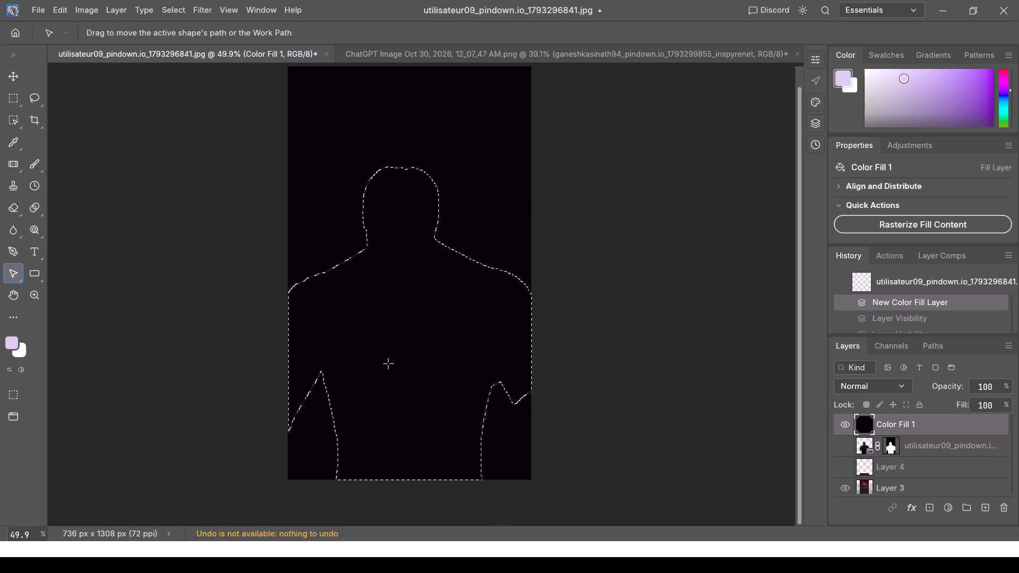
{"action": "key", "text": "ctrl+z"}
{"action": "key", "text": "ctrl+z"}
{"action": "key", "text": "ctrl+z"}
{"action": "key", "text": "ctrl+z"}
Delete the Color Fill 1 layer from the top of the layer stack.
{"action": "left_click", "coordinate": [940, 429]}
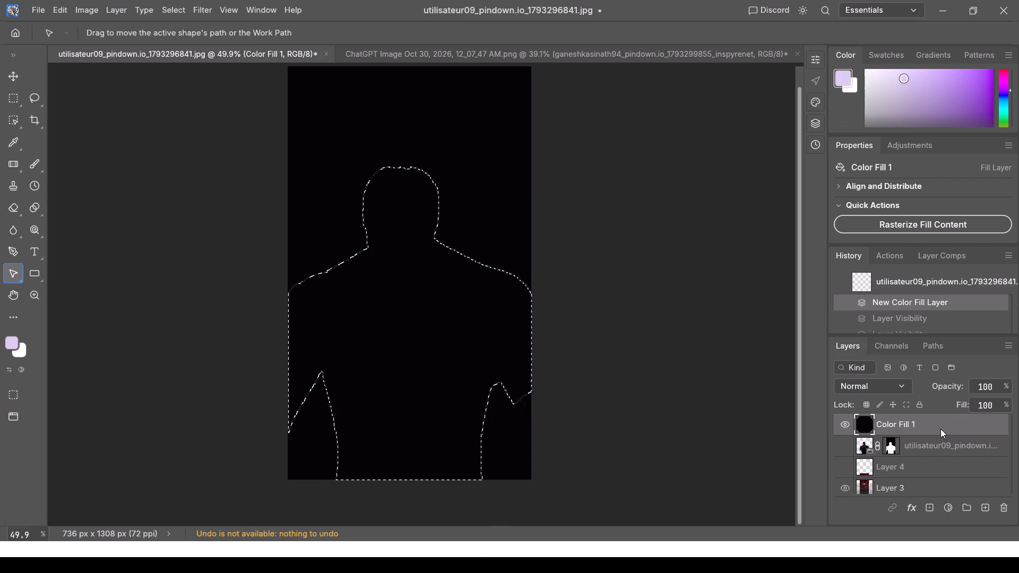
{"action": "key", "text": "Delete"}
{"action": "right_click", "coordinate": [937, 430]}
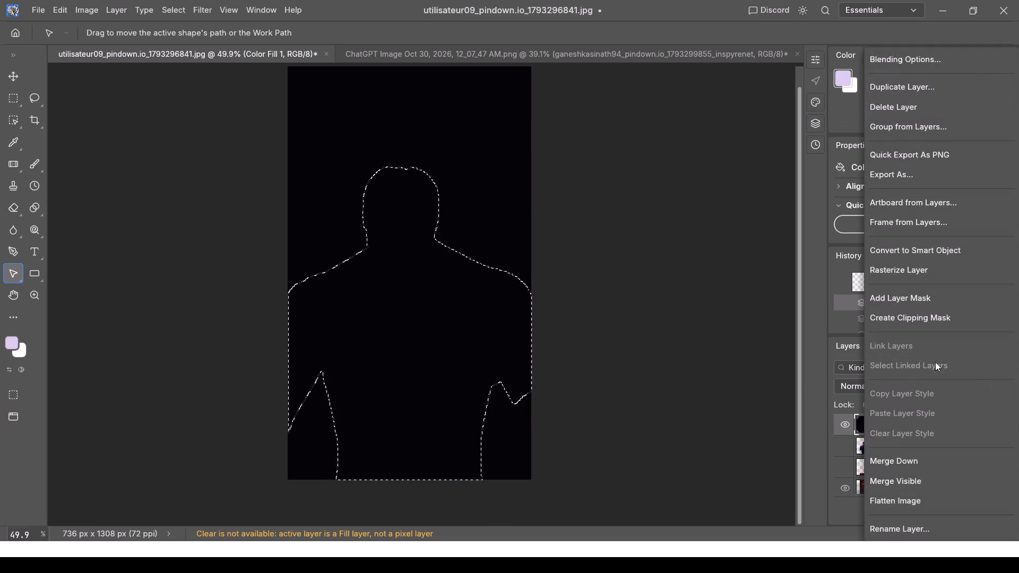
{"action": "left_click", "coordinate": [907, 108]}
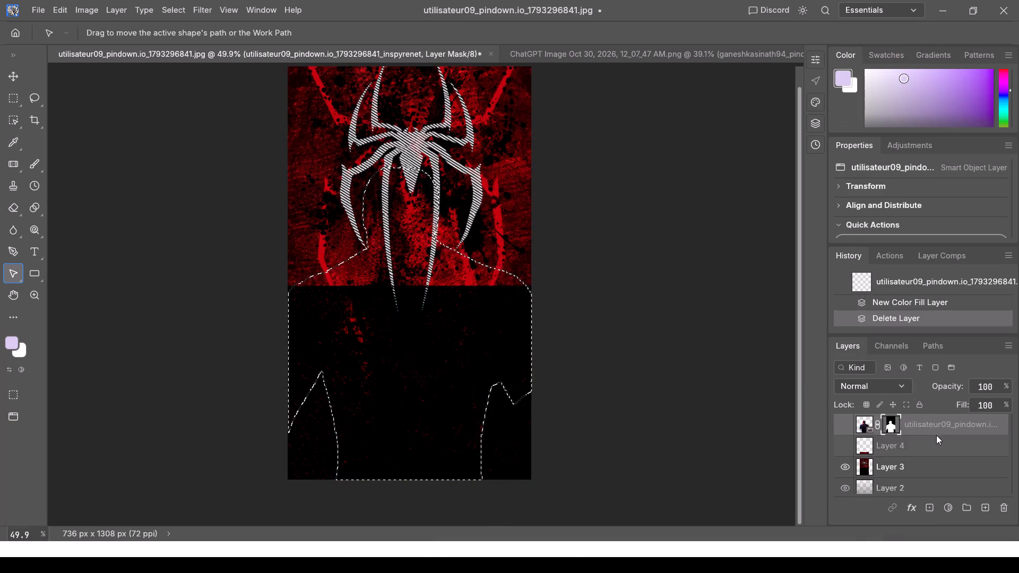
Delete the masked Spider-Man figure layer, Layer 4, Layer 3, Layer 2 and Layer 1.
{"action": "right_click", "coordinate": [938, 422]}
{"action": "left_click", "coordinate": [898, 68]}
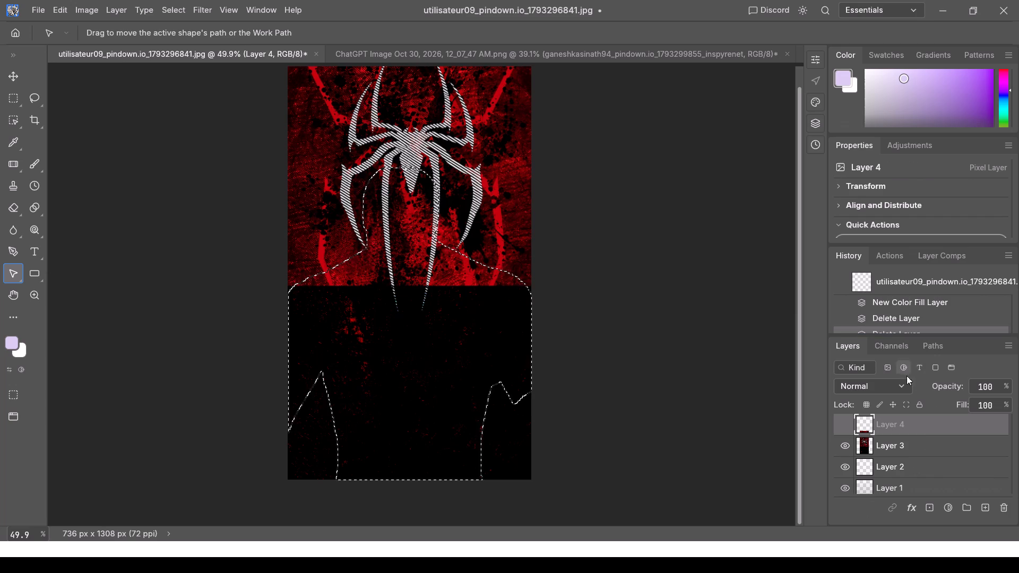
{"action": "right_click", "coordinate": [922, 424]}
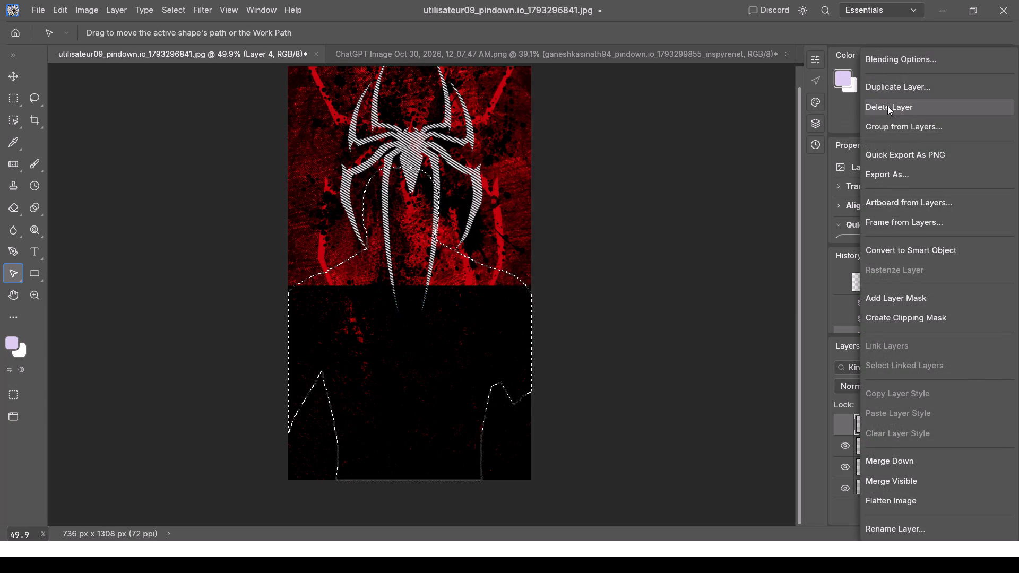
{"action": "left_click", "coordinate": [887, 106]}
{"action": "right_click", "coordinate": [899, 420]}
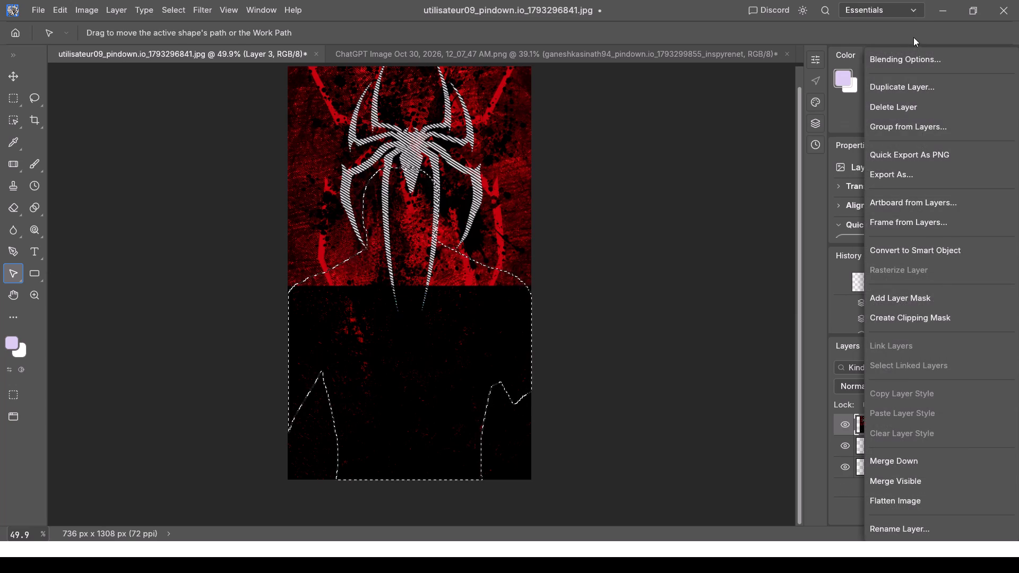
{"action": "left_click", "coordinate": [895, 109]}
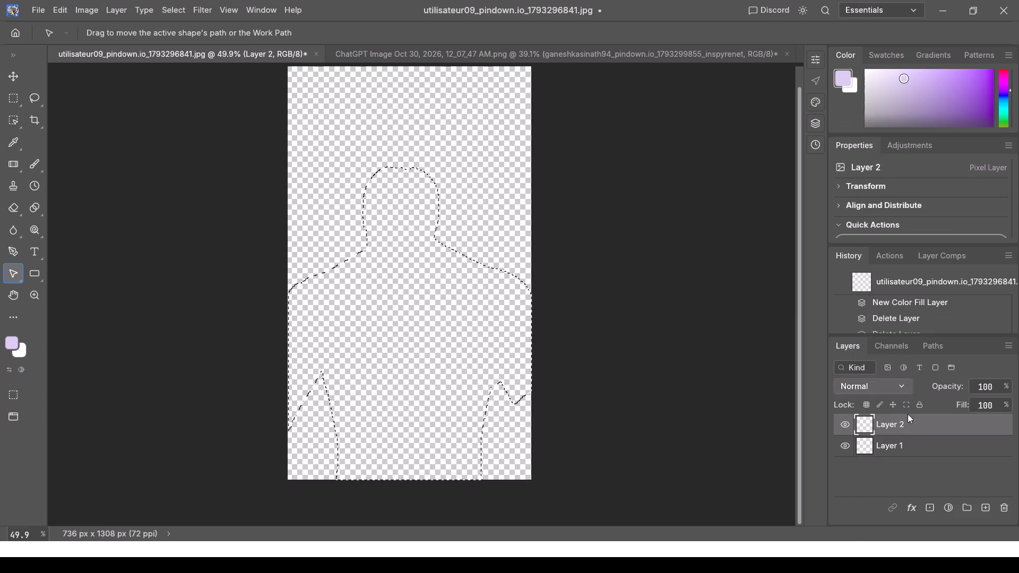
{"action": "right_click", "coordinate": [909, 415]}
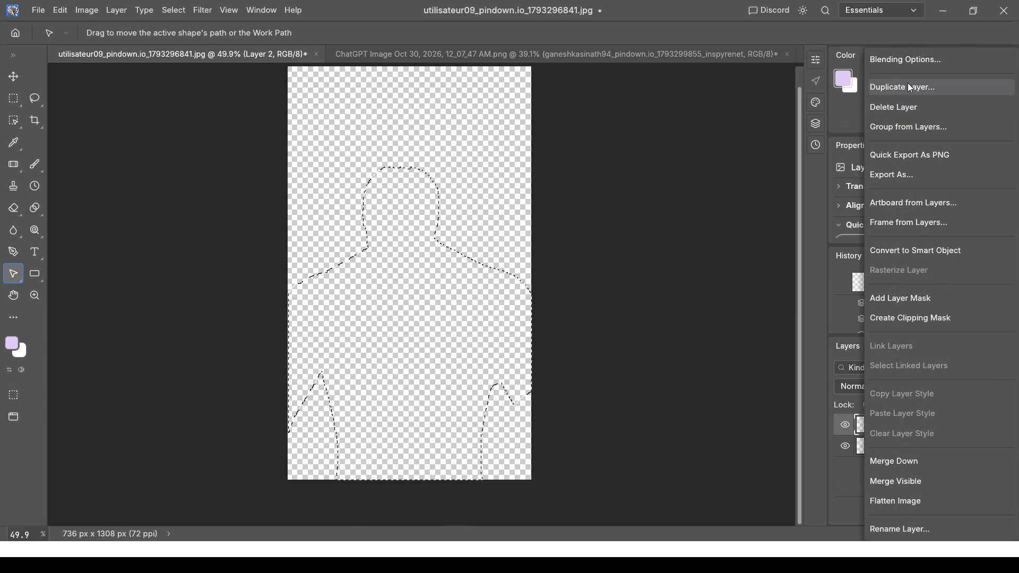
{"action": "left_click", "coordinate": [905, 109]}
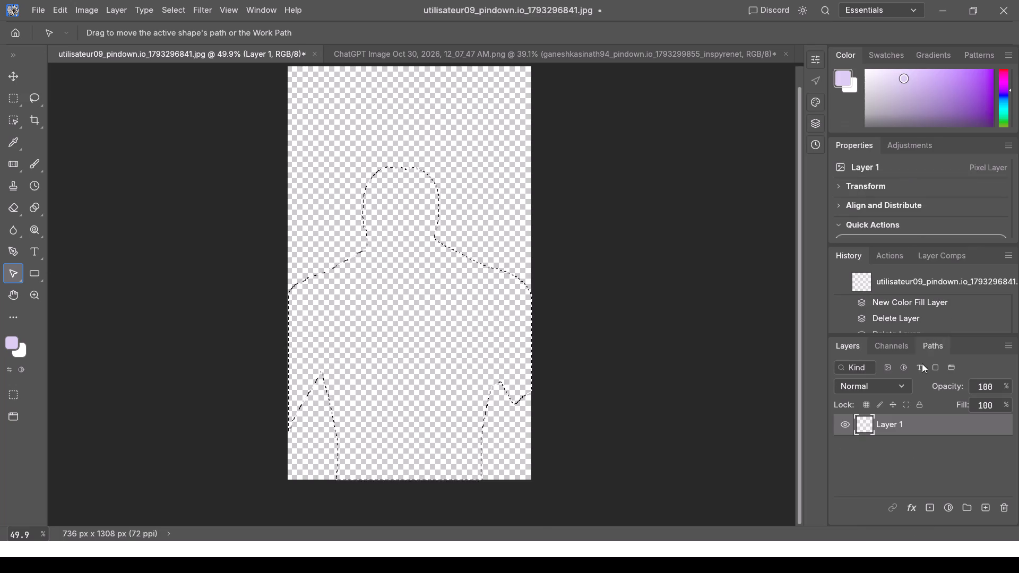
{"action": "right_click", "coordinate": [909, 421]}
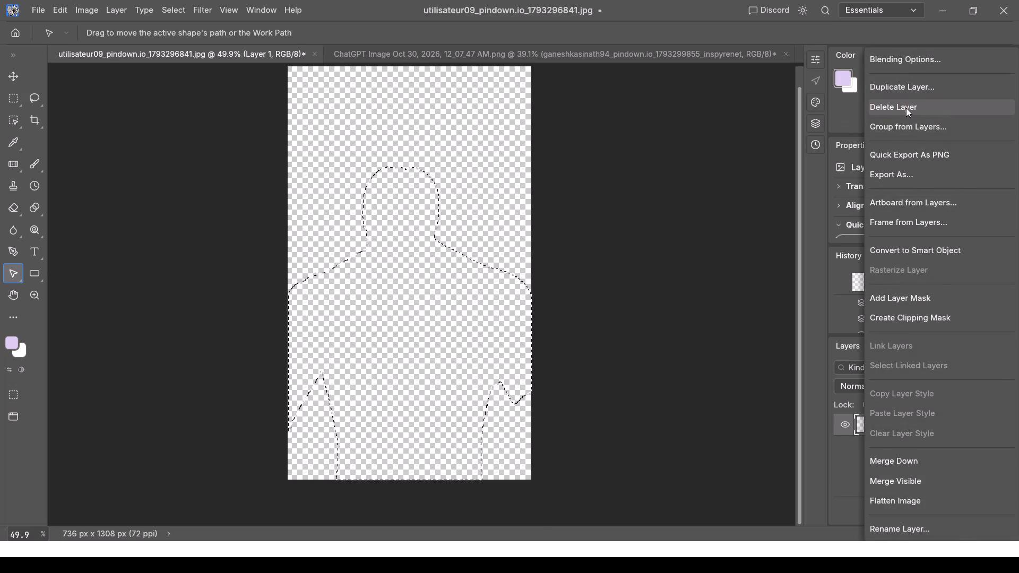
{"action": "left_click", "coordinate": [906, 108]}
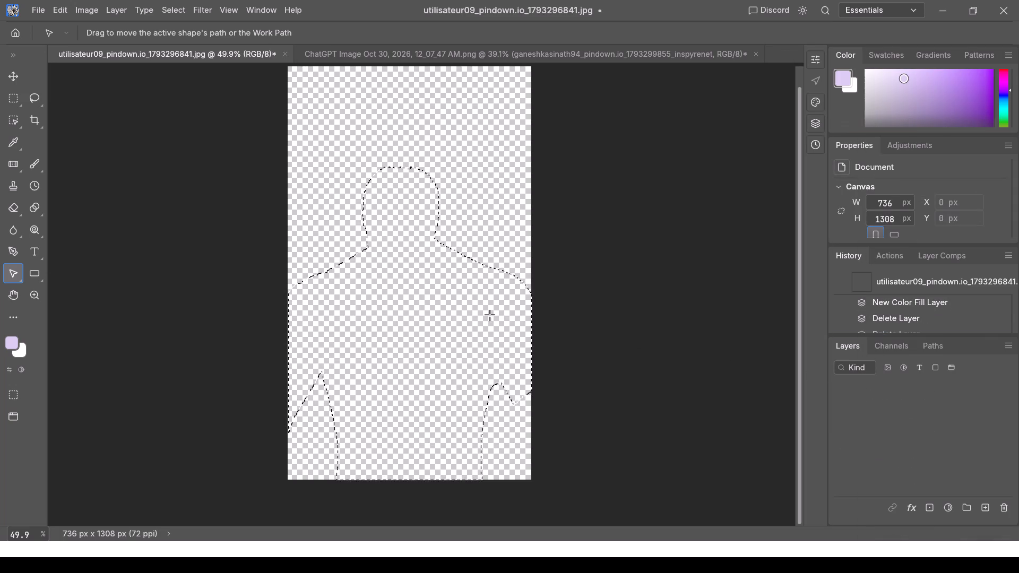
Examine the emptied document's colour channels, toggling the visibility of the RGB and Red channels.
{"action": "scroll", "coordinate": [343, 256], "scroll_direction": "up", "scroll_amount": 4}
{"action": "left_click", "coordinate": [424, 320]}
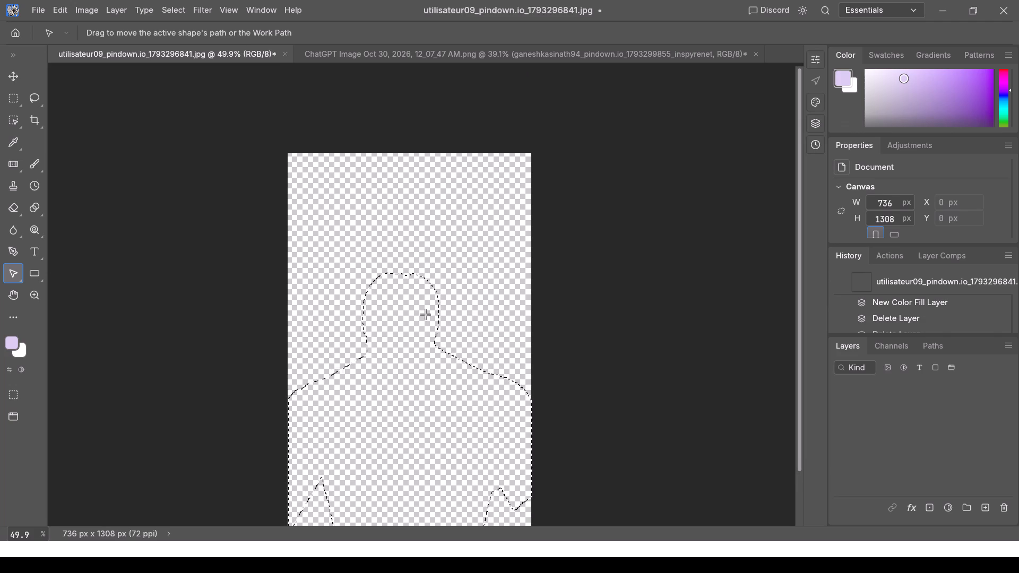
{"action": "left_click", "coordinate": [861, 362]}
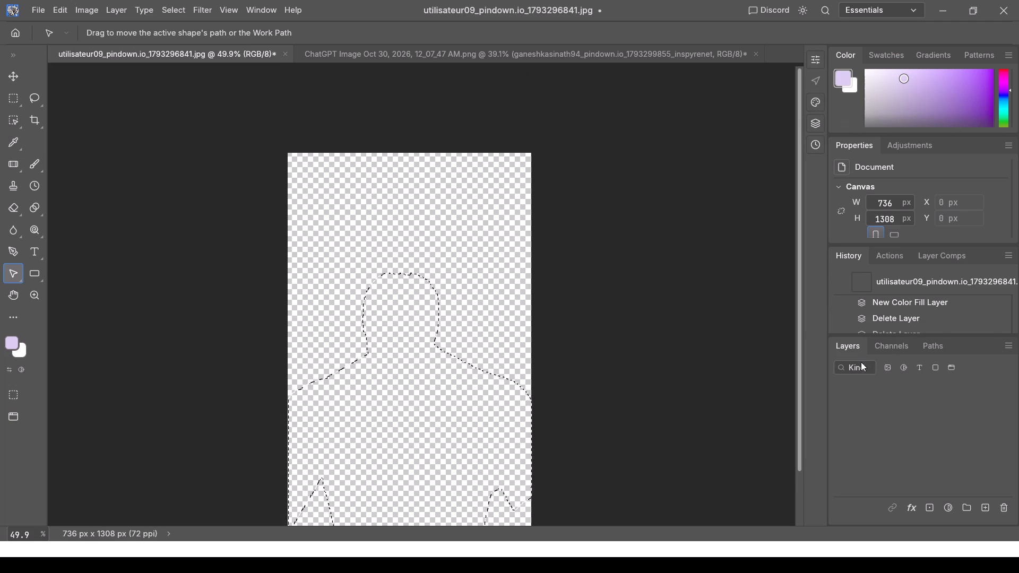
{"action": "left_click", "coordinate": [860, 365]}
{"action": "left_click", "coordinate": [886, 345]}
{"action": "left_click", "coordinate": [856, 343]}
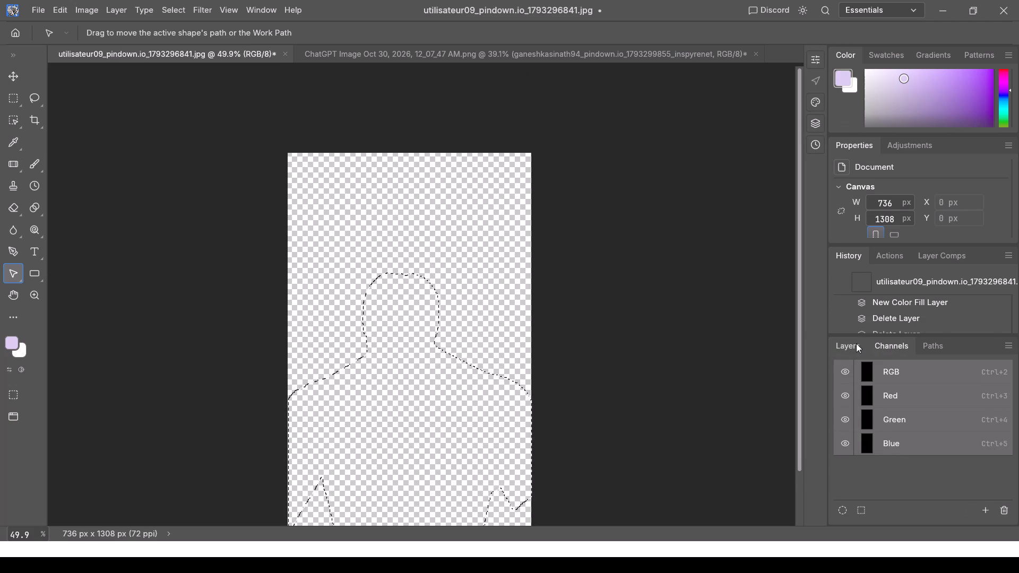
{"action": "left_click", "coordinate": [904, 344]}
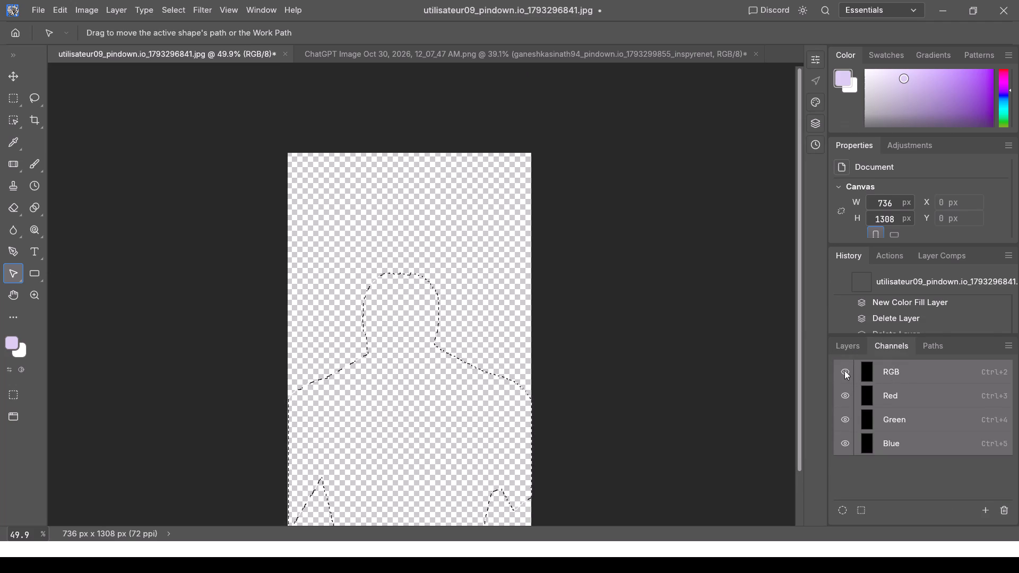
{"action": "left_click", "coordinate": [844, 370]}
{"action": "left_click", "coordinate": [845, 393]}
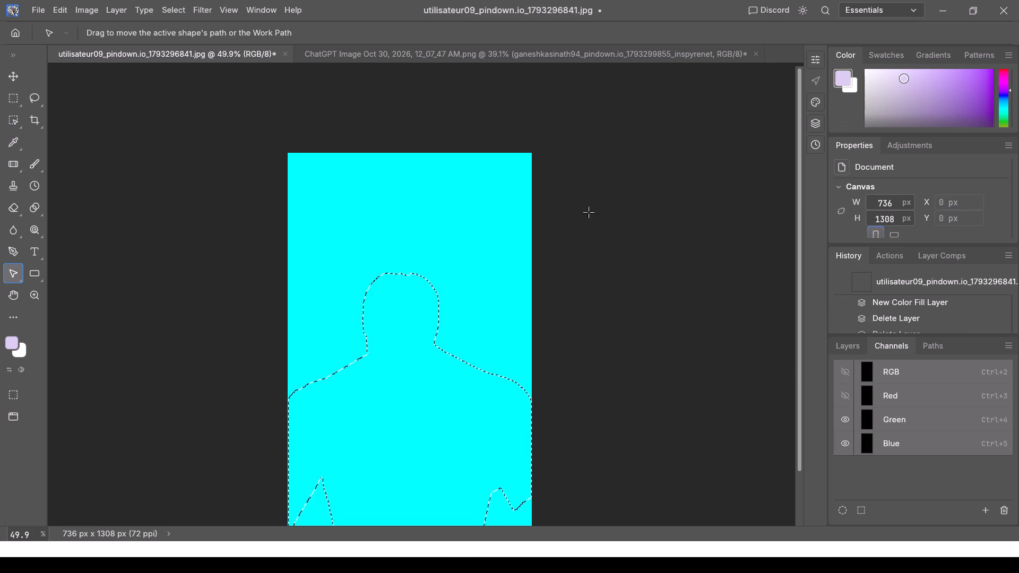
{"action": "left_click", "coordinate": [843, 396]}
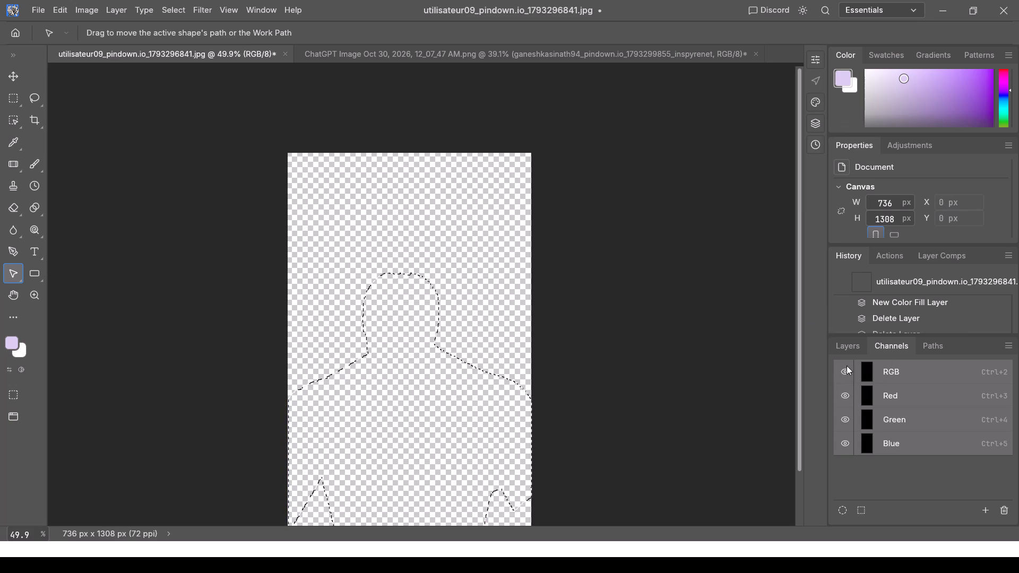
{"action": "left_click", "coordinate": [847, 371]}
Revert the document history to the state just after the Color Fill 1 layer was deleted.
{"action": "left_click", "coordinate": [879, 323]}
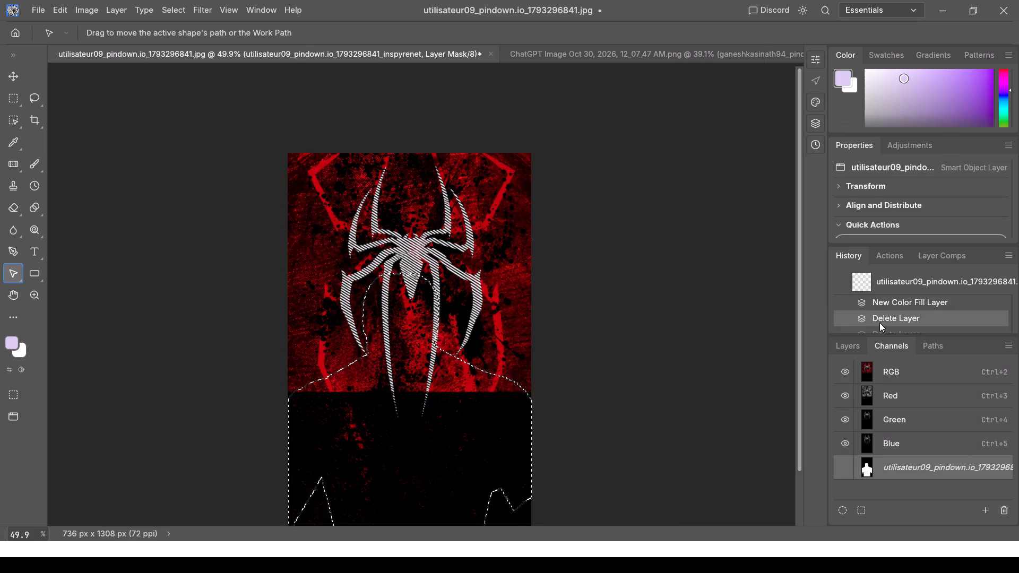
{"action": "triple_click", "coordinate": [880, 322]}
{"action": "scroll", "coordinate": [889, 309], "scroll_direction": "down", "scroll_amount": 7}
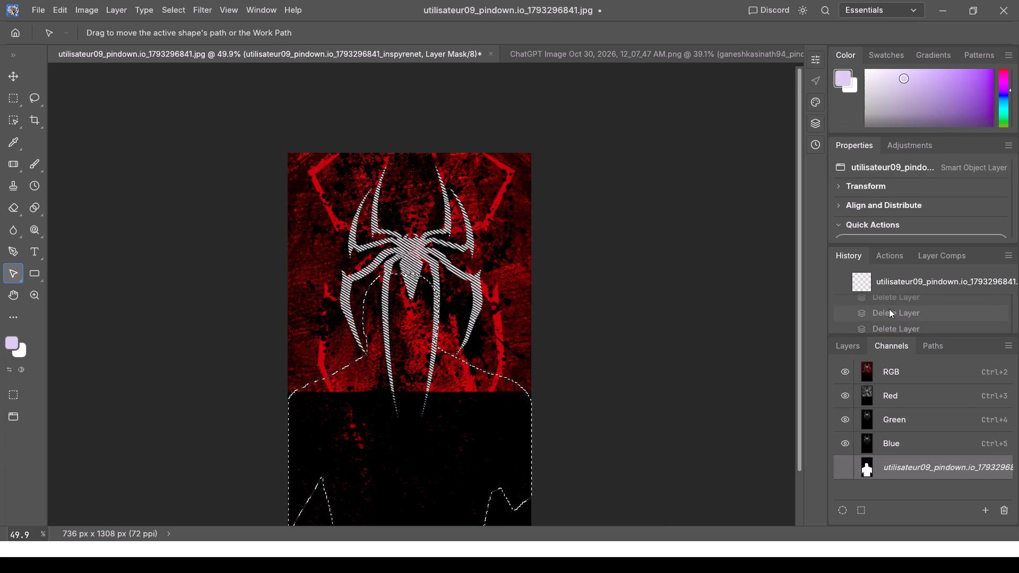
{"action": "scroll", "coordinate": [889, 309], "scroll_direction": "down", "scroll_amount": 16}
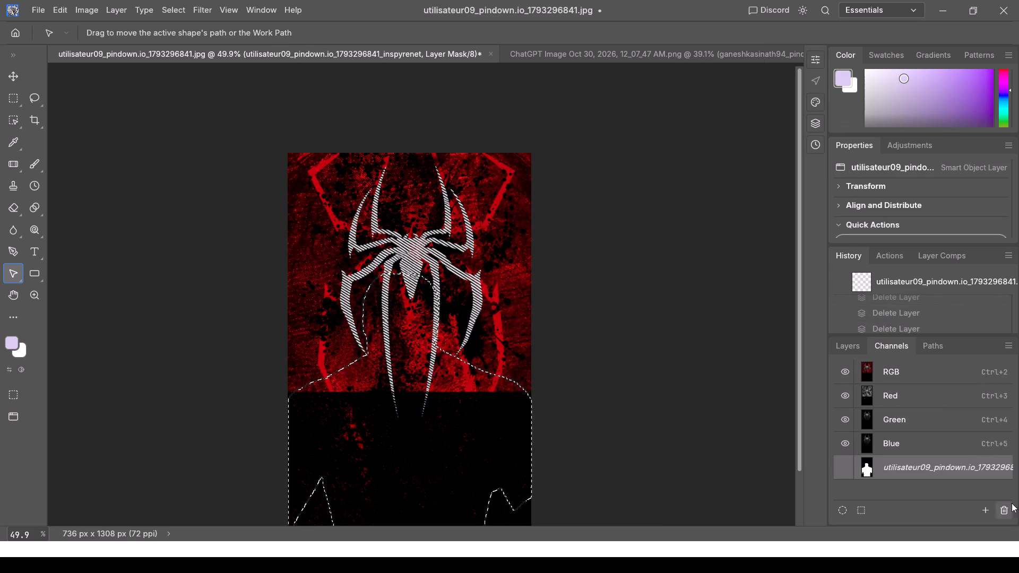
Delete the layer mask of the Spider-Man figure layer through its mask channel.
{"action": "left_click", "coordinate": [997, 506]}
{"action": "double_click", "coordinate": [1004, 505]}
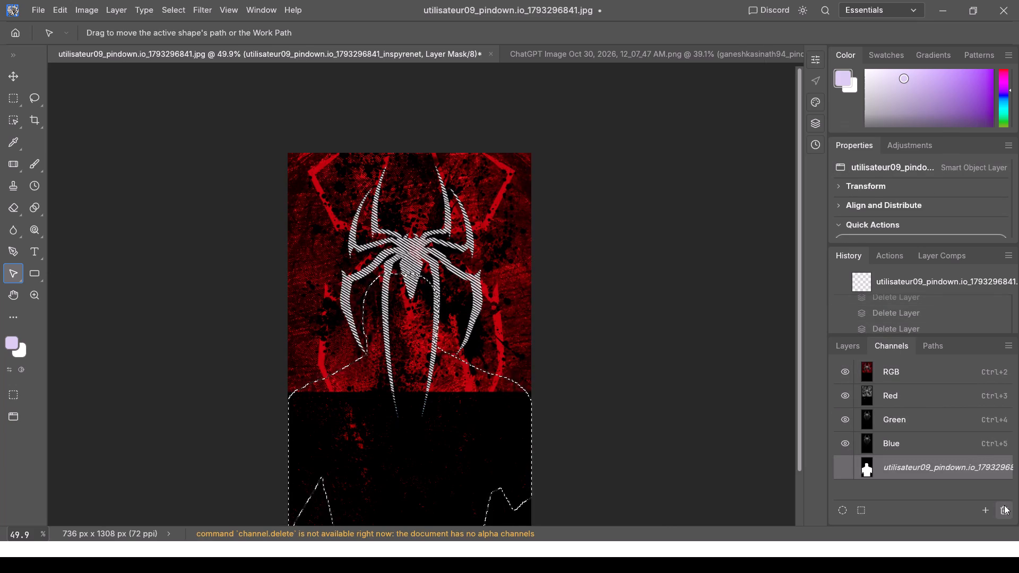
{"action": "double_click", "coordinate": [1004, 505]}
{"action": "right_click", "coordinate": [914, 462]}
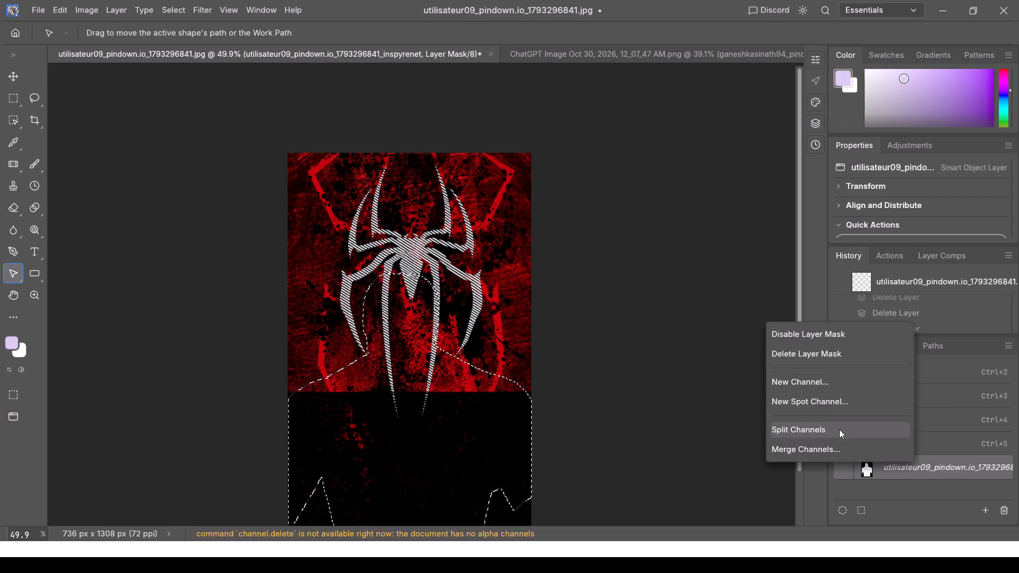
{"action": "left_click", "coordinate": [824, 357]}
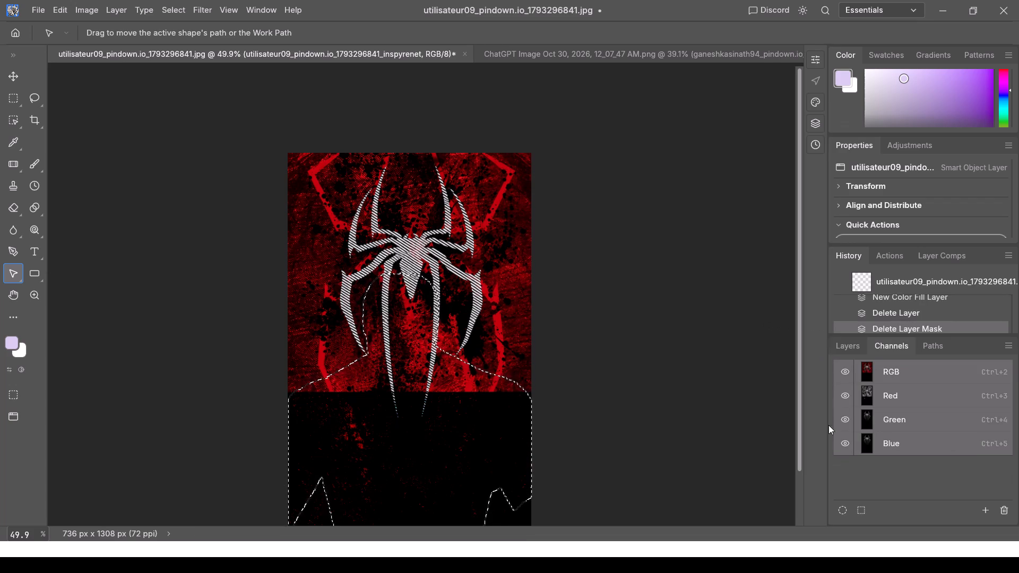
Hide Layer 3, Layer 2 and Layer 1 in the layer stack.
{"action": "left_click", "coordinate": [850, 342]}
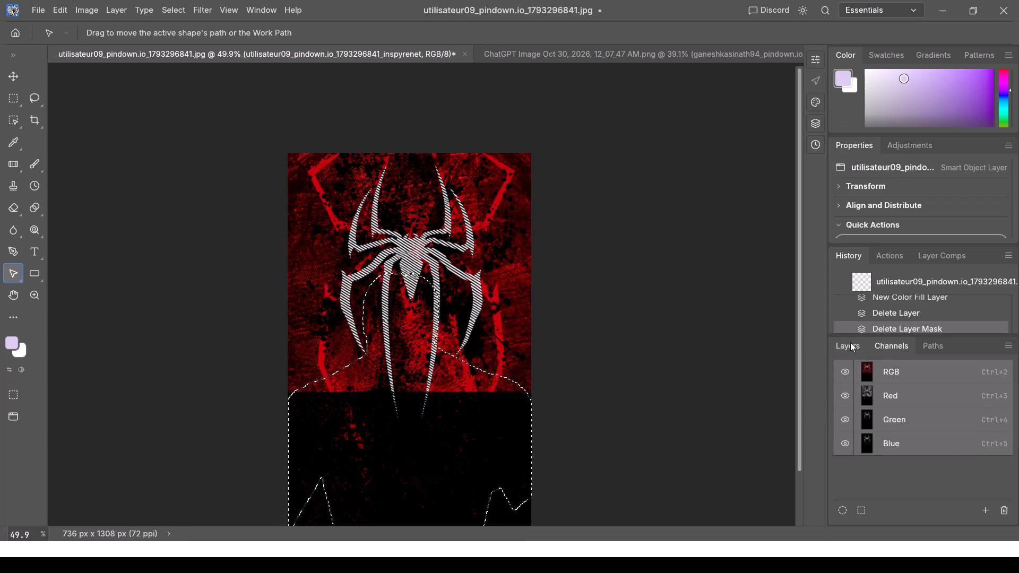
{"action": "scroll", "coordinate": [900, 430], "scroll_direction": "down", "scroll_amount": 8}
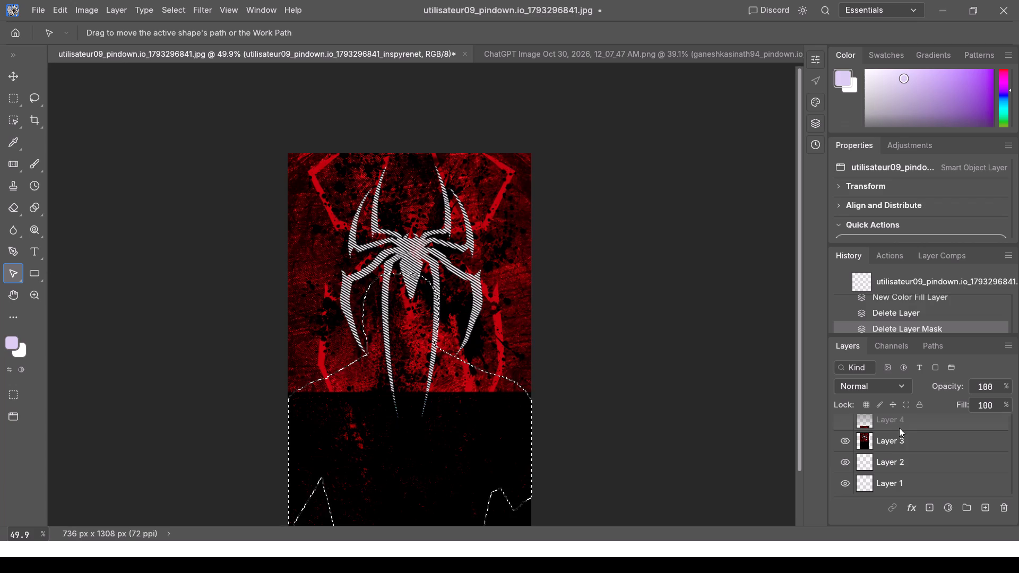
{"action": "scroll", "coordinate": [890, 446], "scroll_direction": "up", "scroll_amount": 3}
{"action": "left_click", "coordinate": [844, 465]}
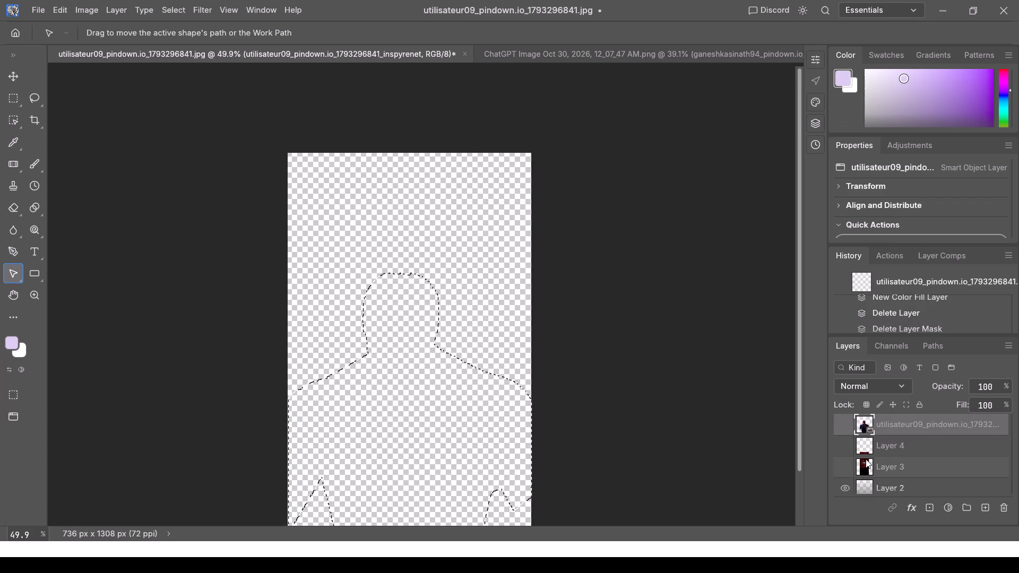
{"action": "scroll", "coordinate": [866, 459], "scroll_direction": "down", "scroll_amount": 2}
{"action": "left_click", "coordinate": [847, 461]}
{"action": "left_click", "coordinate": [847, 483]}
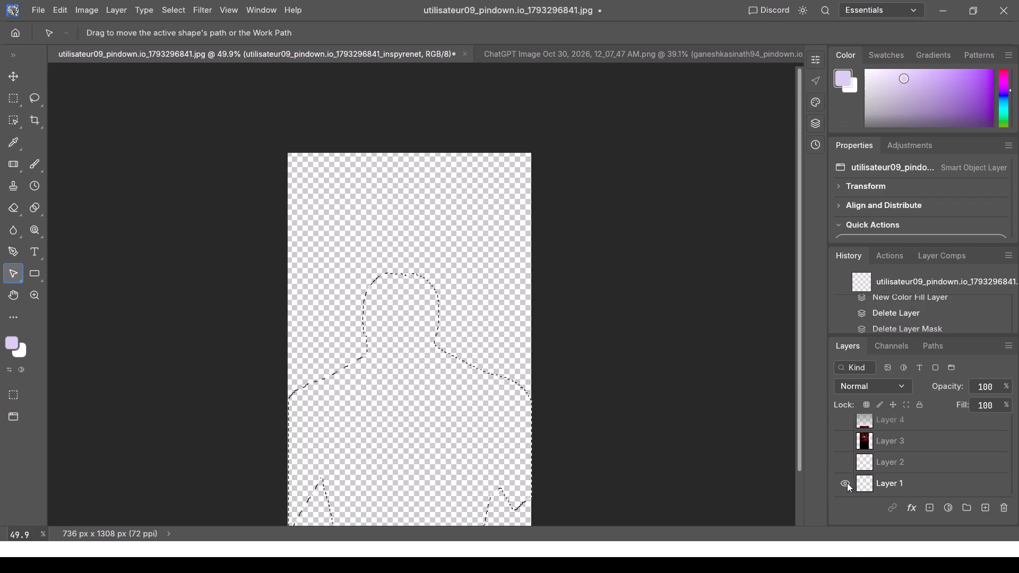
Show the Spider-Man figure layer at the top of the stack.
{"action": "scroll", "coordinate": [844, 444], "scroll_direction": "up", "scroll_amount": 4}
{"action": "double_click", "coordinate": [848, 422]}
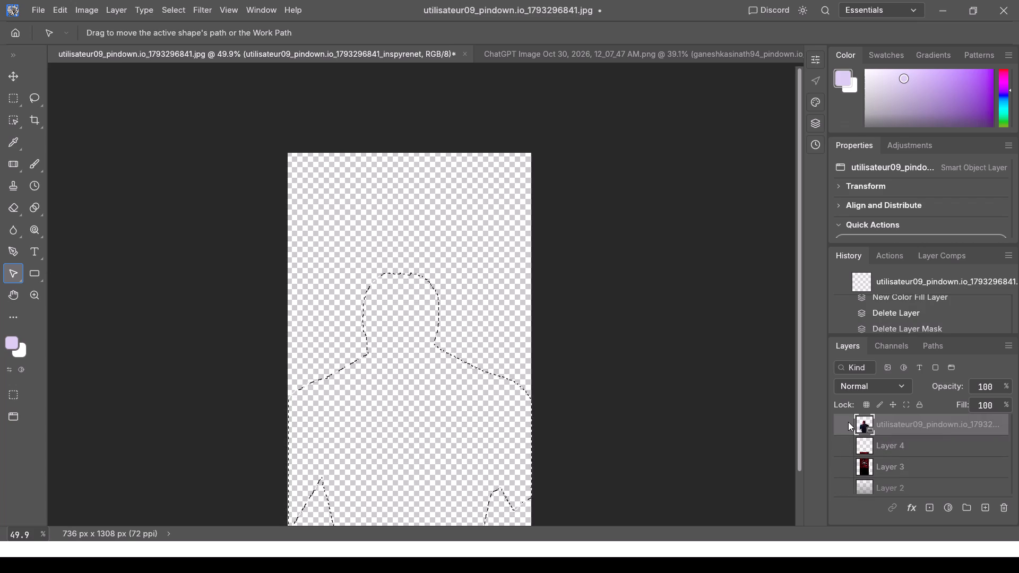
{"action": "left_click", "coordinate": [848, 423]}
{"action": "left_click", "coordinate": [848, 423]}
{"action": "left_click", "coordinate": [848, 423]}
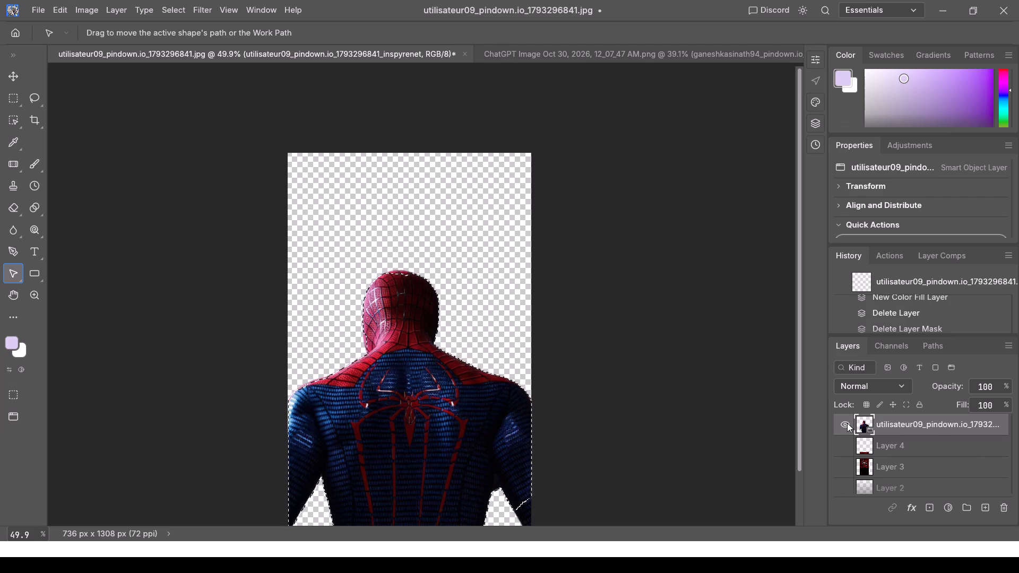
Add a layer mask to the Spider-Man figure layer from the active figure selection.
{"action": "right_click", "coordinate": [897, 422]}
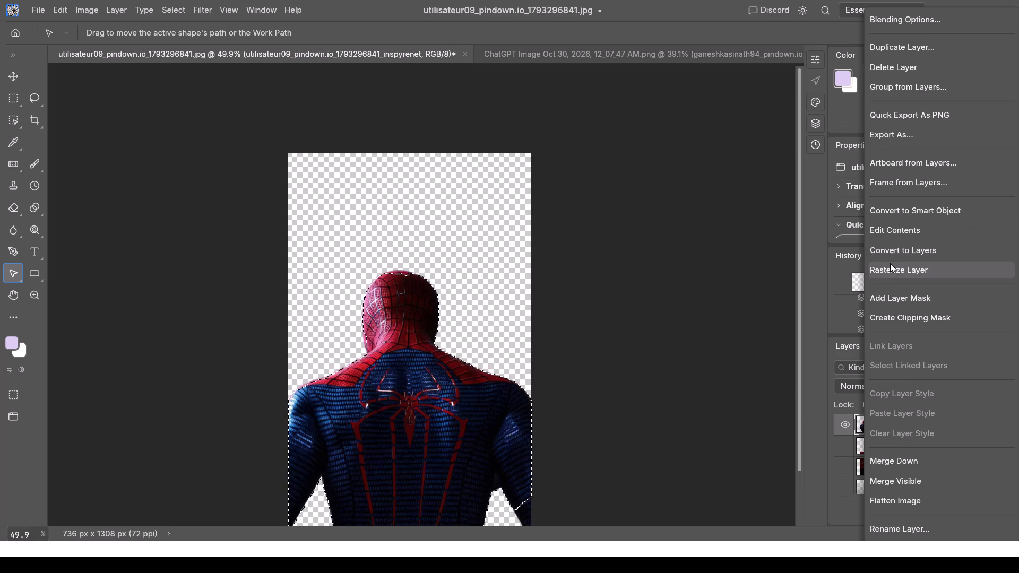
{"action": "left_click", "coordinate": [886, 300]}
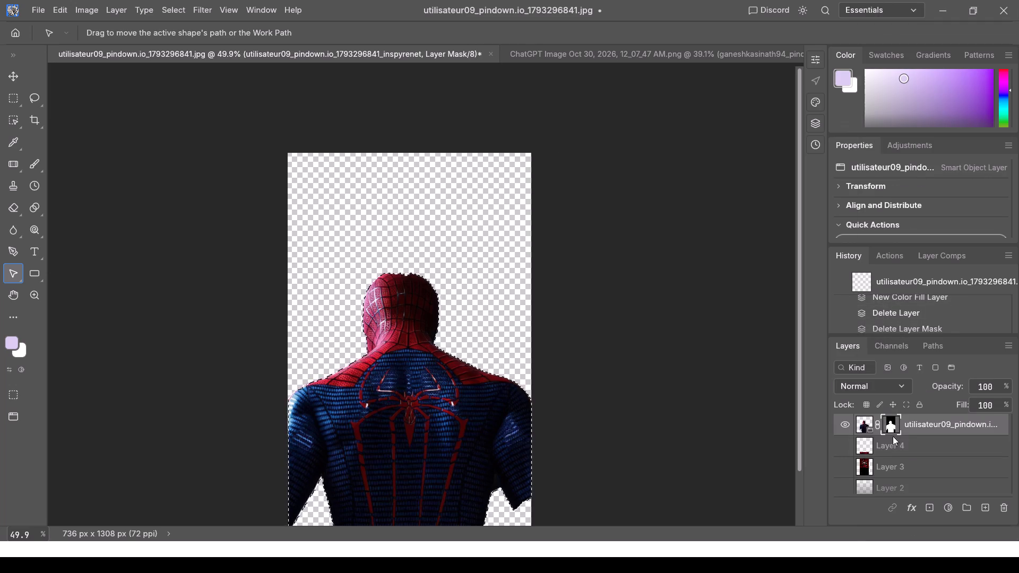
Select Layer 3 with the red spider background and make it visible behind the figure.
{"action": "left_click", "coordinate": [863, 463]}
{"action": "left_click", "coordinate": [844, 461]}
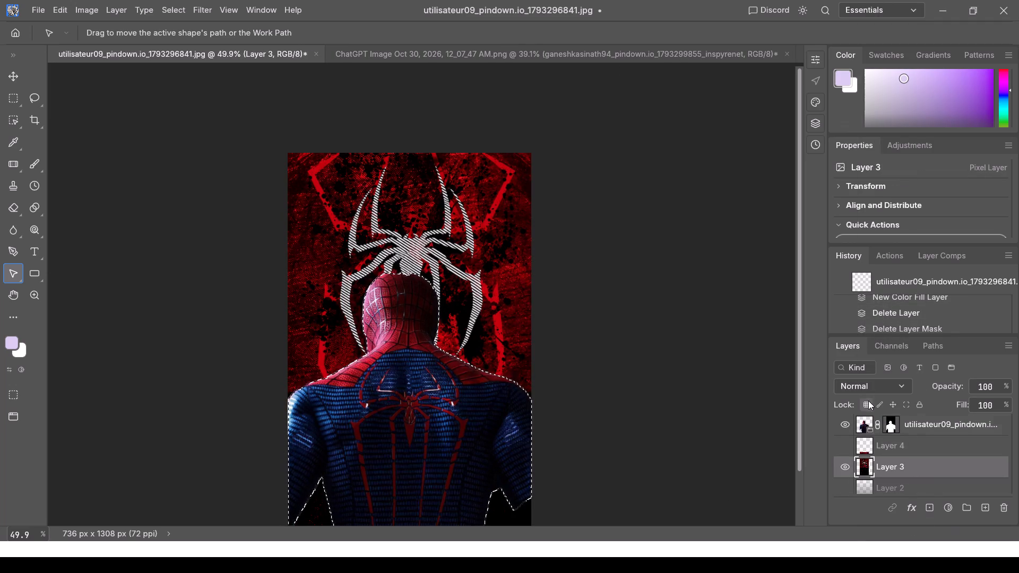
{"action": "right_click", "coordinate": [892, 419]}
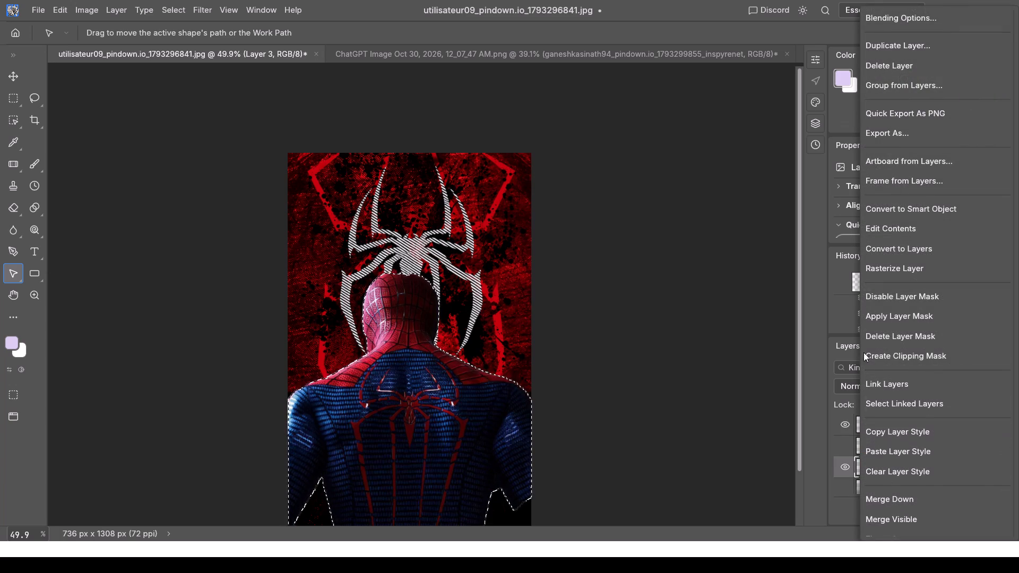
{"action": "left_click", "coordinate": [721, 296]}
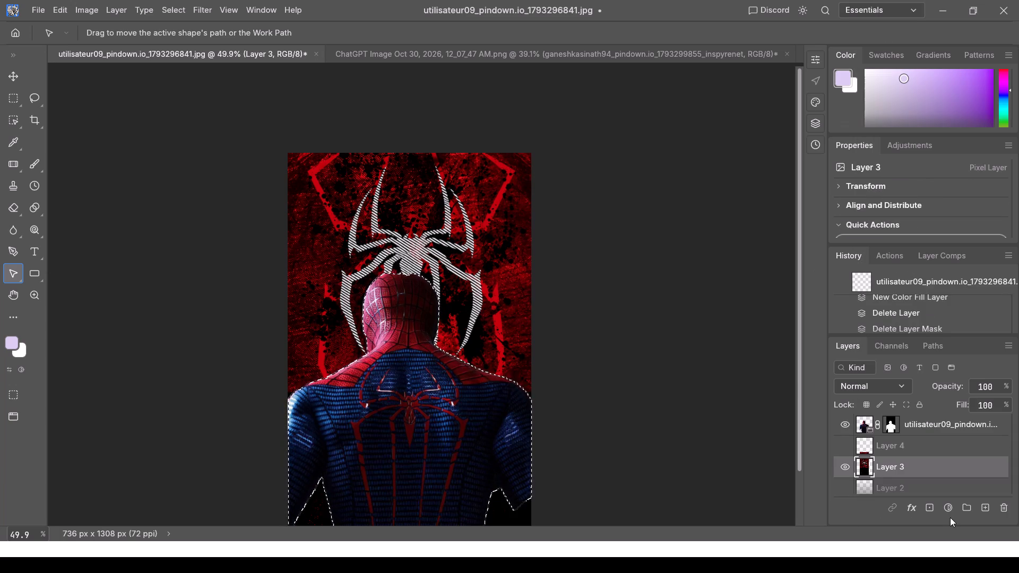
Start adding a fill or adjustment layer above Layer 3, bringing up the available types.
{"action": "right_click", "coordinate": [949, 512]}
{"action": "right_click", "coordinate": [950, 505]}
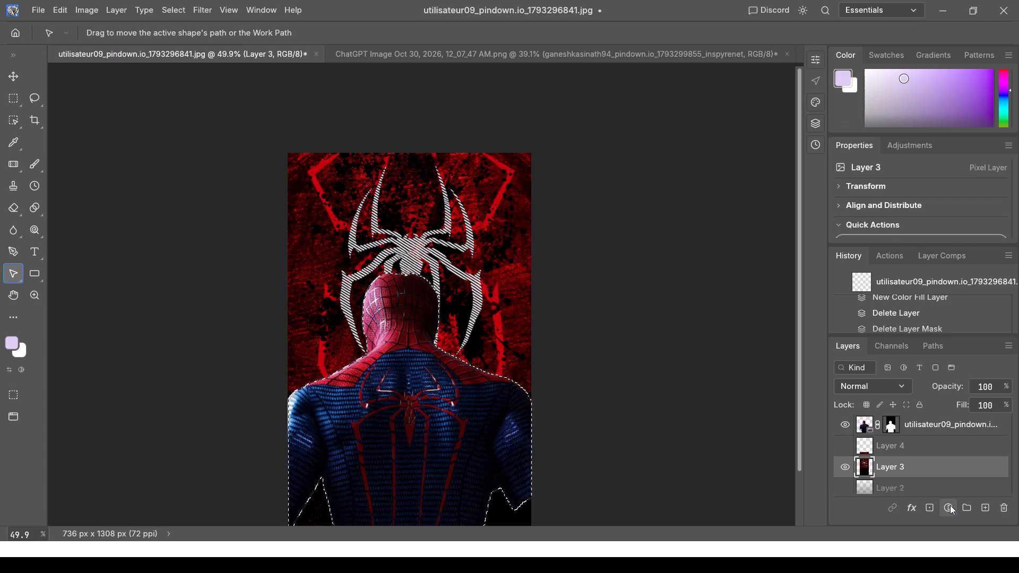
{"action": "left_click", "coordinate": [950, 505]}
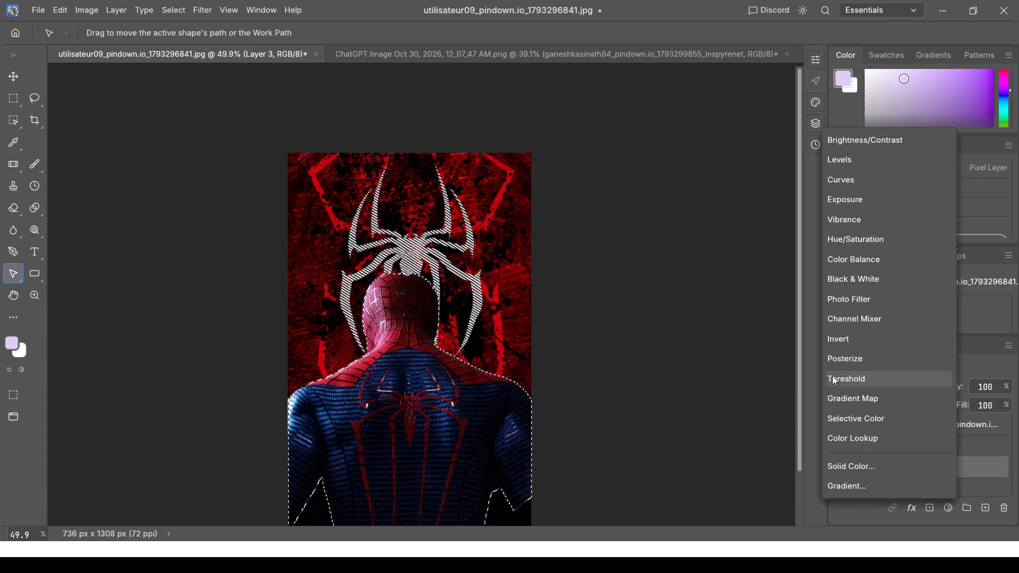
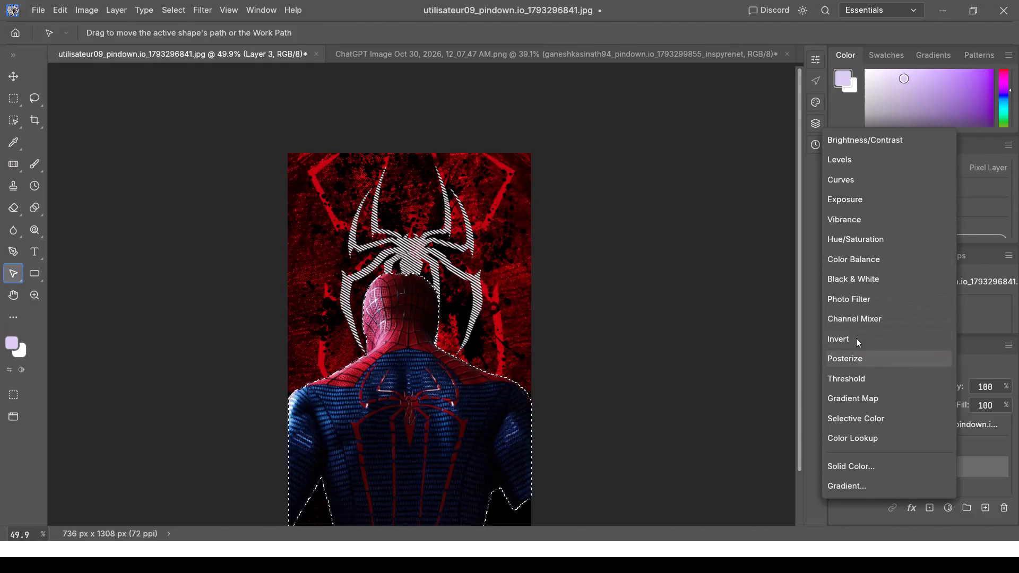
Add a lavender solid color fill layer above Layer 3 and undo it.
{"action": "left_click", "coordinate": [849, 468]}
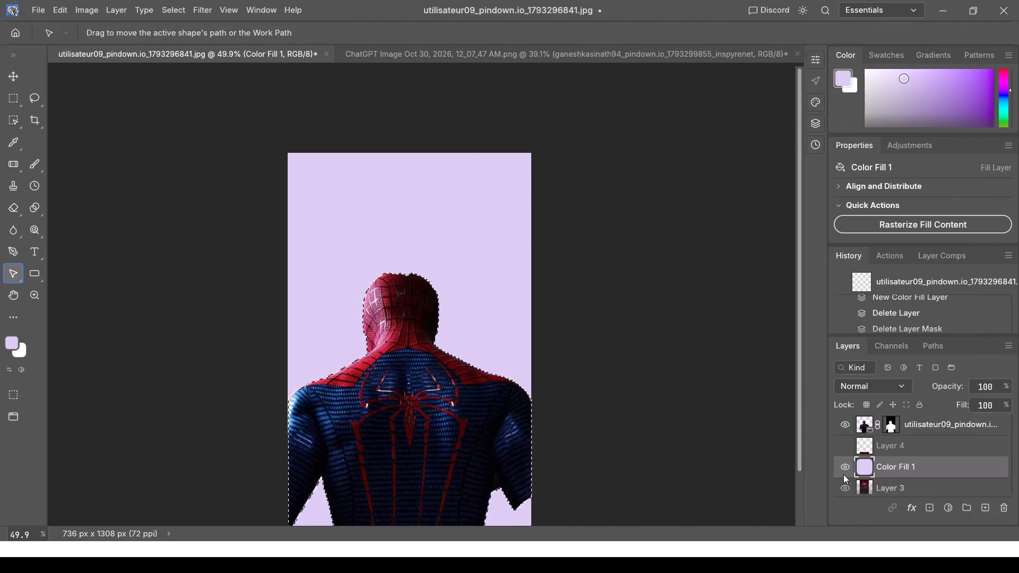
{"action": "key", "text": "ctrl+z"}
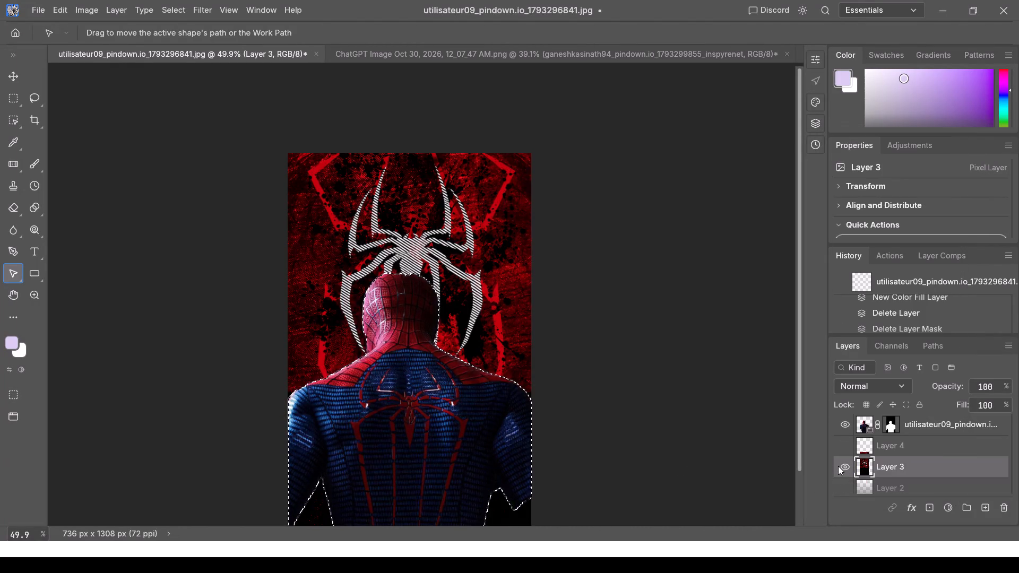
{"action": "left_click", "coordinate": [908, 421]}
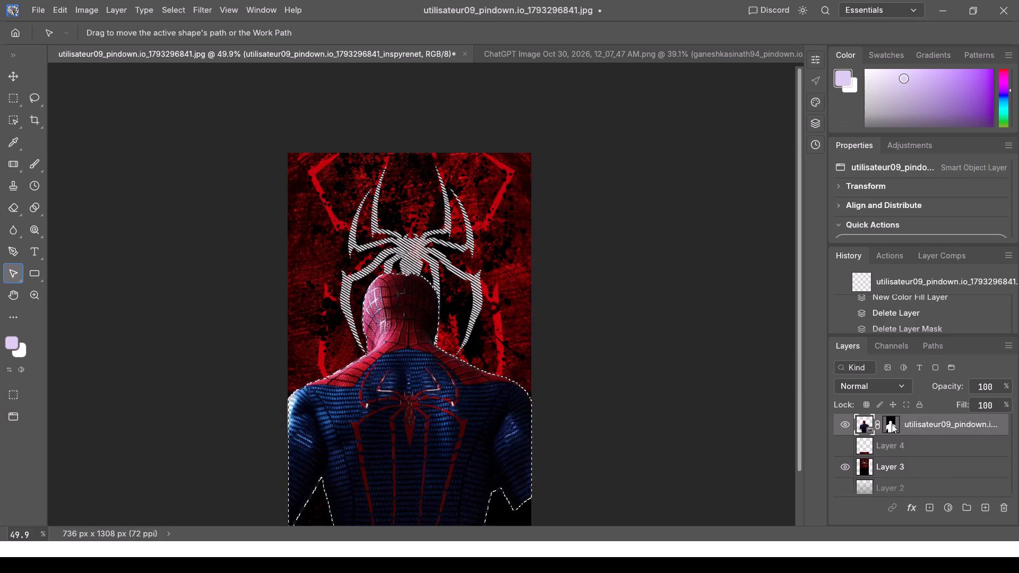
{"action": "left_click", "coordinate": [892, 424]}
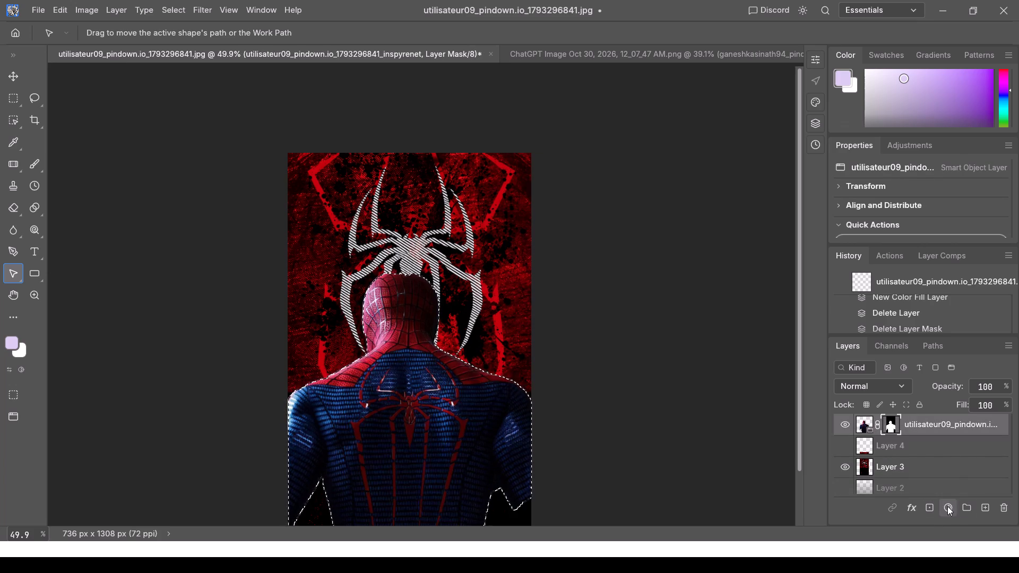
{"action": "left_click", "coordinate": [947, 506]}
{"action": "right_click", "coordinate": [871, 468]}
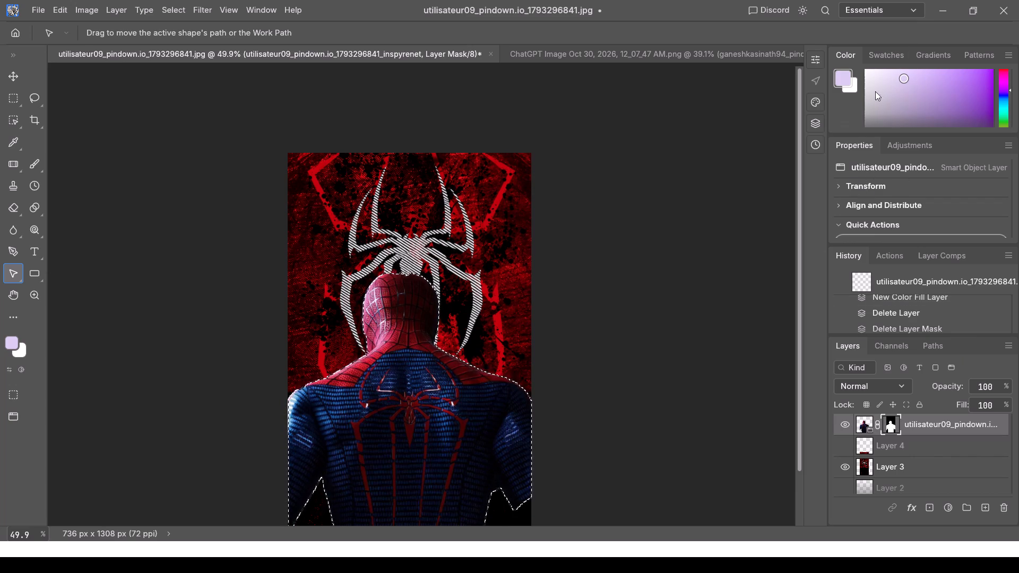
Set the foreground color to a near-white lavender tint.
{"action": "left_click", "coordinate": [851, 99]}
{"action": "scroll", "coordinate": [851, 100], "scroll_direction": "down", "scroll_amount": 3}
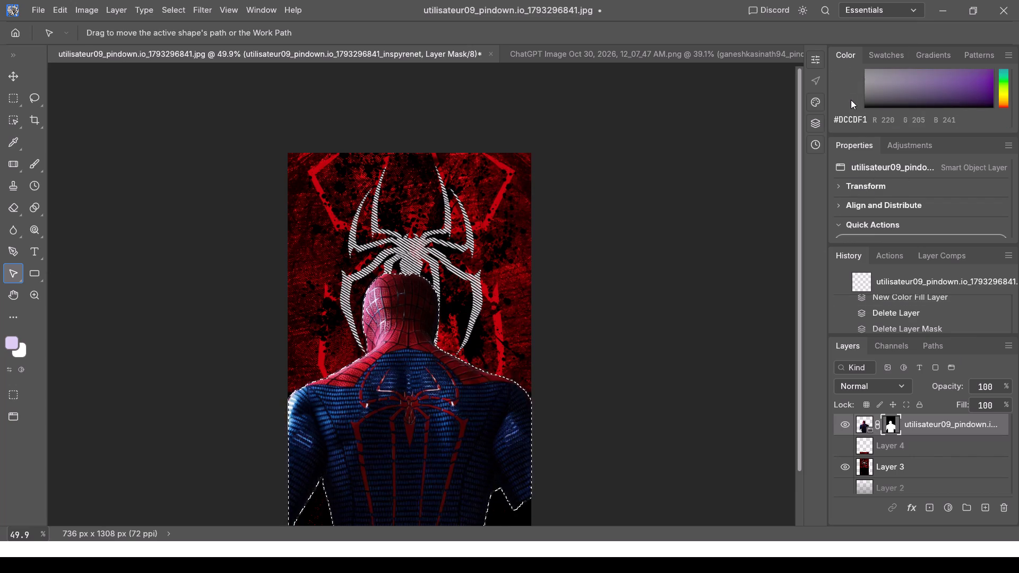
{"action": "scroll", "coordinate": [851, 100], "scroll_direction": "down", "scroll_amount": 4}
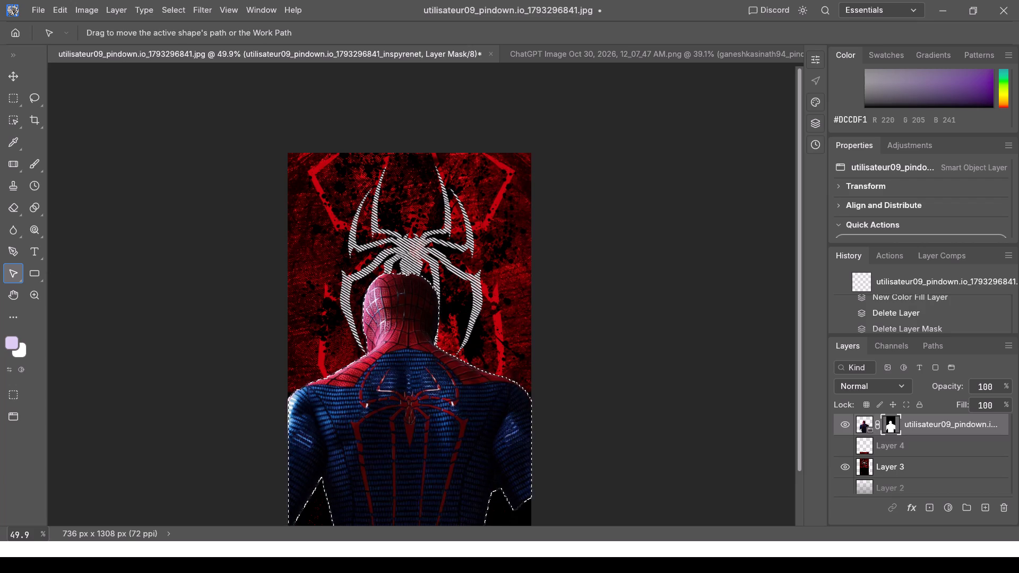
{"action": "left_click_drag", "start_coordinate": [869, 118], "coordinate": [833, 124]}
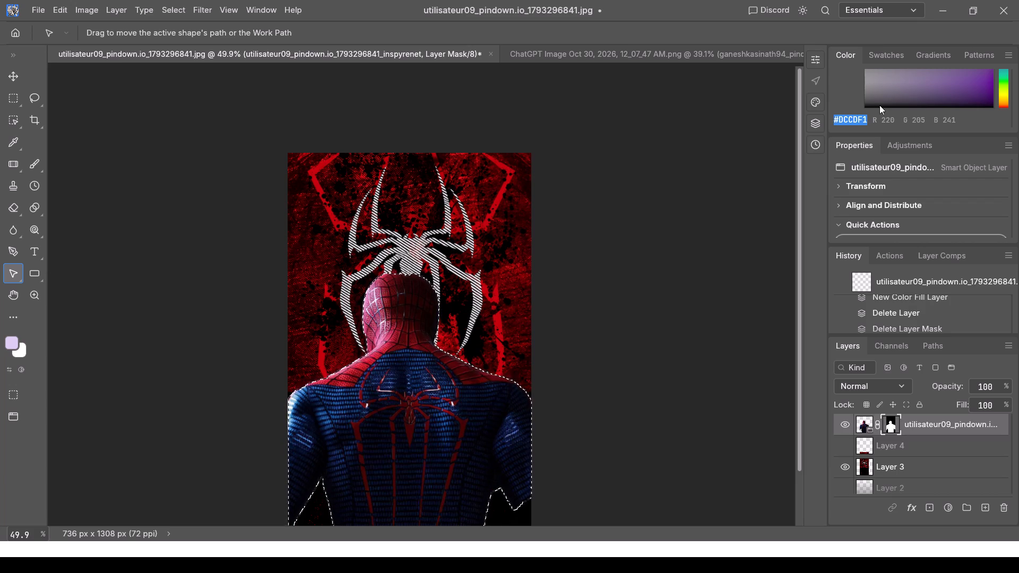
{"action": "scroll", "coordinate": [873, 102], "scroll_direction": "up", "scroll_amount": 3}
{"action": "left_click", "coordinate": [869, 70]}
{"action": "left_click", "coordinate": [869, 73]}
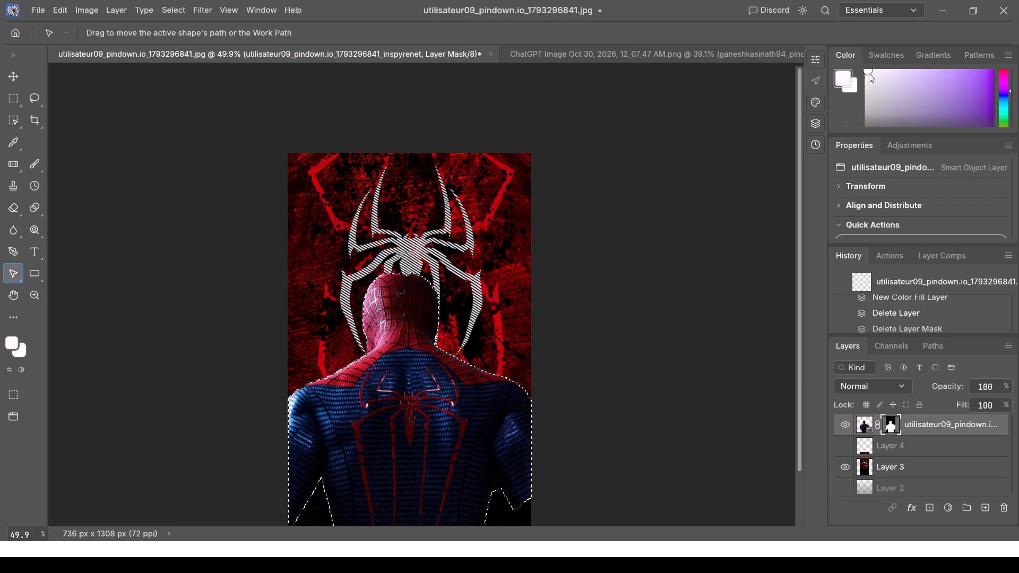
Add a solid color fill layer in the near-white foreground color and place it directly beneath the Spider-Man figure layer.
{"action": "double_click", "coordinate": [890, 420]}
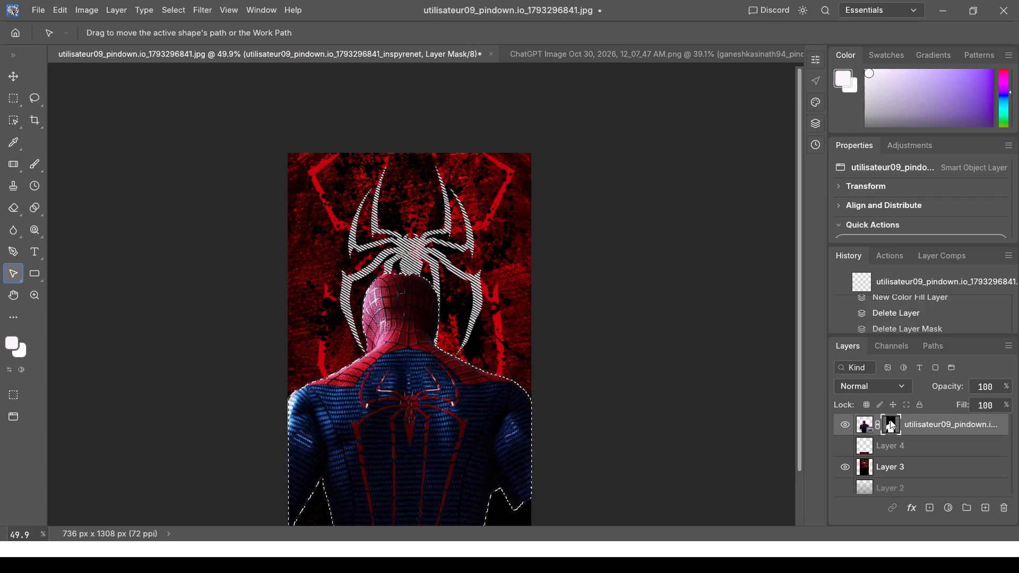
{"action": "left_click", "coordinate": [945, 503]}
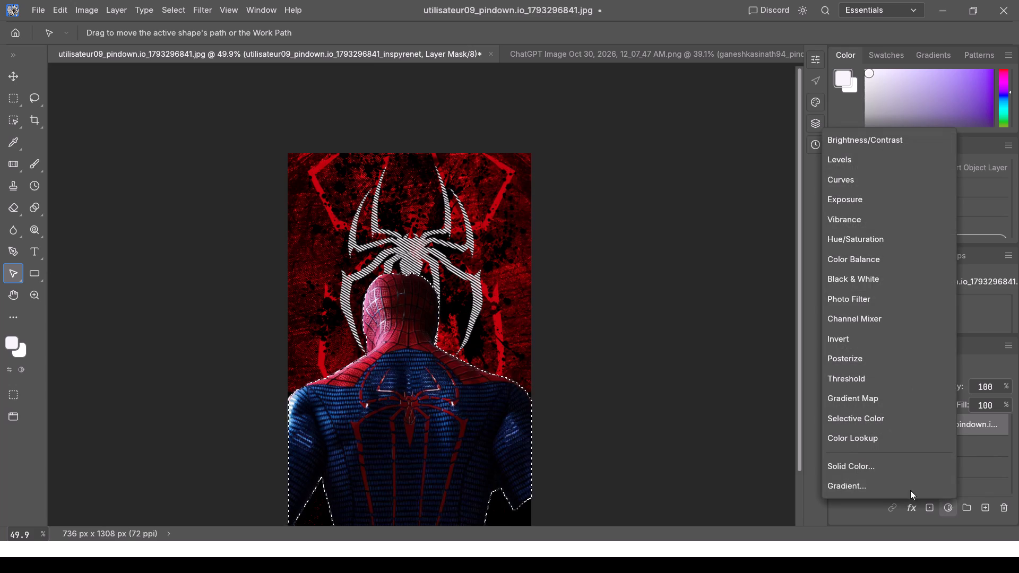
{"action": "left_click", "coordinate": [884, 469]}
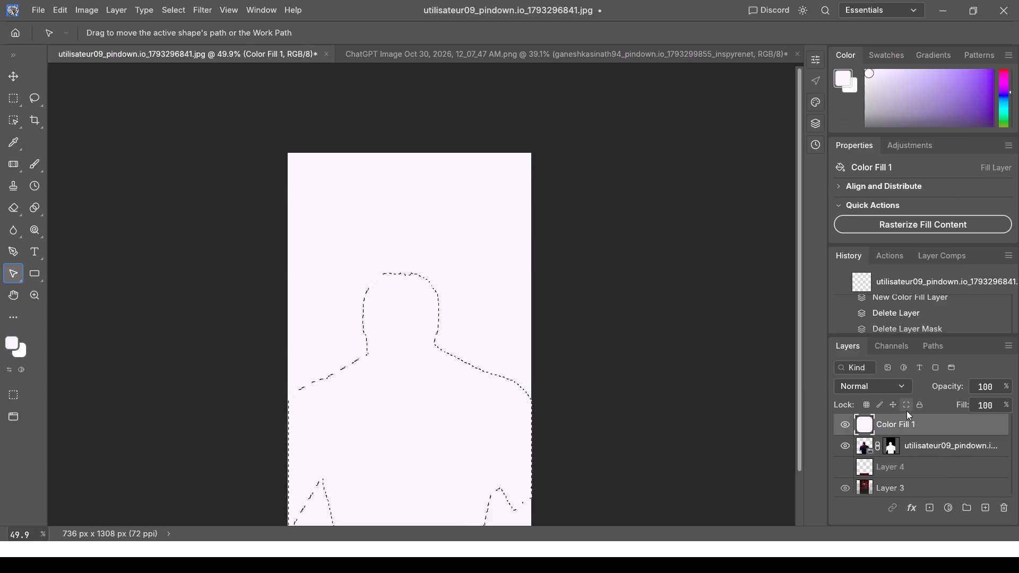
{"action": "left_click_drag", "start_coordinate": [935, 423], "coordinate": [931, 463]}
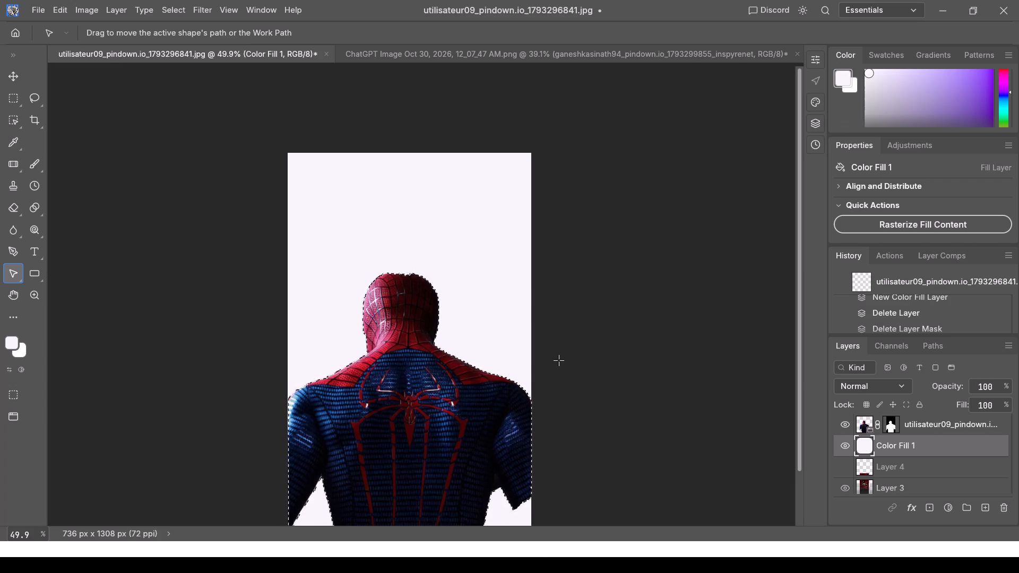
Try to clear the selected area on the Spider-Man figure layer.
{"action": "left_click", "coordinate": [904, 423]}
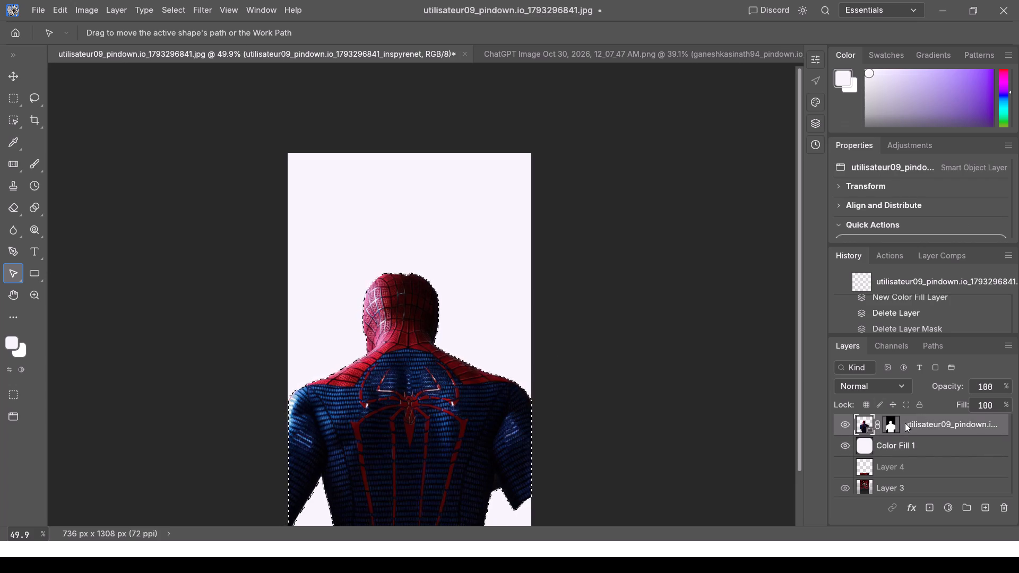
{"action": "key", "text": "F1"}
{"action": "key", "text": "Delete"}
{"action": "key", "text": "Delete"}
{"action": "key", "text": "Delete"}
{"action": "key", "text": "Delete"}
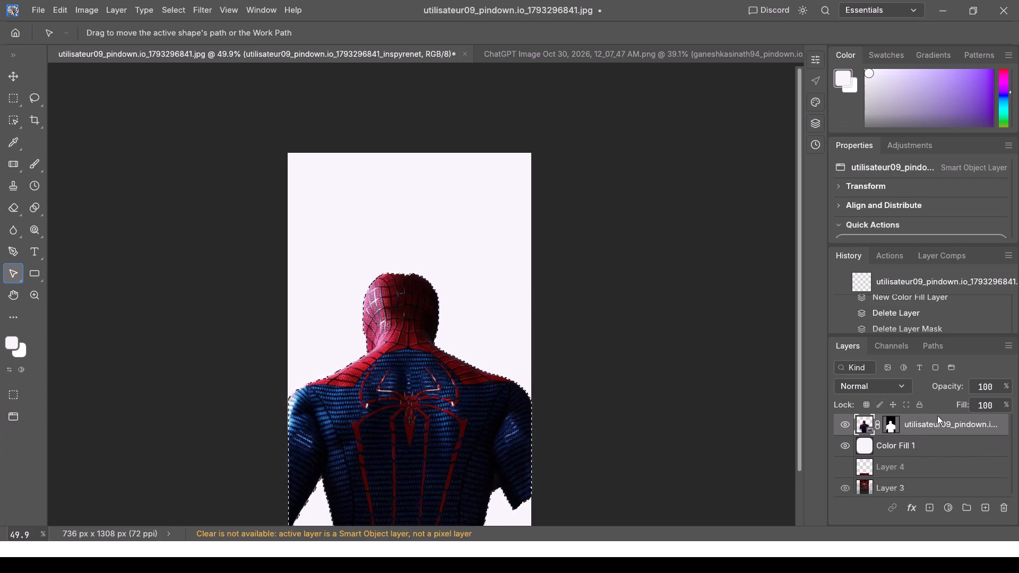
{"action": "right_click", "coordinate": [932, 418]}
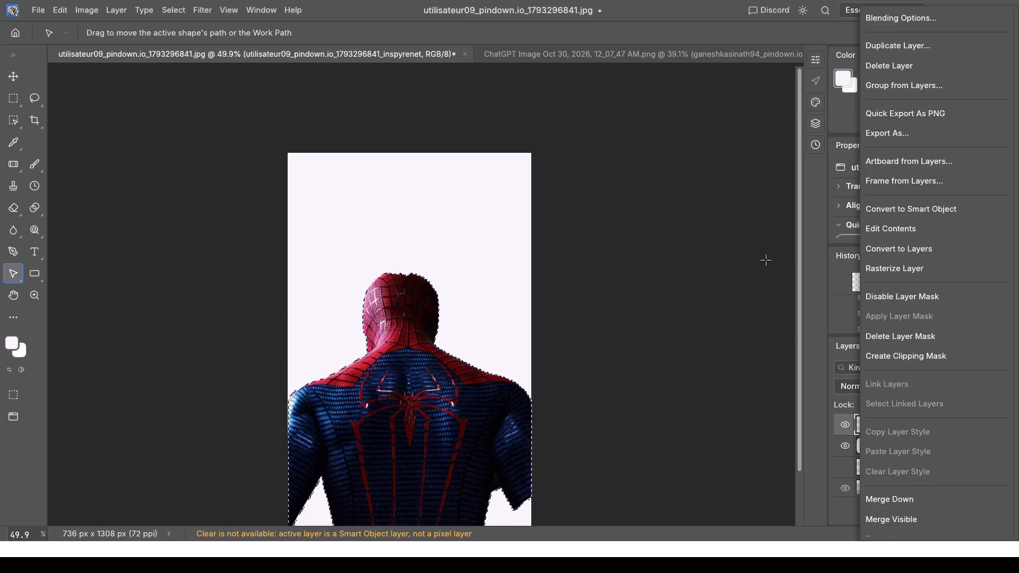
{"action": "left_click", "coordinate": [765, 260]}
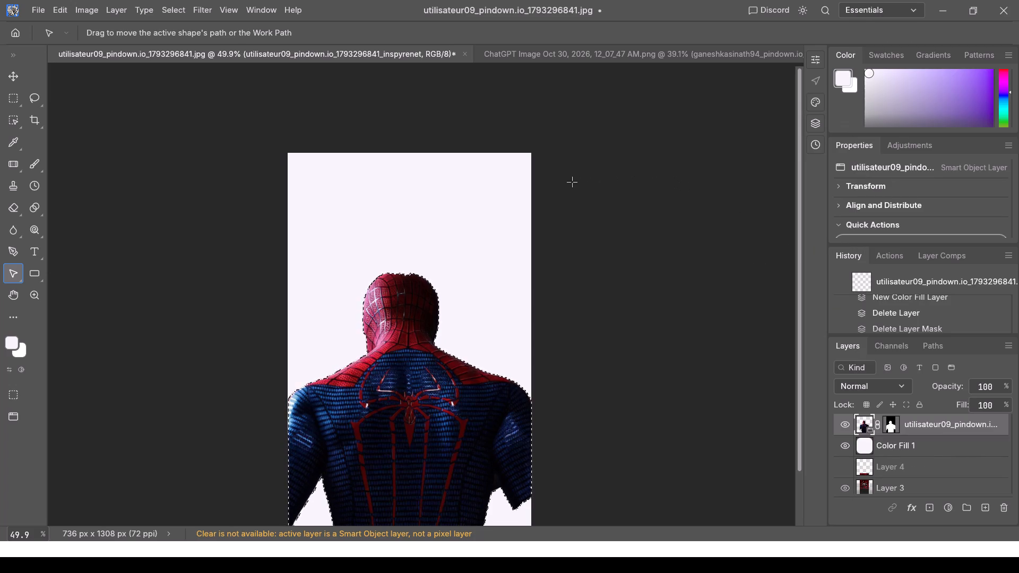
Exit the image editor, discarding the changes to both open documents.
{"action": "right_click", "coordinate": [36, 15]}
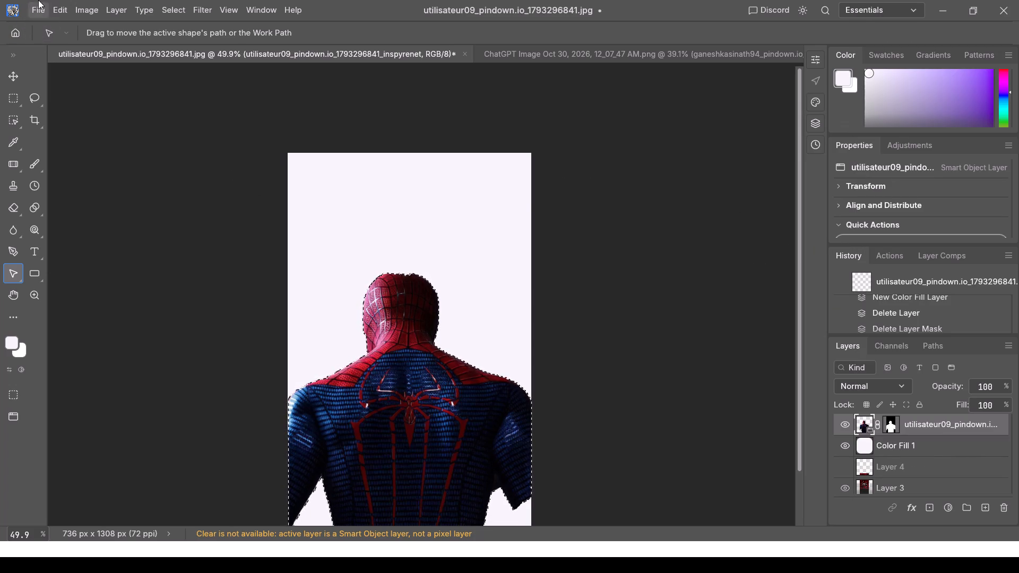
{"action": "left_click", "coordinate": [35, 12]}
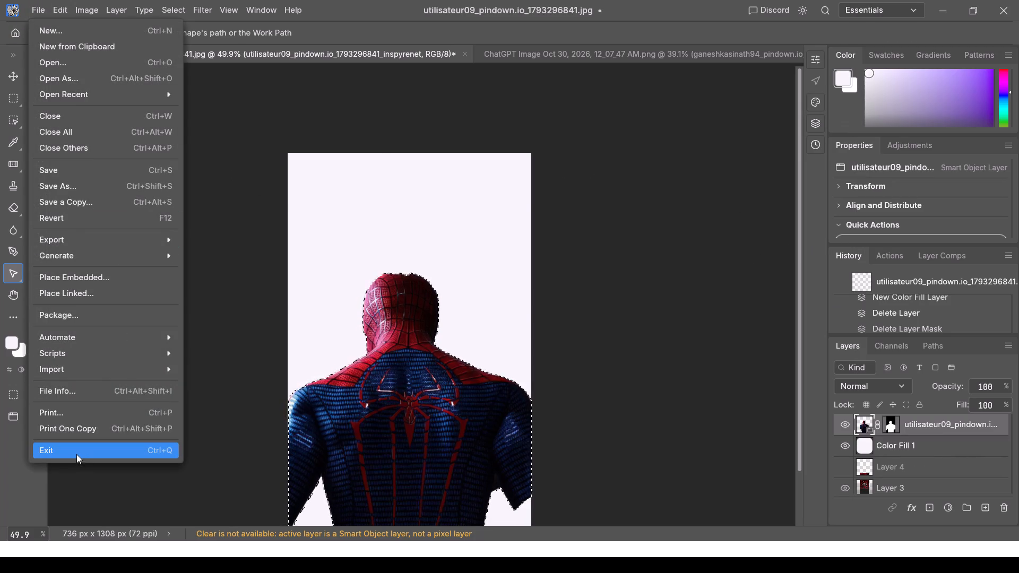
{"action": "left_click", "coordinate": [76, 454]}
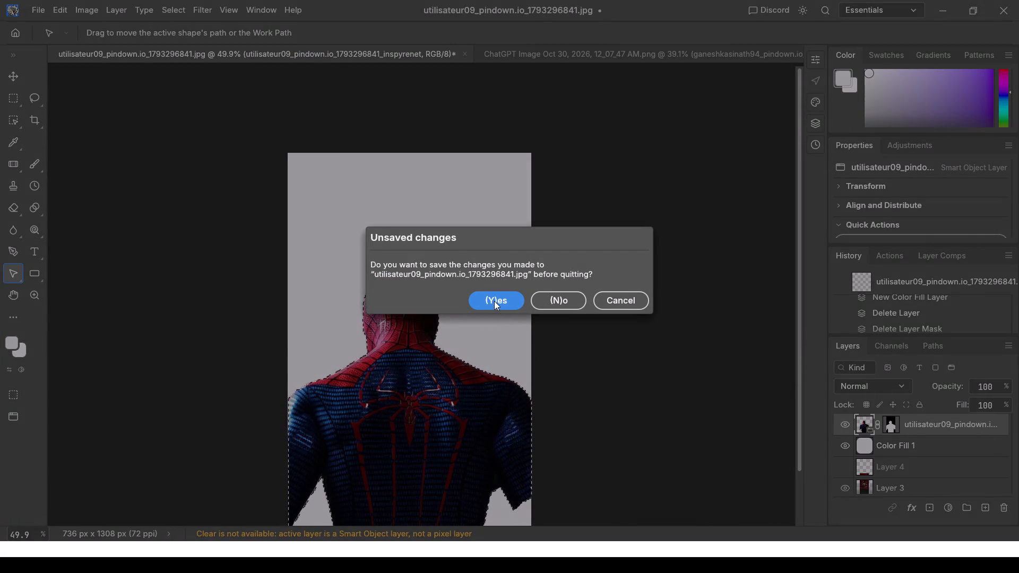
{"action": "left_click", "coordinate": [554, 300]}
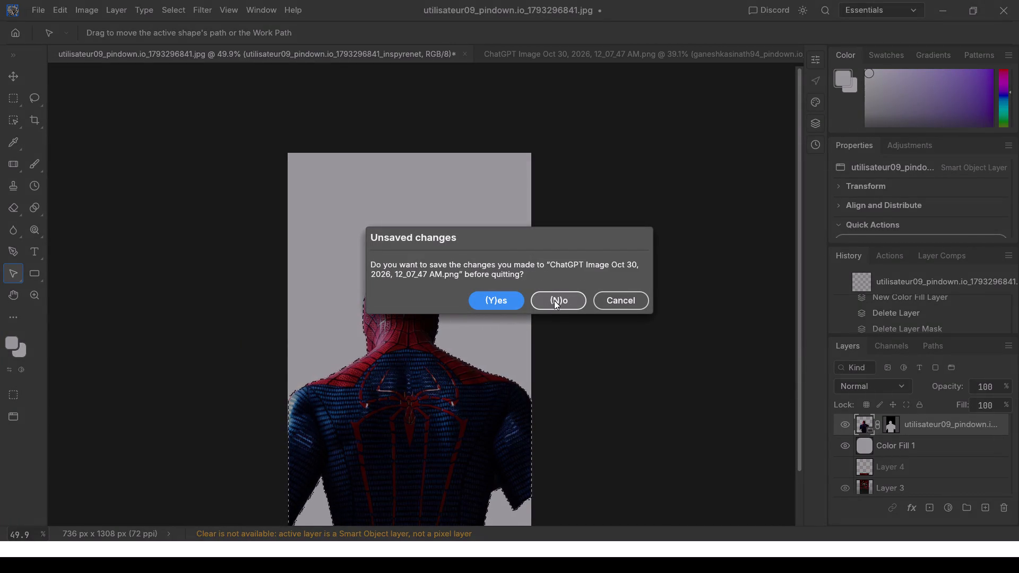
{"action": "left_click", "coordinate": [553, 300]}
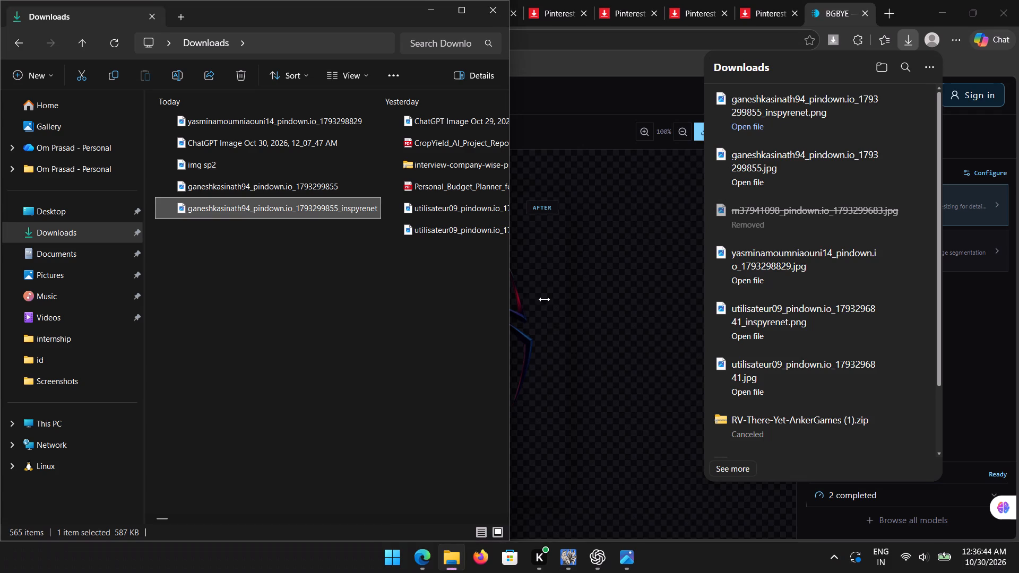
Switch to the image editor window with the blank spider man document and show its layers.
{"action": "left_click", "coordinate": [570, 552]}
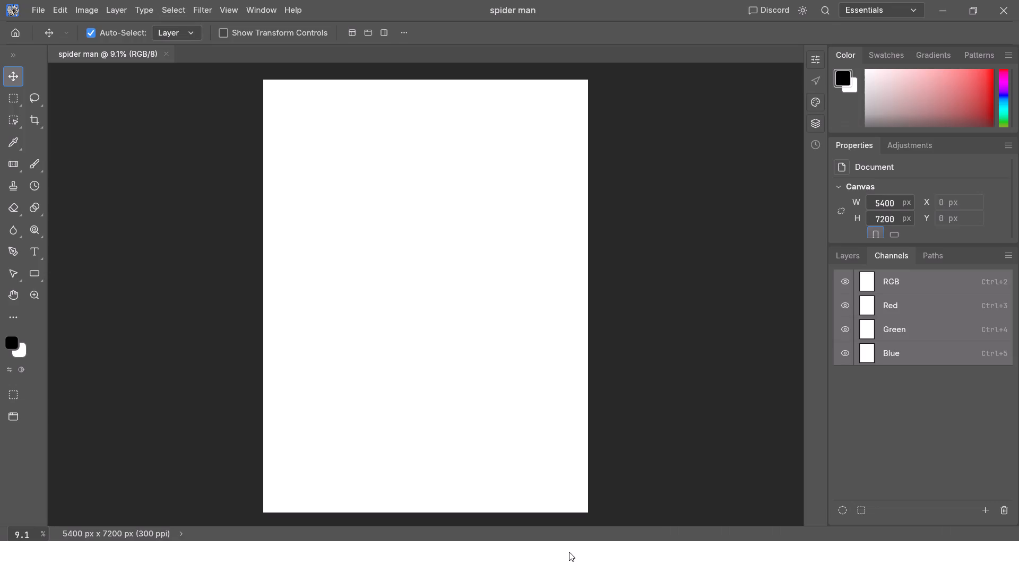
{"action": "left_click", "coordinate": [845, 248]}
{"action": "right_click", "coordinate": [903, 329]}
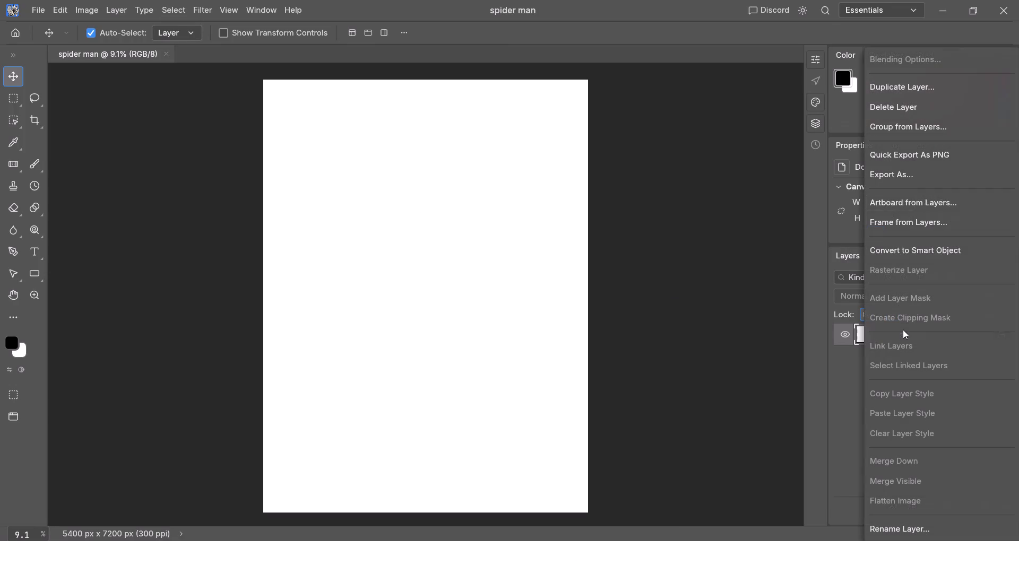
{"action": "left_click", "coordinate": [853, 382]}
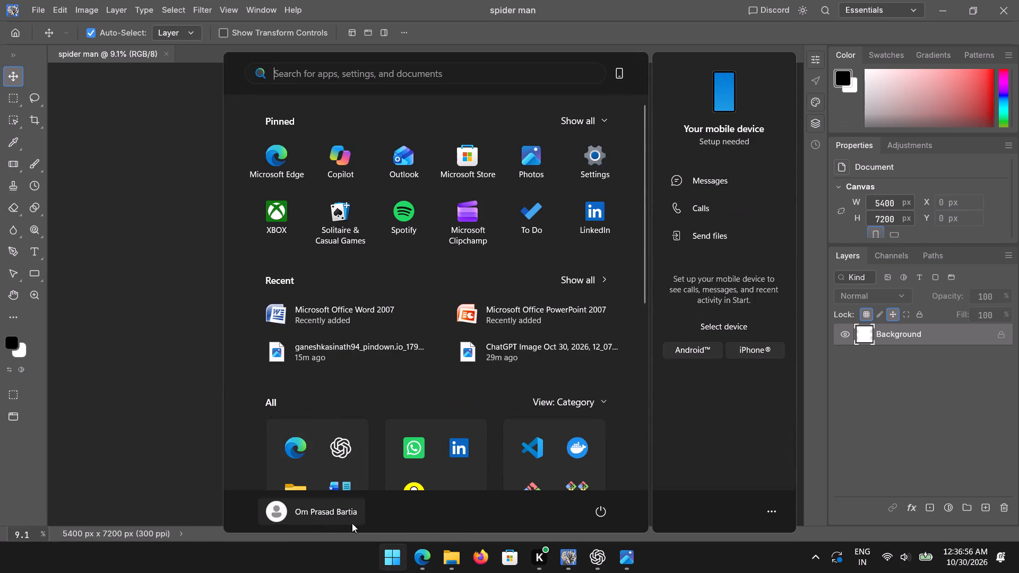
Show the Downloads folder in File Explorer with large icons and place the cut-out Spider-Man back-view image into the spider man document.
{"action": "left_click", "coordinate": [451, 556]}
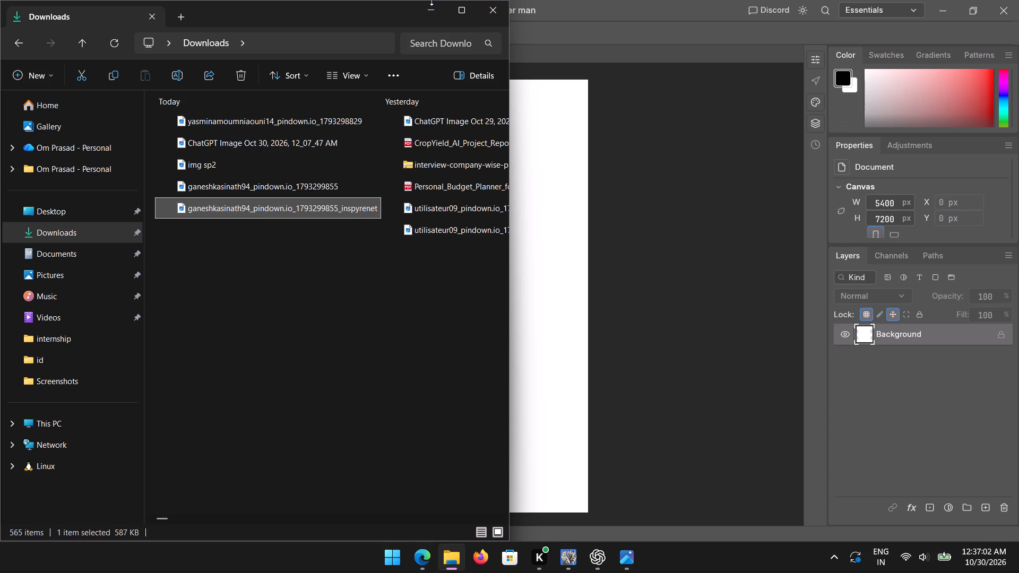
{"action": "left_click", "coordinate": [347, 70]}
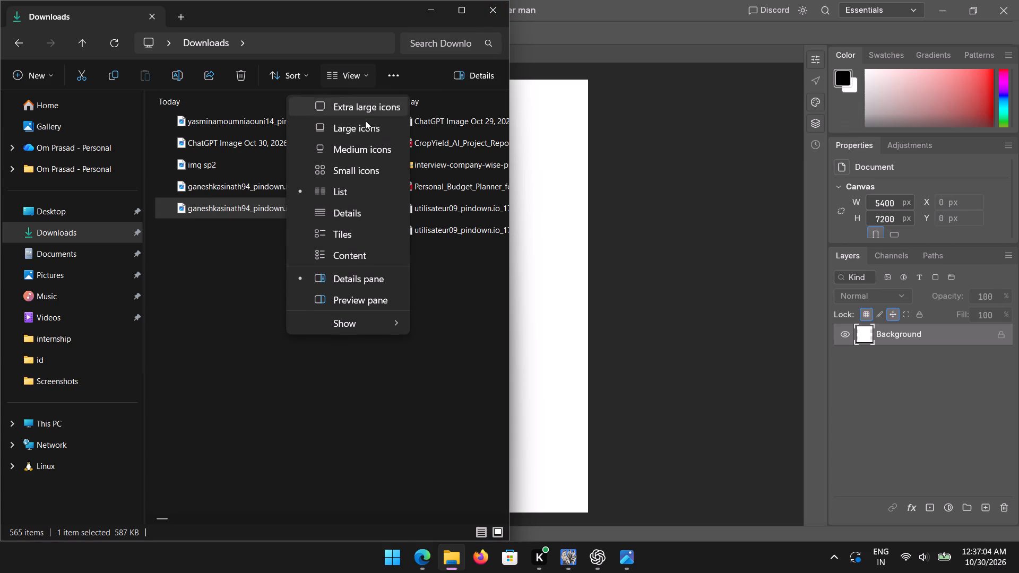
{"action": "left_click", "coordinate": [347, 125]}
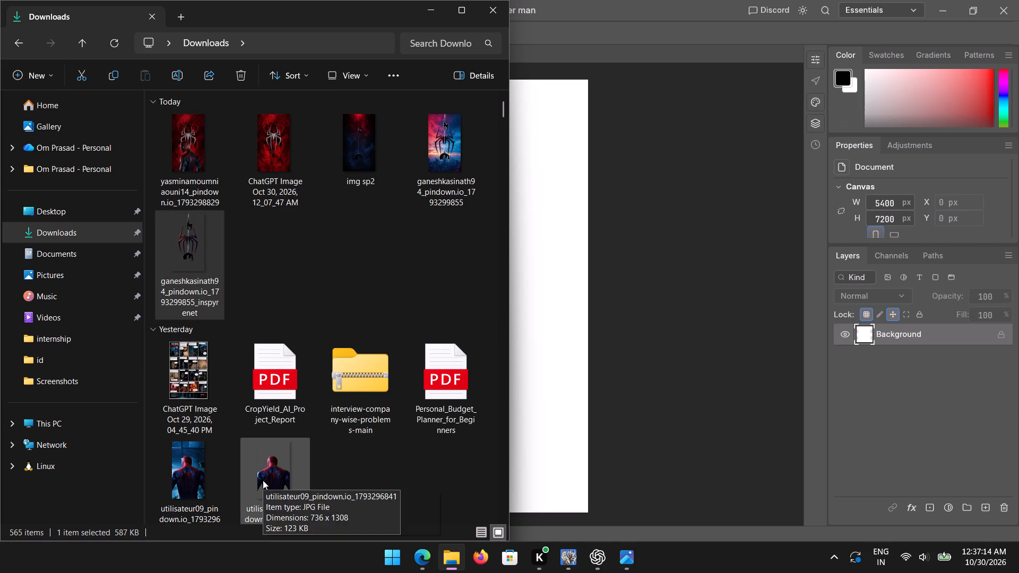
{"action": "left_click_drag", "start_coordinate": [263, 480], "coordinate": [551, 398]}
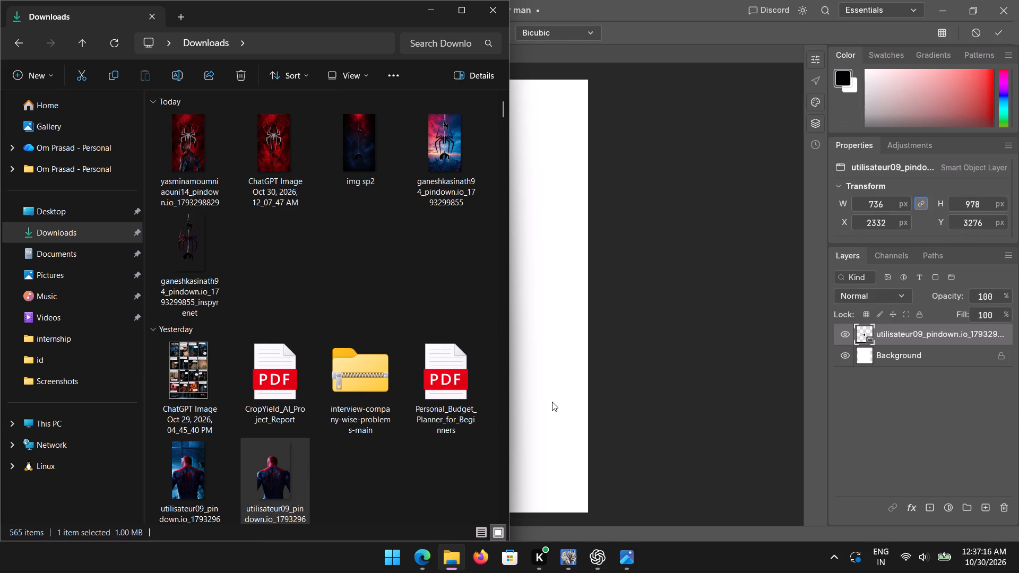
{"action": "left_click", "coordinate": [666, 396]}
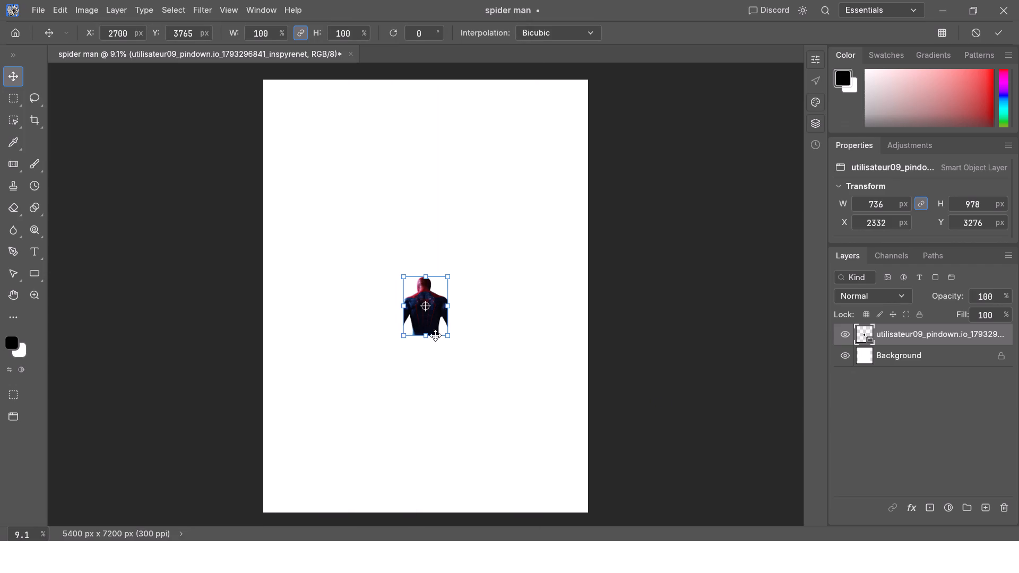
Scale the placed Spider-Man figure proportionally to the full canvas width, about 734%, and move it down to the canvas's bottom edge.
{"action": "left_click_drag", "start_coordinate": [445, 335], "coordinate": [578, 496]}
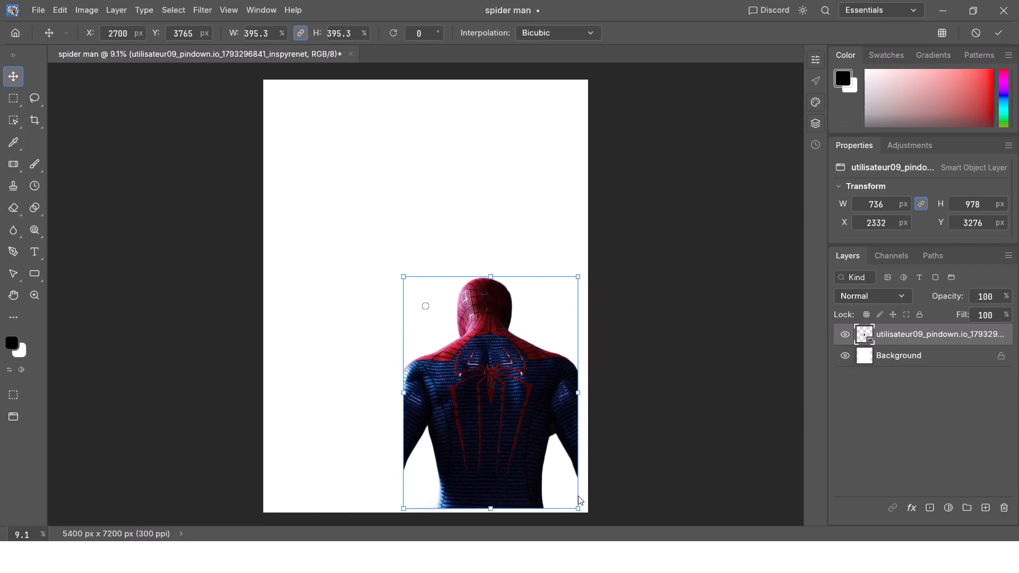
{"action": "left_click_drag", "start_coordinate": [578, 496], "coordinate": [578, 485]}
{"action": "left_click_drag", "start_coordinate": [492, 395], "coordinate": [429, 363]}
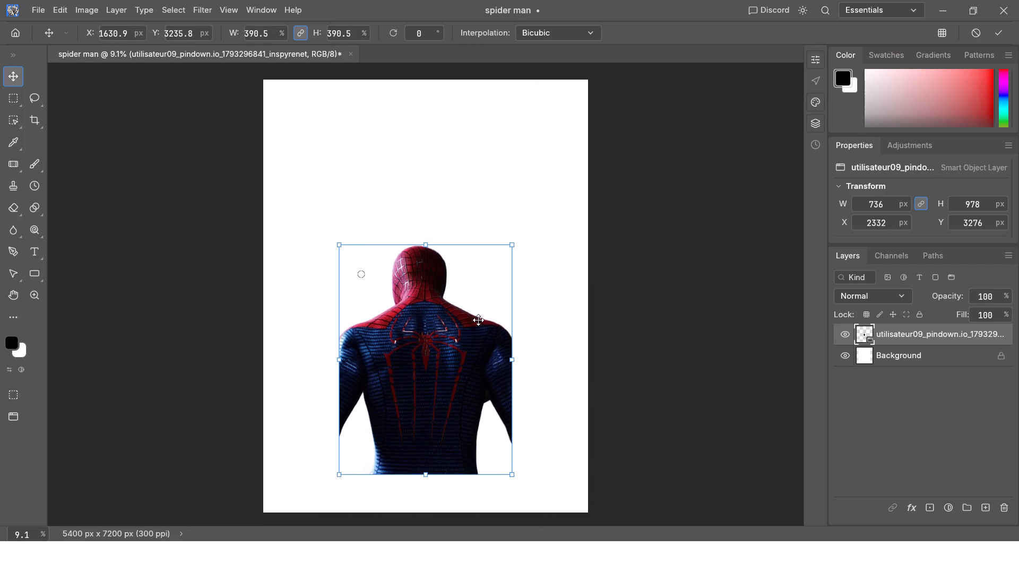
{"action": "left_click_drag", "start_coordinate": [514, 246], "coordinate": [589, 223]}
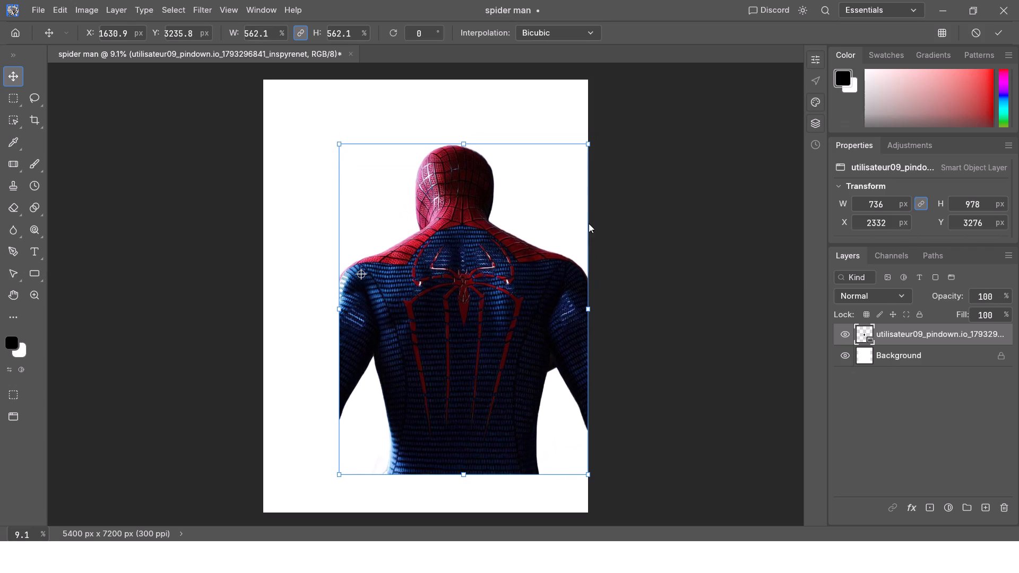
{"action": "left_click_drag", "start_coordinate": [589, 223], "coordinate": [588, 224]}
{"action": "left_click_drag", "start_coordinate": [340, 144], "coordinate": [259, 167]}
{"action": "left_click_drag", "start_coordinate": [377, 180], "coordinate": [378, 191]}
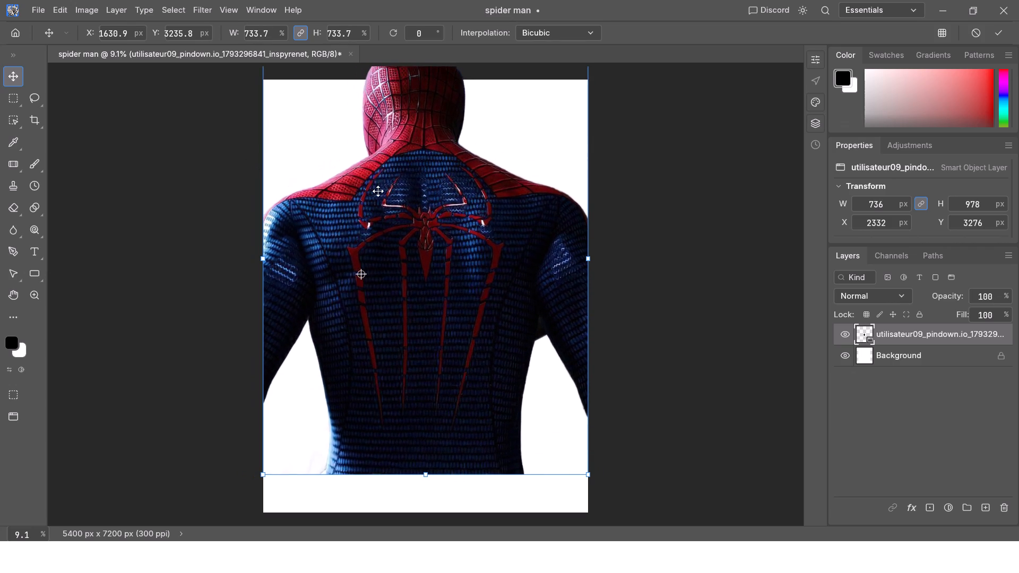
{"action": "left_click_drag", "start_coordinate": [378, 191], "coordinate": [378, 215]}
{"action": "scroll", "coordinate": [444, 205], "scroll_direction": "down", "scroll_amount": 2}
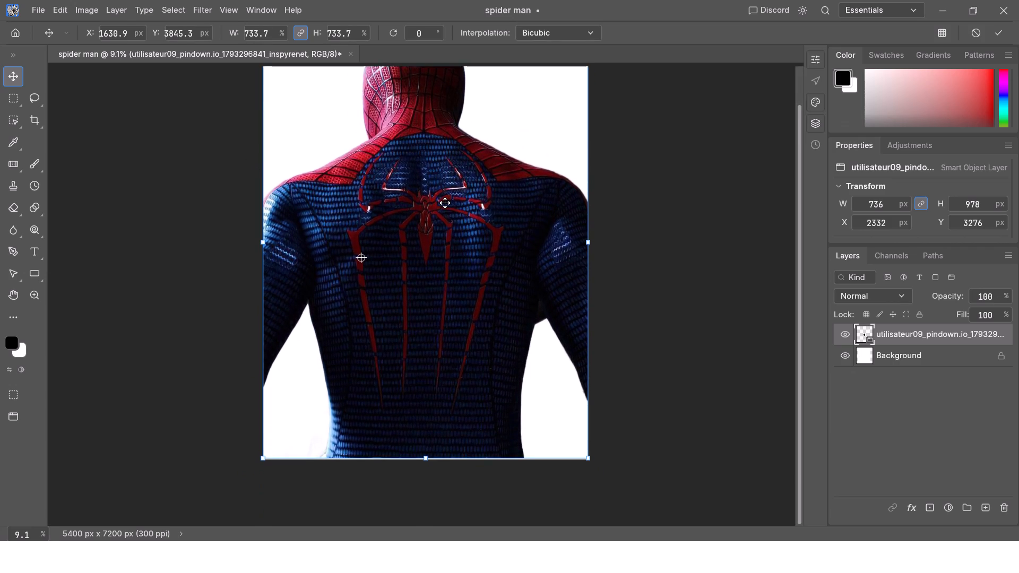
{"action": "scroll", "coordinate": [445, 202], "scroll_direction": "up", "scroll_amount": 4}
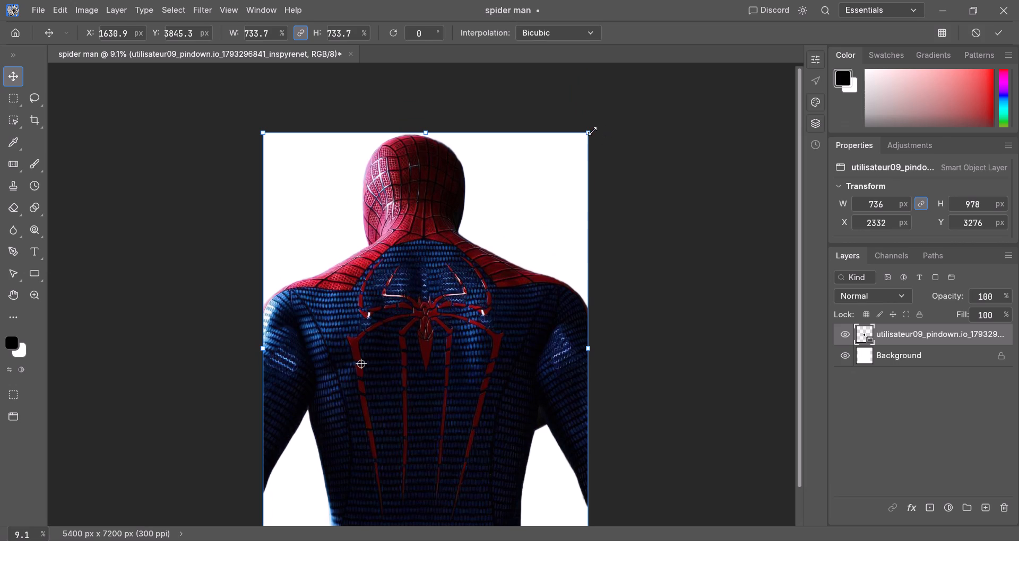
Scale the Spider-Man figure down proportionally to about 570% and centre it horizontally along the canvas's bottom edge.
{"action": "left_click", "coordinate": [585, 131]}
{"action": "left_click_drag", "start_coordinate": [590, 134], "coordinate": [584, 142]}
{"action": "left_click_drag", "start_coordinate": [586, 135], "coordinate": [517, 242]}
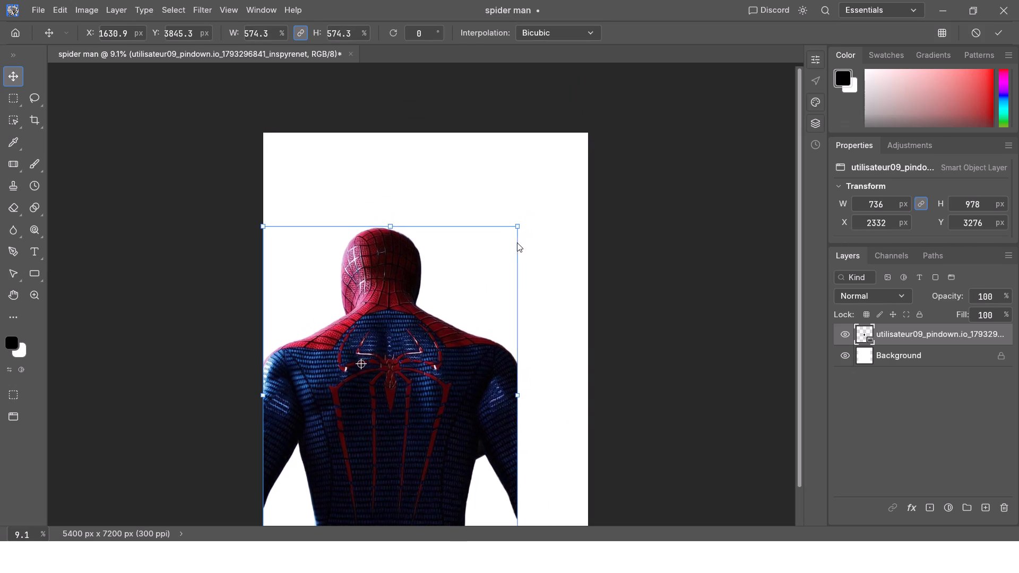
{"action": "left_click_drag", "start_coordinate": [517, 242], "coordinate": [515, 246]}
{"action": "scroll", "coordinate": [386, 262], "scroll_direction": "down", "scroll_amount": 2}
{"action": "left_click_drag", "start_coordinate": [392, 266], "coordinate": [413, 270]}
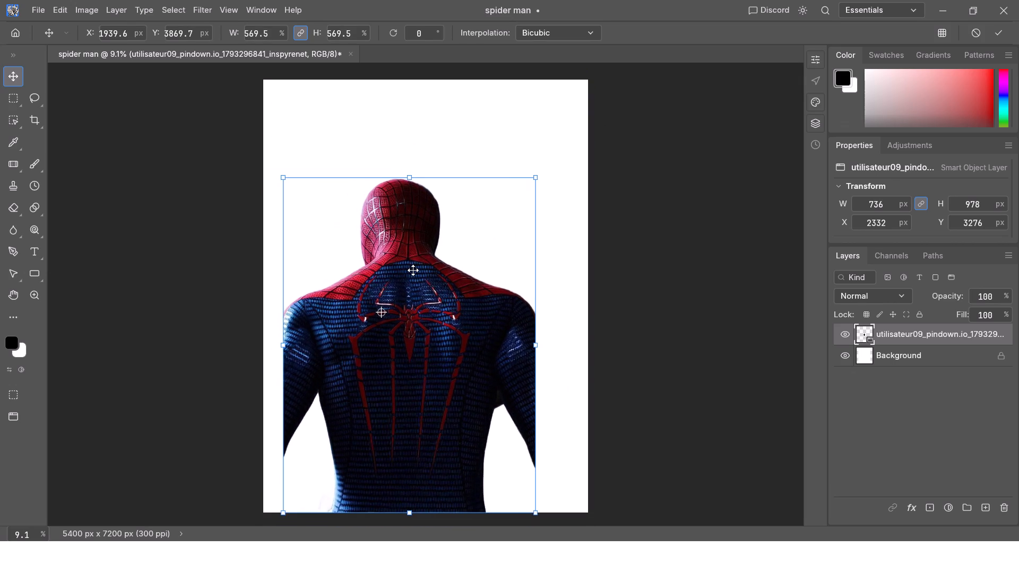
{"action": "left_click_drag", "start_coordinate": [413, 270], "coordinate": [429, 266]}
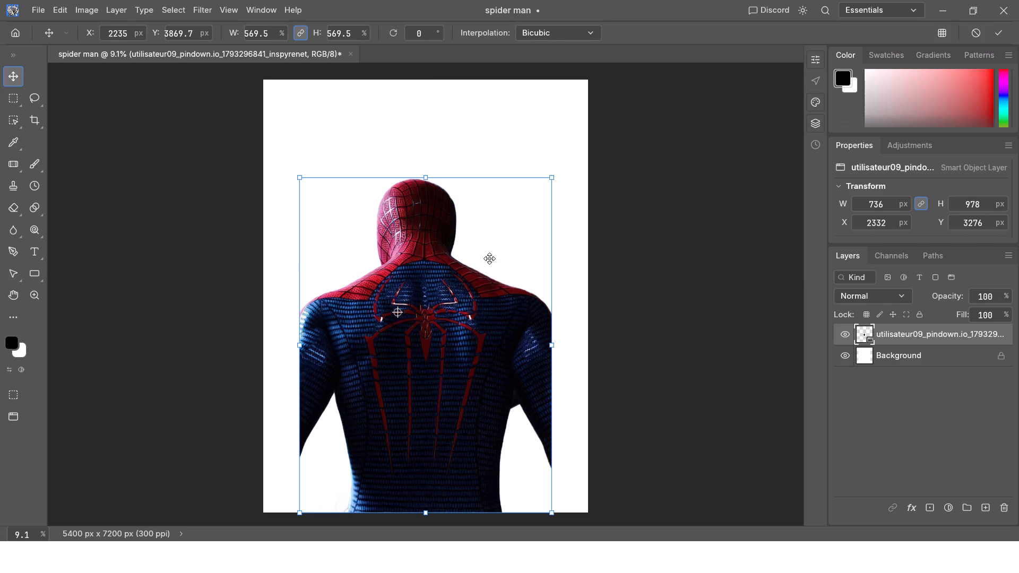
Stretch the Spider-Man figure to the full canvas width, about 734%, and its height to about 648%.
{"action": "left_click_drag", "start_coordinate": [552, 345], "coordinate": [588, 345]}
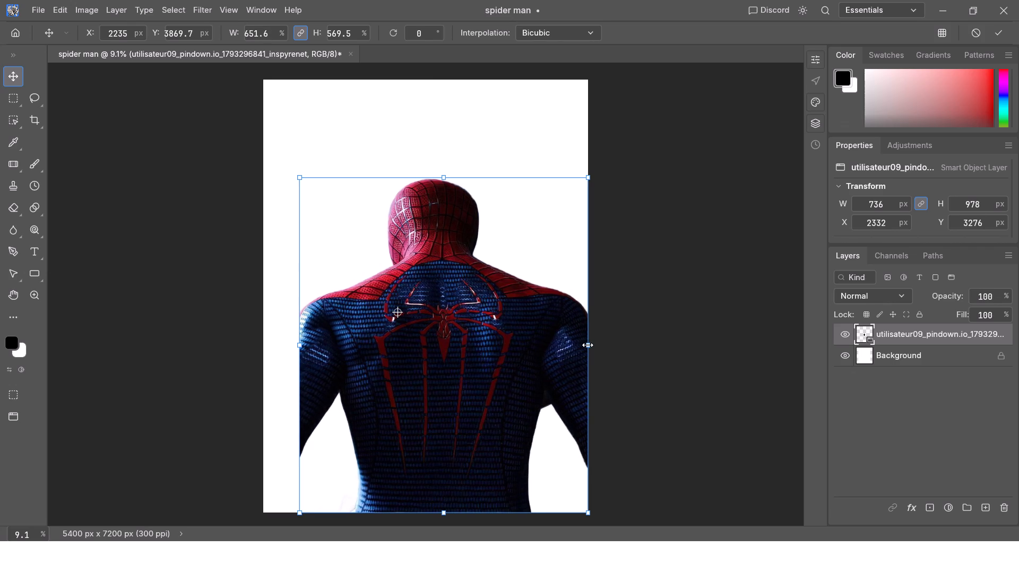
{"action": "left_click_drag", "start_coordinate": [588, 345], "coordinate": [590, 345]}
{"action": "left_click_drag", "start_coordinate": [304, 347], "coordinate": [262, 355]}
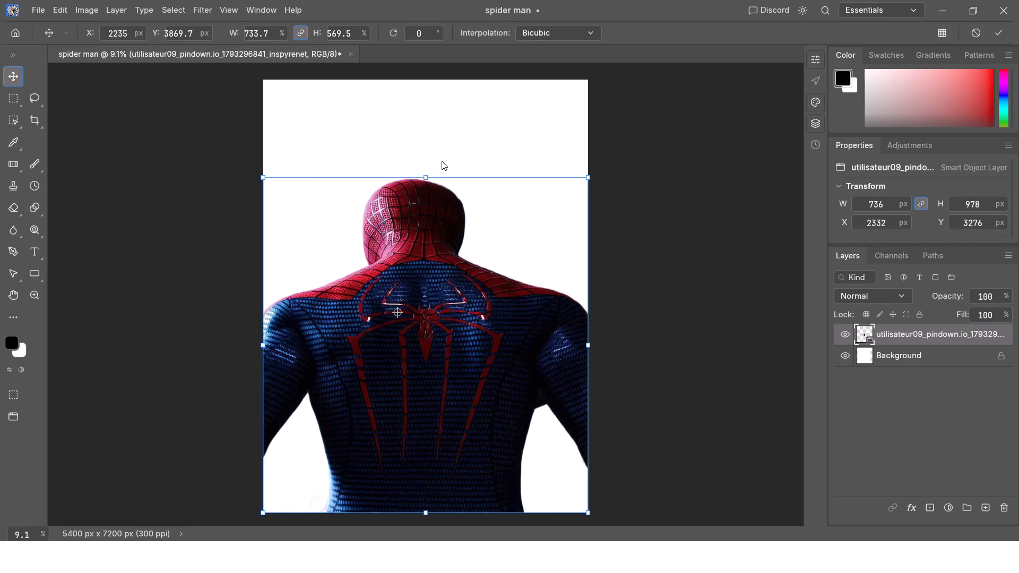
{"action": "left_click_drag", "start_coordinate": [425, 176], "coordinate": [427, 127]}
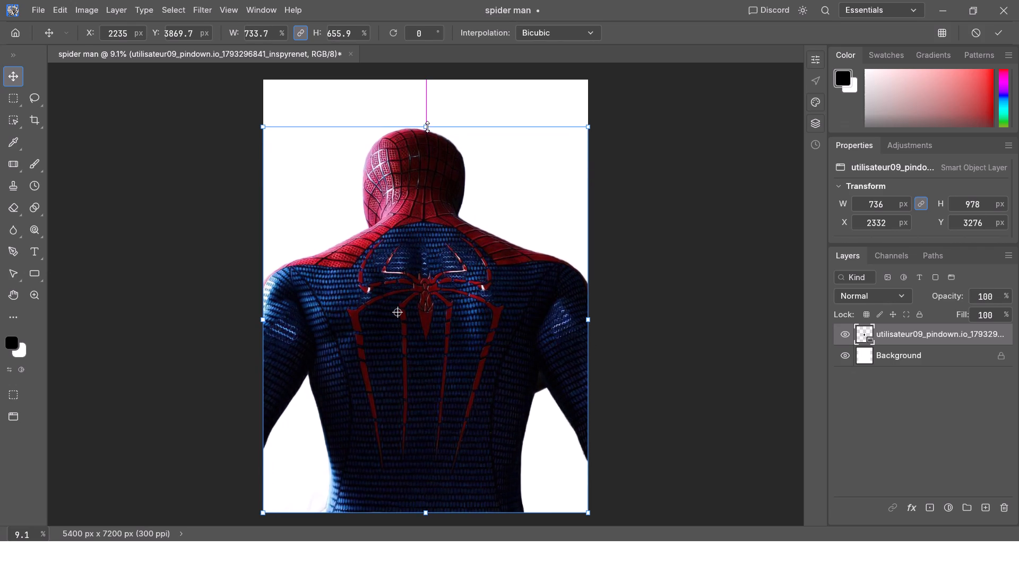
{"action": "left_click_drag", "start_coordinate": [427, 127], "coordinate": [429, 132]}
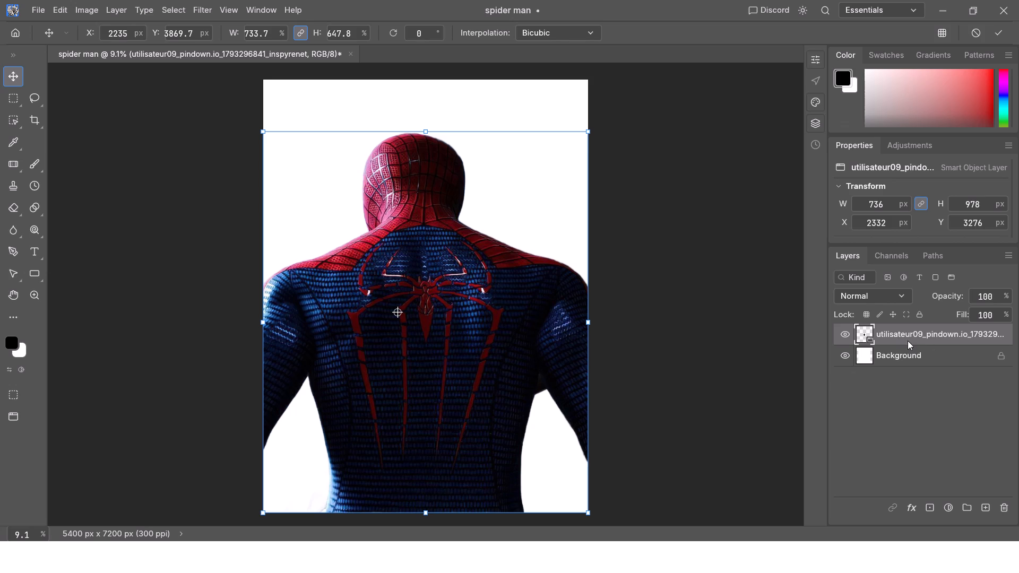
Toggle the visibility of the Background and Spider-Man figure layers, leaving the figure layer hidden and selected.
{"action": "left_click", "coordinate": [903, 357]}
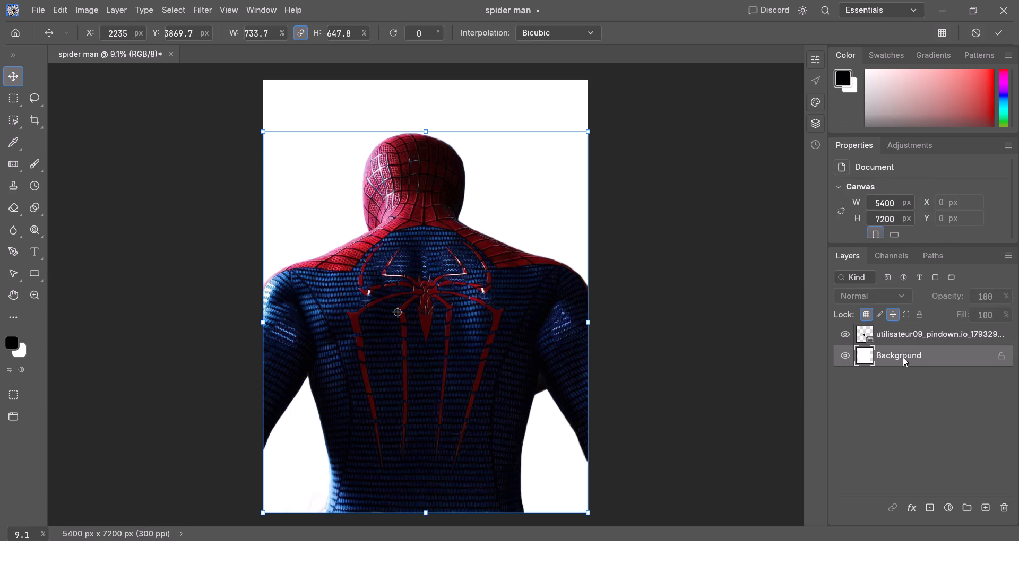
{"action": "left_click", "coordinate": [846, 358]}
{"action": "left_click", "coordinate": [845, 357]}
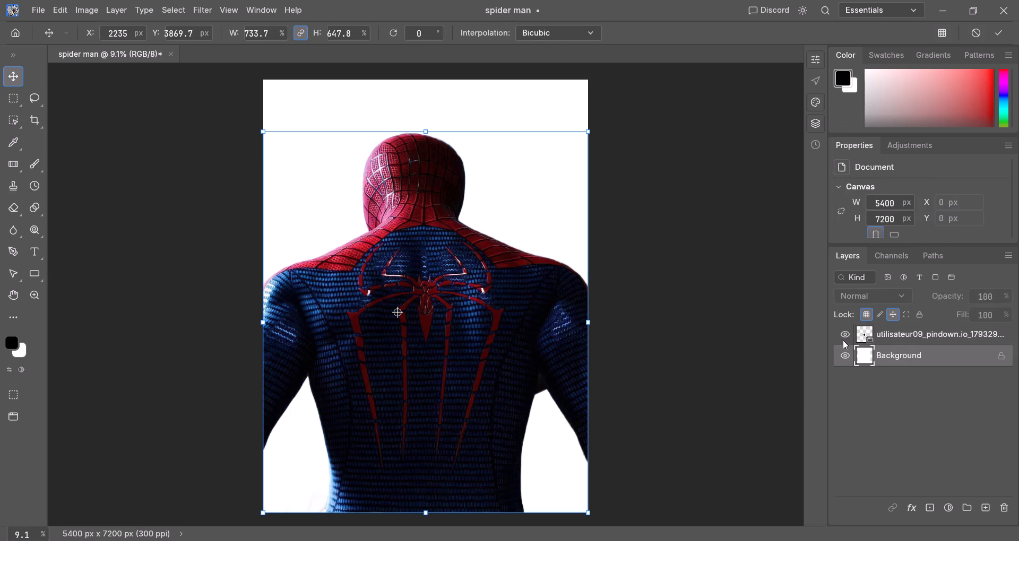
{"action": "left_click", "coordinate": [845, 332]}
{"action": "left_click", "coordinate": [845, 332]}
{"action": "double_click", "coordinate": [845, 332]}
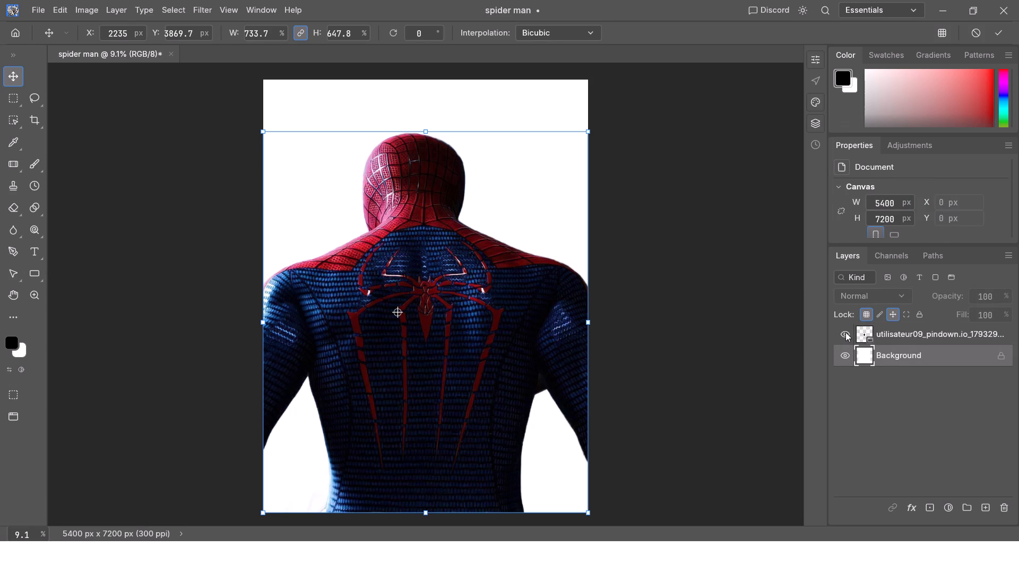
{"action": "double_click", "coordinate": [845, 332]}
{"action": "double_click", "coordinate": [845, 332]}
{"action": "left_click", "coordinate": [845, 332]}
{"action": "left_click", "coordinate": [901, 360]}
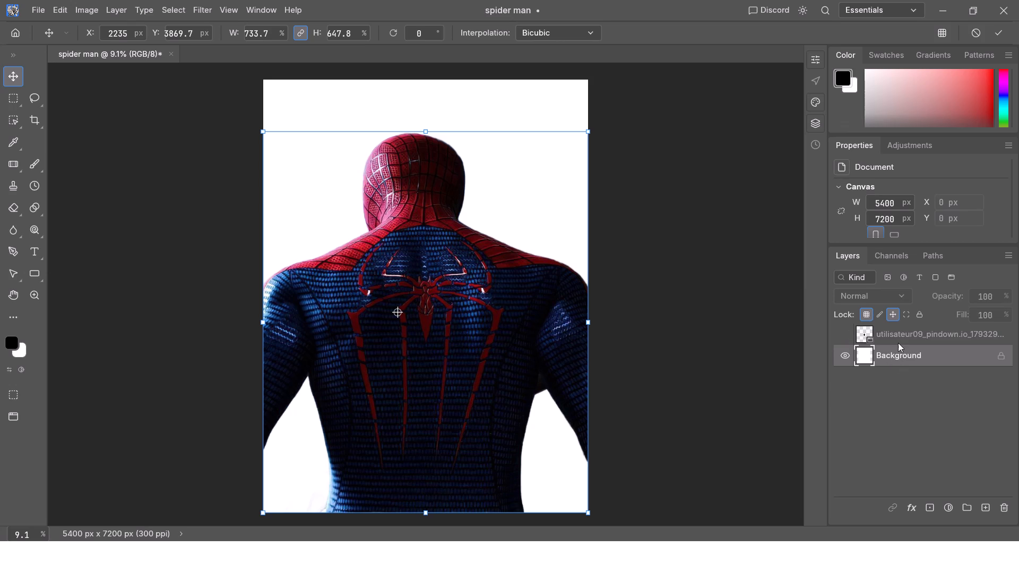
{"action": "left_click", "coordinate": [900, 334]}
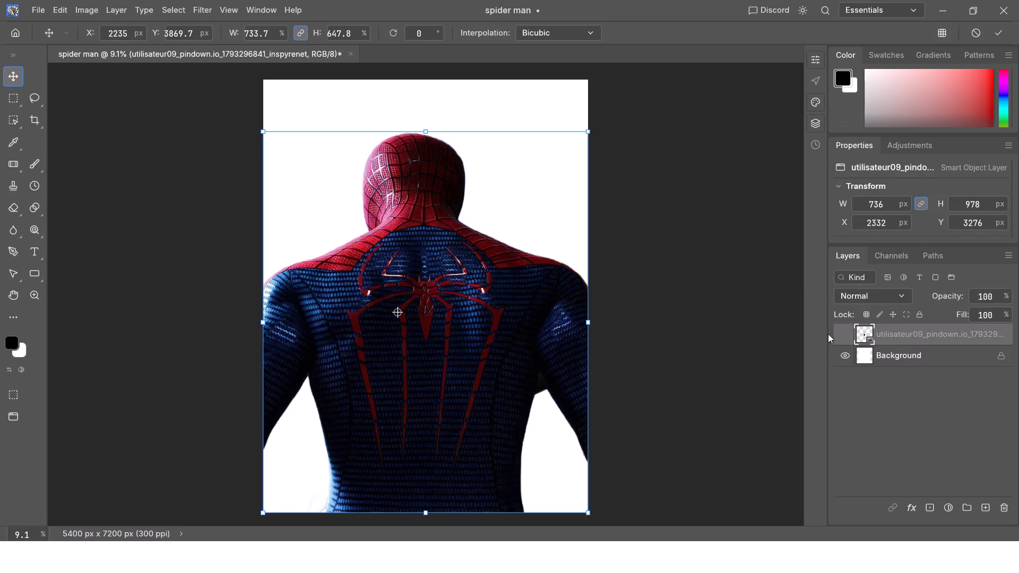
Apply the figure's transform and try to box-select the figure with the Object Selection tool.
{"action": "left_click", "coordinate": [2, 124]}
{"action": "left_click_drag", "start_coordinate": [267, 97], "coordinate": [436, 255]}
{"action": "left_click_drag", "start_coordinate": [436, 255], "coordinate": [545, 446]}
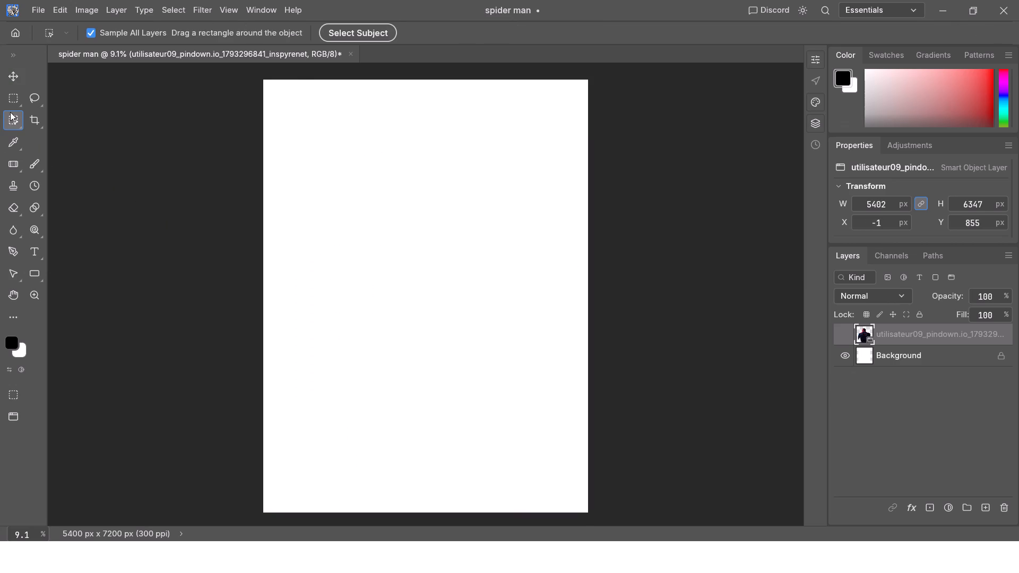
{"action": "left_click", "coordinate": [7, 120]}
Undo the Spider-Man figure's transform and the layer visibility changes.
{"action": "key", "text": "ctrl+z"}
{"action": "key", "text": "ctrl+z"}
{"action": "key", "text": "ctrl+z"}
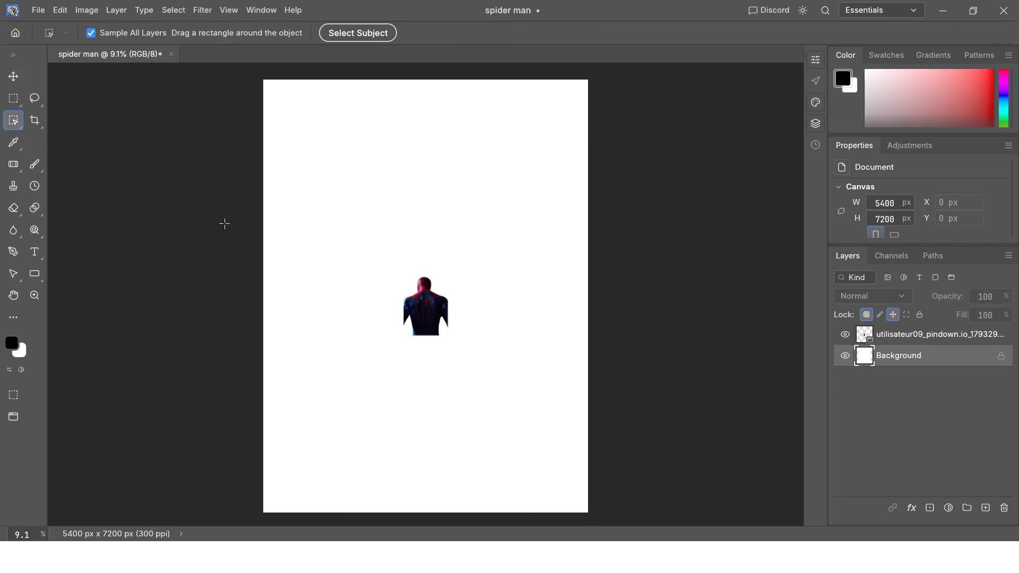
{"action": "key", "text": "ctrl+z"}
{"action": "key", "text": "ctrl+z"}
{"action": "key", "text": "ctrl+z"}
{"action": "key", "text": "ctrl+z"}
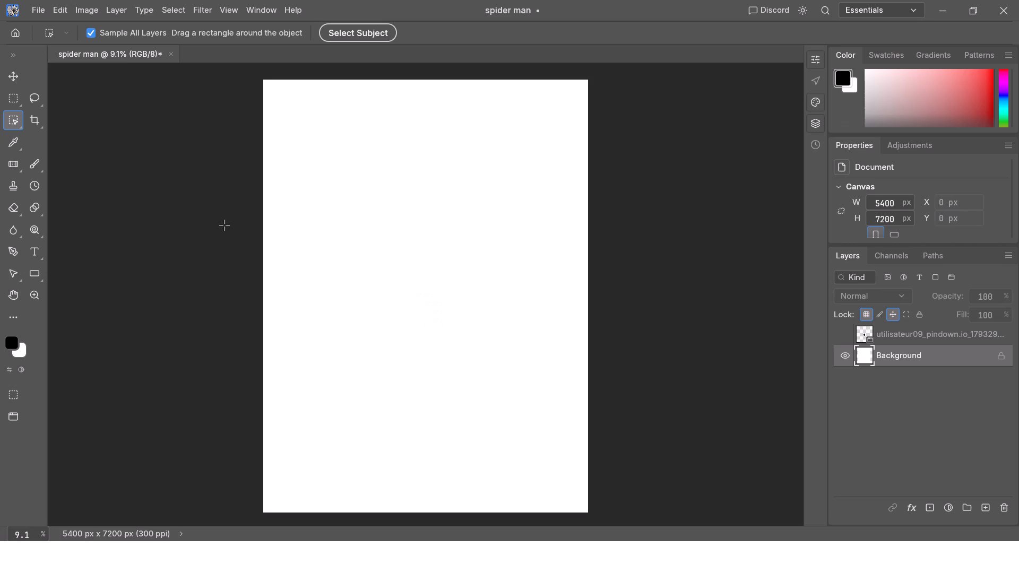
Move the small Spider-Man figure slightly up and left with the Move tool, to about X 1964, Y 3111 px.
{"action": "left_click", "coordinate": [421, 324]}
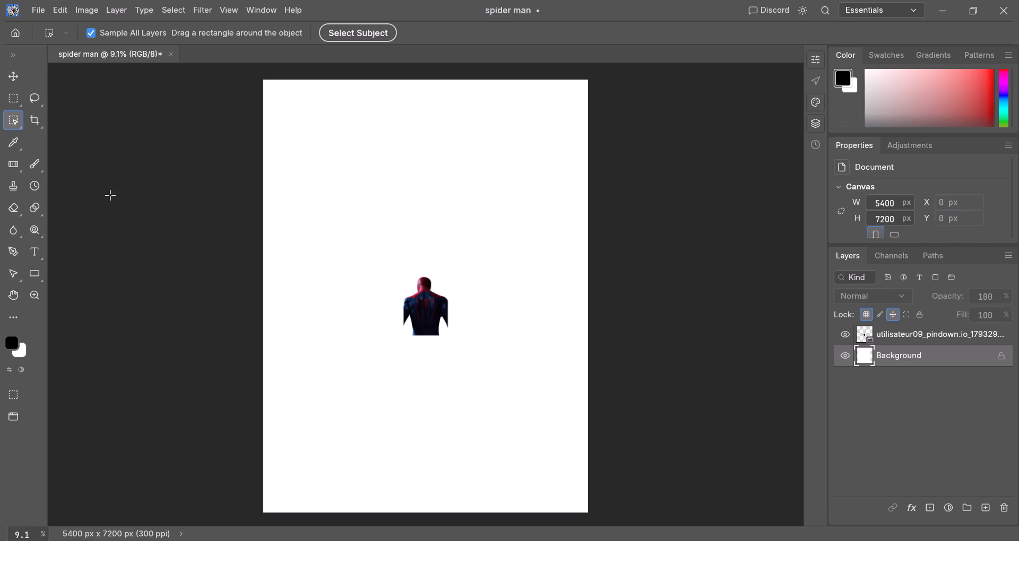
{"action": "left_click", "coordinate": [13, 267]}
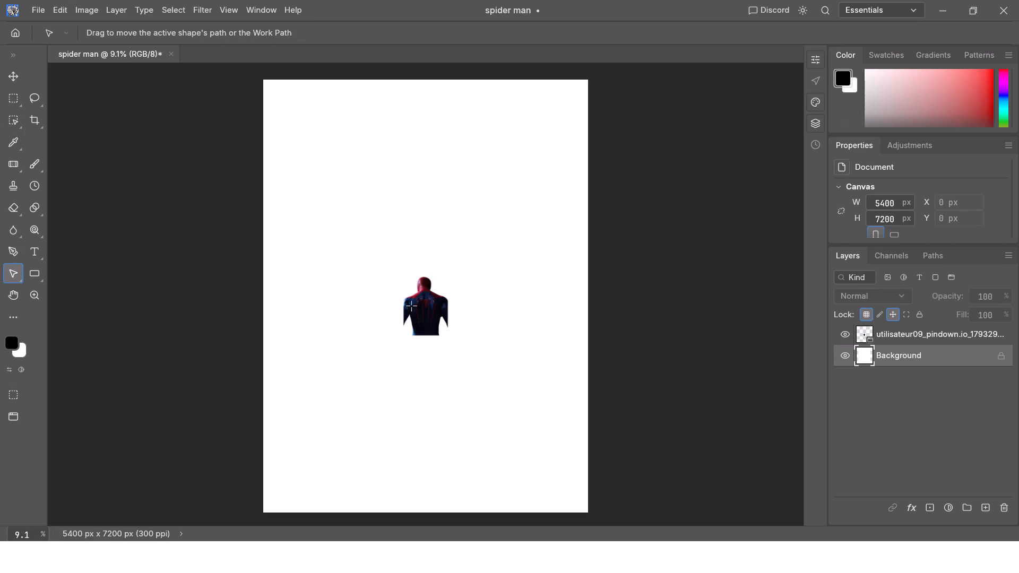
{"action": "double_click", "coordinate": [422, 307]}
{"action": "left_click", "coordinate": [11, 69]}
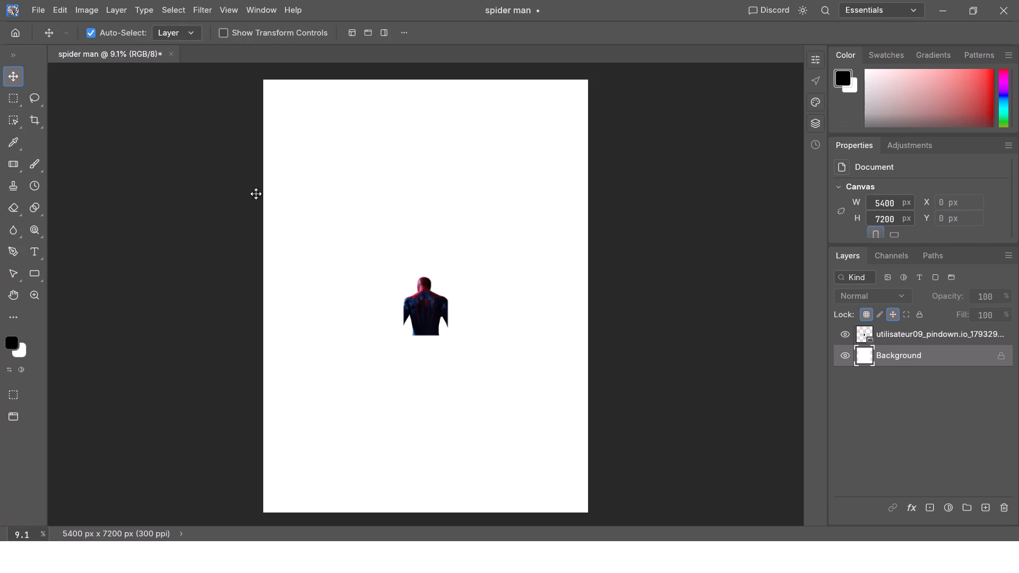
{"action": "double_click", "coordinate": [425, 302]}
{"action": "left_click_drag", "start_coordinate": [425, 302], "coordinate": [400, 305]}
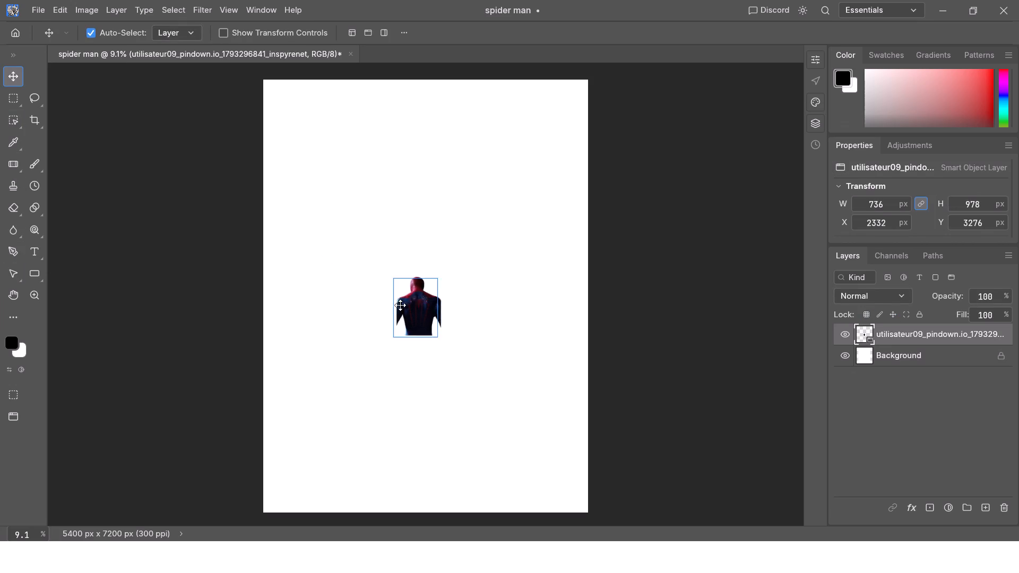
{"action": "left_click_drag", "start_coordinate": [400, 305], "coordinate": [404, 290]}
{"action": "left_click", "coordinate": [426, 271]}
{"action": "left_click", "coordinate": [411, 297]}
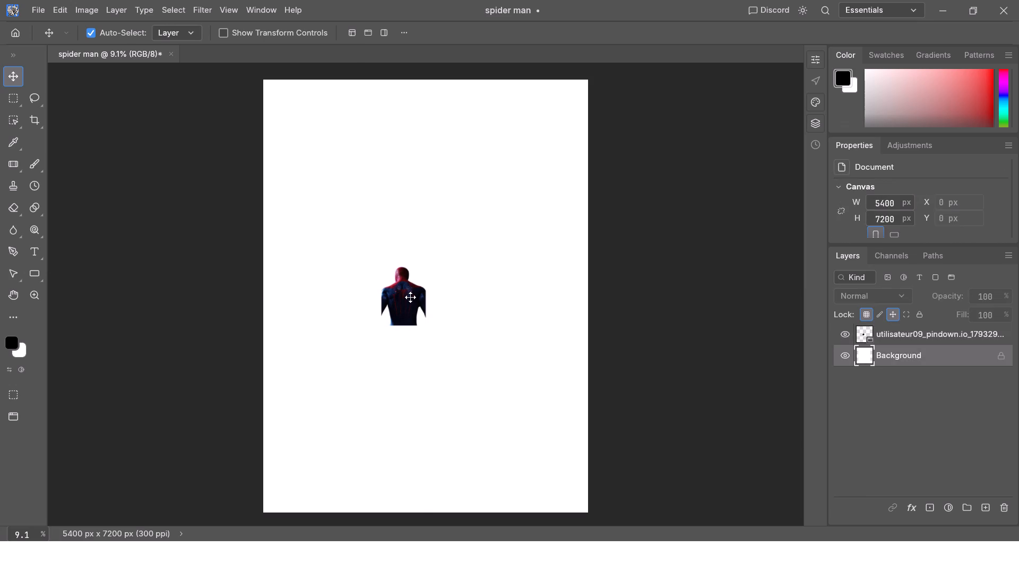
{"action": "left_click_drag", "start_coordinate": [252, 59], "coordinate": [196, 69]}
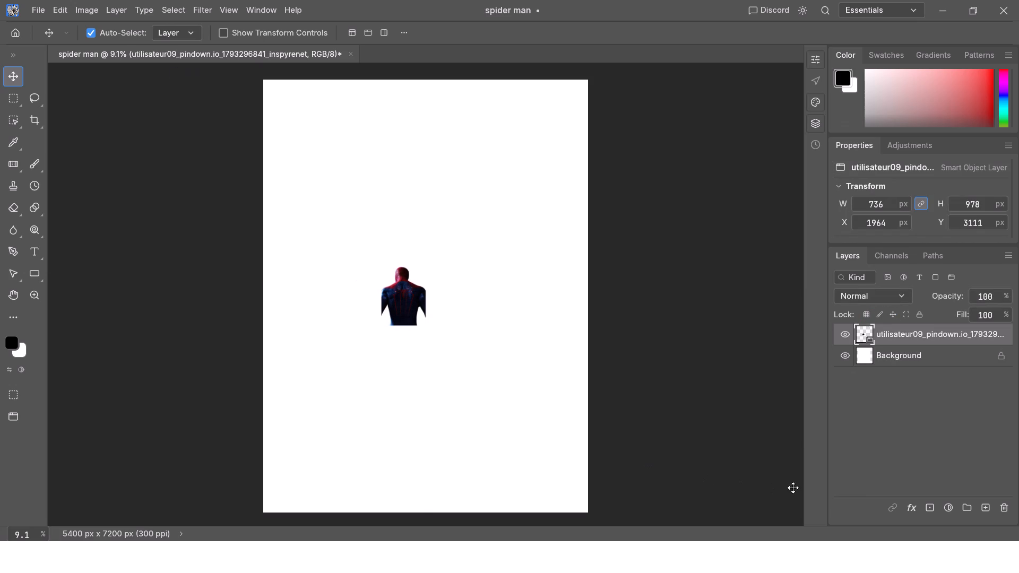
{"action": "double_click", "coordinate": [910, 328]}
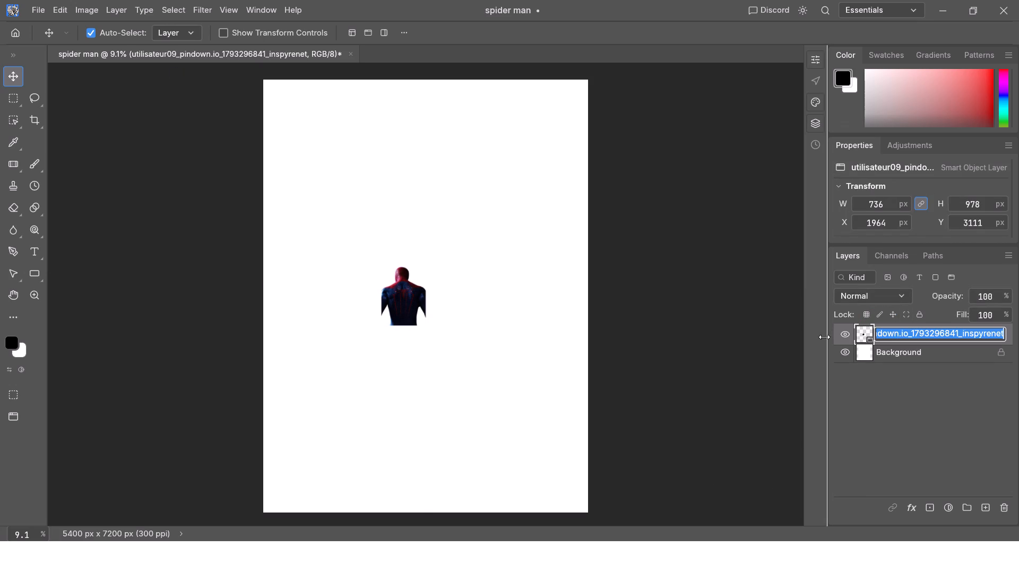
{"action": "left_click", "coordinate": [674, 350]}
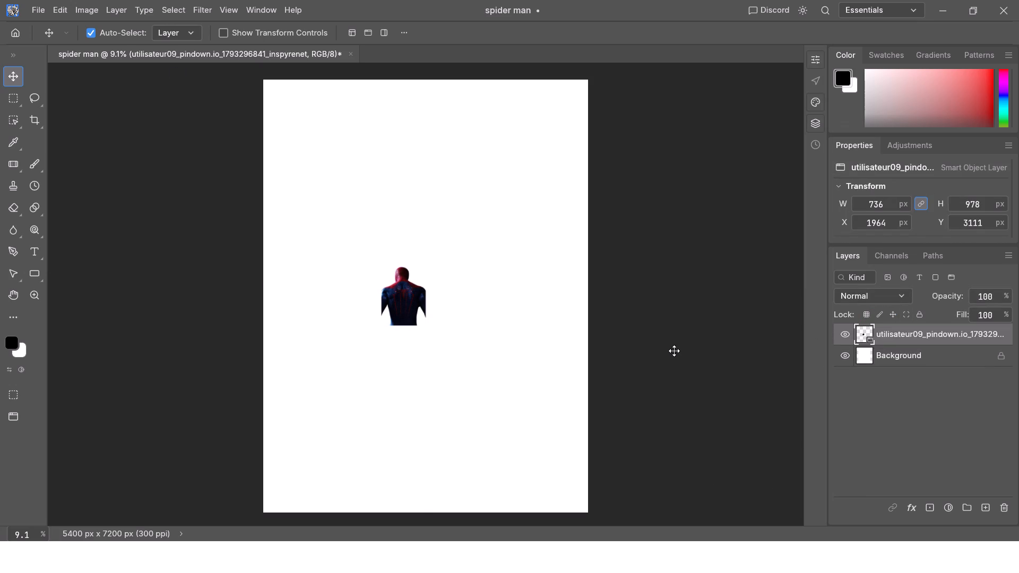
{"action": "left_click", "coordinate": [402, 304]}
Delete the placed Spider-Man figure layer, keeping only the Background layer.
{"action": "right_click", "coordinate": [925, 327]}
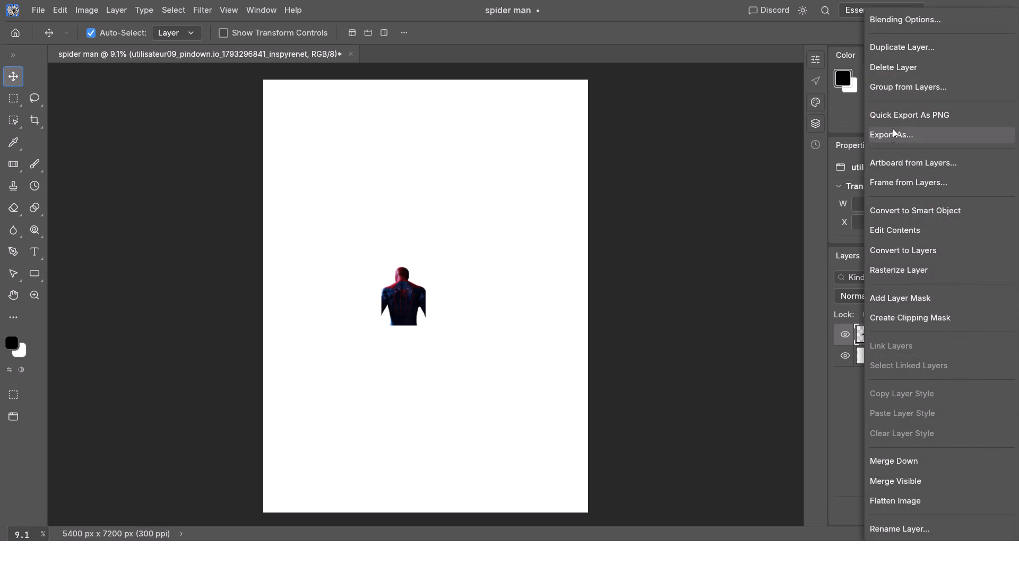
{"action": "left_click", "coordinate": [886, 72]}
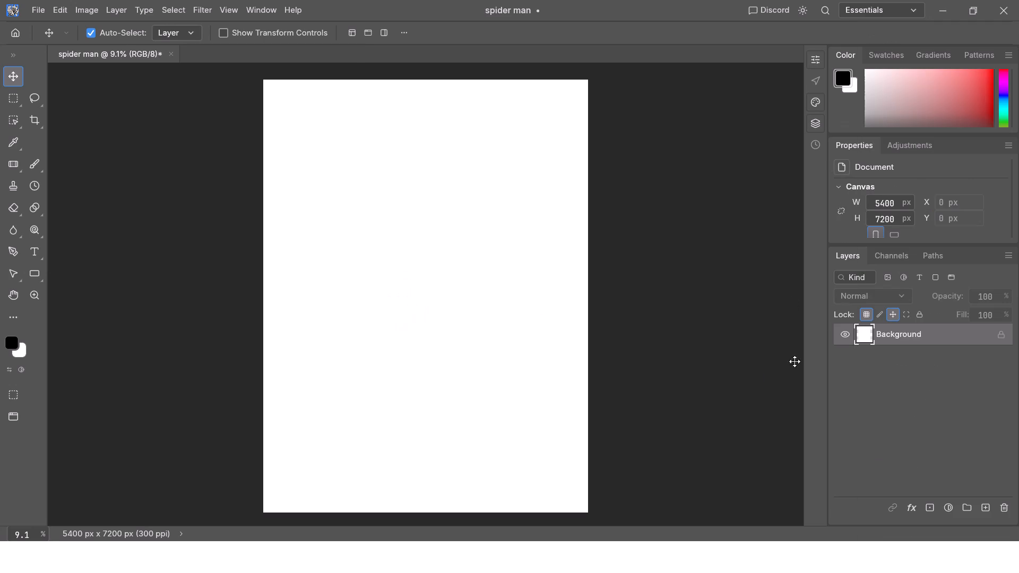
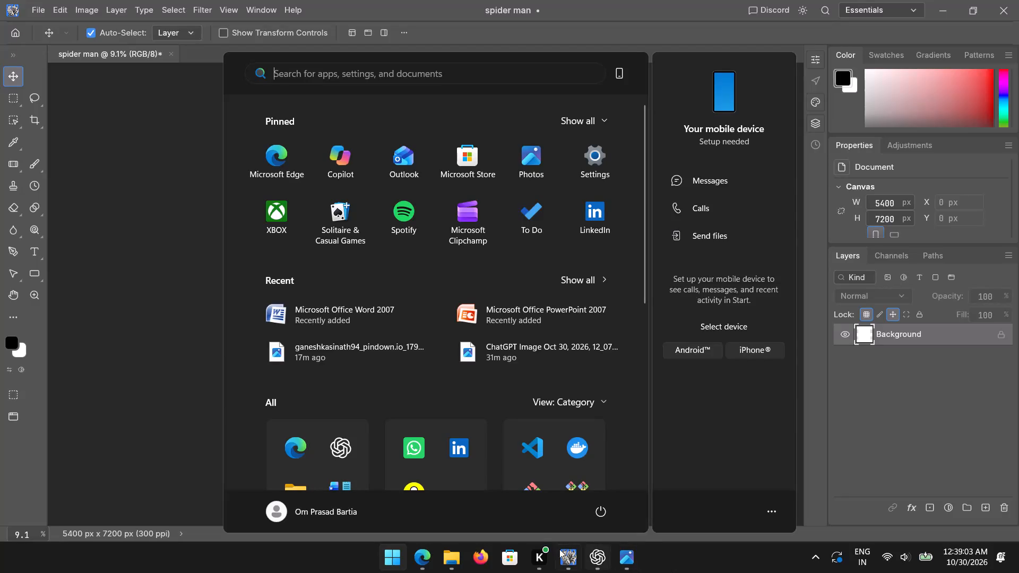
Place the cut-out back-view Spider-Man image from the Downloads folder into the spider man document.
{"action": "left_click", "coordinate": [453, 546]}
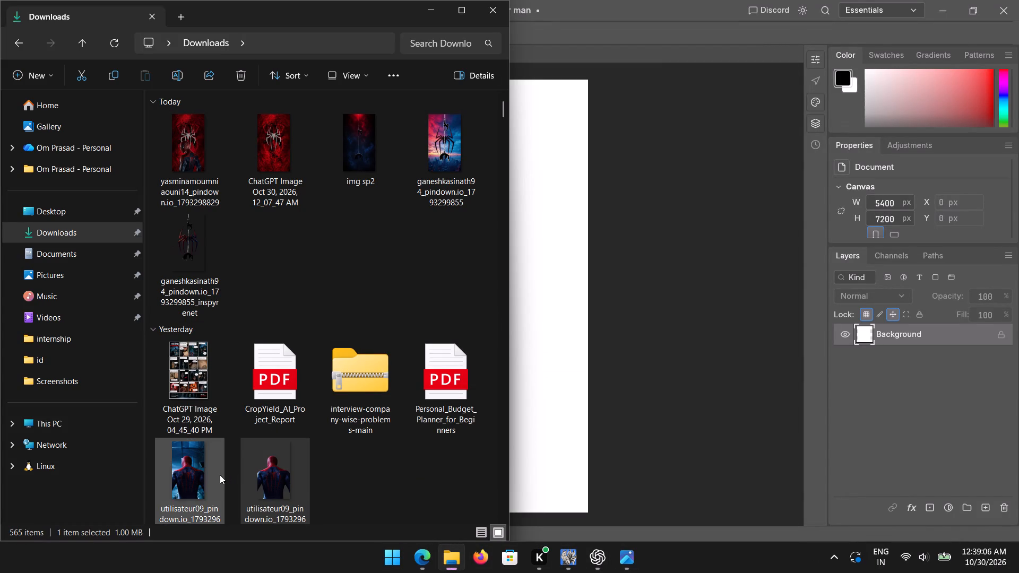
{"action": "left_click_drag", "start_coordinate": [273, 466], "coordinate": [576, 388]}
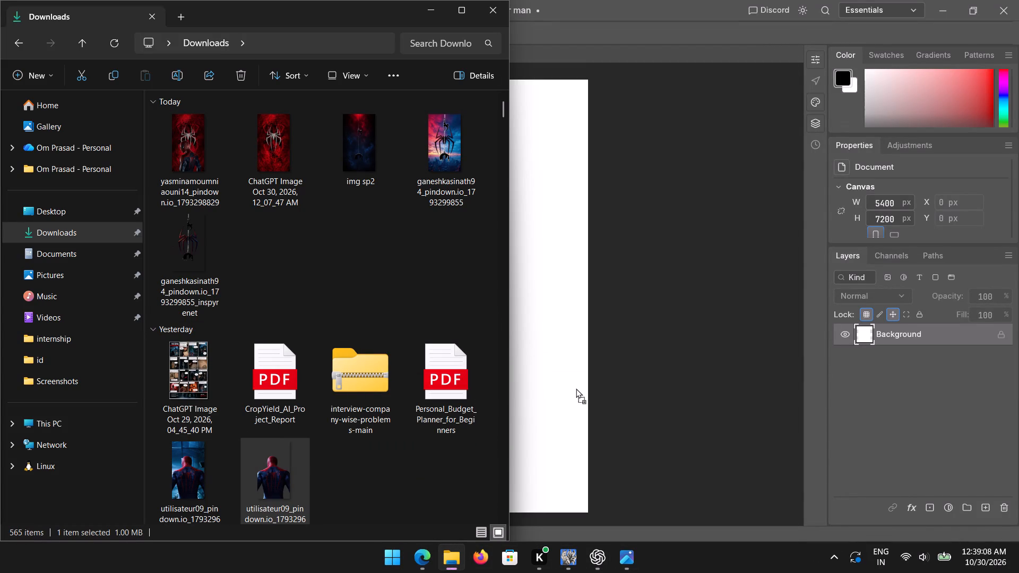
{"action": "left_click_drag", "start_coordinate": [576, 388], "coordinate": [564, 386]}
{"action": "left_click", "coordinate": [564, 378]}
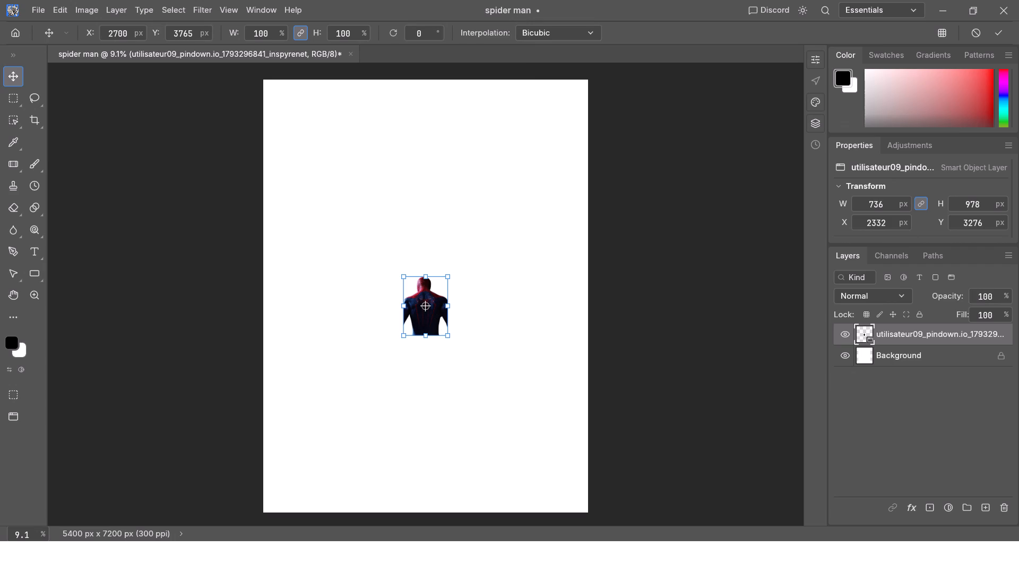
Enlarge the placed figure to 733.7% width and 645.1% height, spanning the canvas width and reaching its bottom edge.
{"action": "left_click_drag", "start_coordinate": [446, 335], "coordinate": [539, 480]}
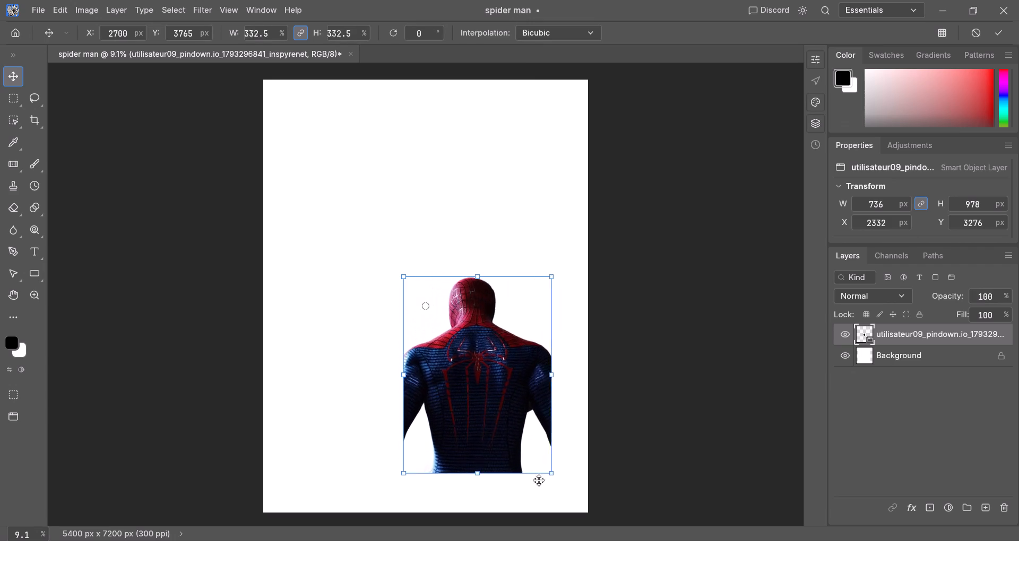
{"action": "left_click_drag", "start_coordinate": [539, 480], "coordinate": [549, 501]}
{"action": "left_click_drag", "start_coordinate": [505, 376], "coordinate": [468, 380]}
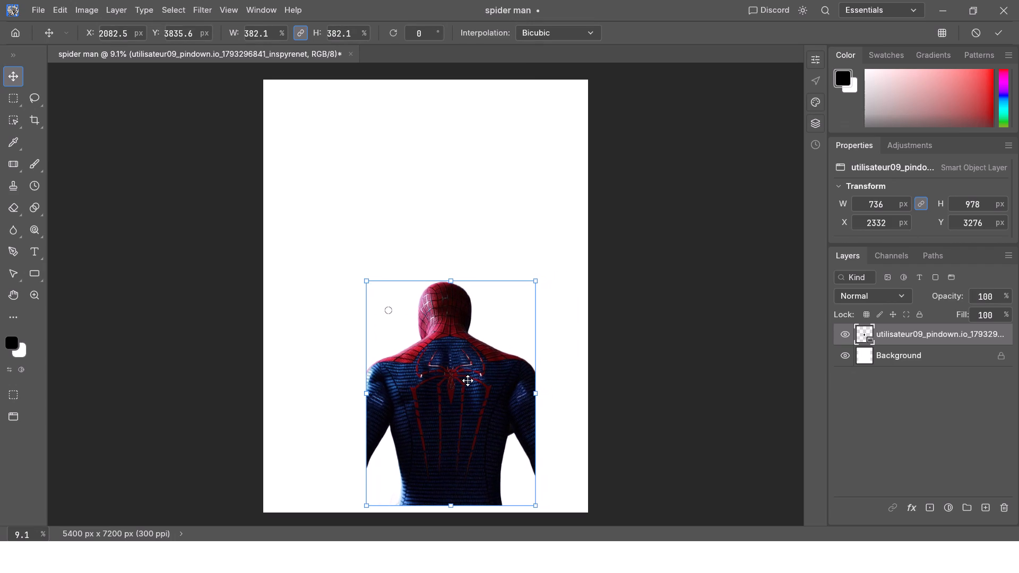
{"action": "left_click_drag", "start_coordinate": [468, 380], "coordinate": [448, 335]}
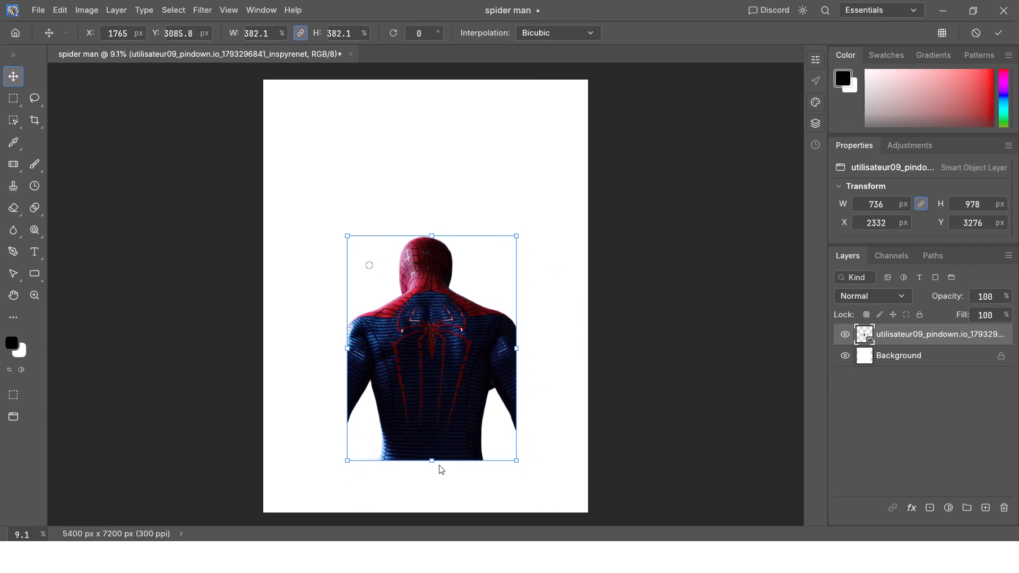
{"action": "left_click_drag", "start_coordinate": [433, 462], "coordinate": [428, 509]}
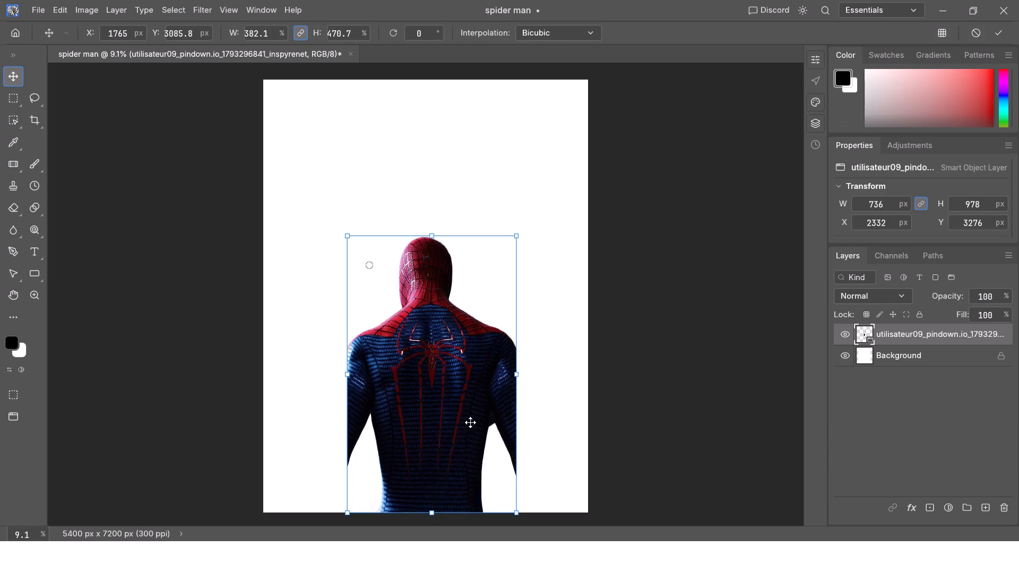
{"action": "left_click_drag", "start_coordinate": [515, 374], "coordinate": [591, 376]}
{"action": "left_click_drag", "start_coordinate": [348, 376], "coordinate": [263, 394]}
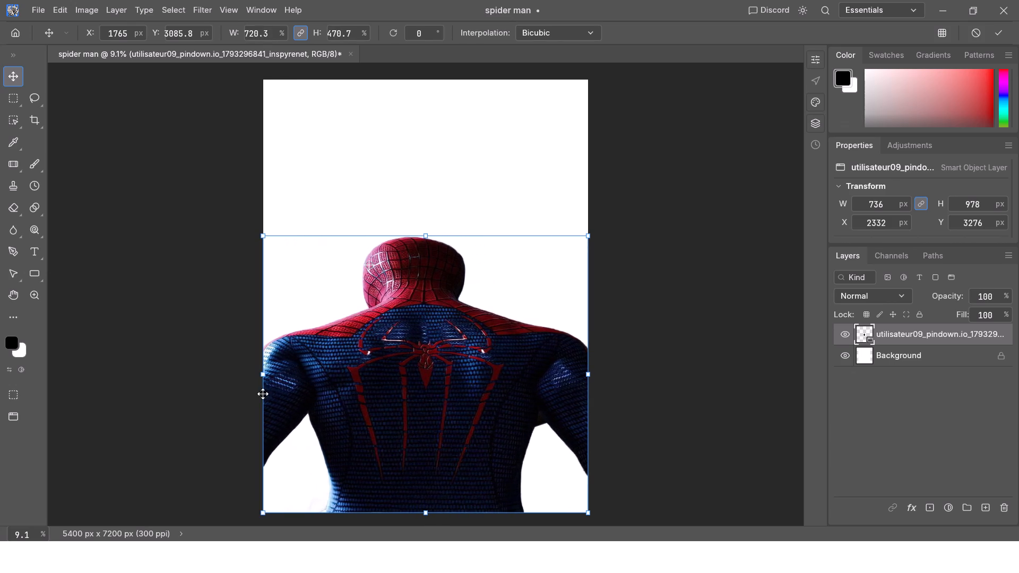
{"action": "left_click_drag", "start_coordinate": [263, 394], "coordinate": [258, 394]}
{"action": "left_click_drag", "start_coordinate": [424, 236], "coordinate": [413, 161]}
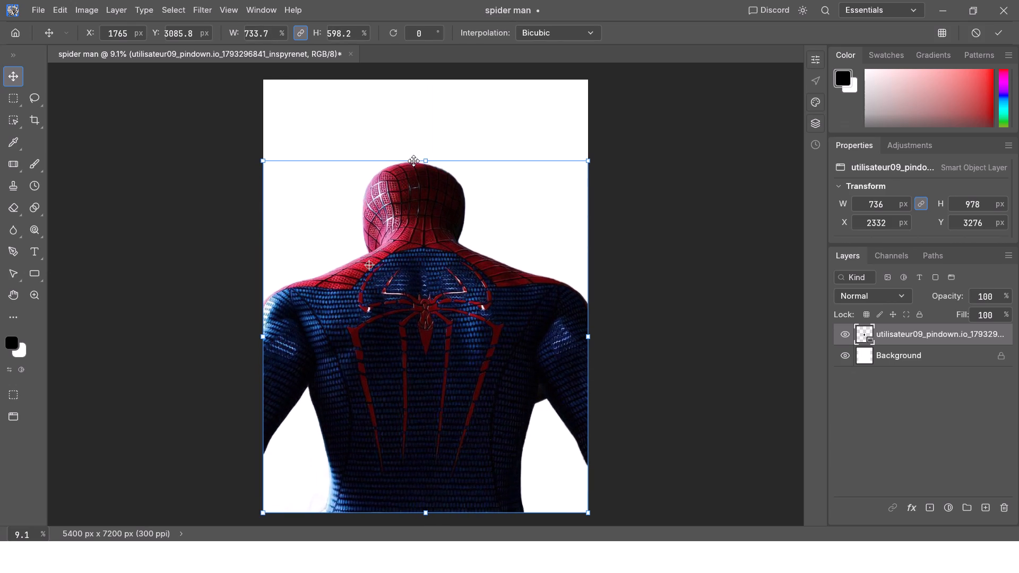
{"action": "left_click_drag", "start_coordinate": [413, 161], "coordinate": [421, 131]}
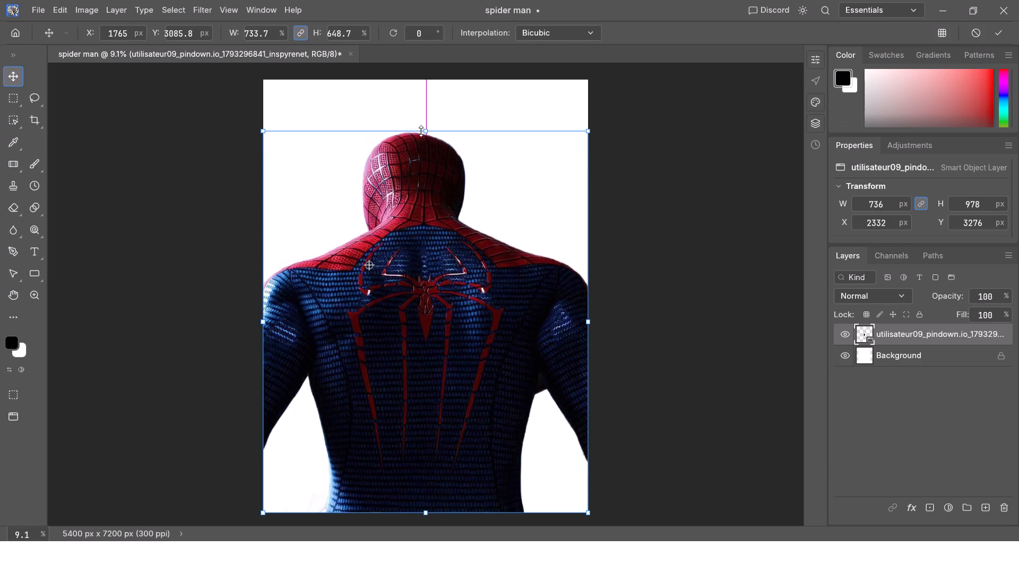
{"action": "left_click_drag", "start_coordinate": [421, 131], "coordinate": [427, 133]}
{"action": "left_click", "coordinate": [692, 256]}
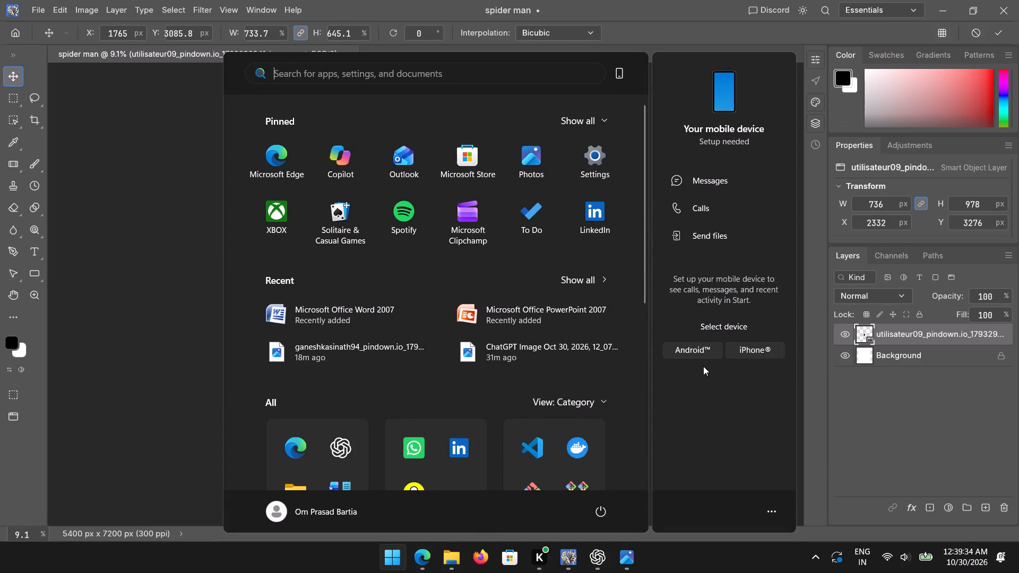
{"action": "left_click", "coordinate": [137, 343]}
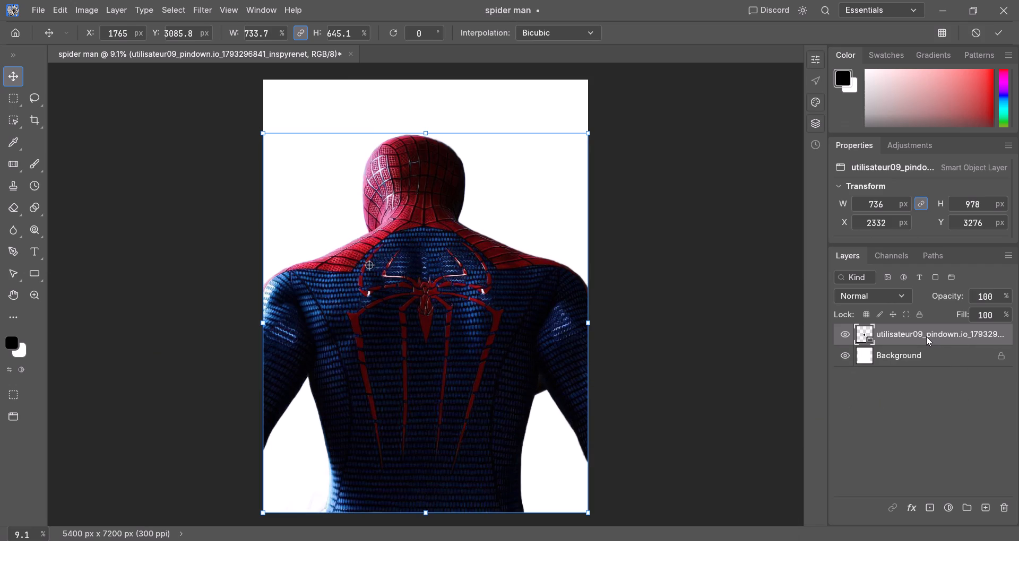
{"action": "left_click", "coordinate": [925, 336]}
Apply the transform, select the figure with the Object Selection tool and Select Subject, and mask its layer to that selection.
{"action": "left_click", "coordinate": [8, 119]}
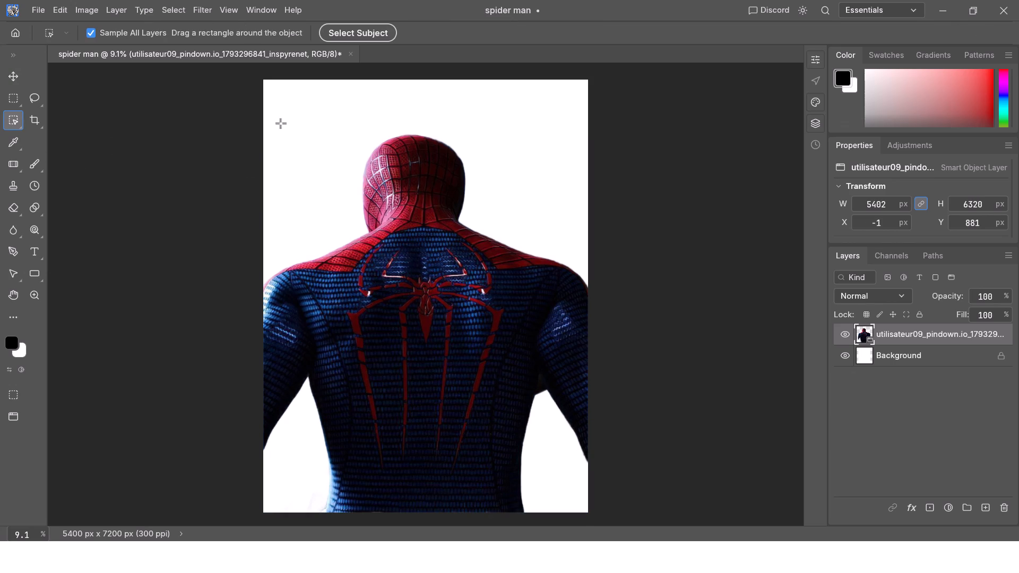
{"action": "left_click_drag", "start_coordinate": [266, 116], "coordinate": [394, 272]}
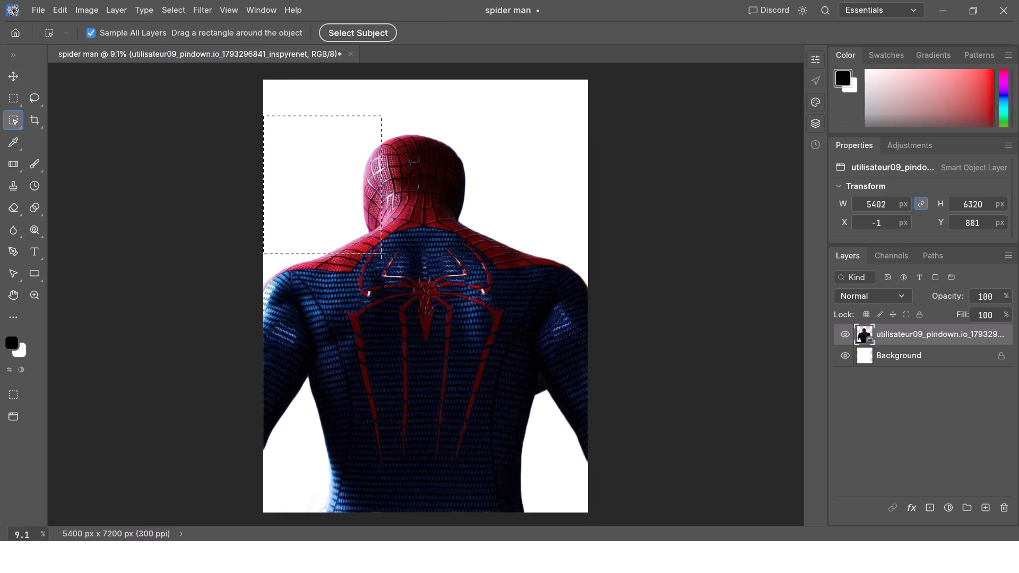
{"action": "left_click_drag", "start_coordinate": [394, 272], "coordinate": [592, 516]}
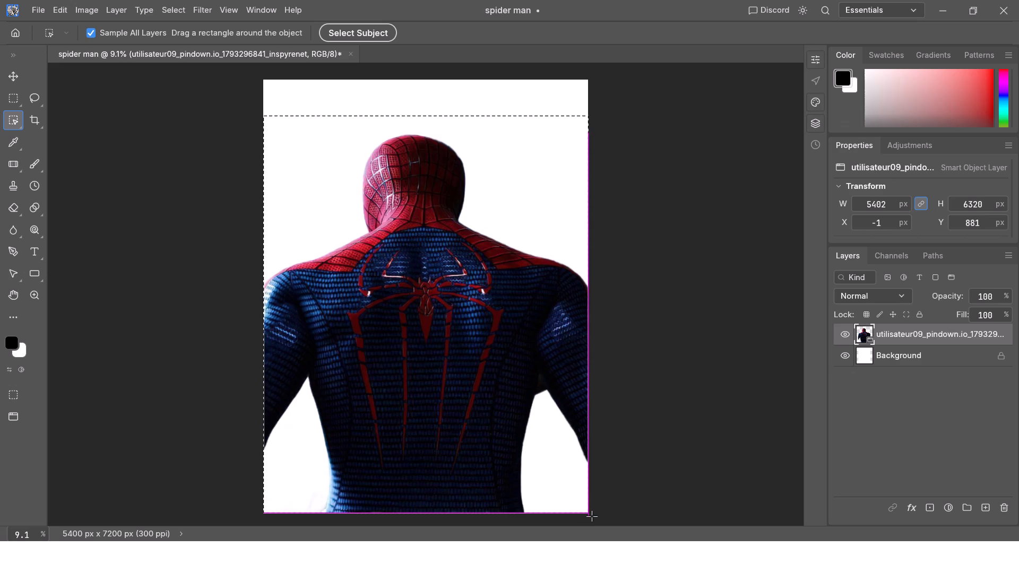
{"action": "left_click_drag", "start_coordinate": [592, 516], "coordinate": [592, 517]}
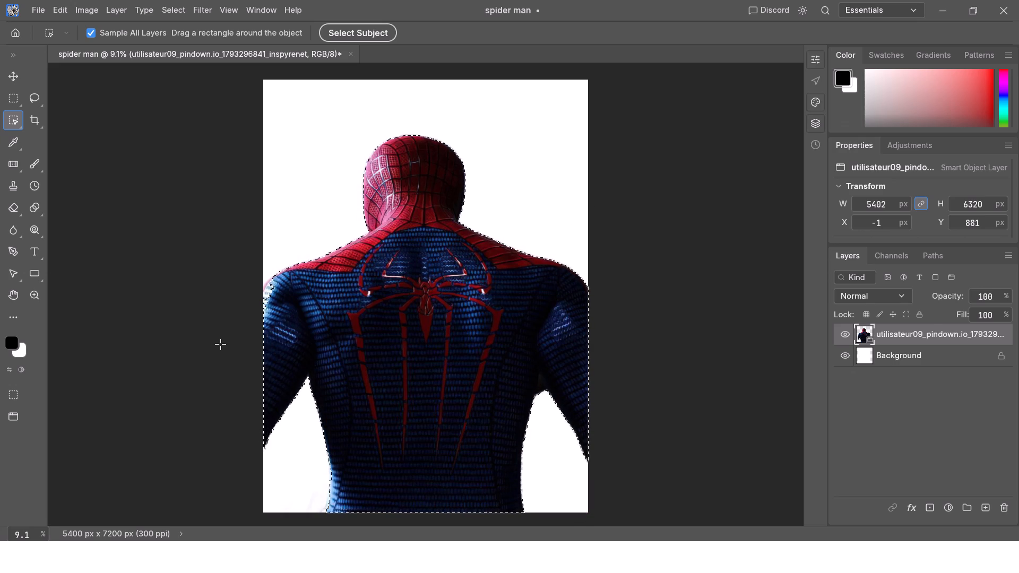
{"action": "left_click", "coordinate": [355, 31]}
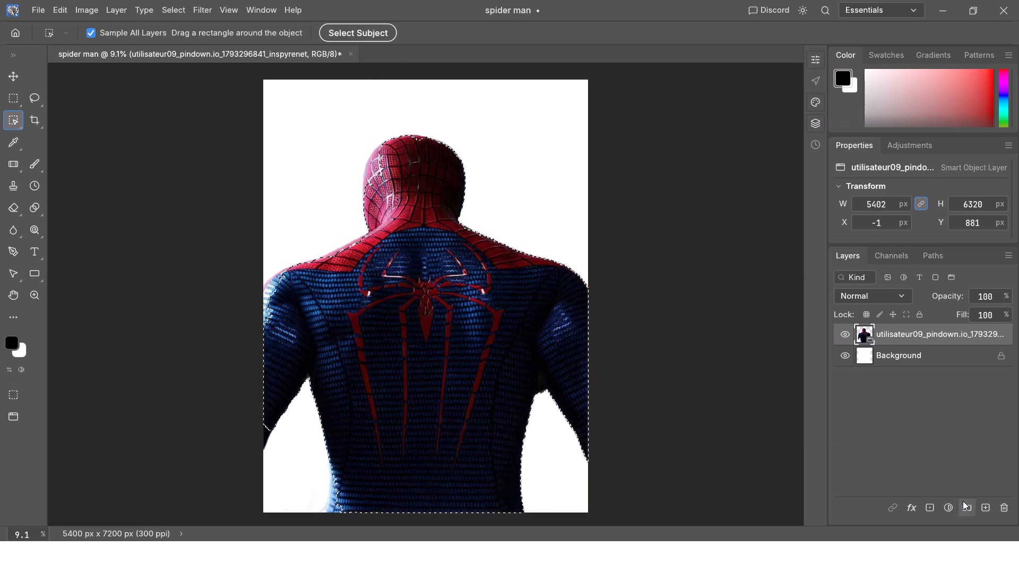
{"action": "left_click", "coordinate": [927, 509]}
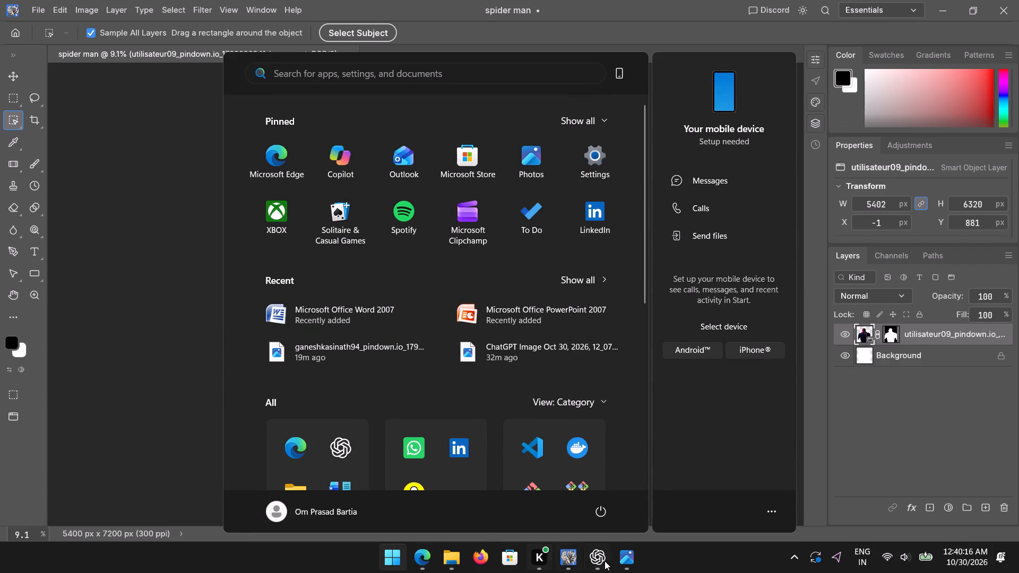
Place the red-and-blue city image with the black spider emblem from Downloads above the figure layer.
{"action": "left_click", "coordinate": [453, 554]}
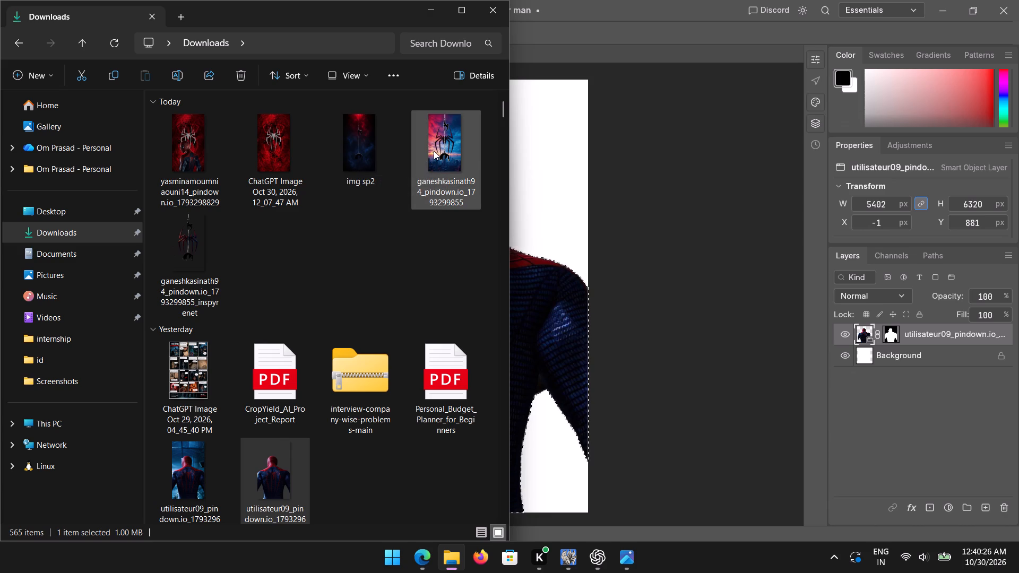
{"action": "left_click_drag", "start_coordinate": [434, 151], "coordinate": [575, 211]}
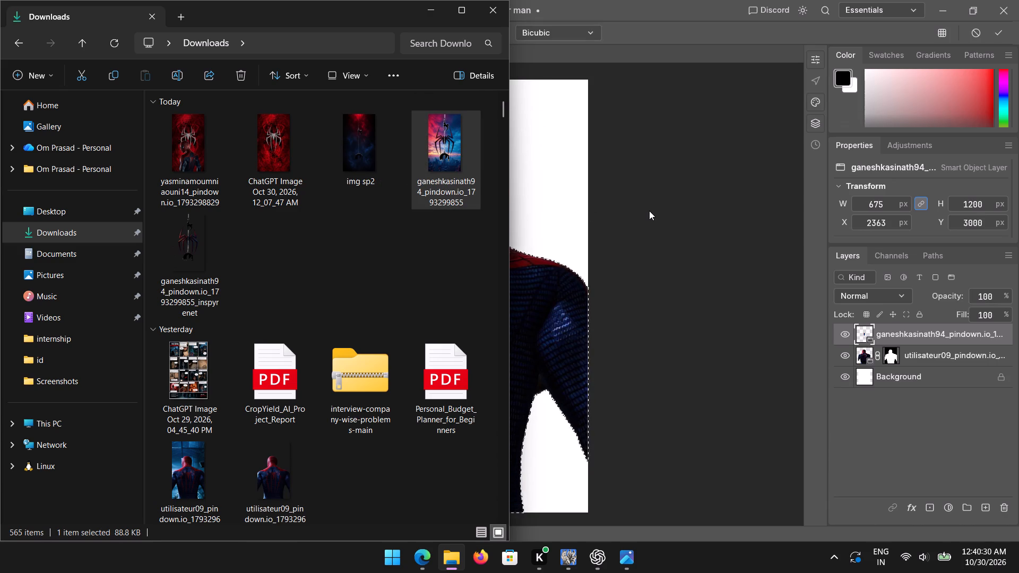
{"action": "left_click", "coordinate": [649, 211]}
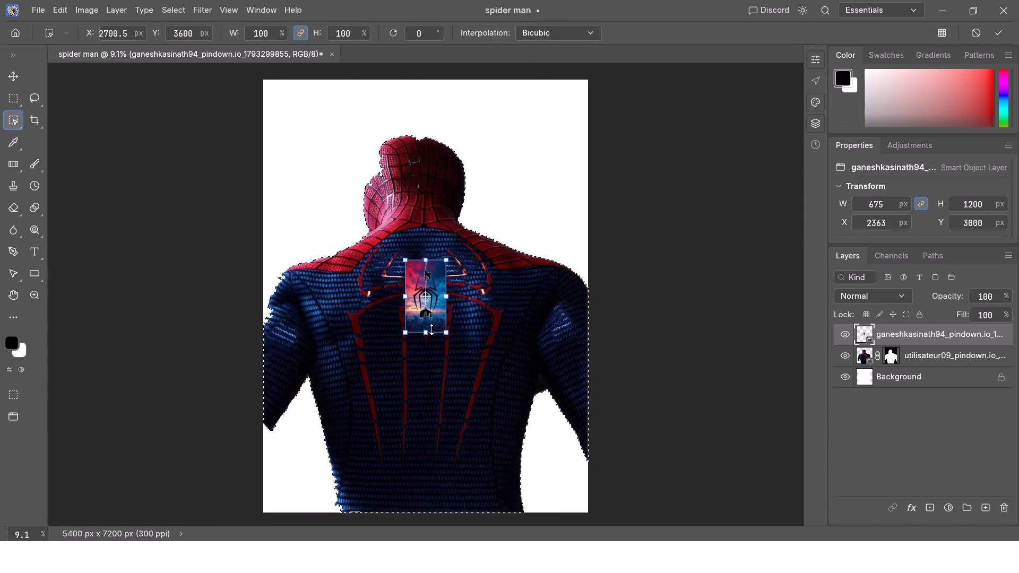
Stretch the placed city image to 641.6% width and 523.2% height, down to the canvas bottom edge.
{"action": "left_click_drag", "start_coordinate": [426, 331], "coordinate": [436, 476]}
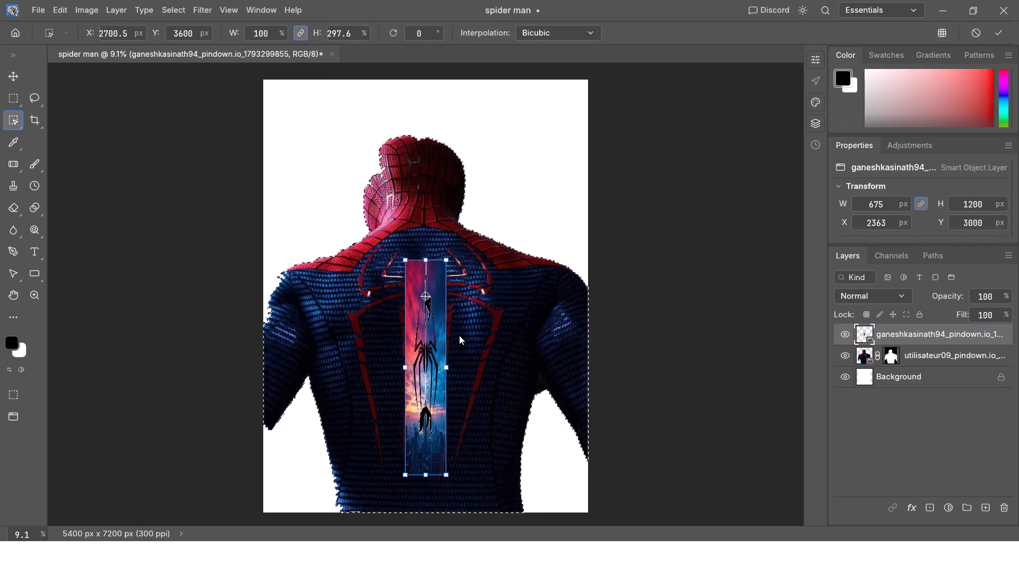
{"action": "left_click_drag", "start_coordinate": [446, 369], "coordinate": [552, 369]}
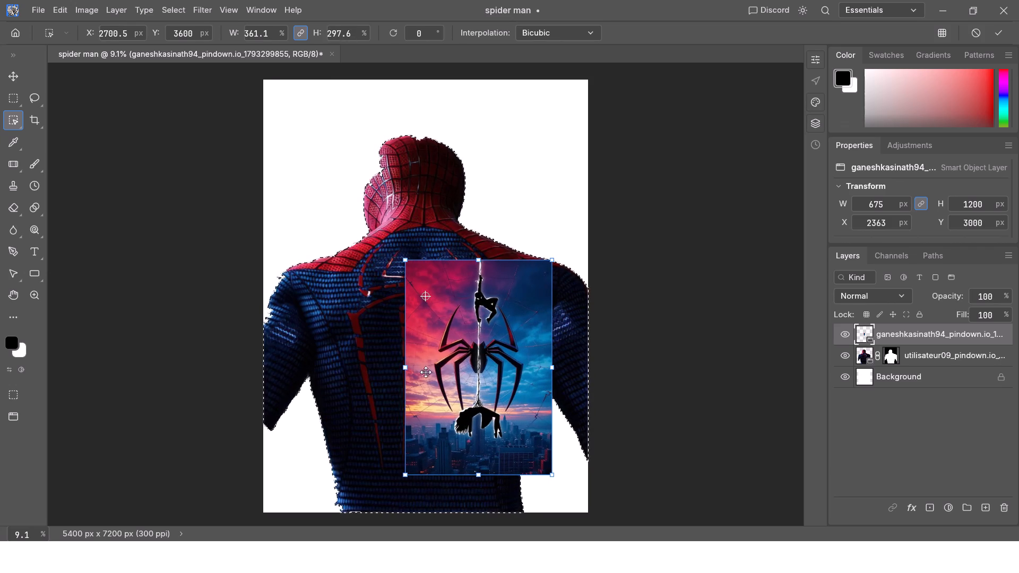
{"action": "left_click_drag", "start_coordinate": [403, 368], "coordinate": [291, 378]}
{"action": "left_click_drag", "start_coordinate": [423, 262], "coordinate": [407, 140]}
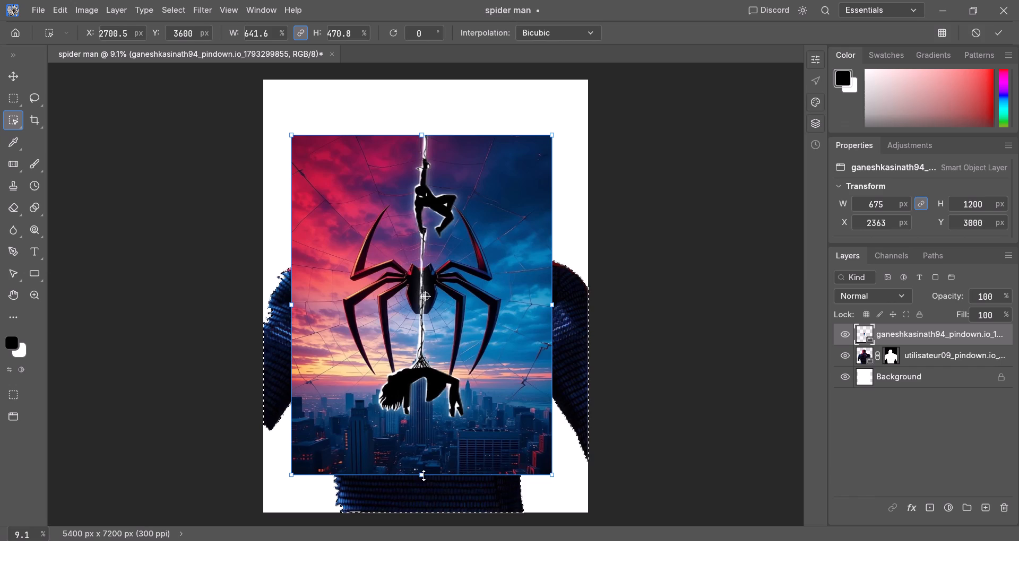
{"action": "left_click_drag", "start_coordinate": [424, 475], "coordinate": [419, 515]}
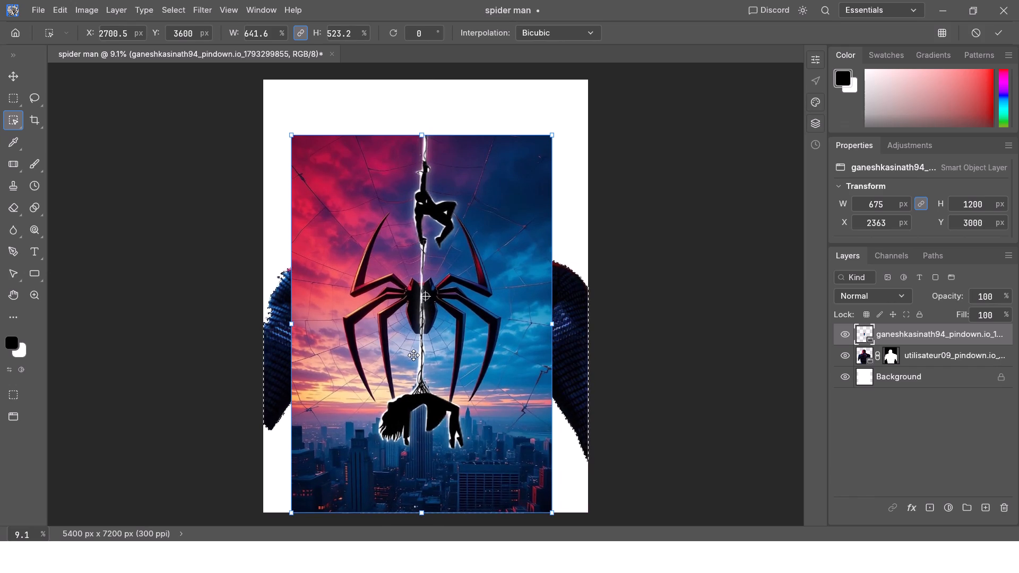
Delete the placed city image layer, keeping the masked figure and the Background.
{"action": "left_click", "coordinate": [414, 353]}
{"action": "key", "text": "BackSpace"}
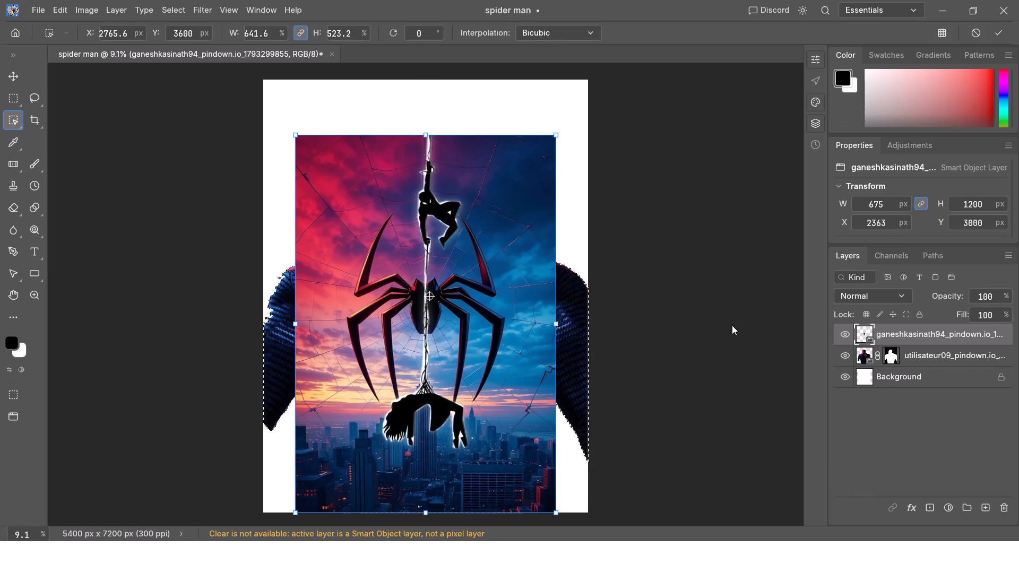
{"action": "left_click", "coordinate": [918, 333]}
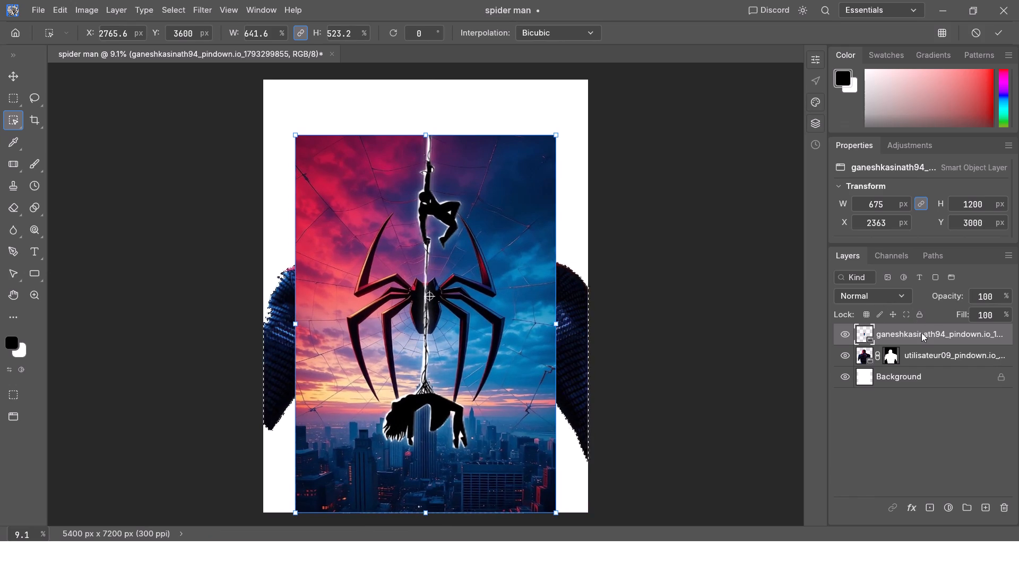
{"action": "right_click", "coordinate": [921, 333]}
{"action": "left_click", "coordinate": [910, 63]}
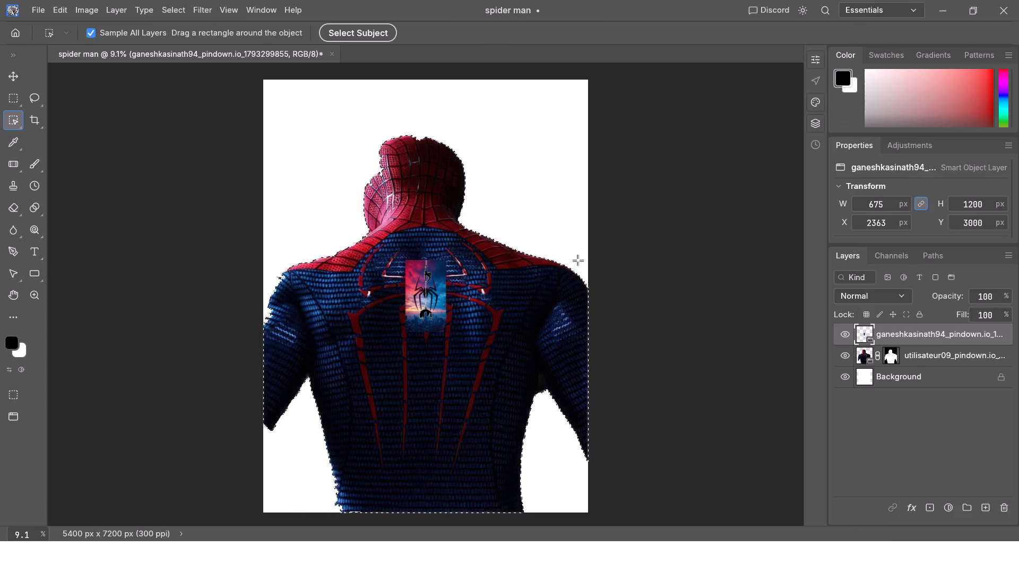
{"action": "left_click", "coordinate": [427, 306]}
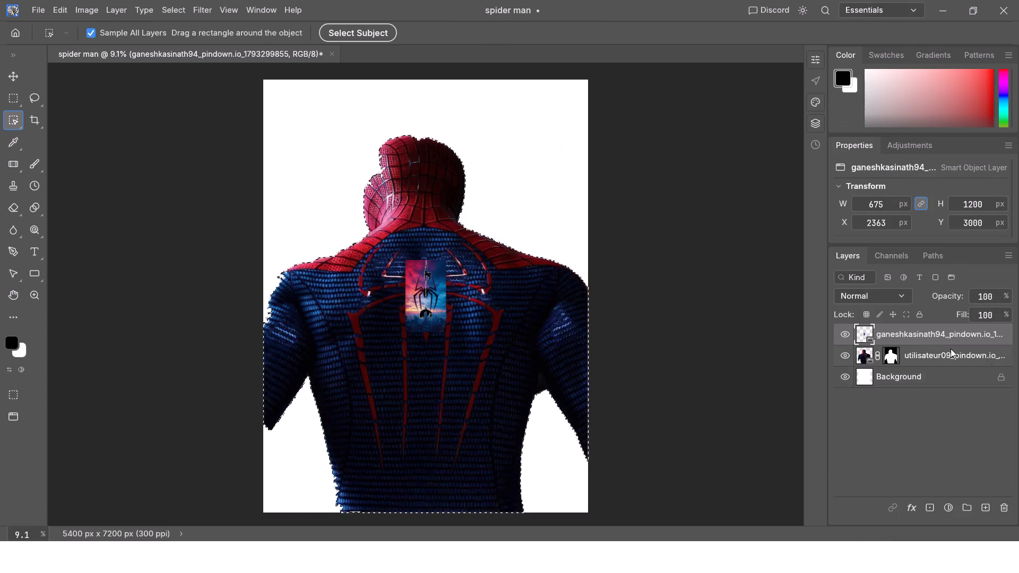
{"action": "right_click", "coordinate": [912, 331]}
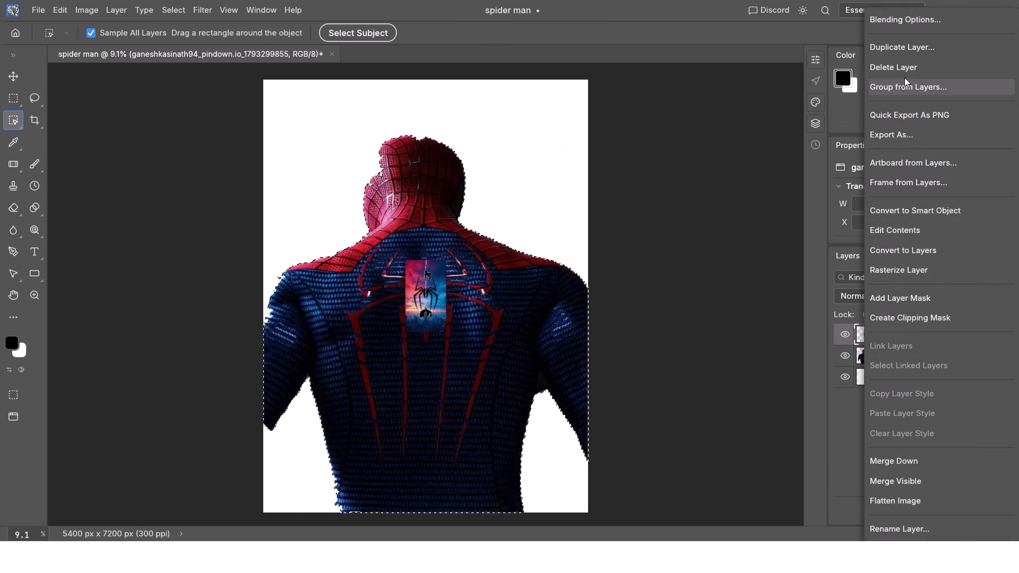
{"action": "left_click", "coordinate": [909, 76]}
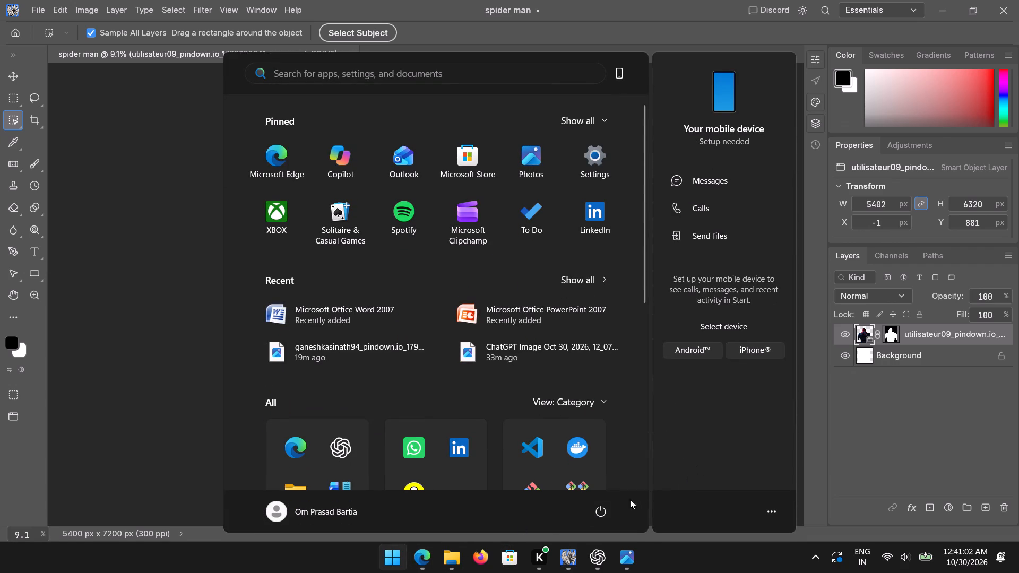
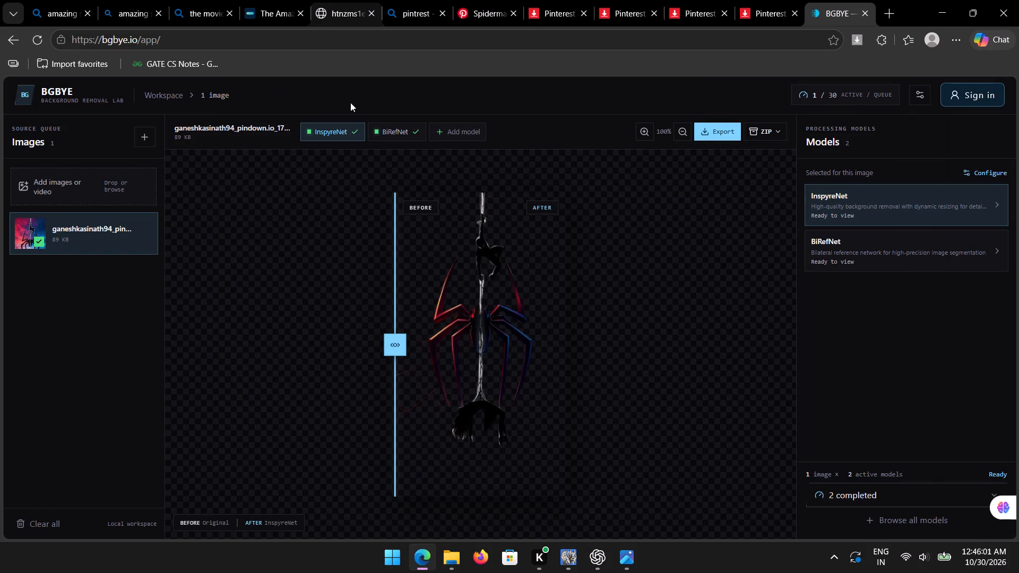
{"action": "left_click", "coordinate": [454, 544]}
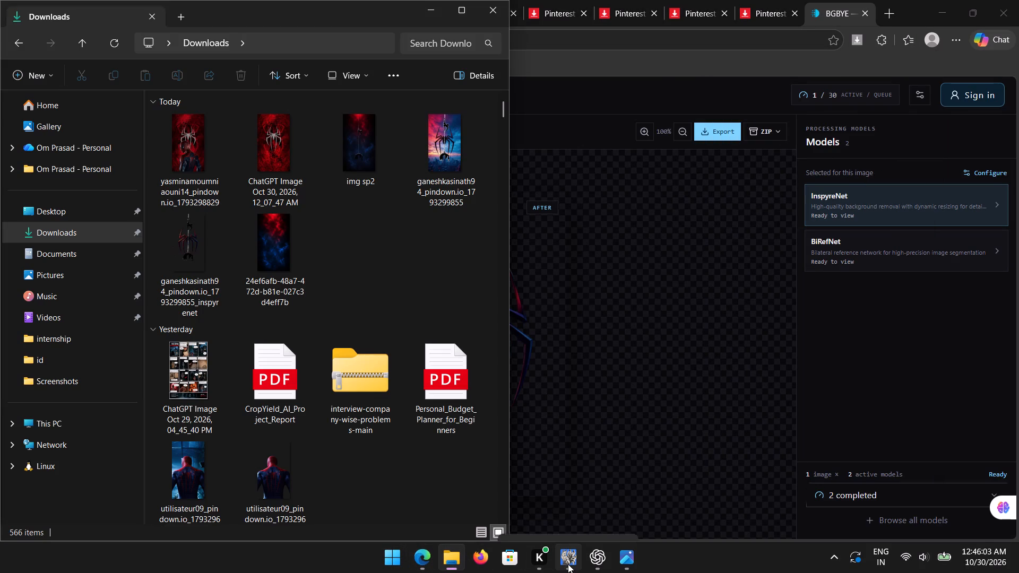
{"action": "left_click", "coordinate": [568, 564]}
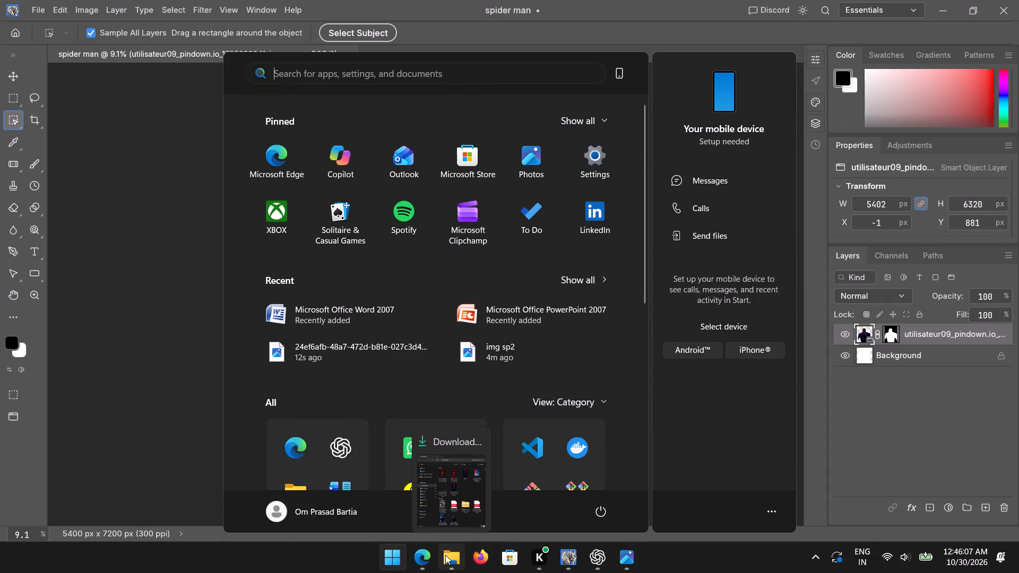
{"action": "left_click", "coordinate": [445, 555]}
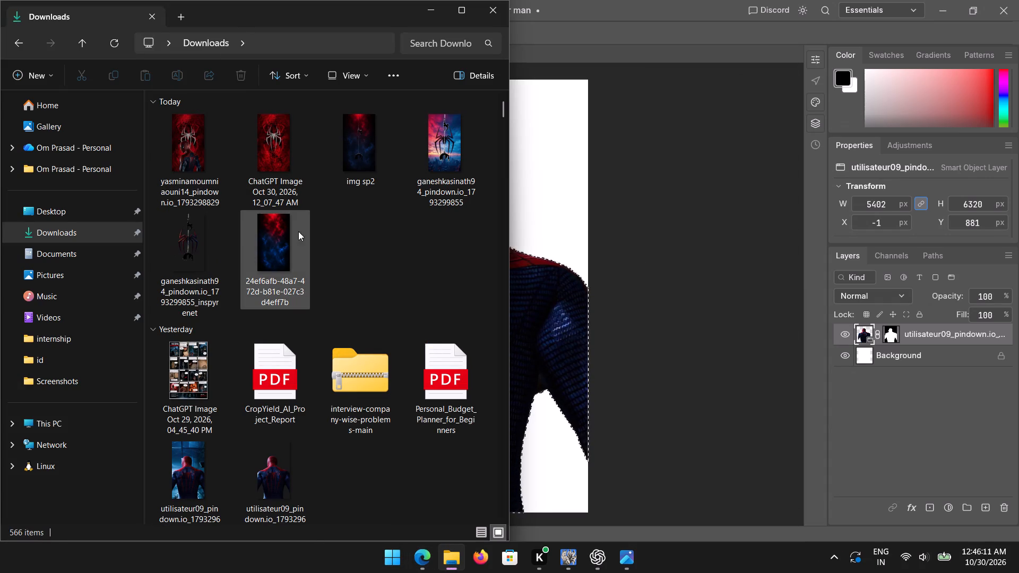
{"action": "scroll", "coordinate": [300, 232], "scroll_direction": "up", "scroll_amount": 4}
{"action": "left_click", "coordinate": [97, 231]}
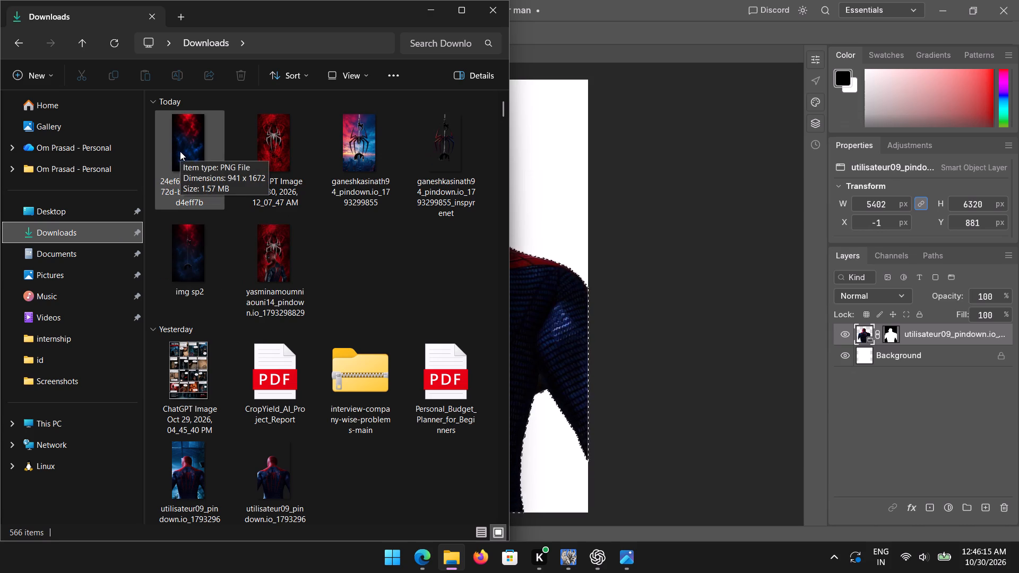
{"action": "left_click_drag", "start_coordinate": [180, 151], "coordinate": [641, 267]}
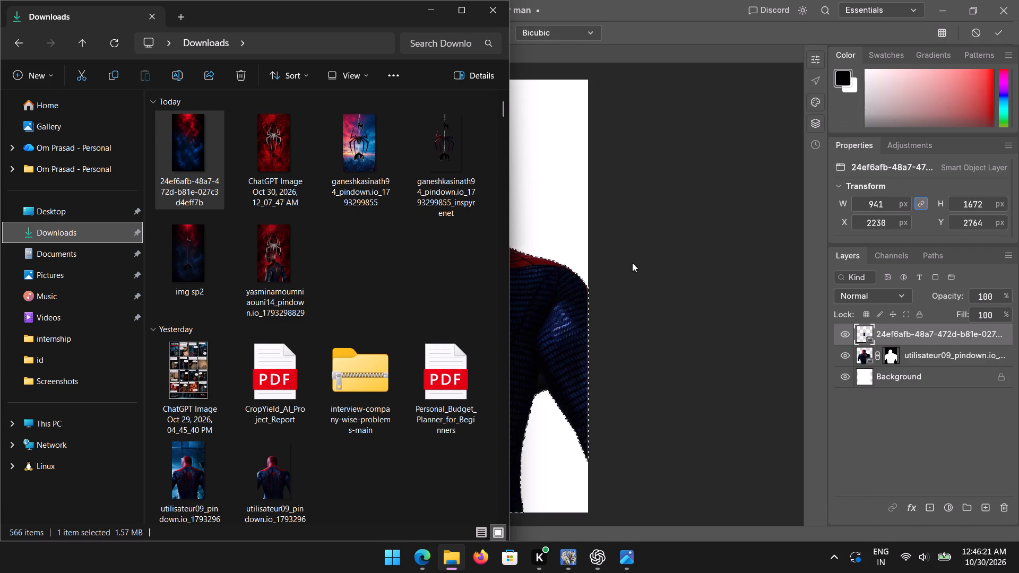
{"action": "left_click", "coordinate": [578, 235]}
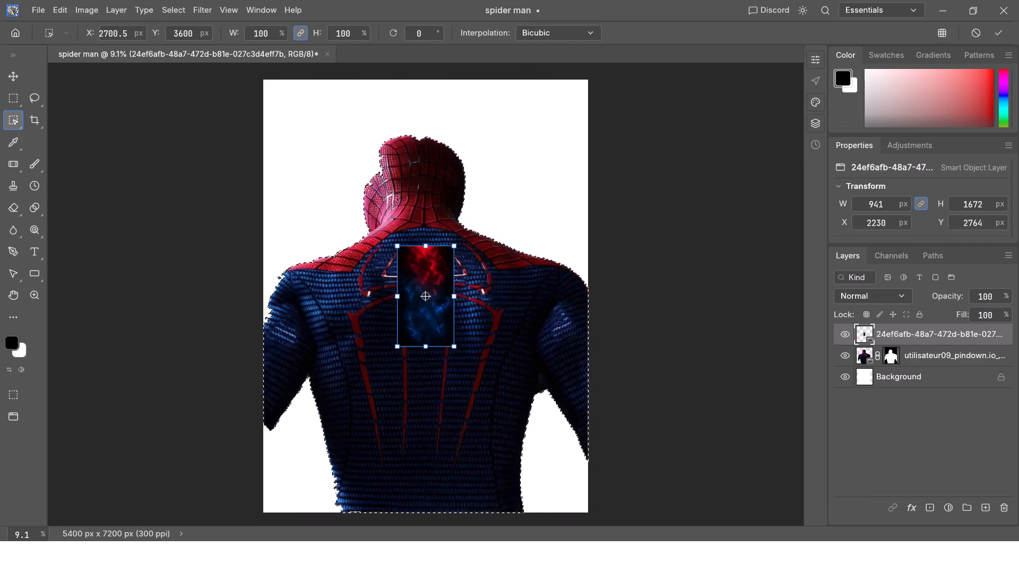
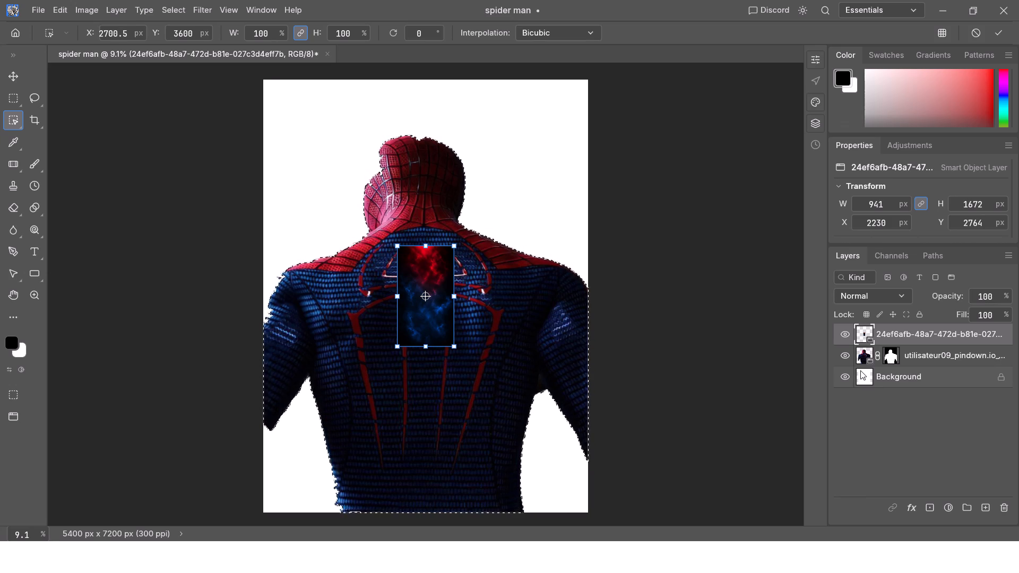
Add a layer mask to the Background layer from the active figure selection.
{"action": "right_click", "coordinate": [905, 368]}
{"action": "left_click", "coordinate": [882, 418]}
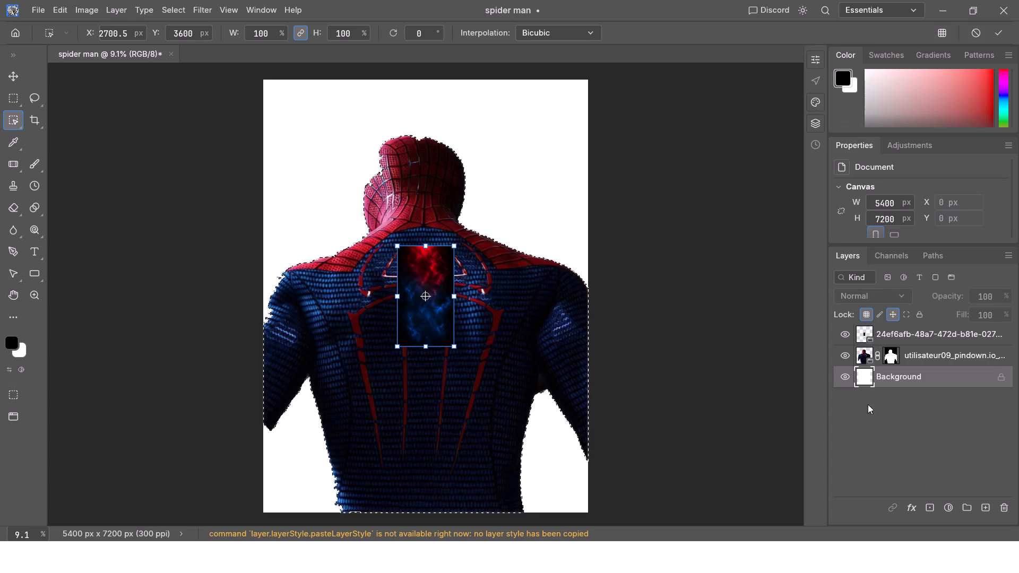
{"action": "left_click", "coordinate": [886, 376]}
{"action": "left_click", "coordinate": [928, 508]}
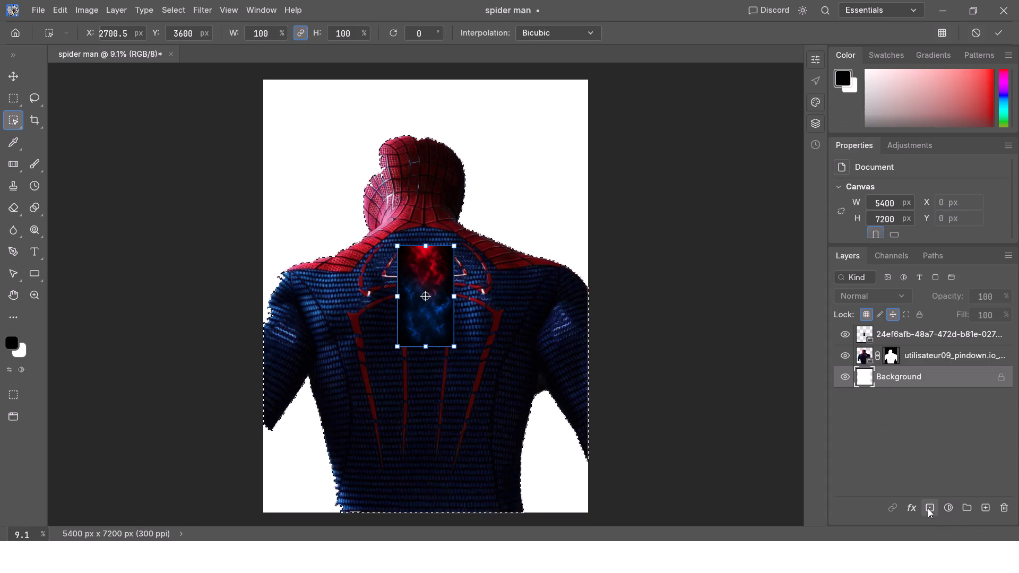
Open the layer style settings for the masked white Layer 0.
{"action": "left_click", "coordinate": [870, 378]}
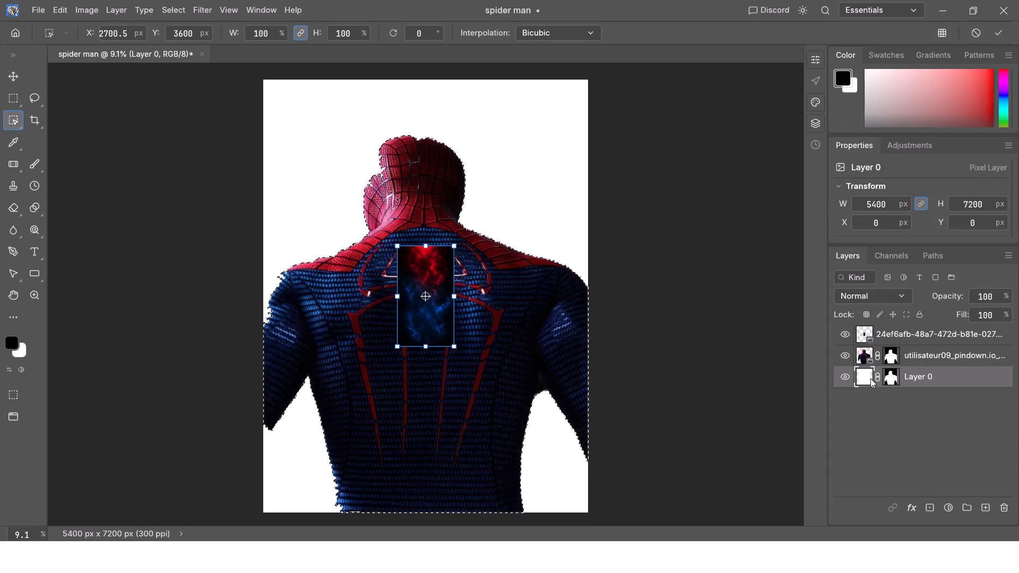
{"action": "double_click", "coordinate": [866, 375]}
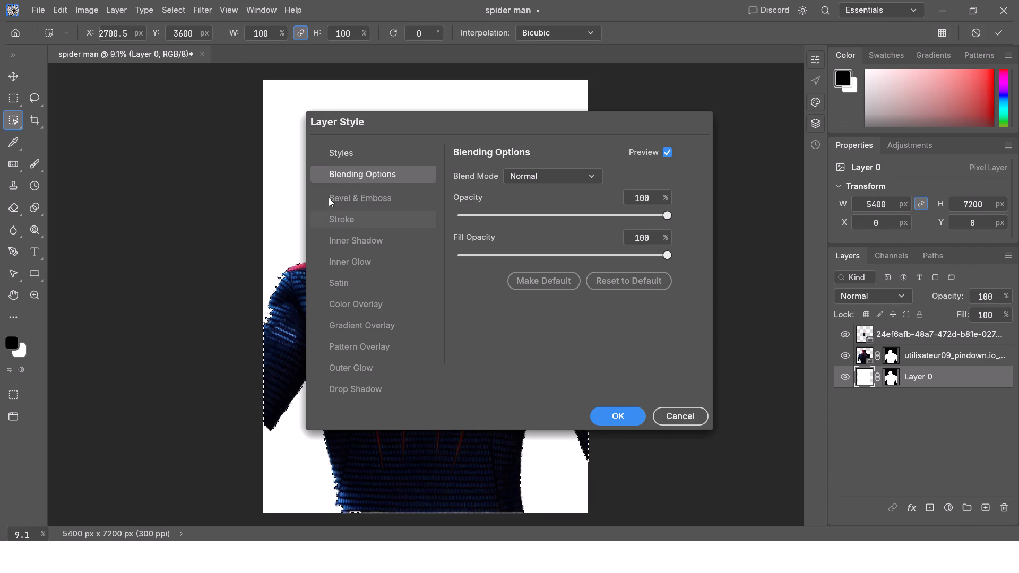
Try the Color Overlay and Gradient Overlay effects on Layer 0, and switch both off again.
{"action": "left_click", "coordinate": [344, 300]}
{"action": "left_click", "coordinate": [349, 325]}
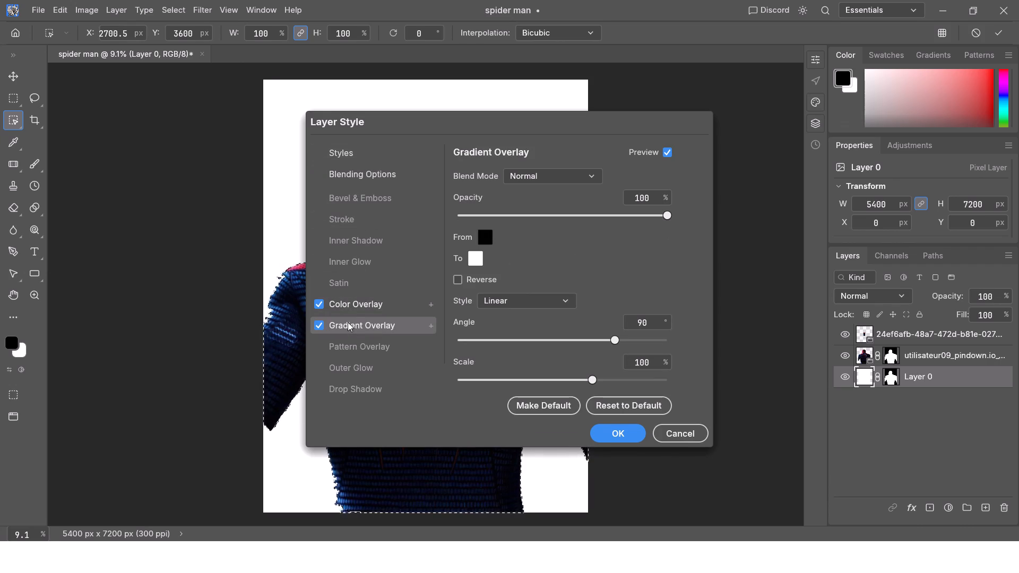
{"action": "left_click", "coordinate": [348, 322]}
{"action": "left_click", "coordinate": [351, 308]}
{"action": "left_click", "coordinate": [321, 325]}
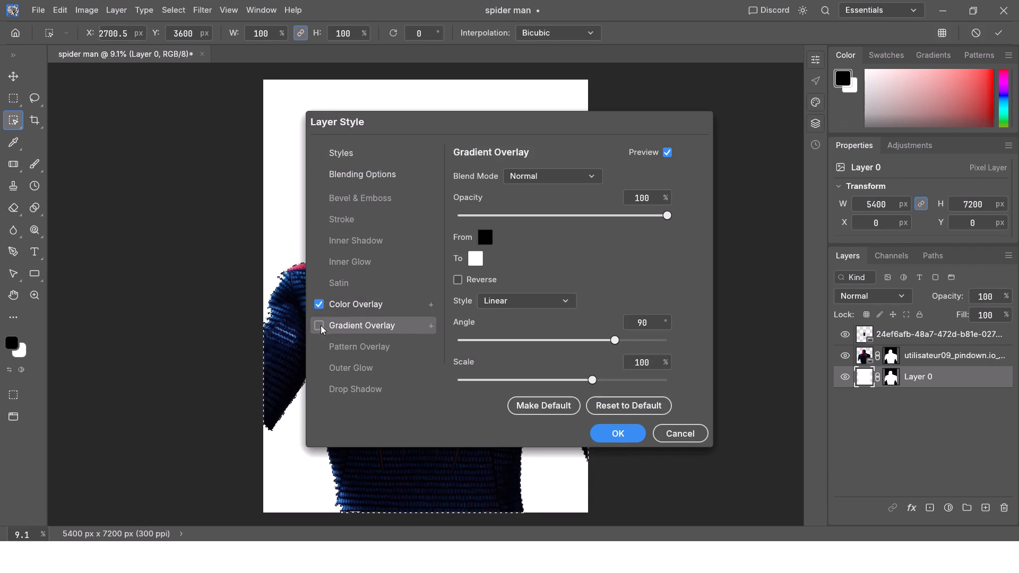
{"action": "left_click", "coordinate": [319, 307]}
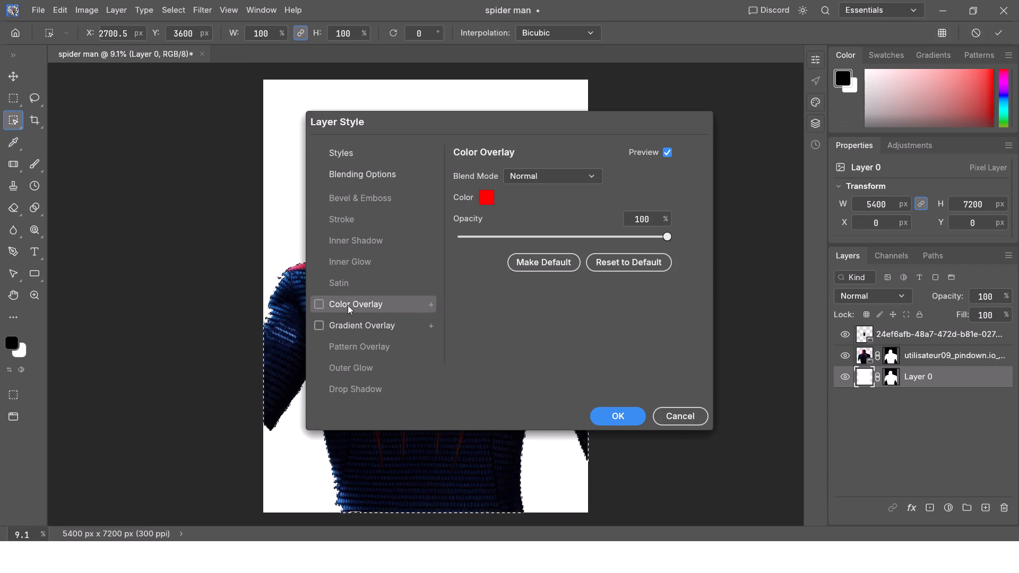
Set the Color Overlay color for Layer 0 to a pale greyish pink, R 223, G 211, B 211.
{"action": "left_click", "coordinate": [368, 305]}
{"action": "double_click", "coordinate": [483, 194]}
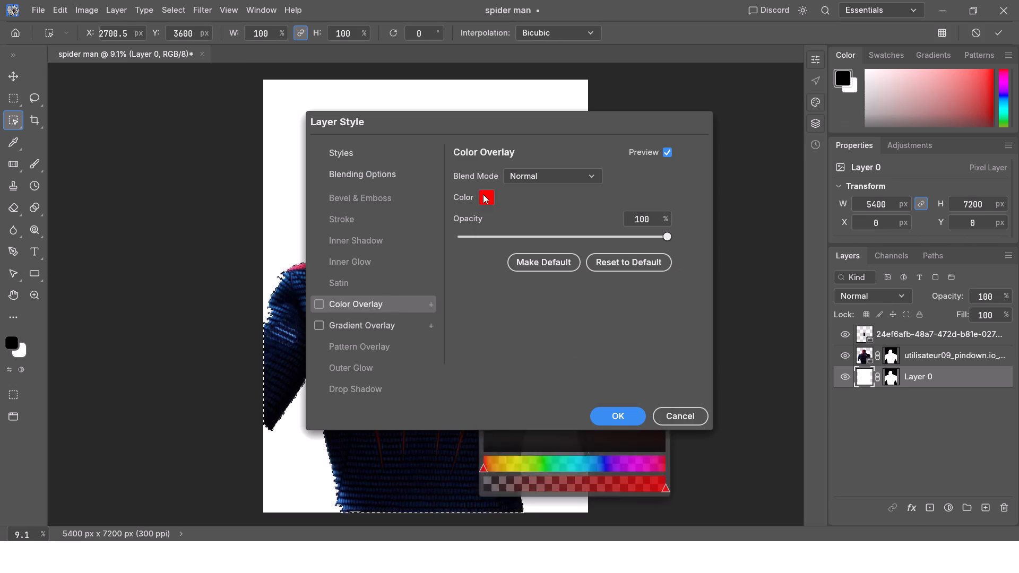
{"action": "left_click", "coordinate": [483, 194]}
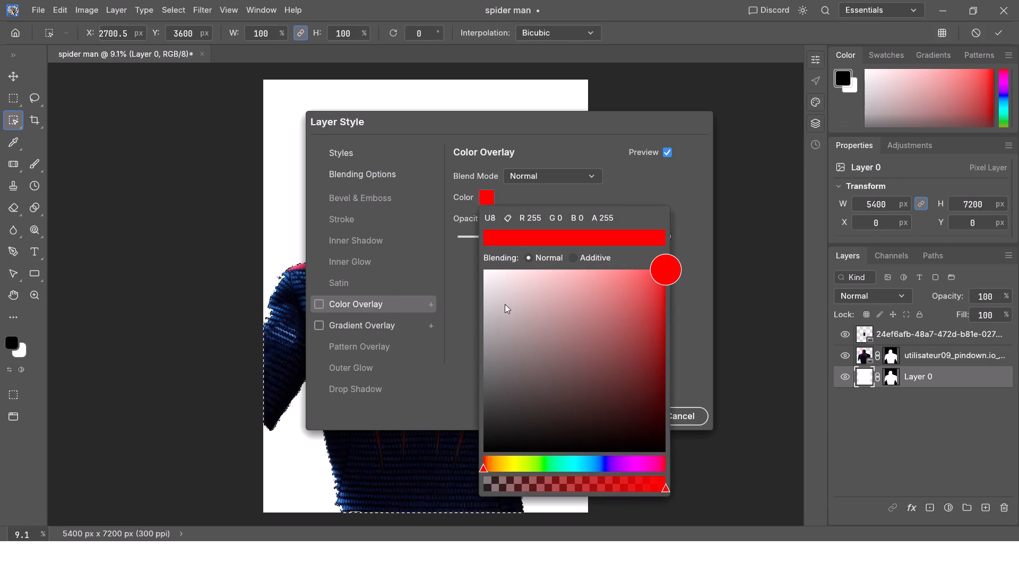
{"action": "left_click", "coordinate": [503, 308]}
{"action": "left_click_drag", "start_coordinate": [502, 305], "coordinate": [504, 293]}
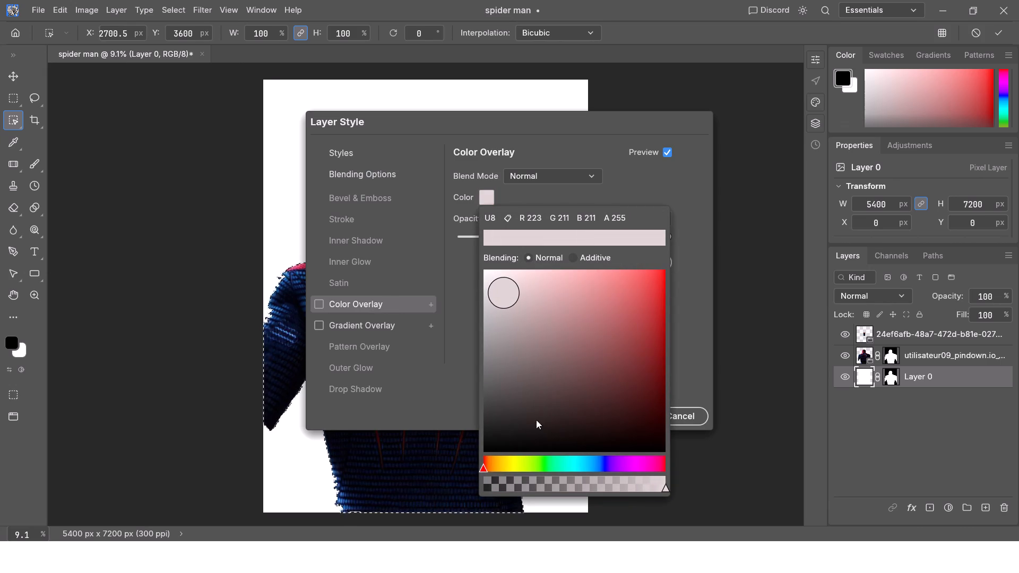
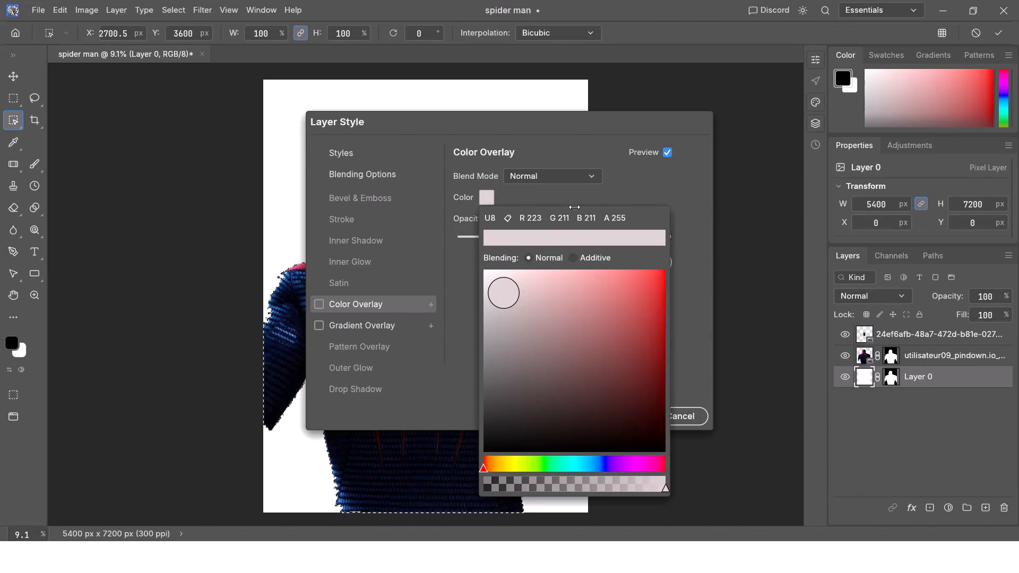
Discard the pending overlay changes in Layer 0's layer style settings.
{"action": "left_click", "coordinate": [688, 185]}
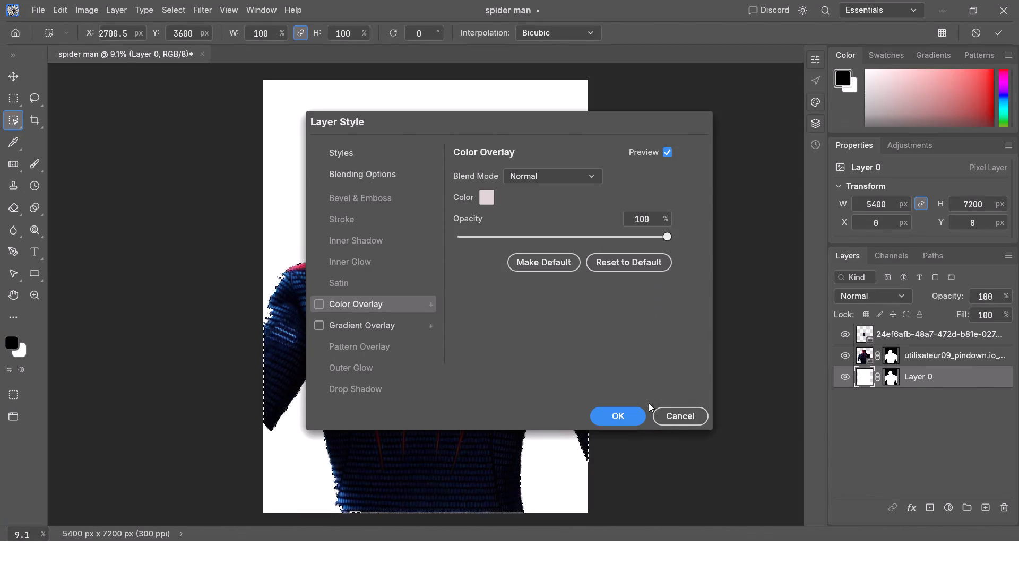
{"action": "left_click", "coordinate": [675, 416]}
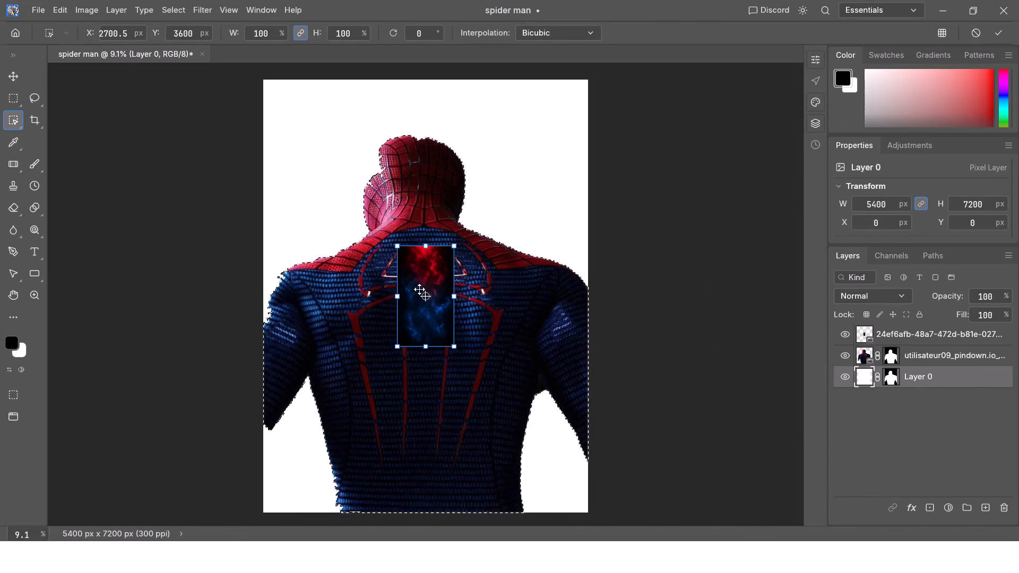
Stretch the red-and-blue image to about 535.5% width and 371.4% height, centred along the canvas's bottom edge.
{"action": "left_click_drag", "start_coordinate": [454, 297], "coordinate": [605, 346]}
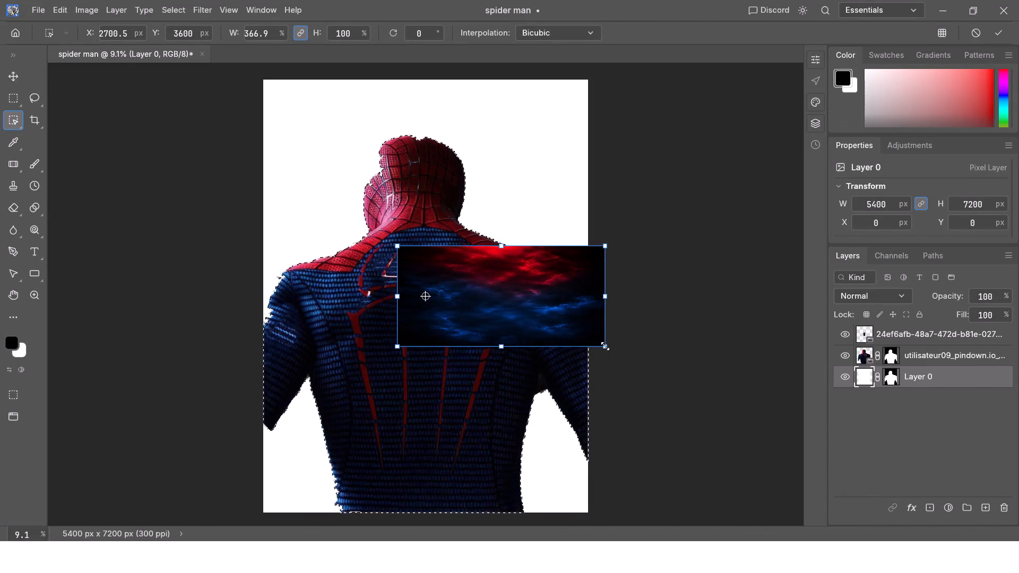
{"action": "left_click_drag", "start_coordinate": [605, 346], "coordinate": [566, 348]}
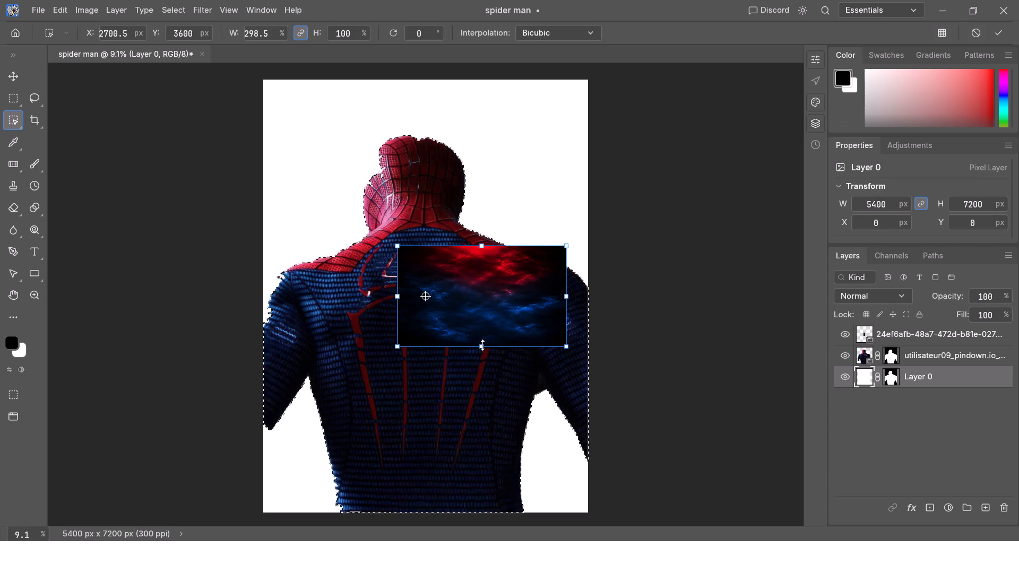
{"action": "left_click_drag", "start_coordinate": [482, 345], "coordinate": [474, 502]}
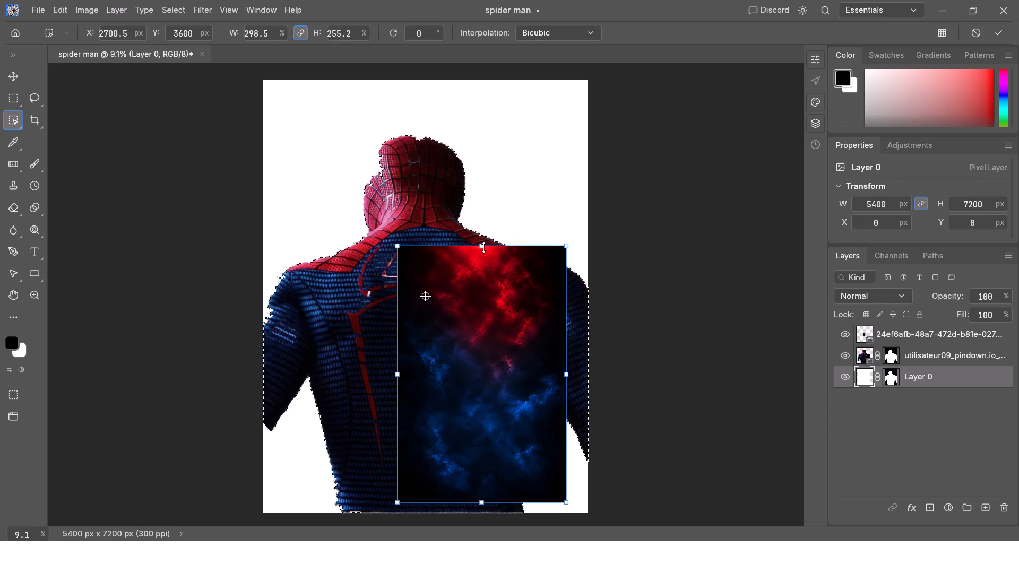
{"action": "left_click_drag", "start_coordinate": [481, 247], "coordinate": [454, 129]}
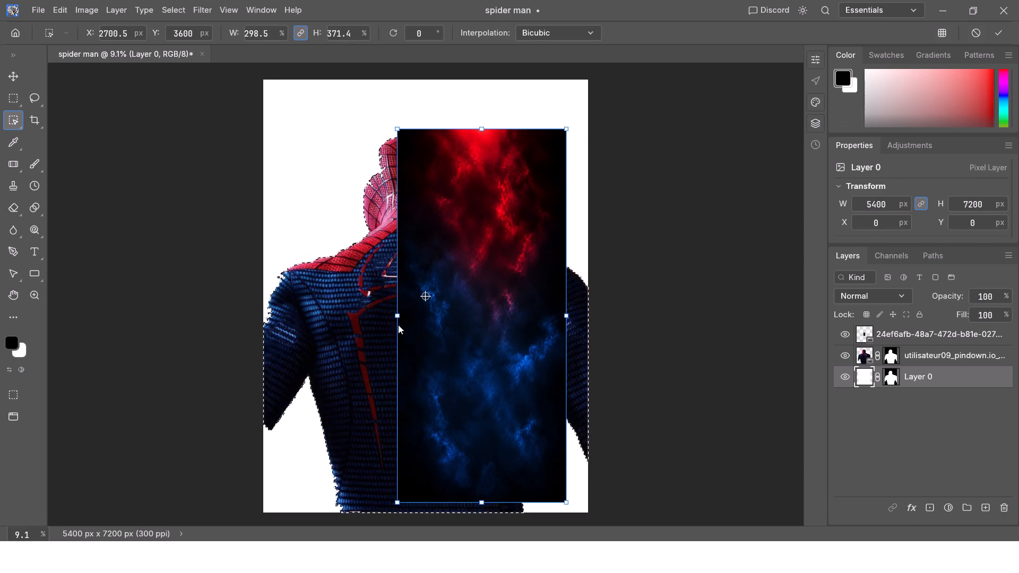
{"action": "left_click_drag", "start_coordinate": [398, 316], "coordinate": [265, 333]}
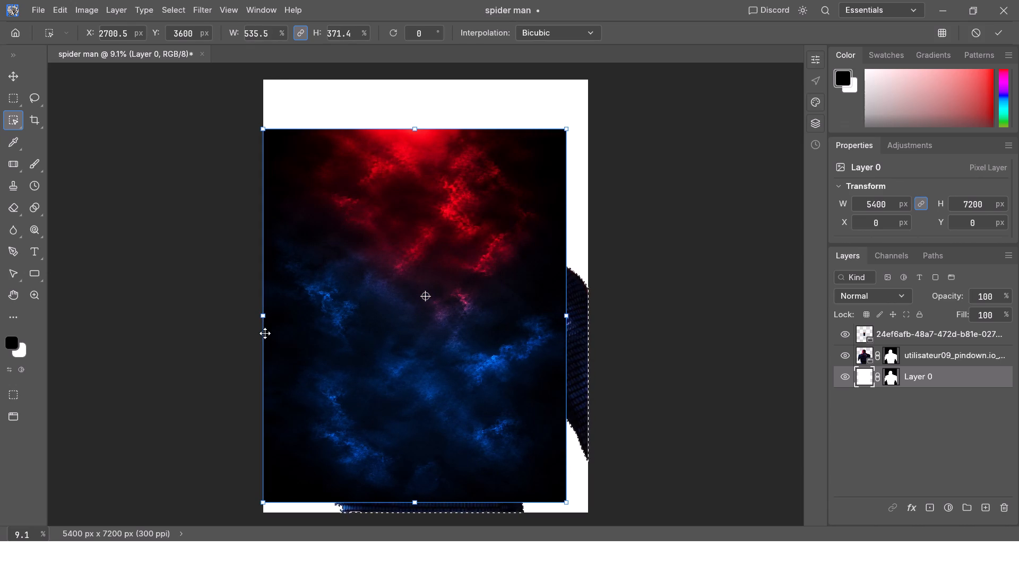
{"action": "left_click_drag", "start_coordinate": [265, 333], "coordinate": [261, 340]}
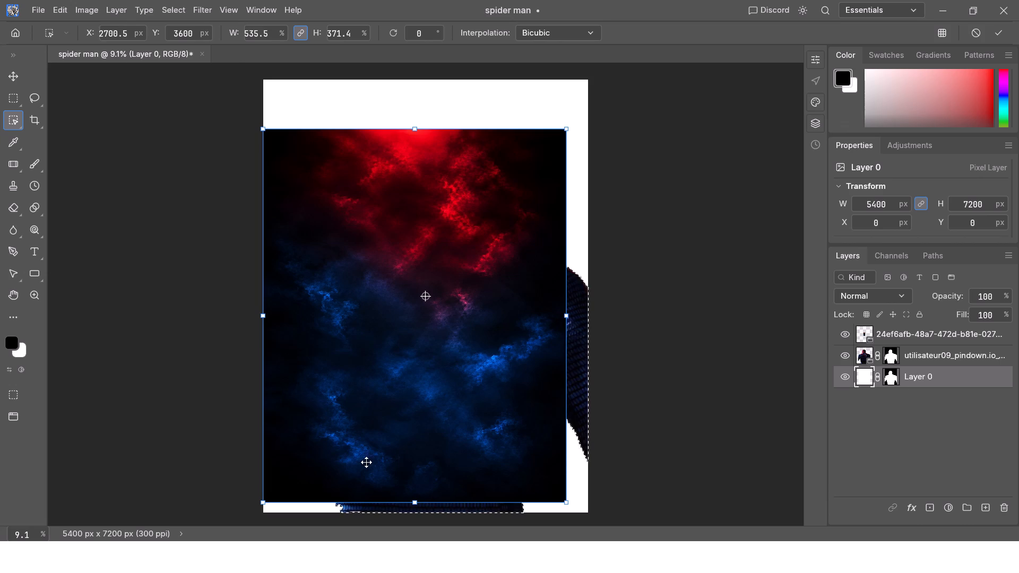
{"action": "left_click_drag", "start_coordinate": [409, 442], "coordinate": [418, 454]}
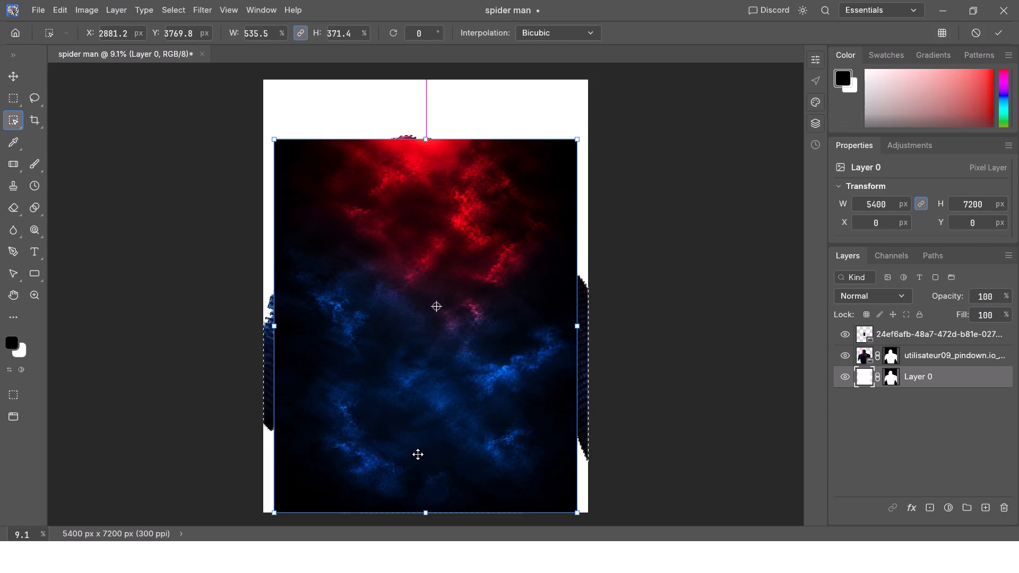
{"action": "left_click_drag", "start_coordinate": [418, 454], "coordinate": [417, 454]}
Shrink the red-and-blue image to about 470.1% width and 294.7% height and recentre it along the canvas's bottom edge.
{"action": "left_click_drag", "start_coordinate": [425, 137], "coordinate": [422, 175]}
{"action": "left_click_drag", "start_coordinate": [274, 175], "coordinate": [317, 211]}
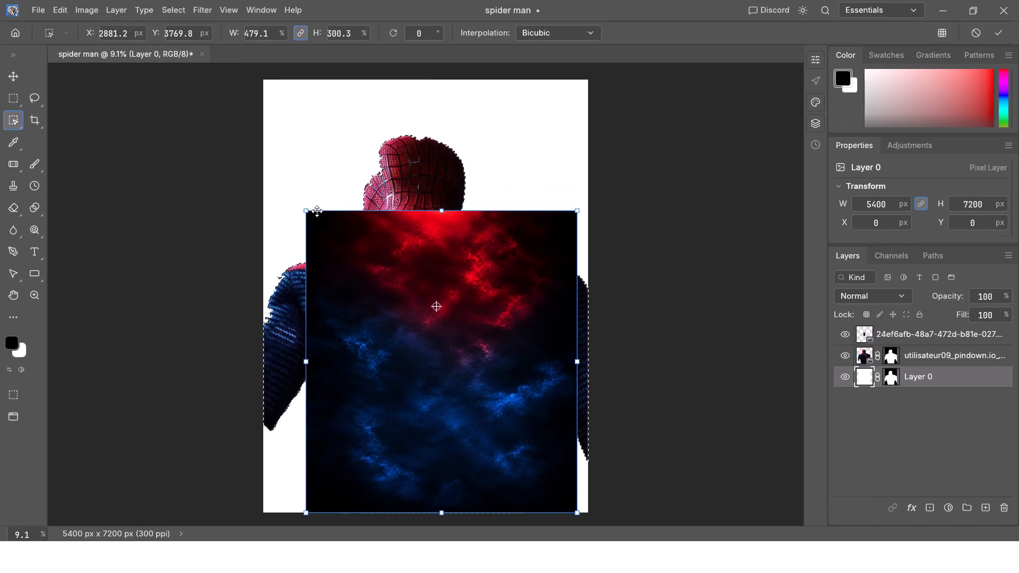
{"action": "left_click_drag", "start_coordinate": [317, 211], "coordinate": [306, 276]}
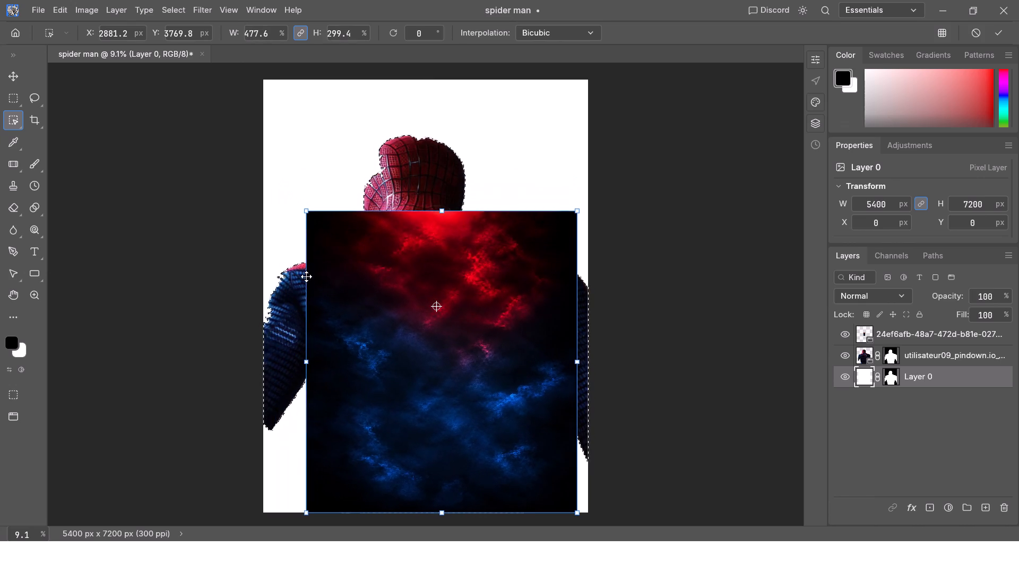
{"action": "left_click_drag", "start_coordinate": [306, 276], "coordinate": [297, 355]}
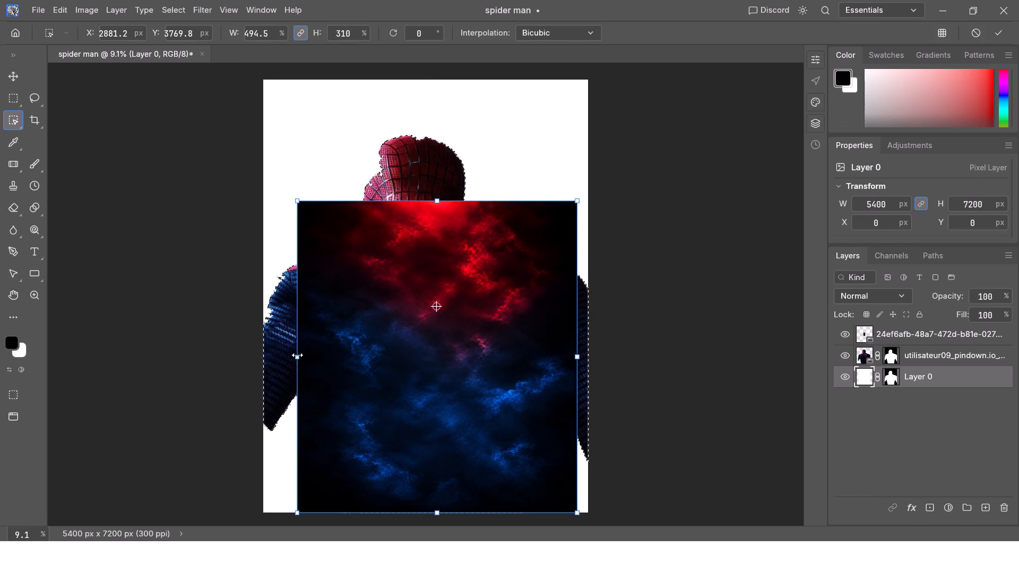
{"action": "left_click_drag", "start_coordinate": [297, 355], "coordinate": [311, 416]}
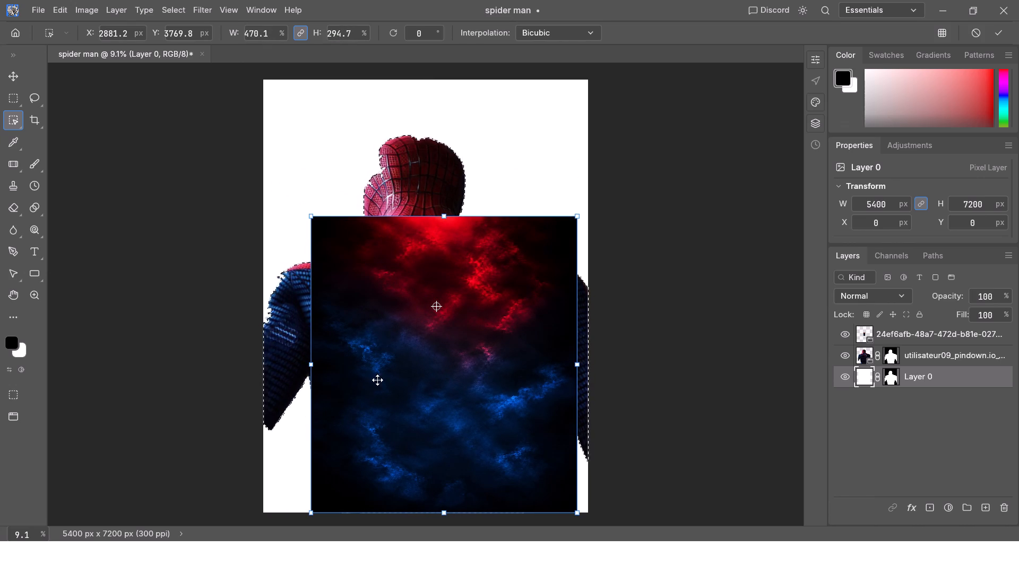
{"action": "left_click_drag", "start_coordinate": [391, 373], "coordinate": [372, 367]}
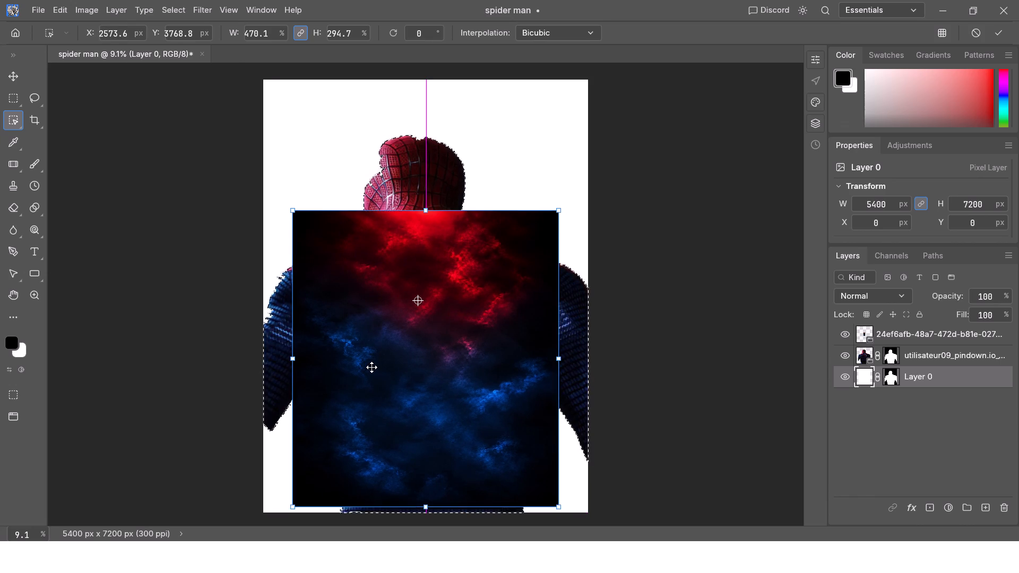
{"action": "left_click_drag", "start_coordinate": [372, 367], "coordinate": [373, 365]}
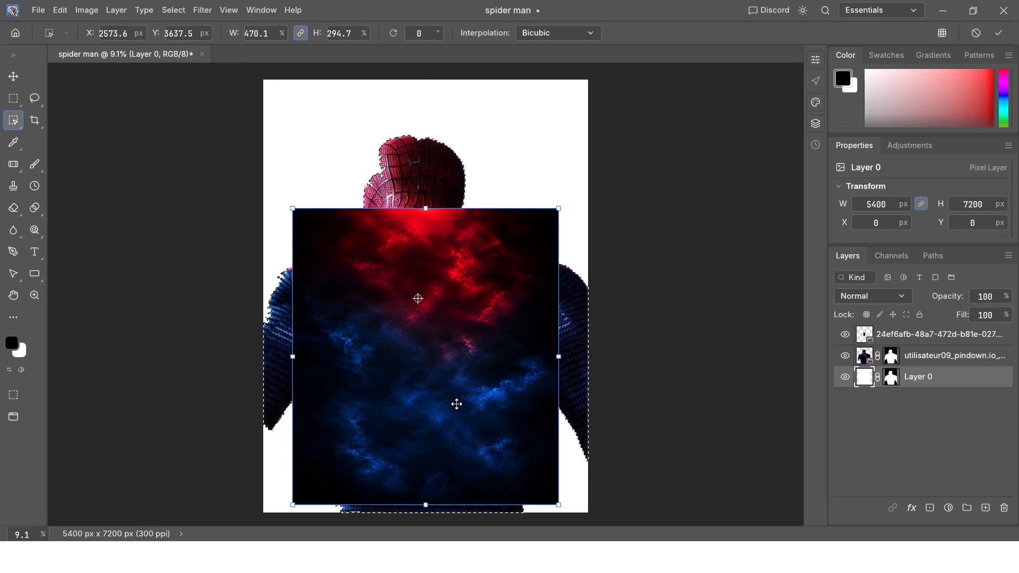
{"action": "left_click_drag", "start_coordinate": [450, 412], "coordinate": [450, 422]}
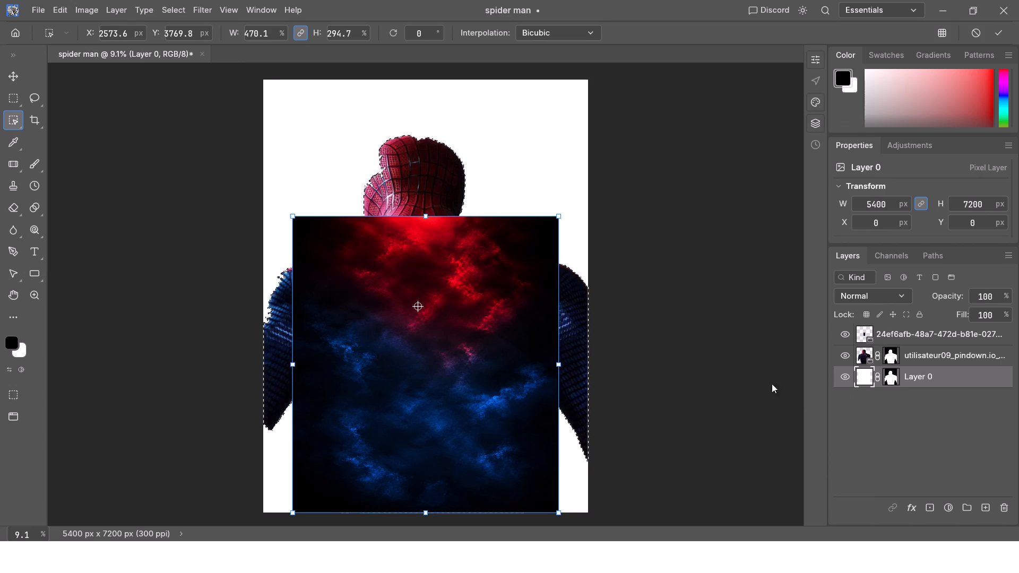
Apply a Color Overlay effect to Layer 0 in dark red, R 131, G 1, B 1.
{"action": "double_click", "coordinate": [865, 374]}
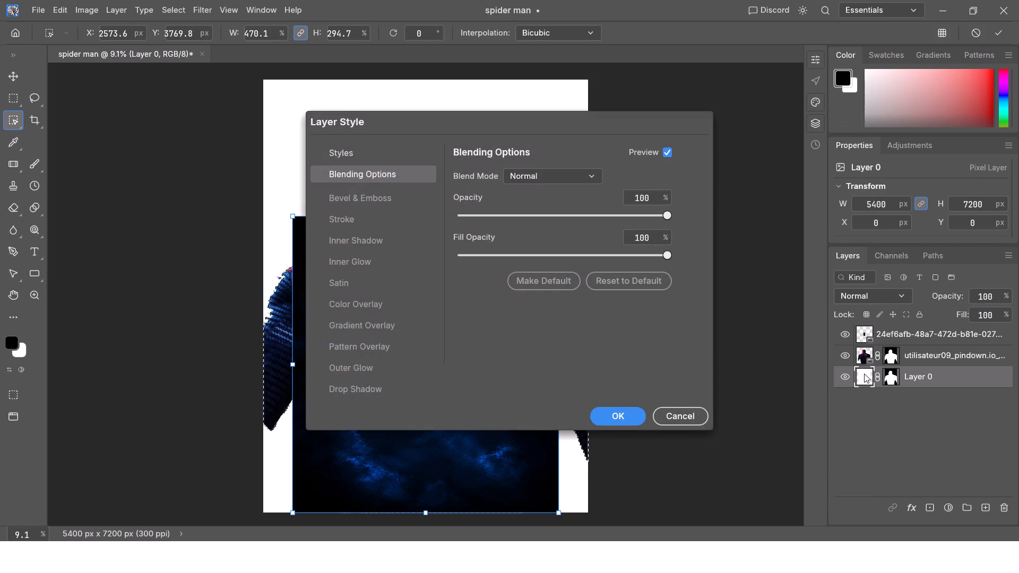
{"action": "left_click", "coordinate": [358, 308]}
{"action": "left_click", "coordinate": [489, 194]}
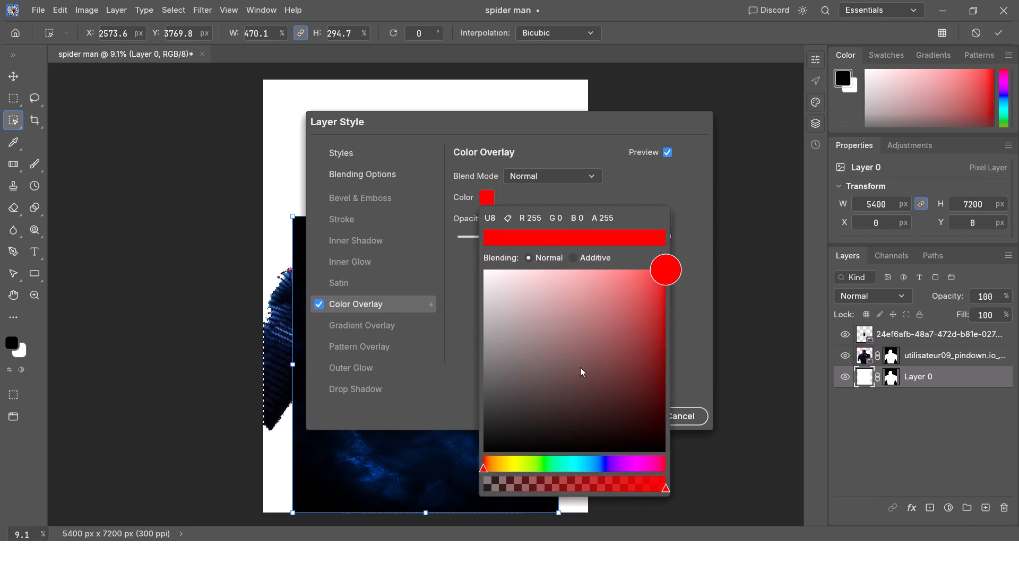
{"action": "left_click_drag", "start_coordinate": [485, 469], "coordinate": [530, 472]}
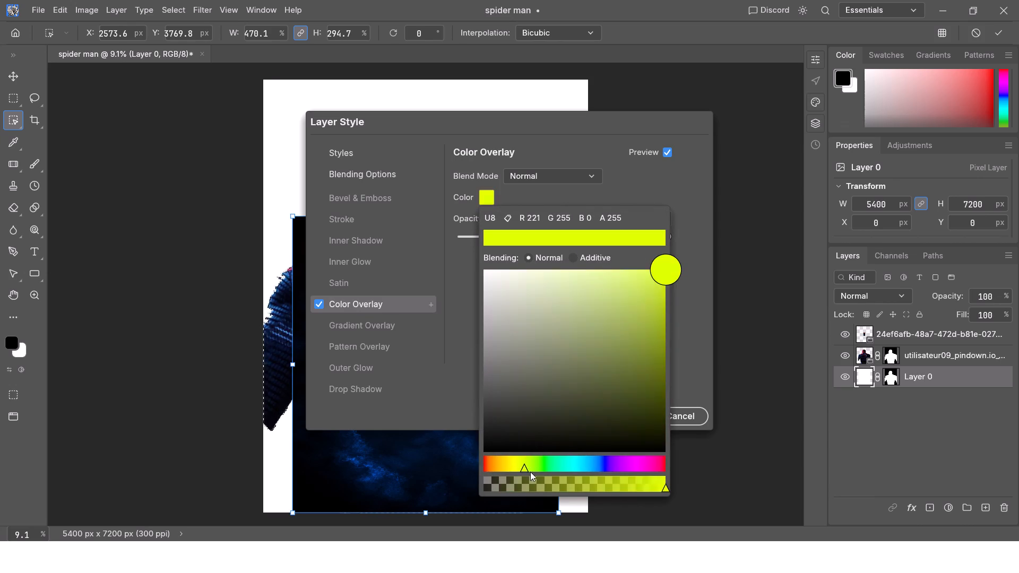
{"action": "left_click_drag", "start_coordinate": [530, 472], "coordinate": [456, 476]}
{"action": "left_click", "coordinate": [491, 286]}
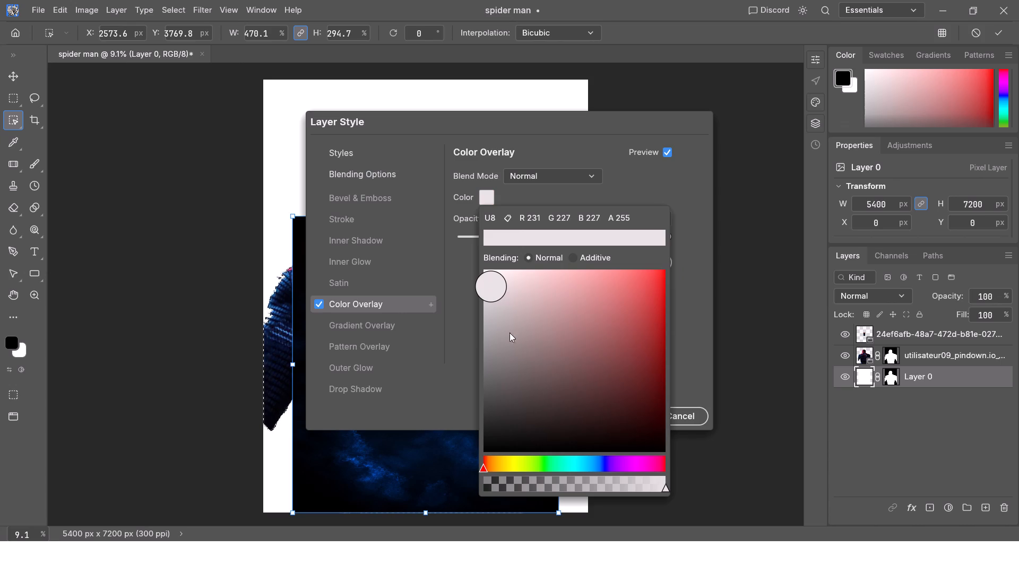
{"action": "left_click", "coordinate": [514, 479]}
{"action": "left_click_drag", "start_coordinate": [511, 482], "coordinate": [560, 485]}
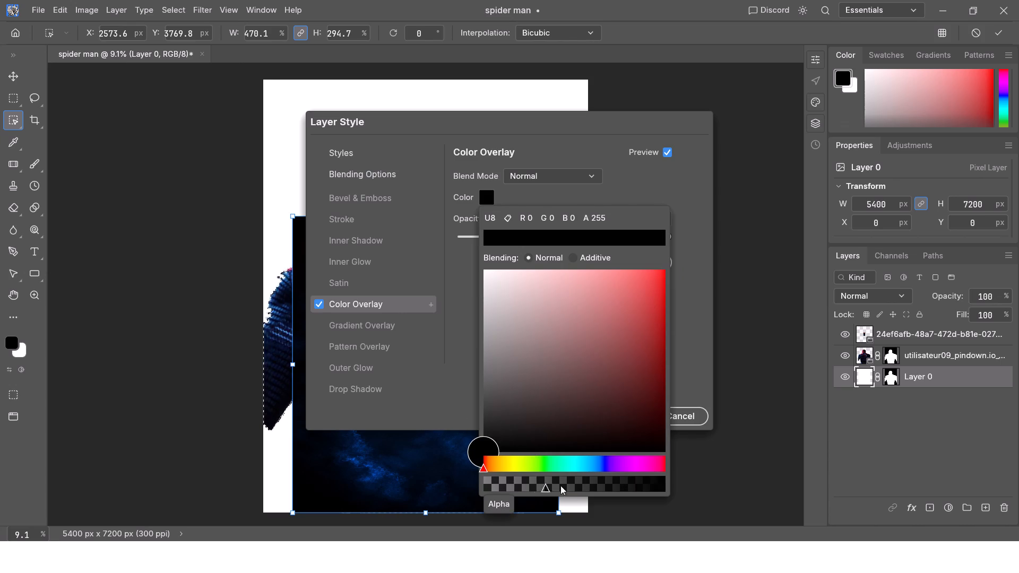
{"action": "left_click_drag", "start_coordinate": [560, 485], "coordinate": [598, 486]}
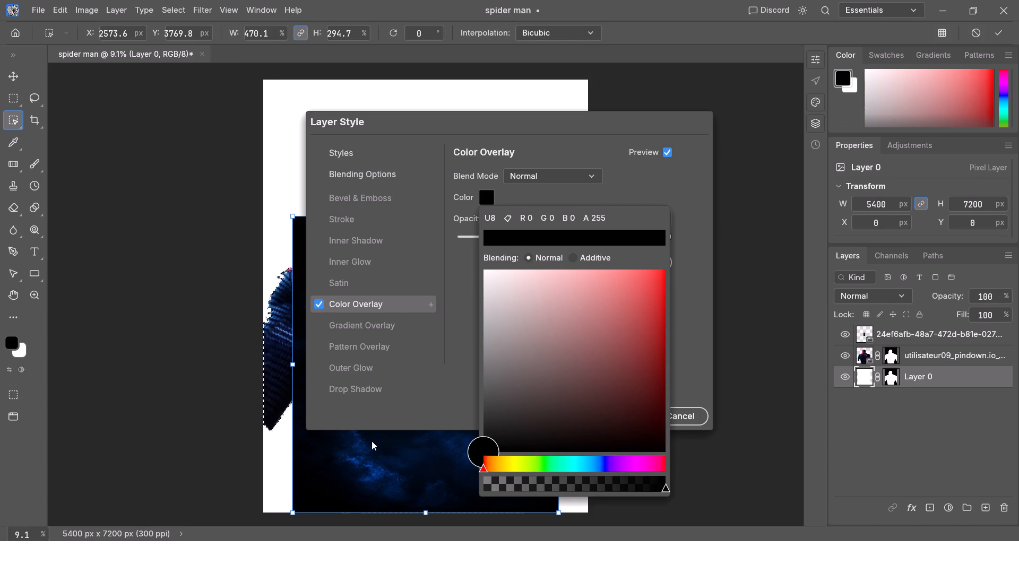
{"action": "left_click", "coordinate": [497, 322]}
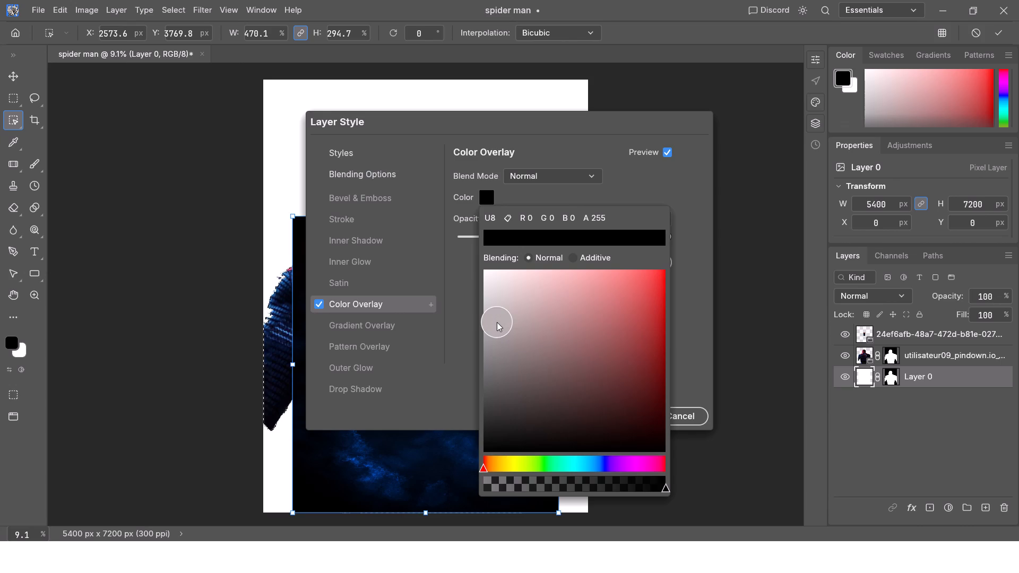
{"action": "left_click", "coordinate": [666, 358]}
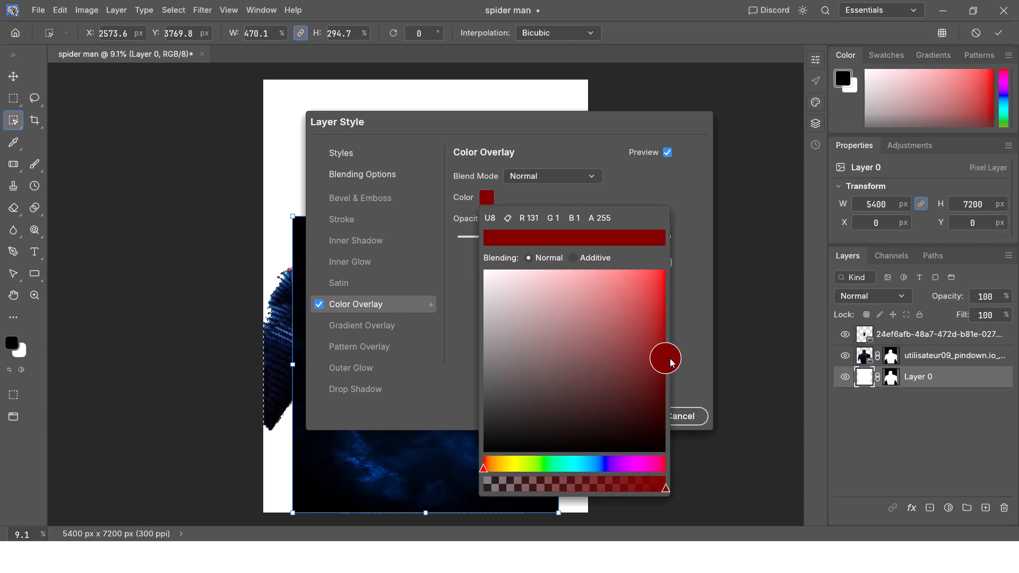
{"action": "left_click", "coordinate": [688, 358]}
{"action": "left_click", "coordinate": [631, 419]}
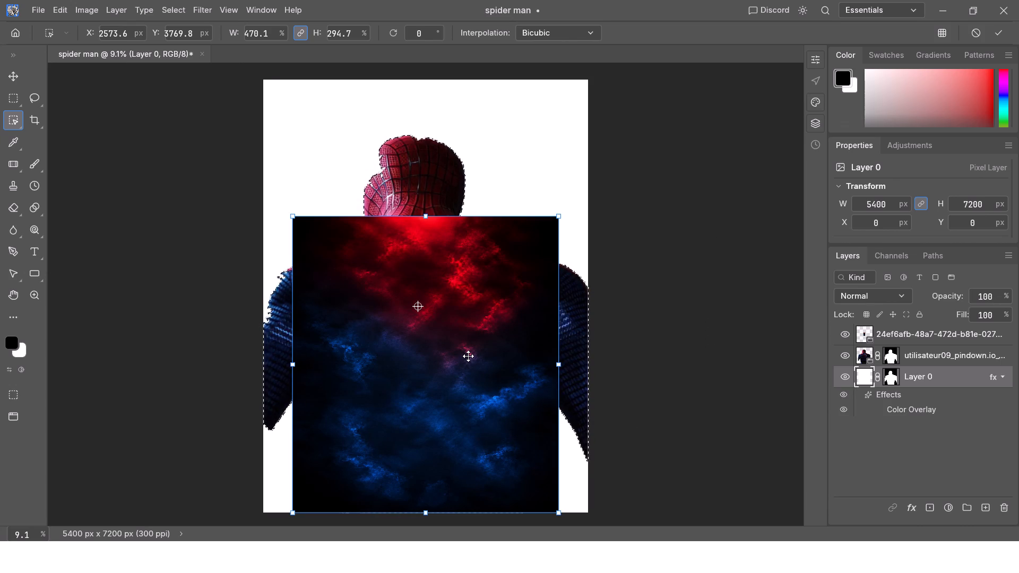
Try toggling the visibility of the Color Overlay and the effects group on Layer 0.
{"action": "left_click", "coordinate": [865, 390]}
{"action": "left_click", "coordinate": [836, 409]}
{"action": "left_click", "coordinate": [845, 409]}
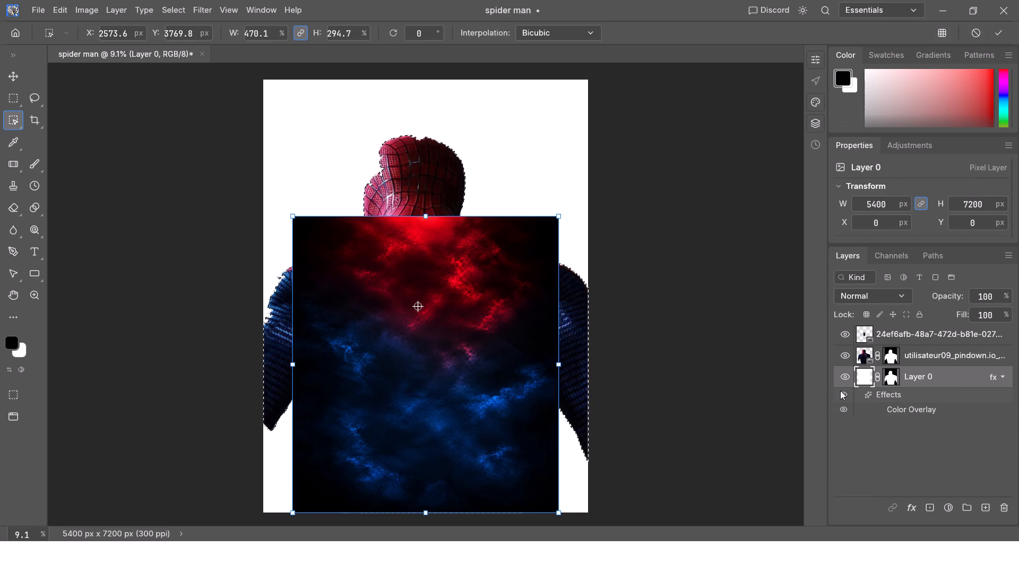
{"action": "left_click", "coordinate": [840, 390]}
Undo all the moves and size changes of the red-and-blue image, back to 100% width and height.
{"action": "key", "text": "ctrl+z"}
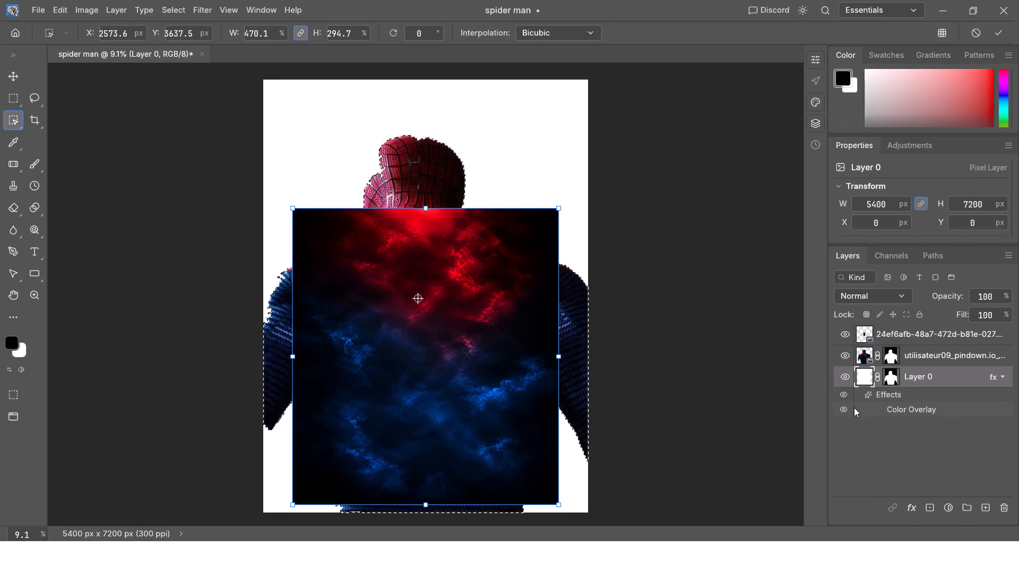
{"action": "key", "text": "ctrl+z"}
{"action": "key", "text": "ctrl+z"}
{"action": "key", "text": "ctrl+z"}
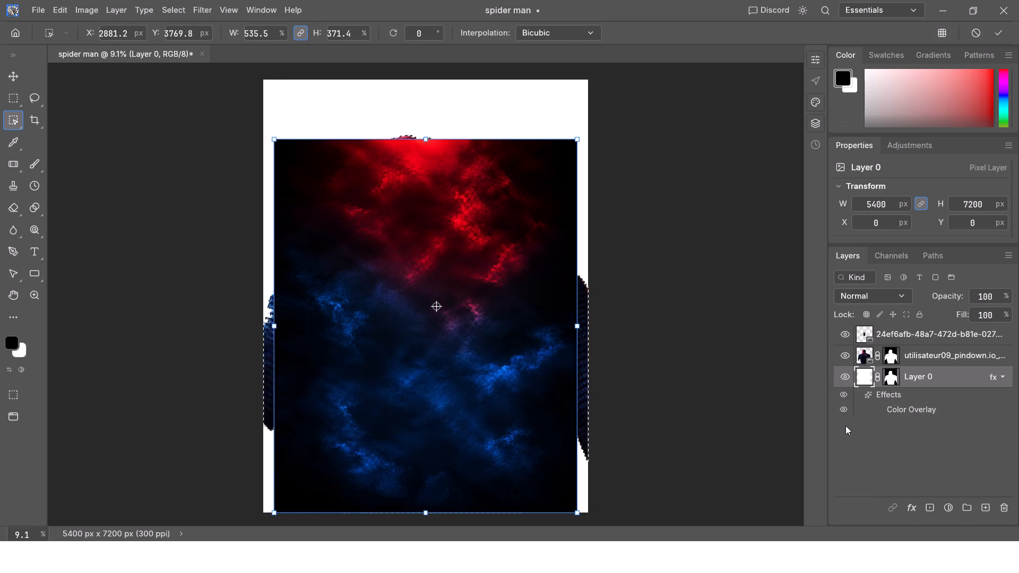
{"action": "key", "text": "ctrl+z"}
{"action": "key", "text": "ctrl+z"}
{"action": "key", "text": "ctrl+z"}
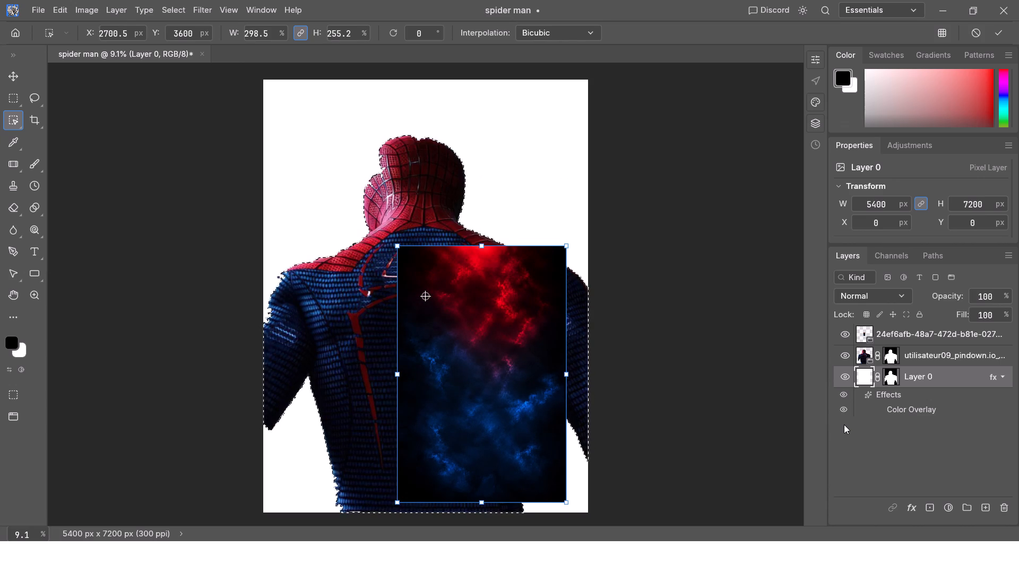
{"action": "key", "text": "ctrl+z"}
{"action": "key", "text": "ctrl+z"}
Try Layer 0's effect visibility toggles again and collapse its effects list.
{"action": "left_click", "coordinate": [842, 394]}
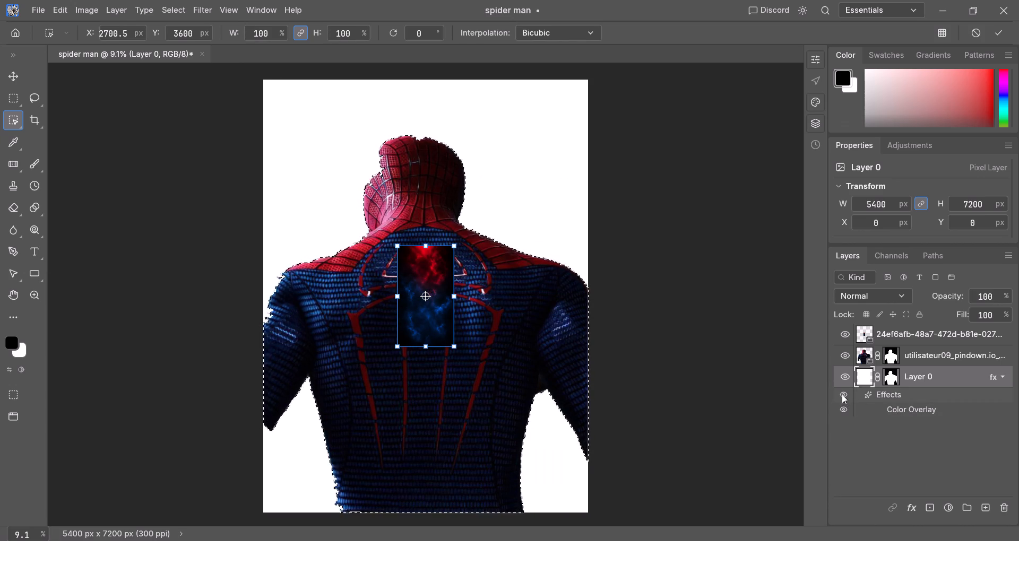
{"action": "left_click", "coordinate": [844, 409]}
{"action": "left_click", "coordinate": [1005, 377]}
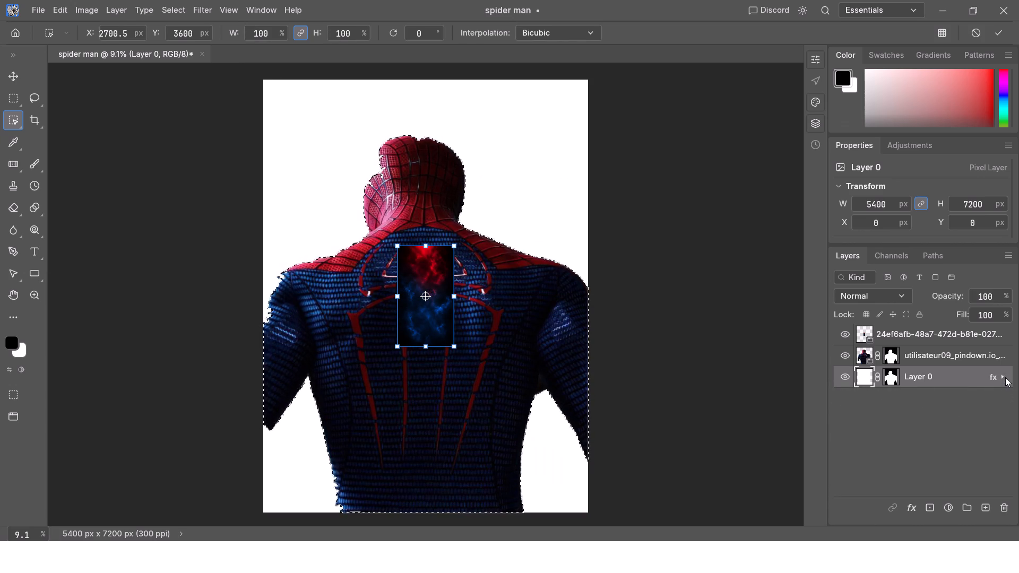
{"action": "left_click", "coordinate": [1005, 377]}
{"action": "left_click", "coordinate": [1005, 377]}
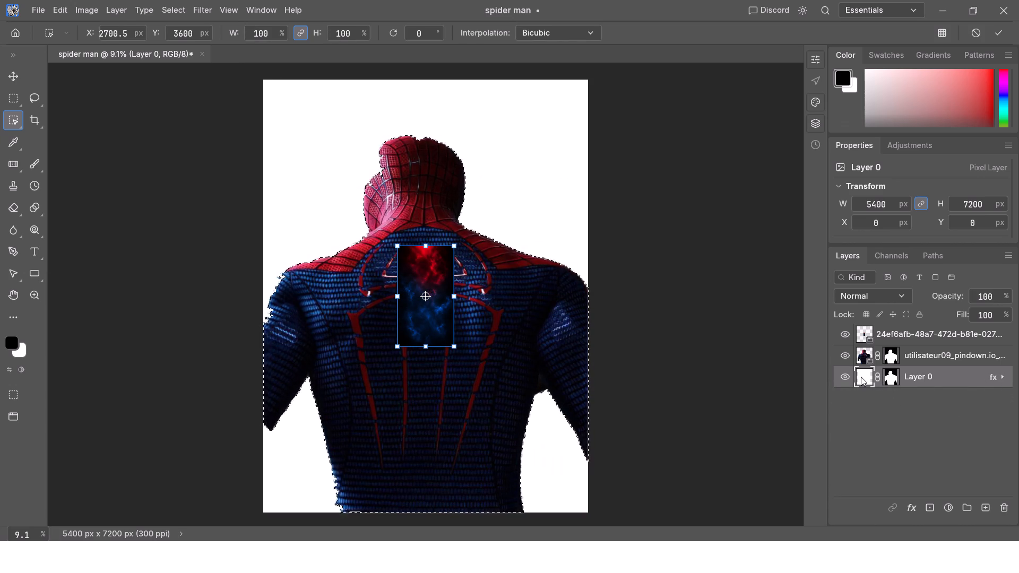
Set Layer 0's blend mode to Screen in its Blending Options, keeping the Color Overlay effect.
{"action": "left_click", "coordinate": [861, 377]}
{"action": "double_click", "coordinate": [861, 377]}
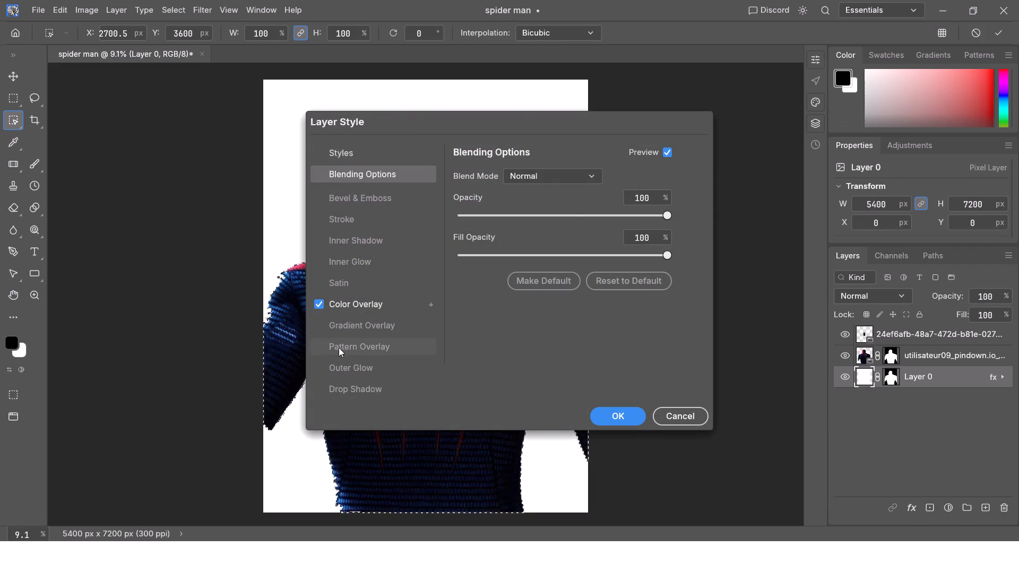
{"action": "left_click", "coordinate": [552, 177]}
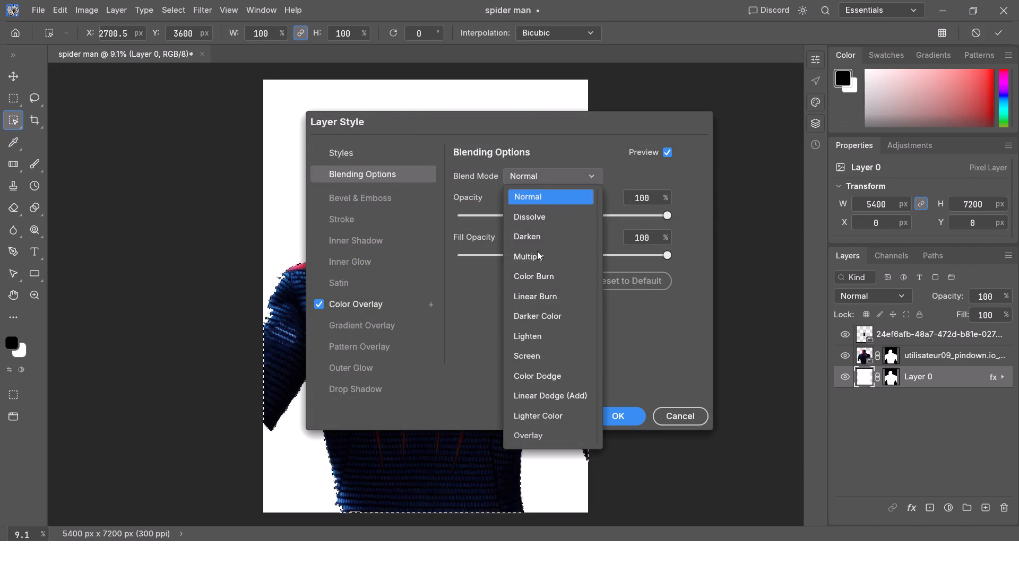
{"action": "left_click", "coordinate": [526, 358]}
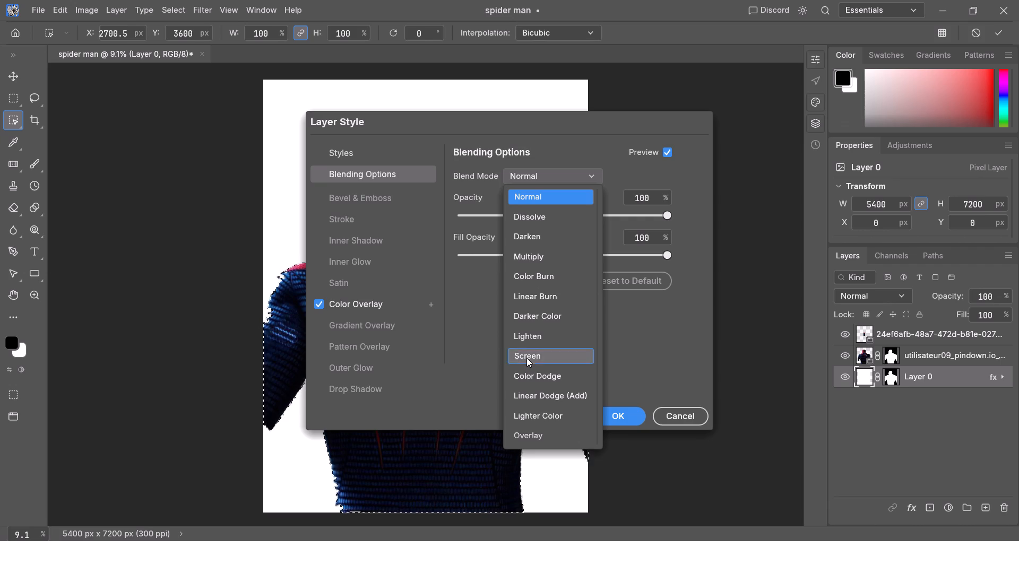
{"action": "left_click", "coordinate": [613, 411]}
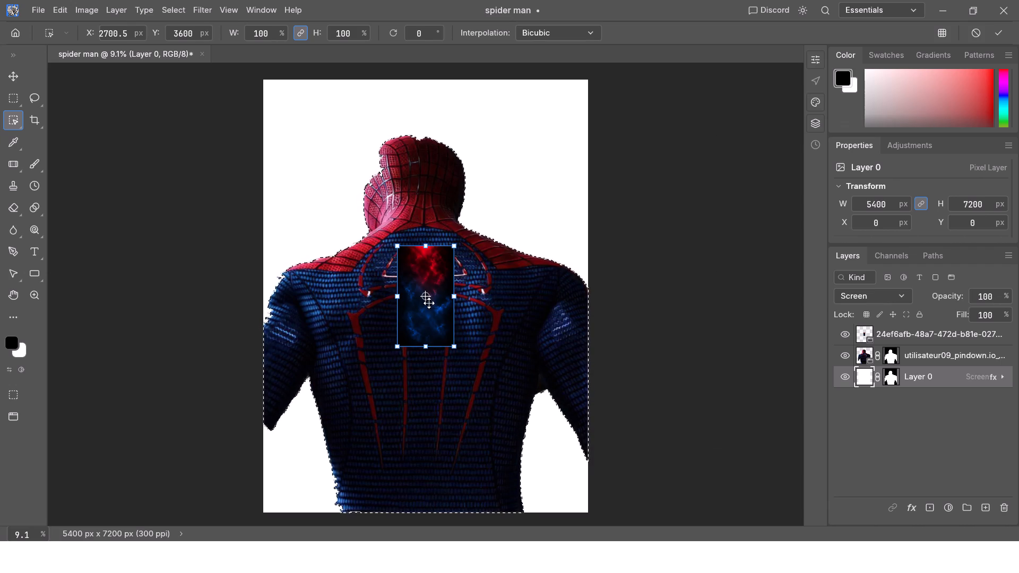
Stretch the red-and-blue image to about 269% width and 253% height, and move it across the figure's right arm to about X 3914, Y 3152.
{"action": "left_click_drag", "start_coordinate": [454, 298], "coordinate": [550, 342]}
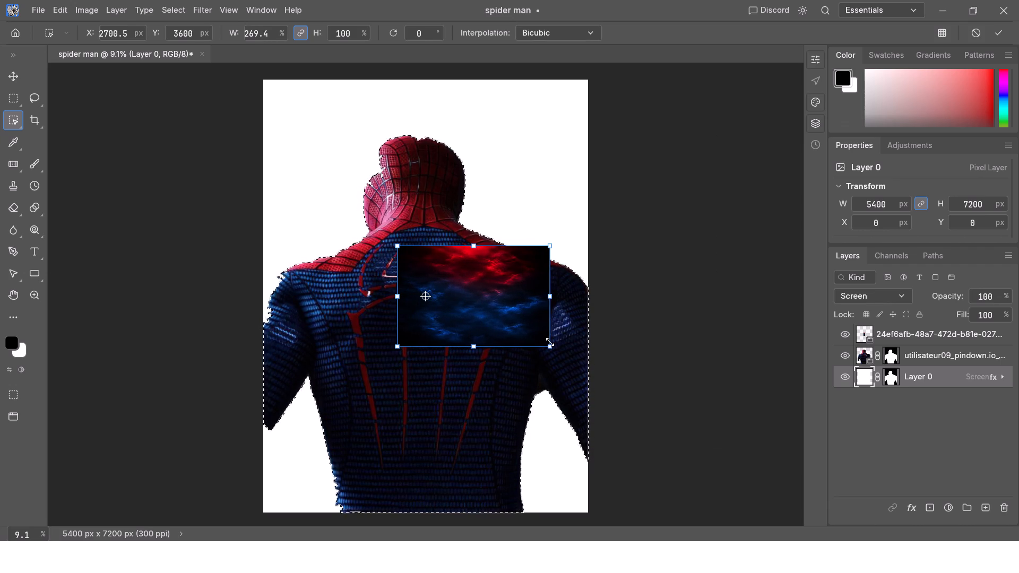
{"action": "left_click_drag", "start_coordinate": [477, 349], "coordinate": [469, 493]}
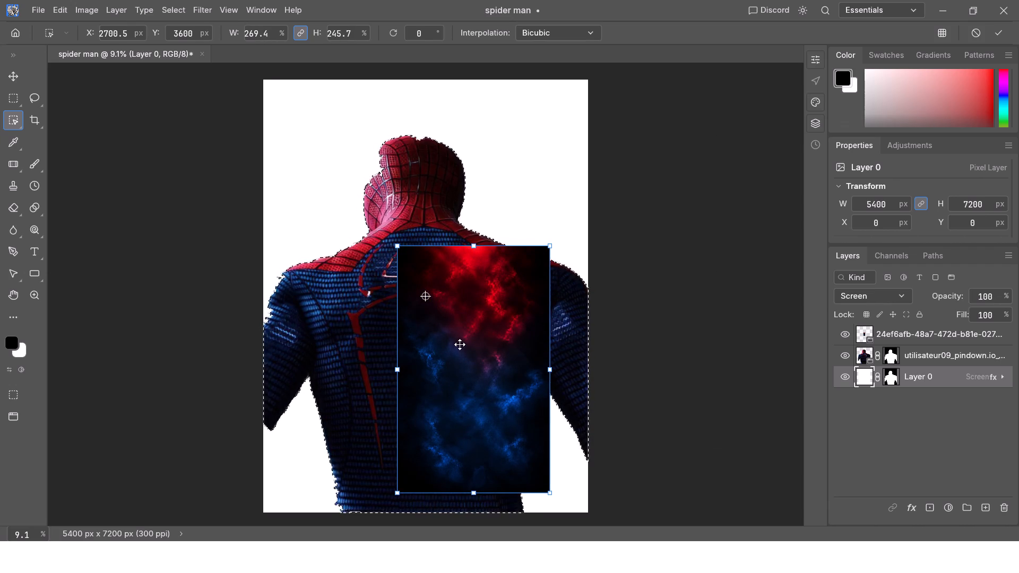
{"action": "left_click_drag", "start_coordinate": [460, 344], "coordinate": [413, 352]}
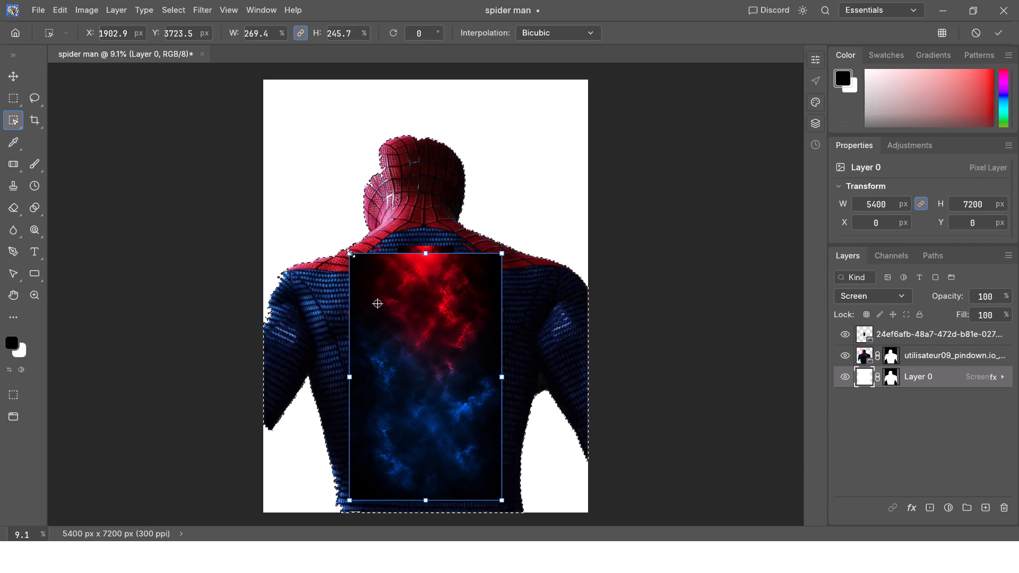
{"action": "left_click_drag", "start_coordinate": [403, 281], "coordinate": [403, 298]}
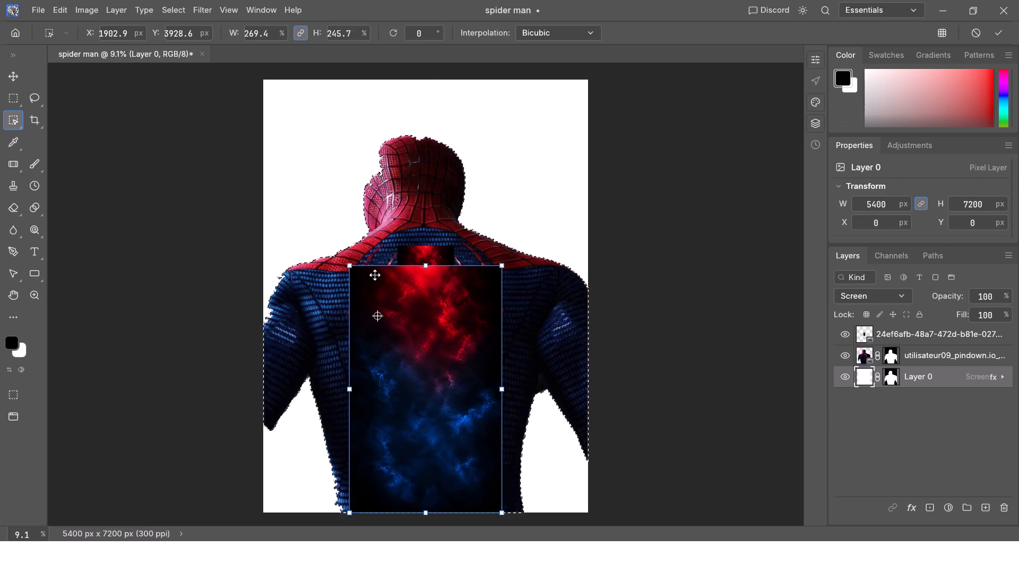
{"action": "left_click", "coordinate": [429, 258]}
{"action": "left_click", "coordinate": [434, 252]}
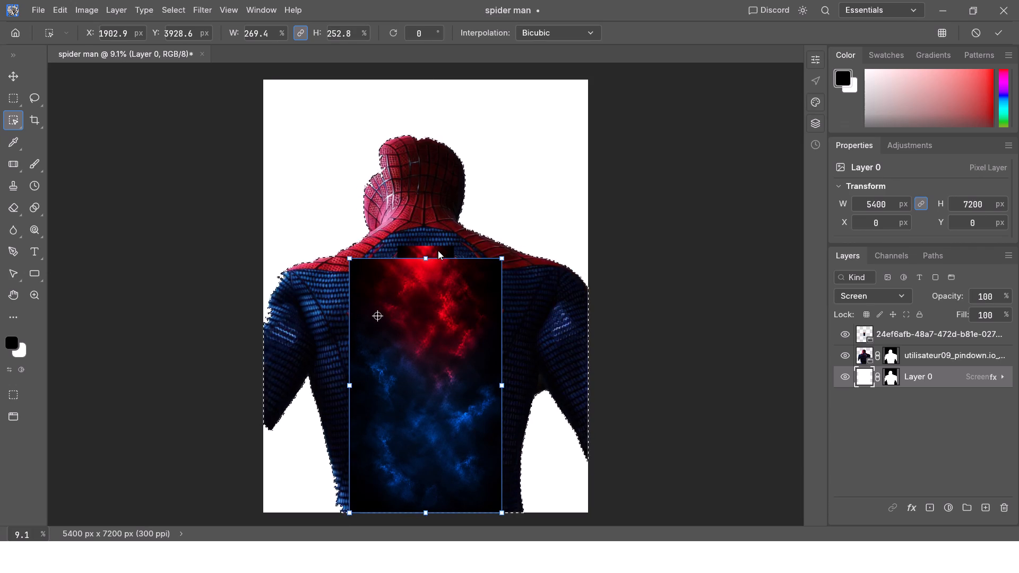
{"action": "left_click_drag", "start_coordinate": [456, 345], "coordinate": [499, 333]}
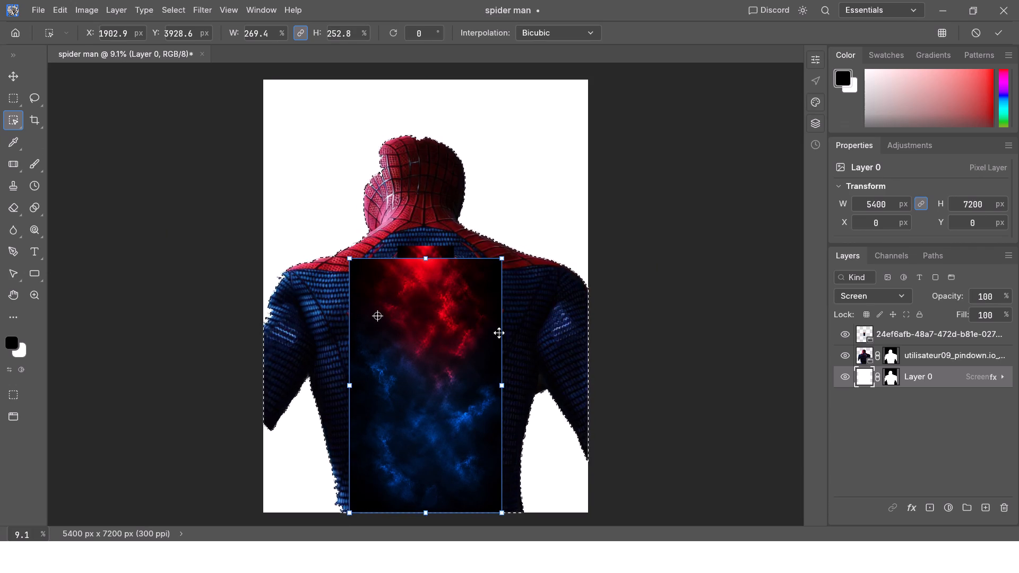
{"action": "left_click_drag", "start_coordinate": [499, 333], "coordinate": [577, 298]}
{"action": "double_click", "coordinate": [418, 293]}
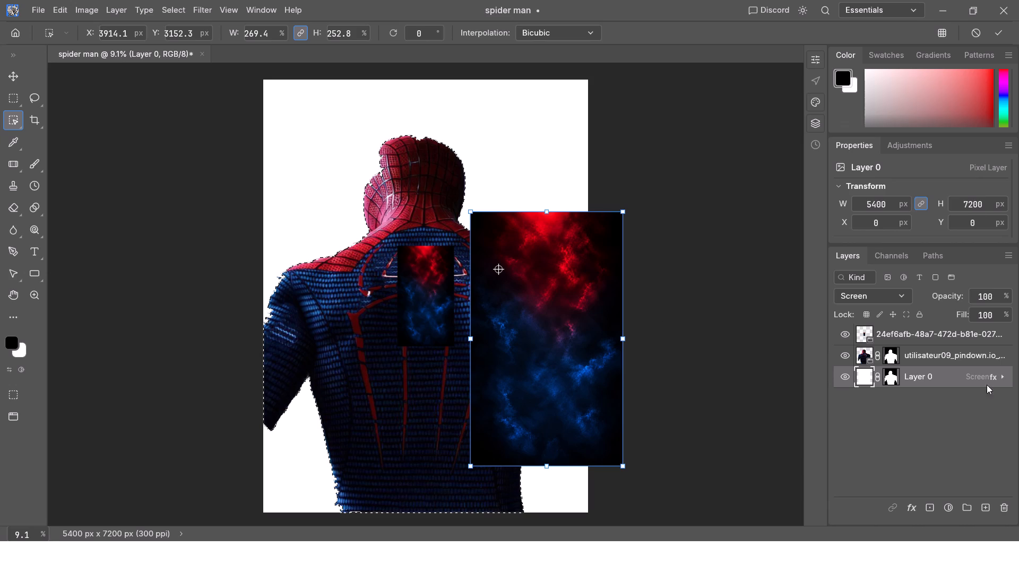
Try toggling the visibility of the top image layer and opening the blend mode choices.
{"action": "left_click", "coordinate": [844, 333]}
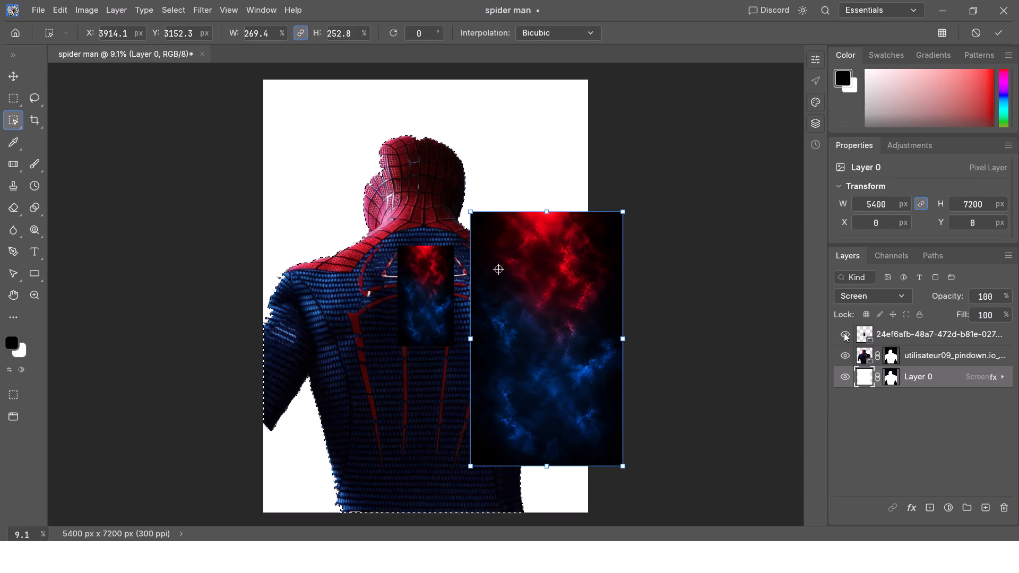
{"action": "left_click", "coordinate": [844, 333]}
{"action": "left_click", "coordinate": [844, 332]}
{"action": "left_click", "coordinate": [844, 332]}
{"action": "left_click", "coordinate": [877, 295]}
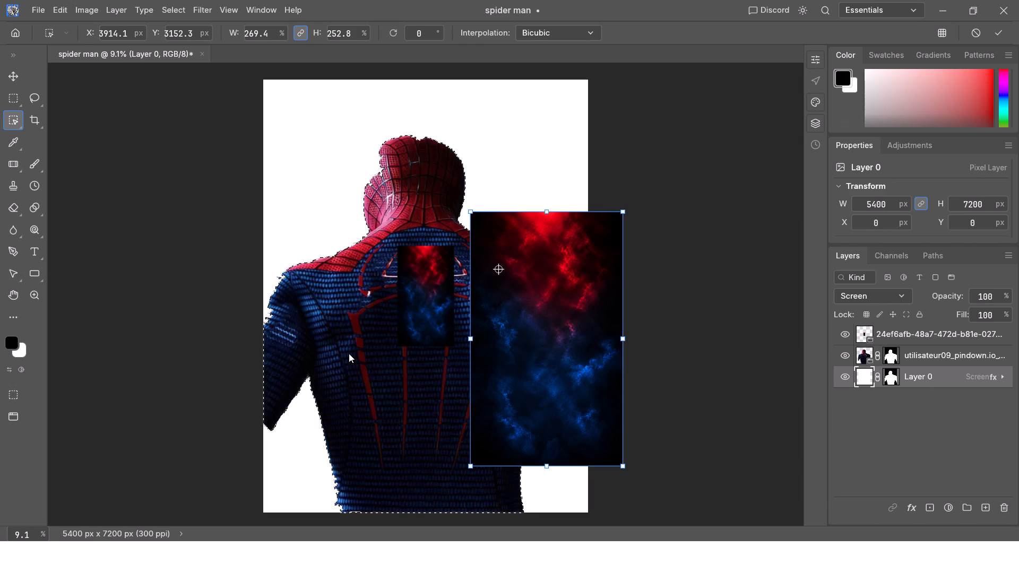
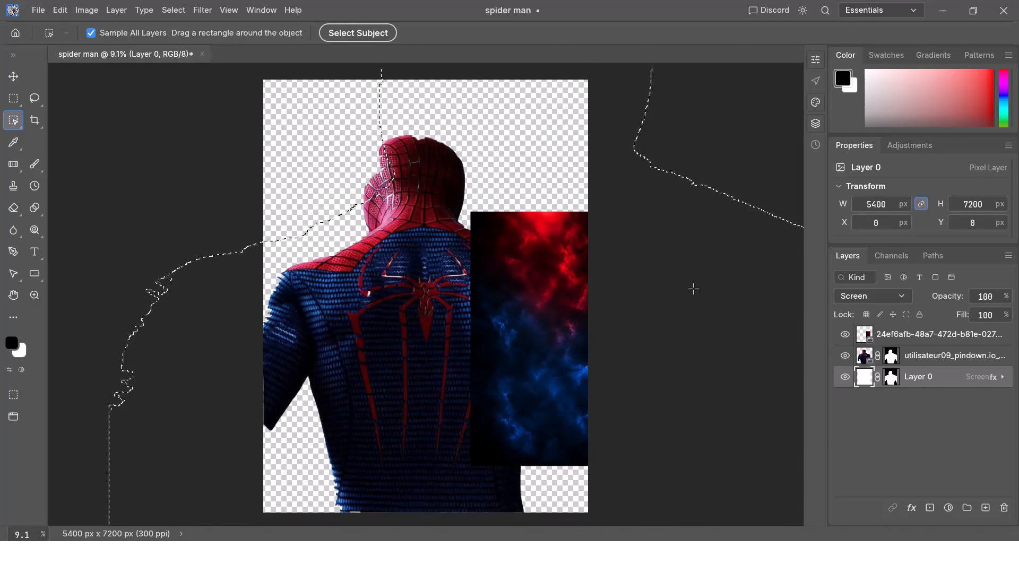
Examine the poster composition and the active selection outline extending beyond the canvas at several zoom levels.
{"action": "scroll", "coordinate": [693, 289], "scroll_direction": "down", "scroll_amount": 4}
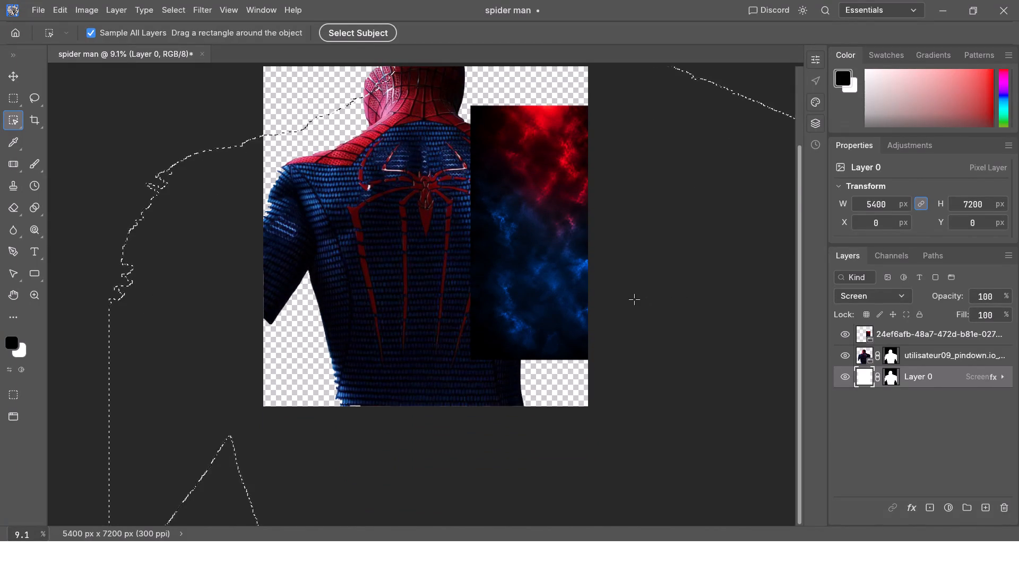
{"action": "scroll", "coordinate": [634, 299], "scroll_direction": "down", "scroll_amount": 4}
{"action": "scroll", "coordinate": [641, 326], "scroll_direction": "up", "scroll_amount": 2}
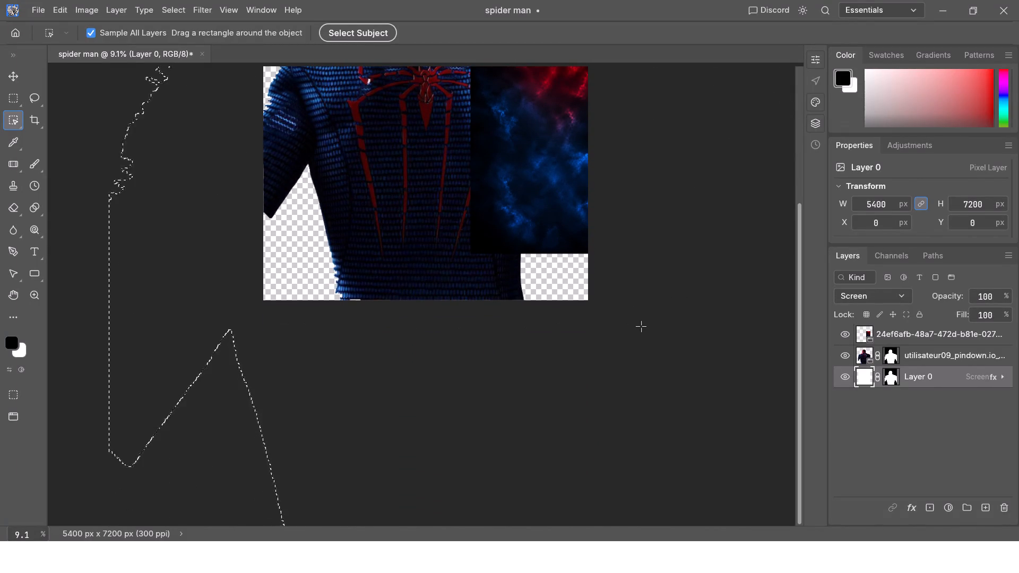
{"action": "scroll", "coordinate": [641, 326], "scroll_direction": "up", "scroll_amount": 7}
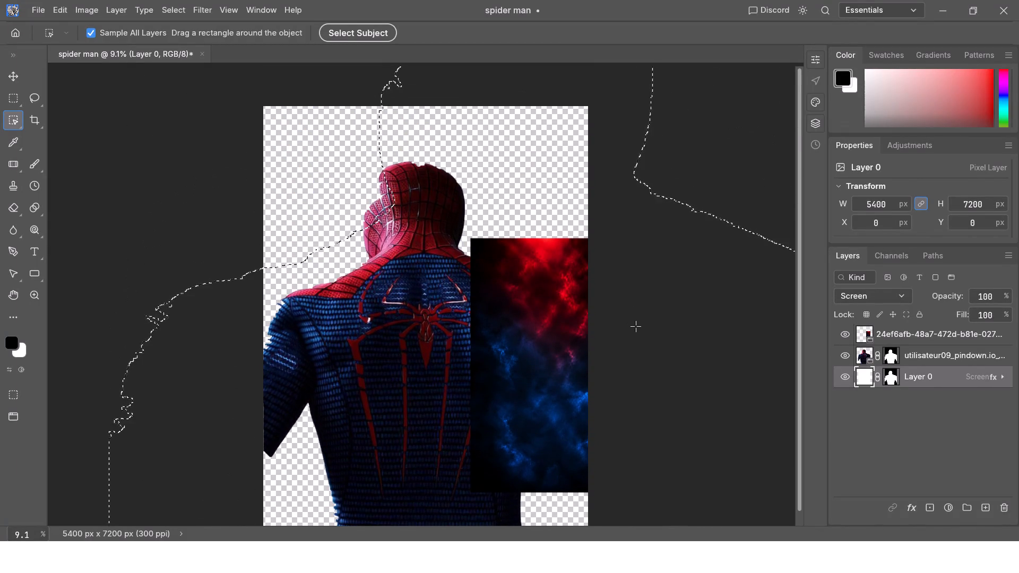
{"action": "scroll", "coordinate": [635, 326], "scroll_direction": "down", "scroll_amount": 5}
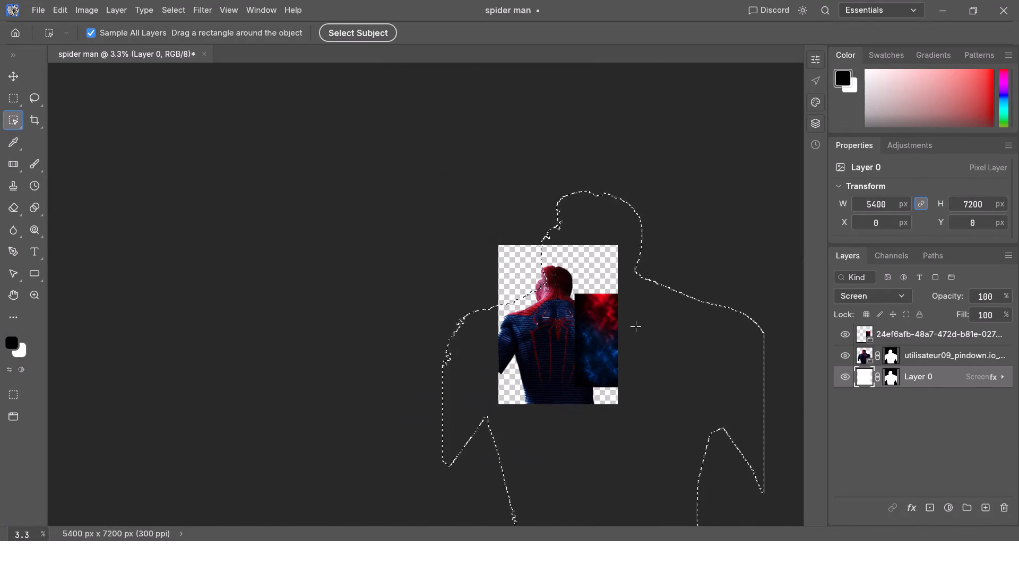
{"action": "scroll", "coordinate": [635, 326], "scroll_direction": "down", "scroll_amount": 2, "text": "ctrl"}
{"action": "left_click", "coordinate": [654, 334]}
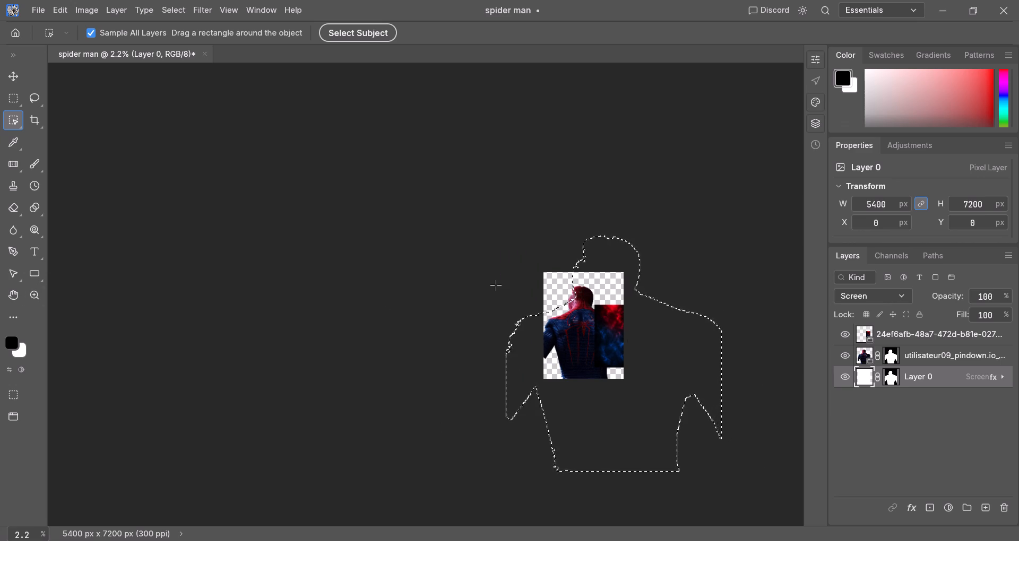
{"action": "scroll", "coordinate": [563, 304], "scroll_direction": "up", "scroll_amount": 5}
{"action": "scroll", "coordinate": [585, 375], "scroll_direction": "down", "scroll_amount": 4}
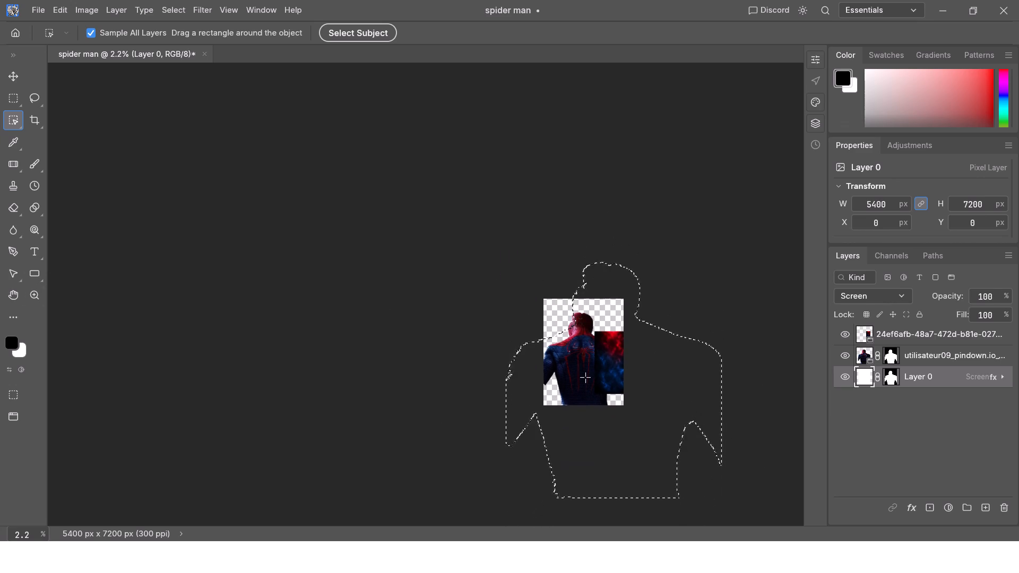
{"action": "scroll", "coordinate": [586, 378], "scroll_direction": "up", "scroll_amount": 8, "text": "ctrl"}
{"action": "scroll", "coordinate": [586, 378], "scroll_direction": "down", "scroll_amount": 4, "text": "ctrl"}
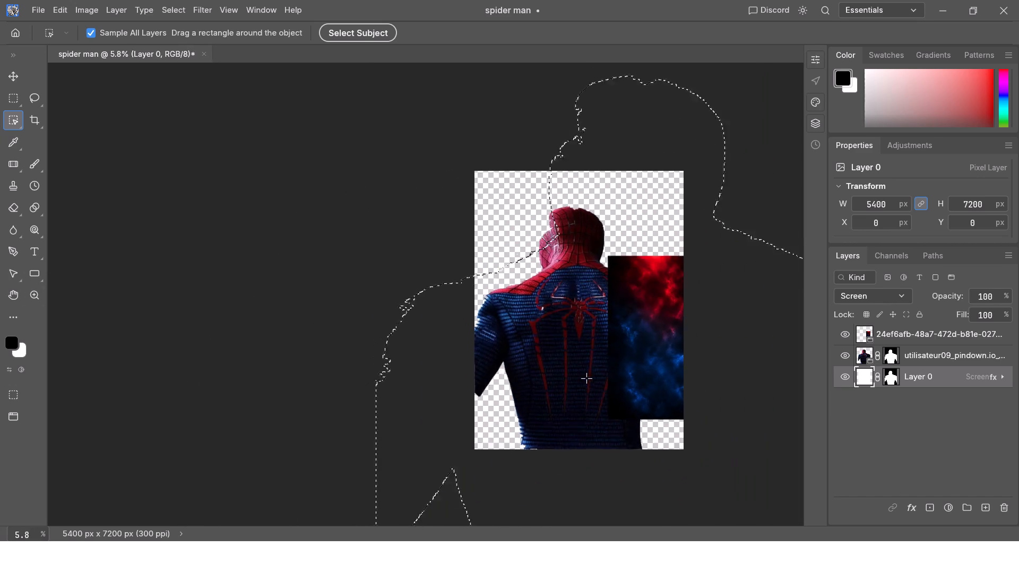
Hide the red-and-blue image layer and use Object Selection to mark a rectangle around the back-view figure's head and torso.
{"action": "left_click", "coordinate": [847, 333]}
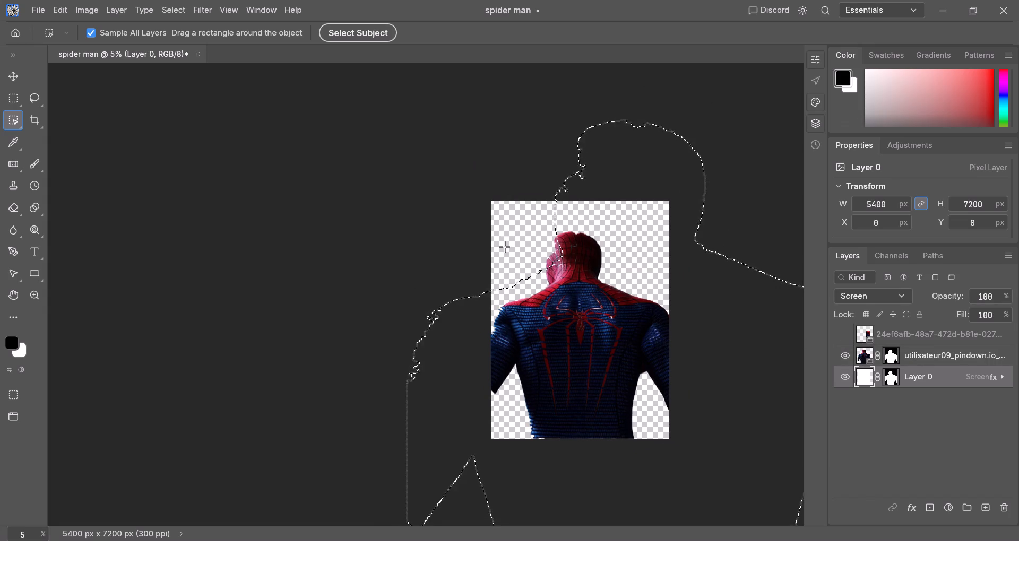
{"action": "left_click_drag", "start_coordinate": [510, 237], "coordinate": [635, 439]}
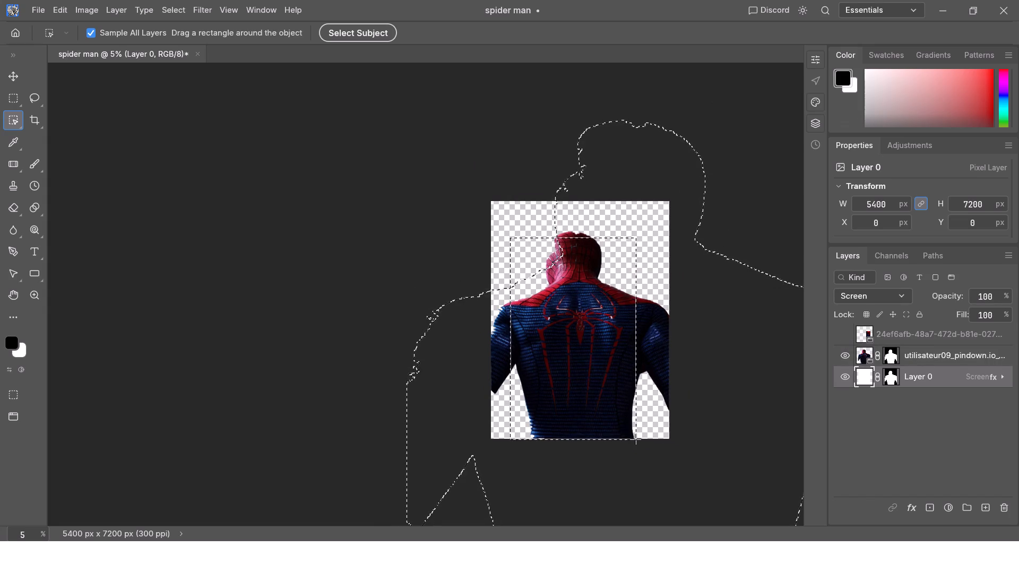
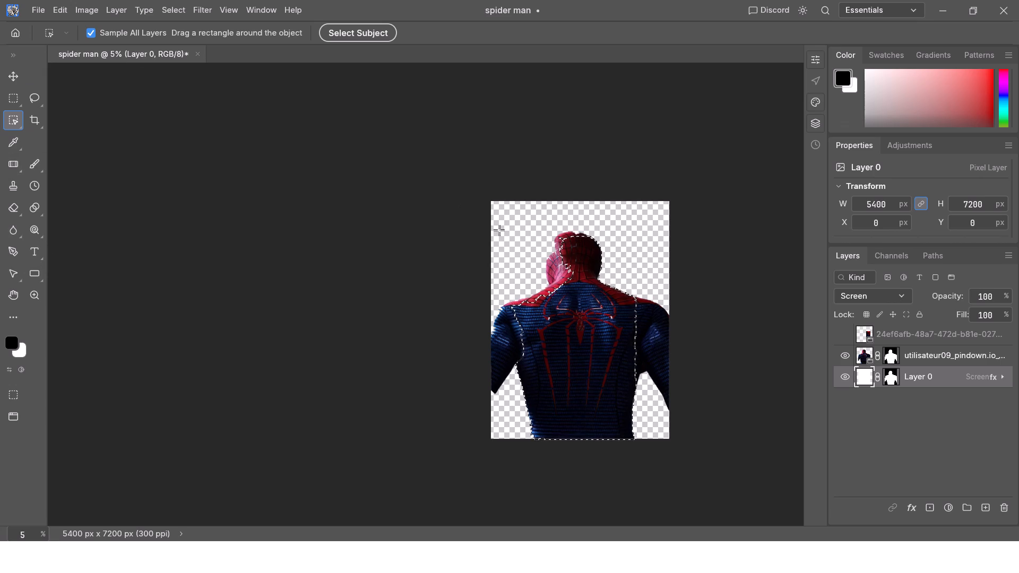
Use Object Selection with a rectangle around the whole back-view figure, including both arms, to select its full silhouette.
{"action": "left_click_drag", "start_coordinate": [490, 227], "coordinate": [665, 440]}
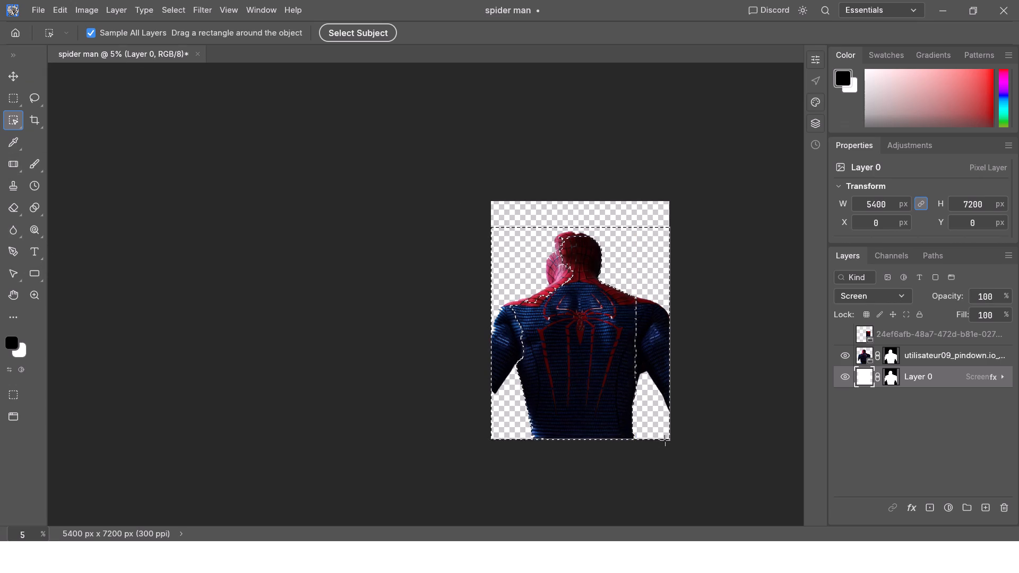
{"action": "left_click_drag", "start_coordinate": [665, 440], "coordinate": [668, 439]}
{"action": "left_click", "coordinate": [668, 439]}
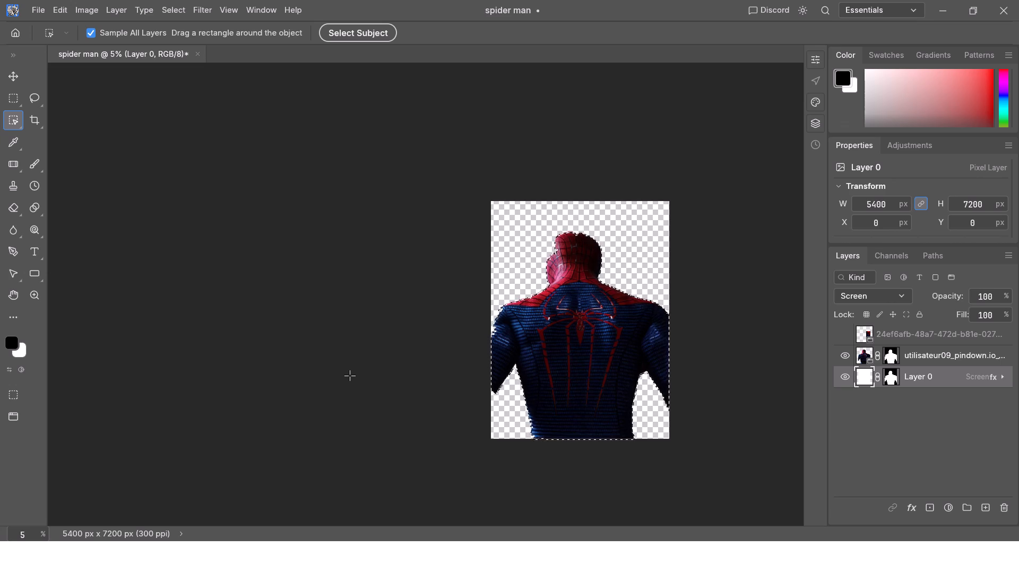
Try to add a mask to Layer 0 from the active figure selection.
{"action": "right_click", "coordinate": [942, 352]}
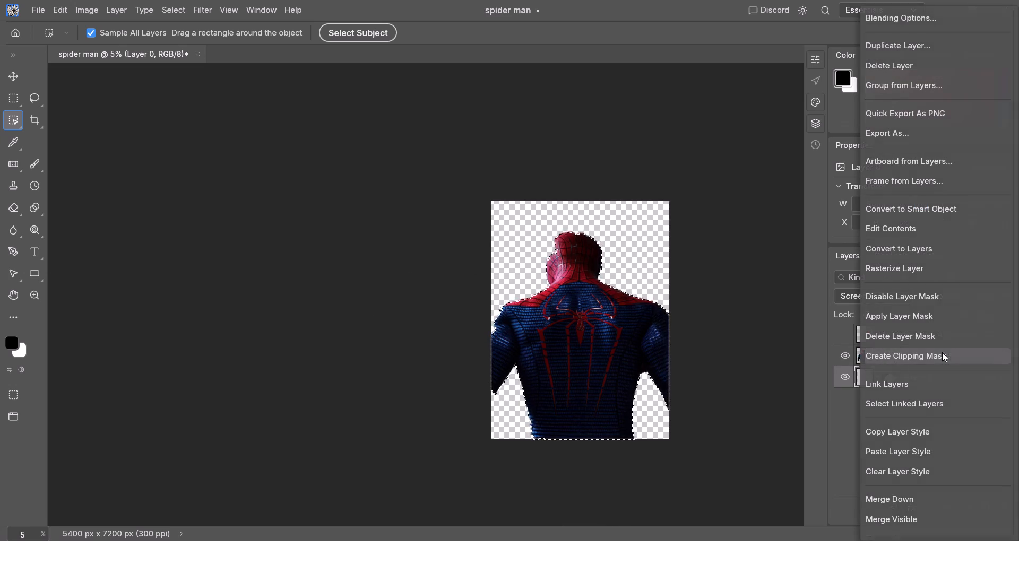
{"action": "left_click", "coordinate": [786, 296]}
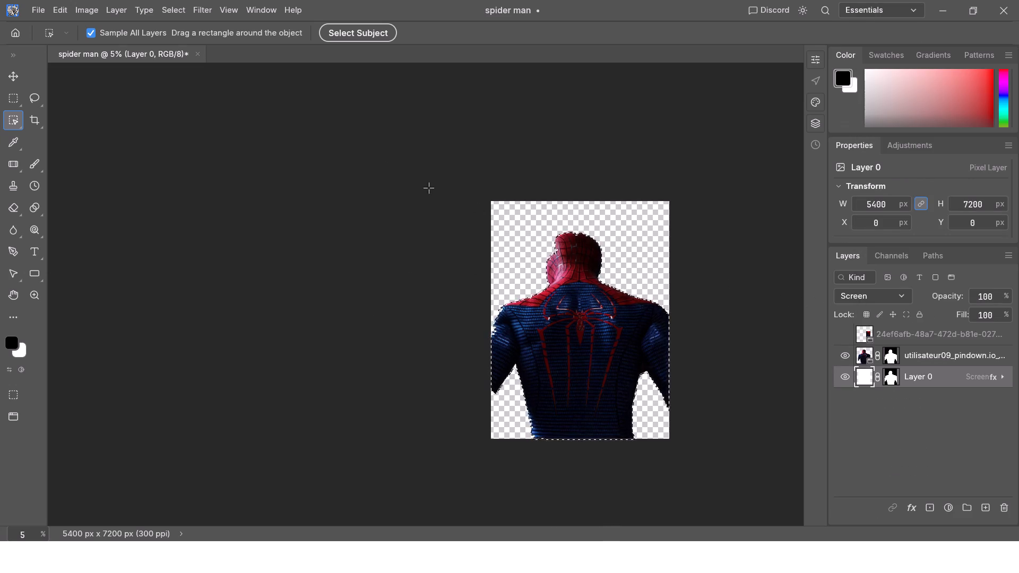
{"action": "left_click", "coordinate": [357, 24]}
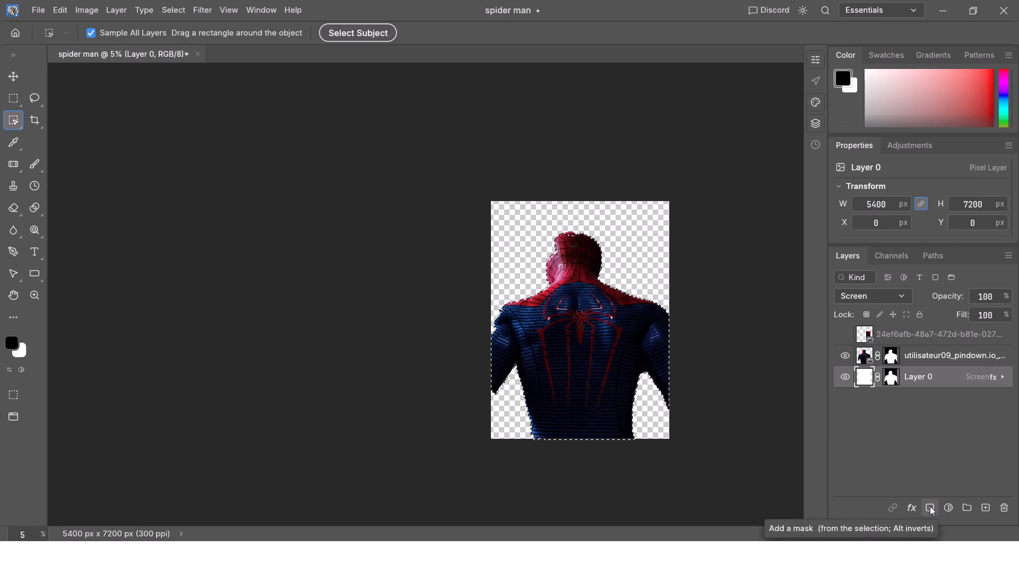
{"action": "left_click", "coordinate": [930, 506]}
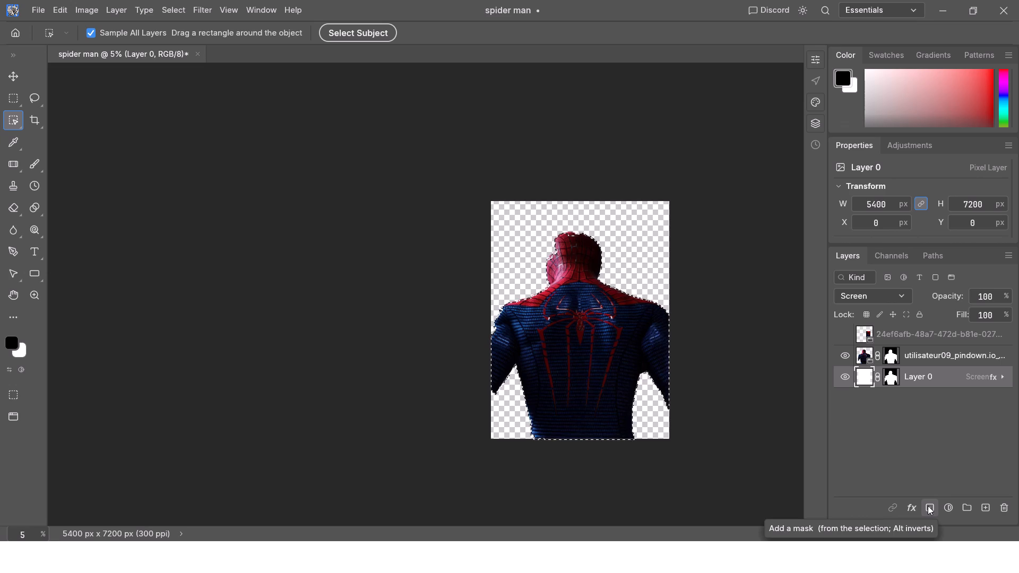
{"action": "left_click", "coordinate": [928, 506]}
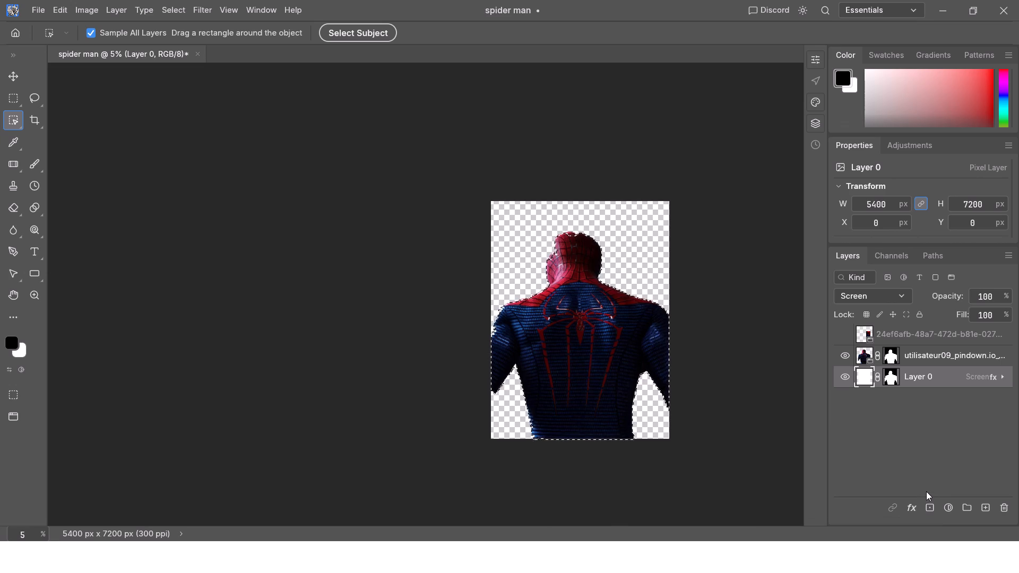
Toggle the visibility of the back-view figure layer and Layer 0 to compare them, leaving only Layer 0 hidden.
{"action": "left_click", "coordinate": [848, 357]}
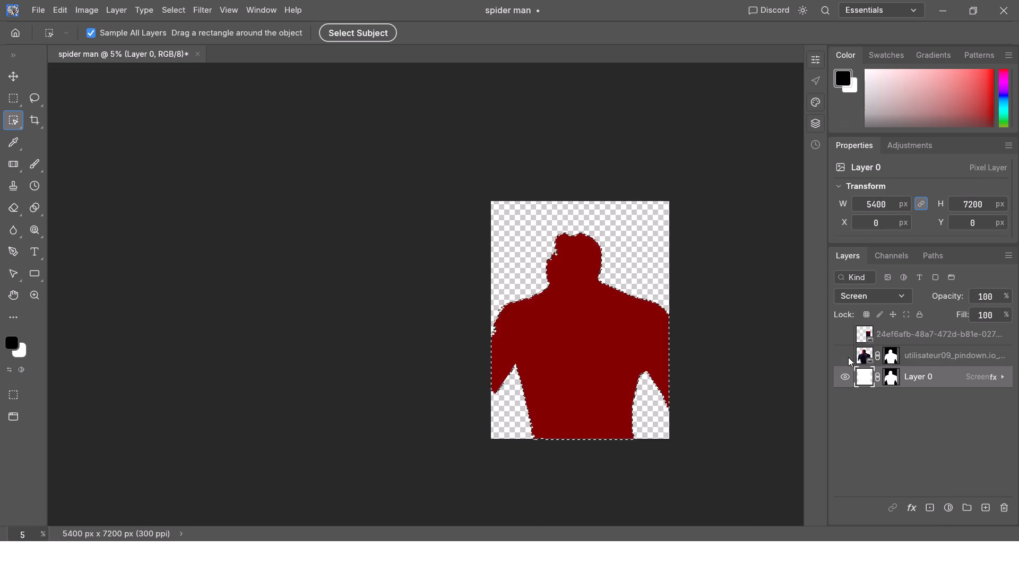
{"action": "left_click", "coordinate": [848, 357]}
{"action": "left_click", "coordinate": [848, 357]}
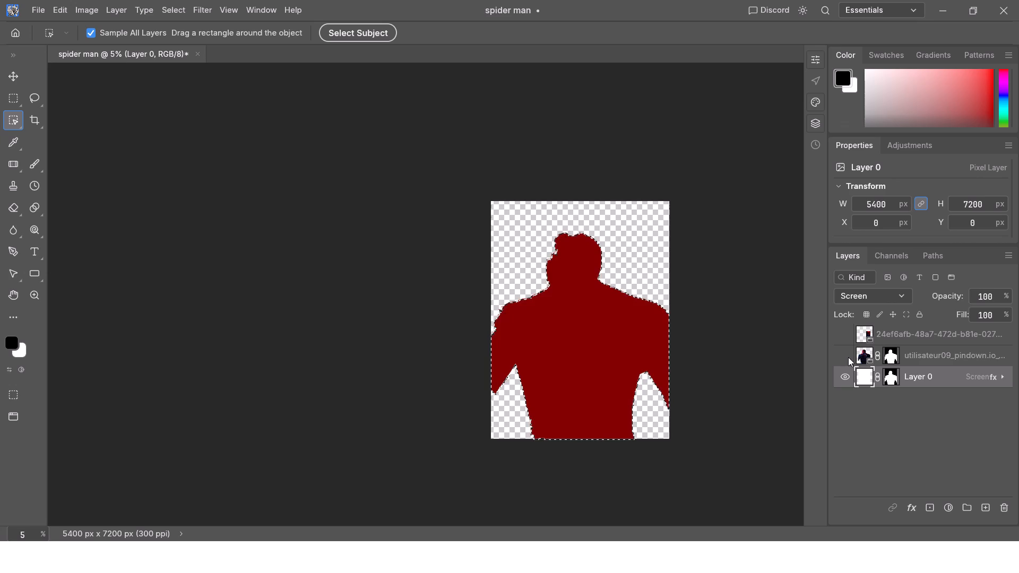
{"action": "left_click", "coordinate": [848, 357]}
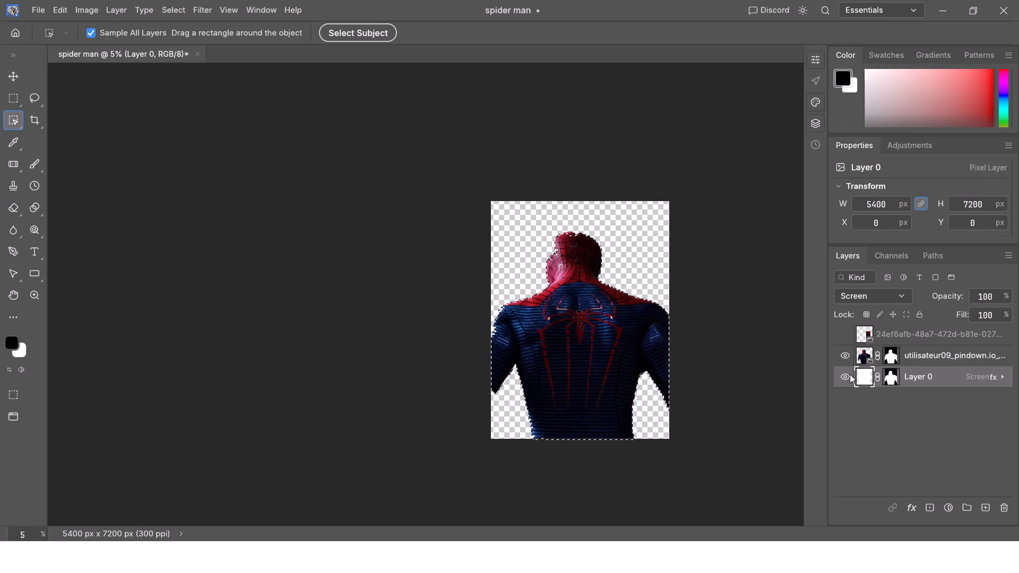
{"action": "left_click", "coordinate": [850, 375]}
{"action": "left_click", "coordinate": [847, 377]}
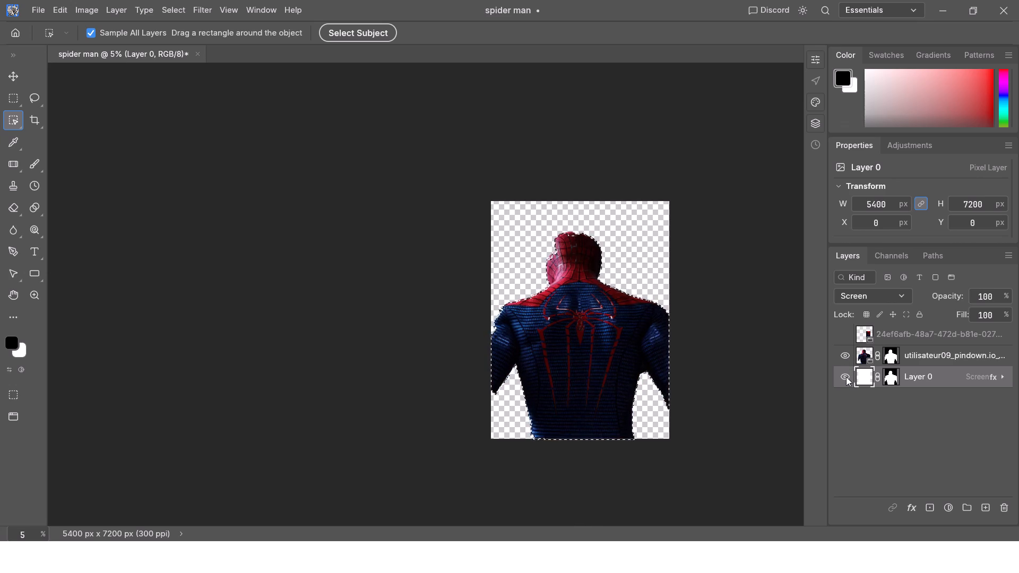
{"action": "left_click", "coordinate": [846, 377]}
{"action": "left_click", "coordinate": [842, 355]}
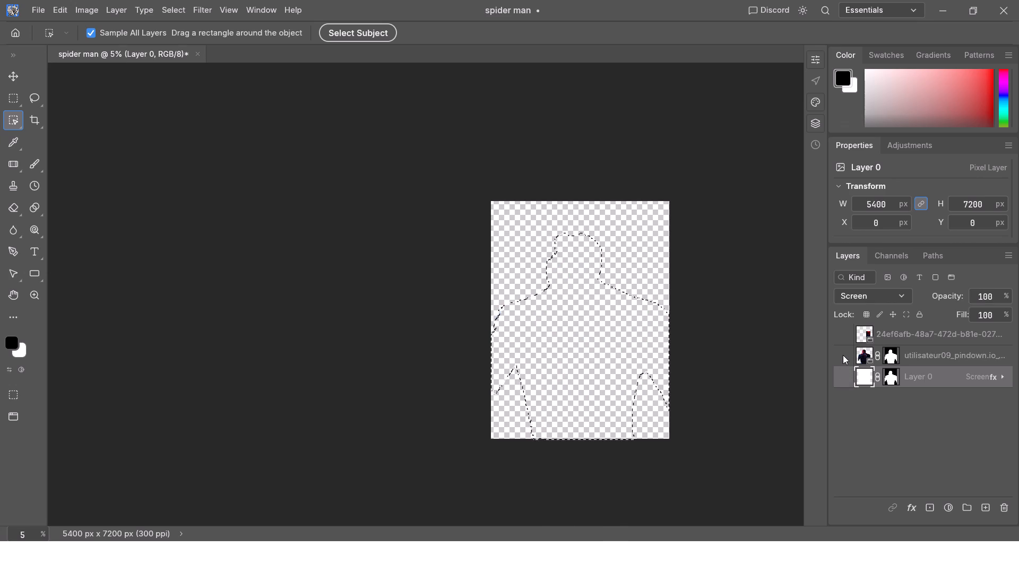
{"action": "left_click", "coordinate": [843, 353]}
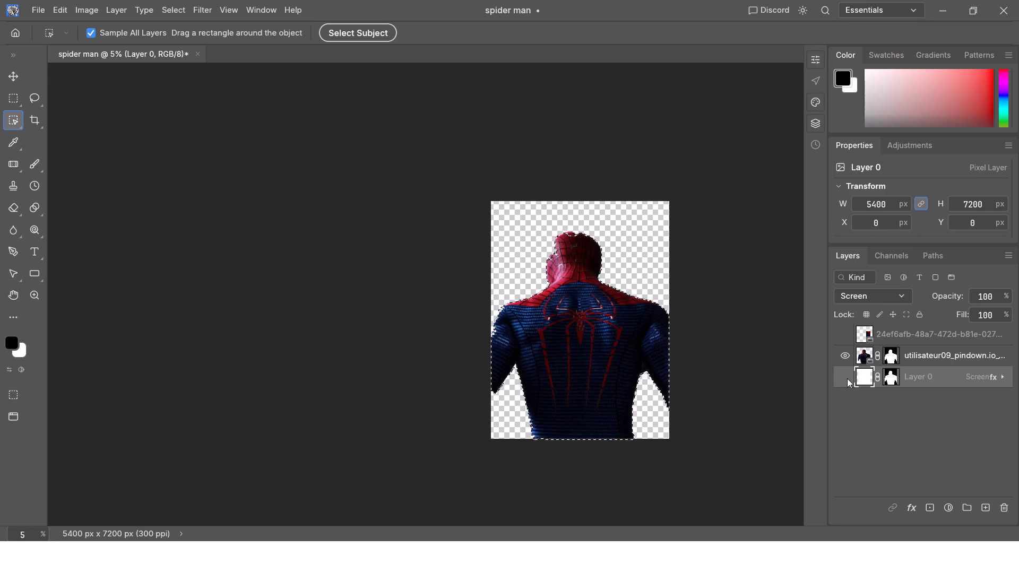
{"action": "left_click", "coordinate": [885, 414]}
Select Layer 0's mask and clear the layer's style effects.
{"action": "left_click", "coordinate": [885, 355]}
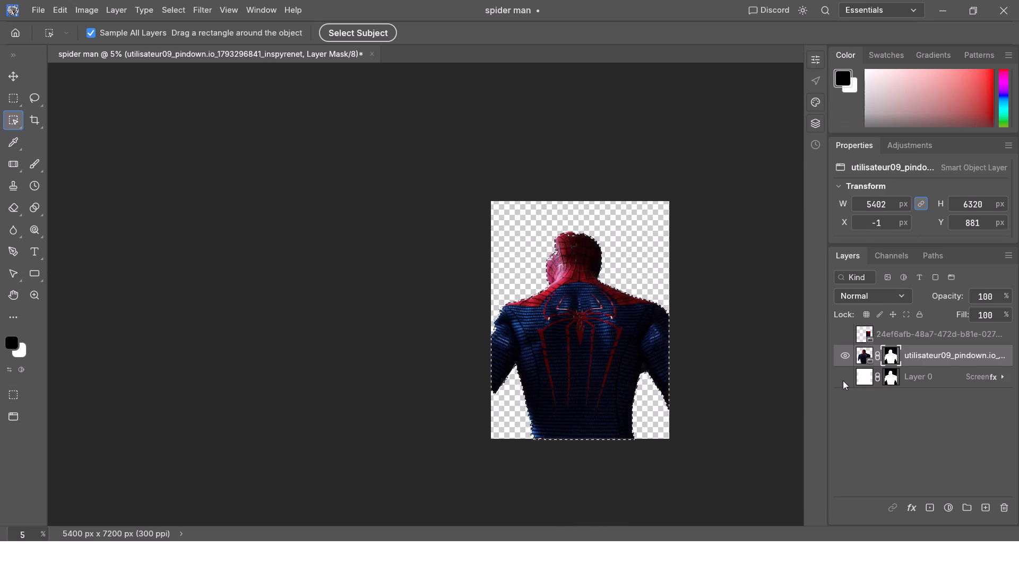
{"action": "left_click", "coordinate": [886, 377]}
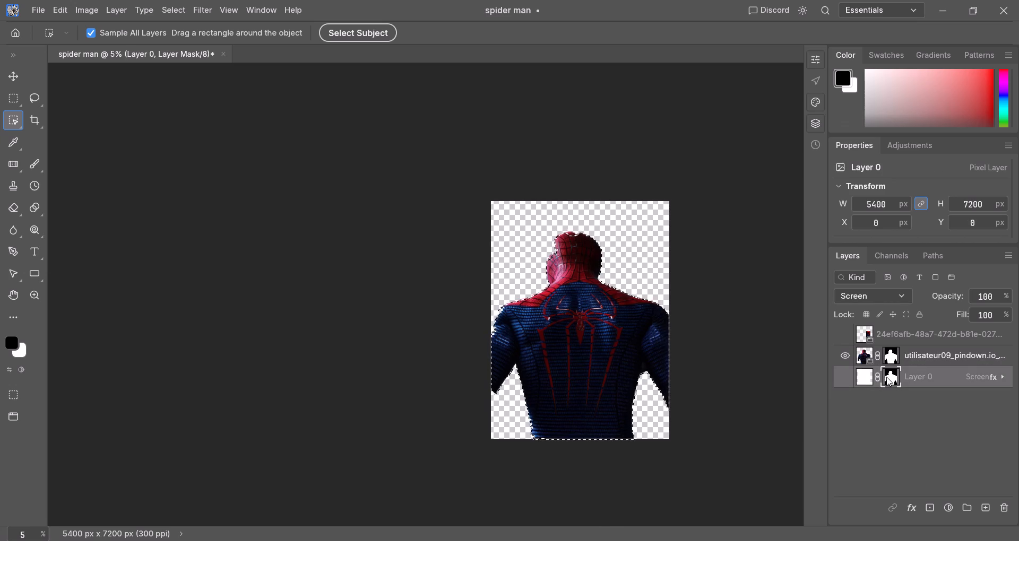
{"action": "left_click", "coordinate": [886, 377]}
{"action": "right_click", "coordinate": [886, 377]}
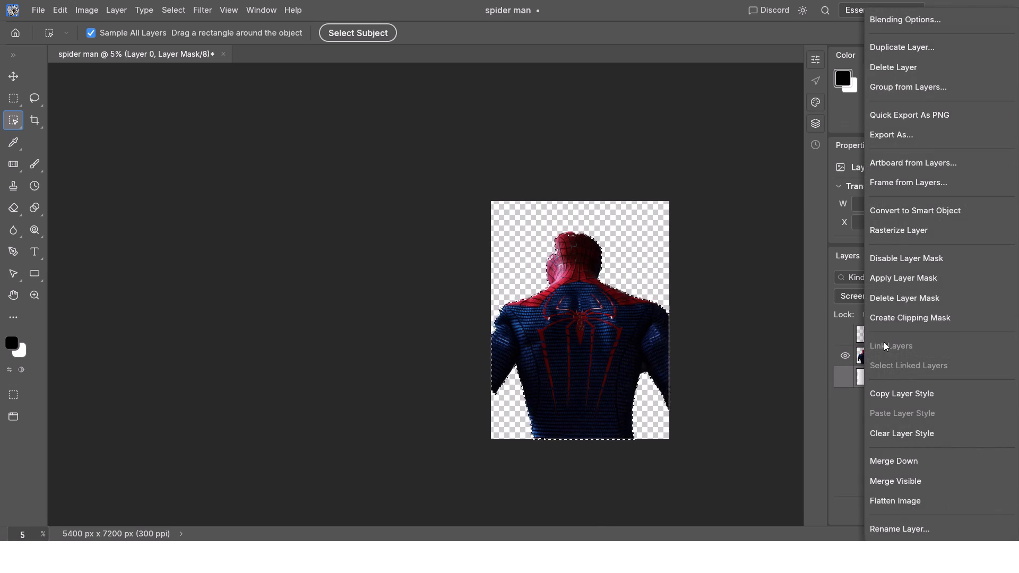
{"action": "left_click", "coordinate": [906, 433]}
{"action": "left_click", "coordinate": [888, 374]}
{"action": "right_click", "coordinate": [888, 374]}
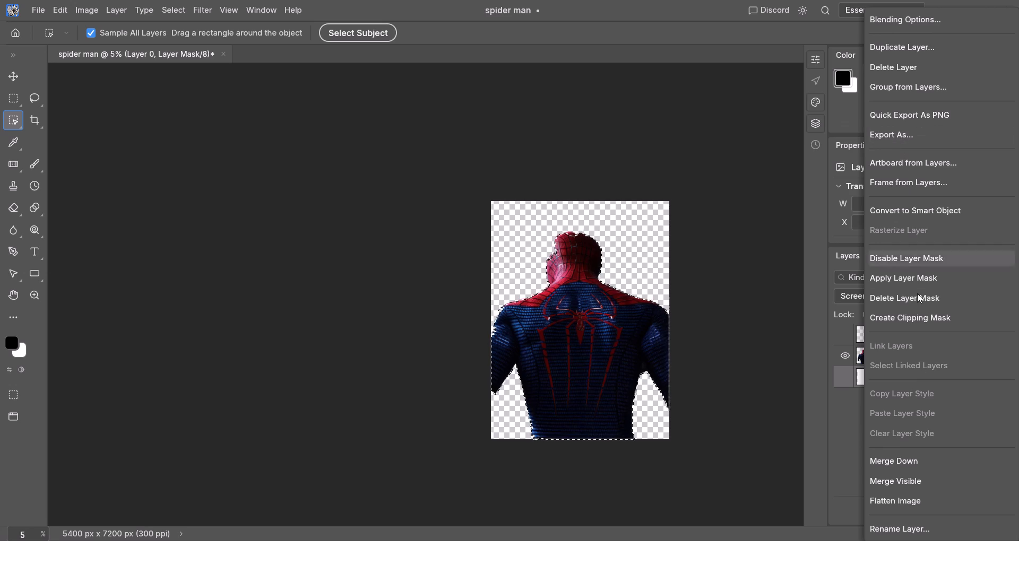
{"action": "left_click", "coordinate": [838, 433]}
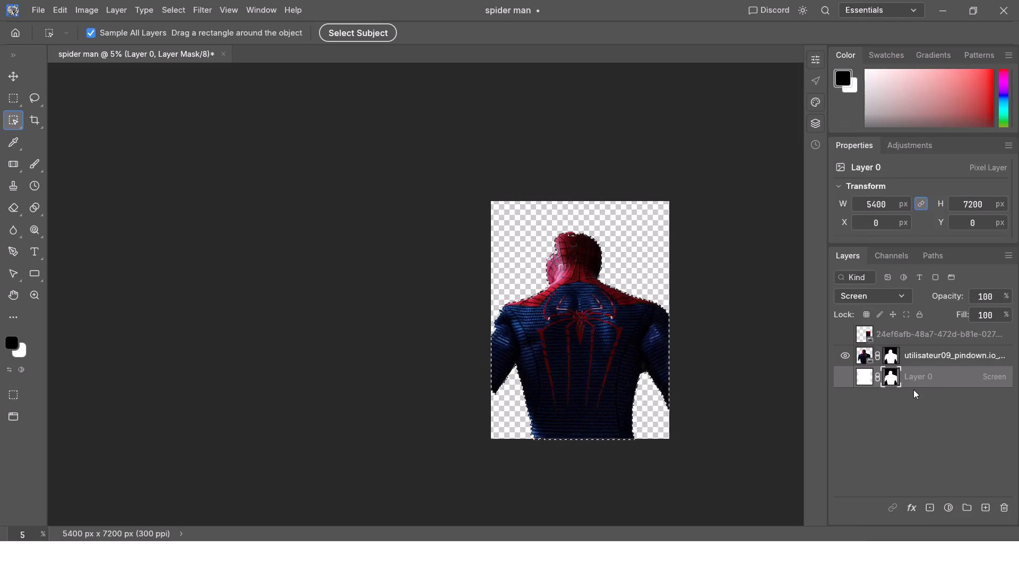
Add a black Solid Color fill layer beneath the back-view figure, directly above Layer 0.
{"action": "left_click", "coordinate": [952, 509]}
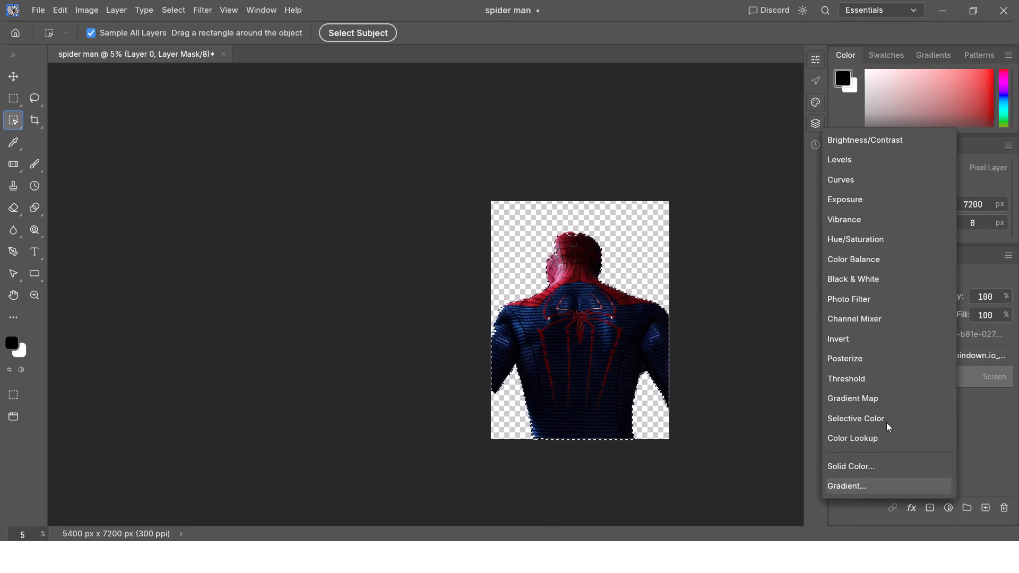
{"action": "left_click", "coordinate": [868, 465]}
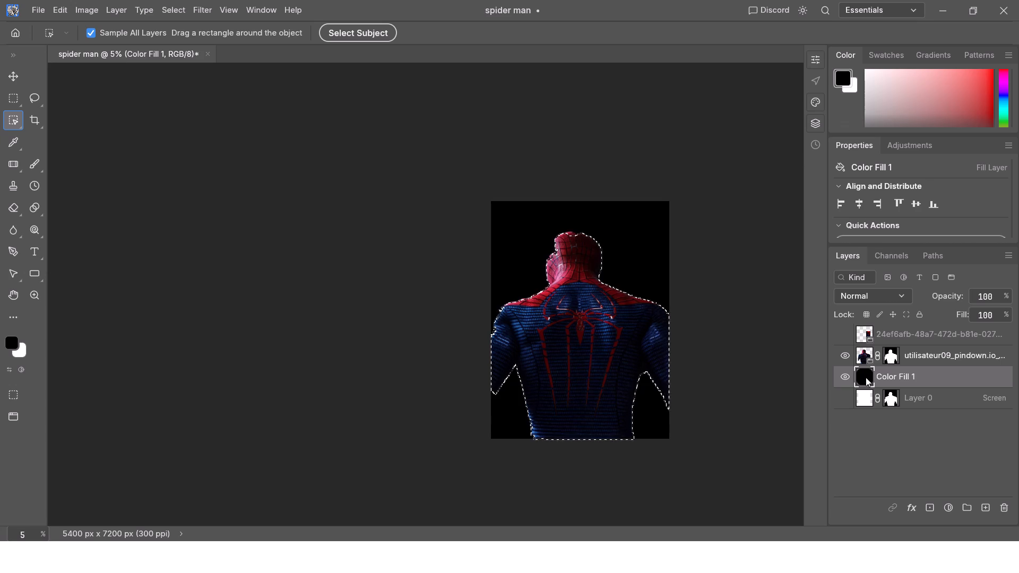
Delete the hidden Layer 0 beneath the black fill layer.
{"action": "left_click", "coordinate": [848, 399]}
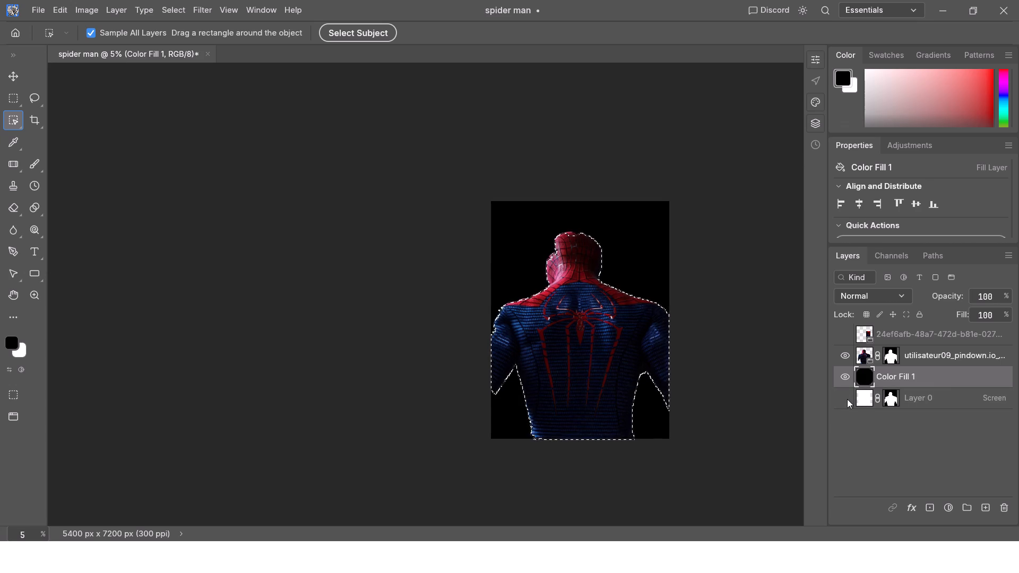
{"action": "right_click", "coordinate": [847, 399]}
{"action": "left_click", "coordinate": [845, 398]}
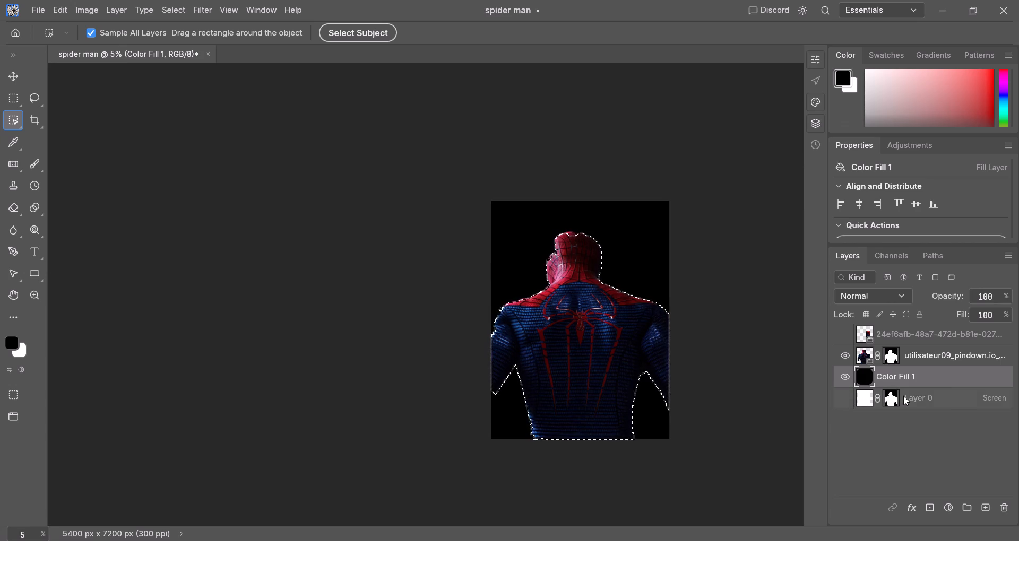
{"action": "right_click", "coordinate": [930, 395]}
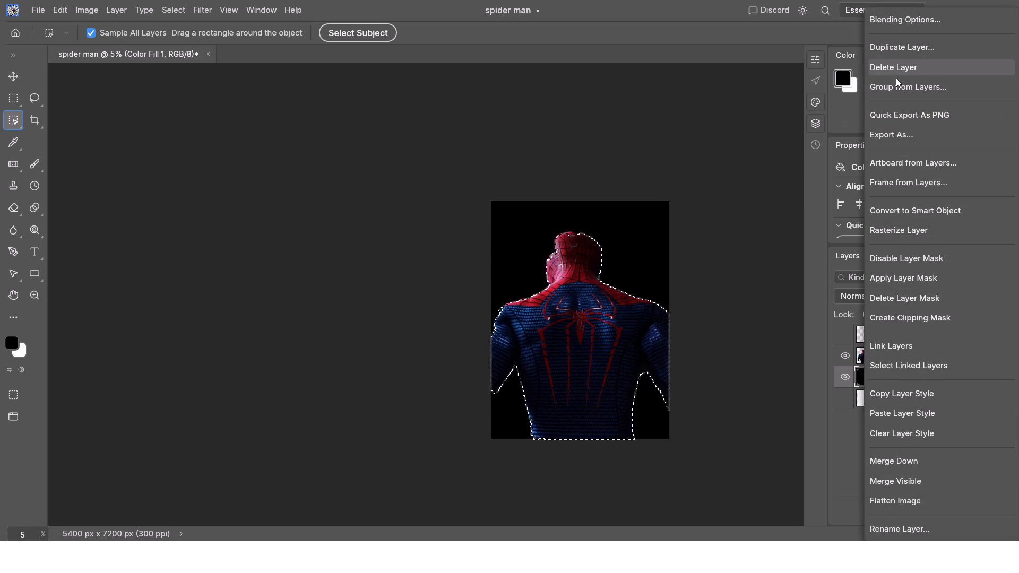
{"action": "left_click", "coordinate": [893, 71]}
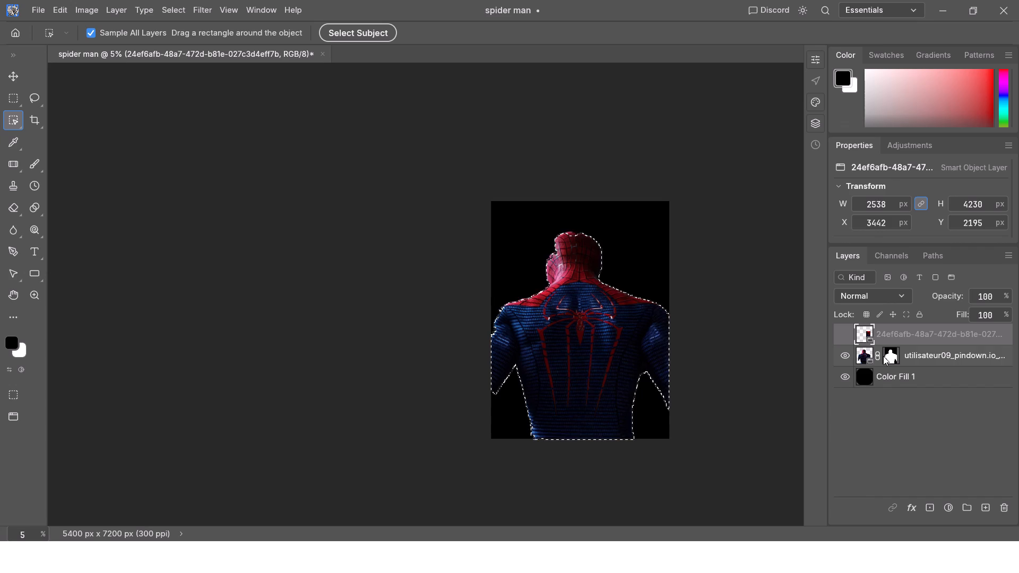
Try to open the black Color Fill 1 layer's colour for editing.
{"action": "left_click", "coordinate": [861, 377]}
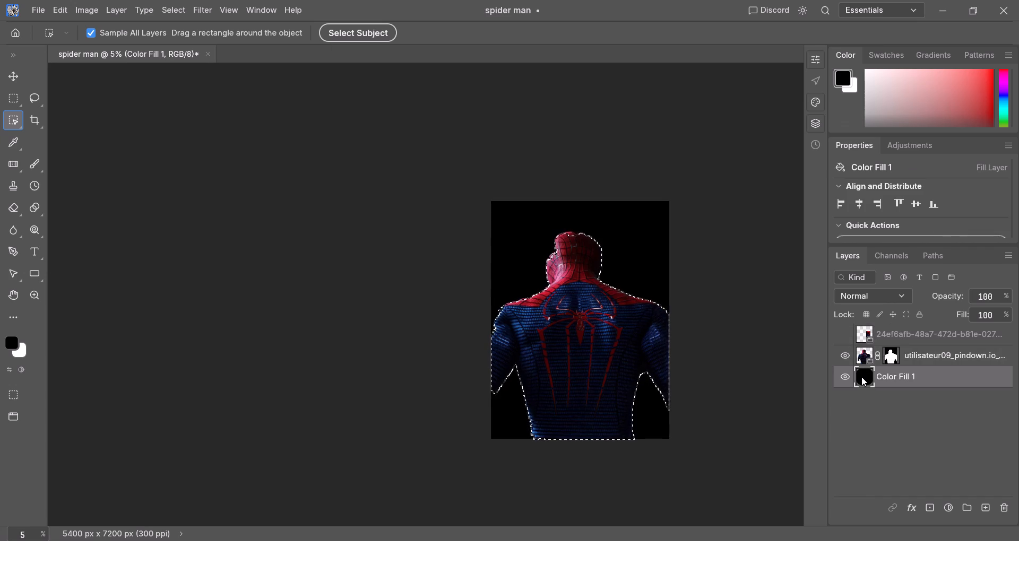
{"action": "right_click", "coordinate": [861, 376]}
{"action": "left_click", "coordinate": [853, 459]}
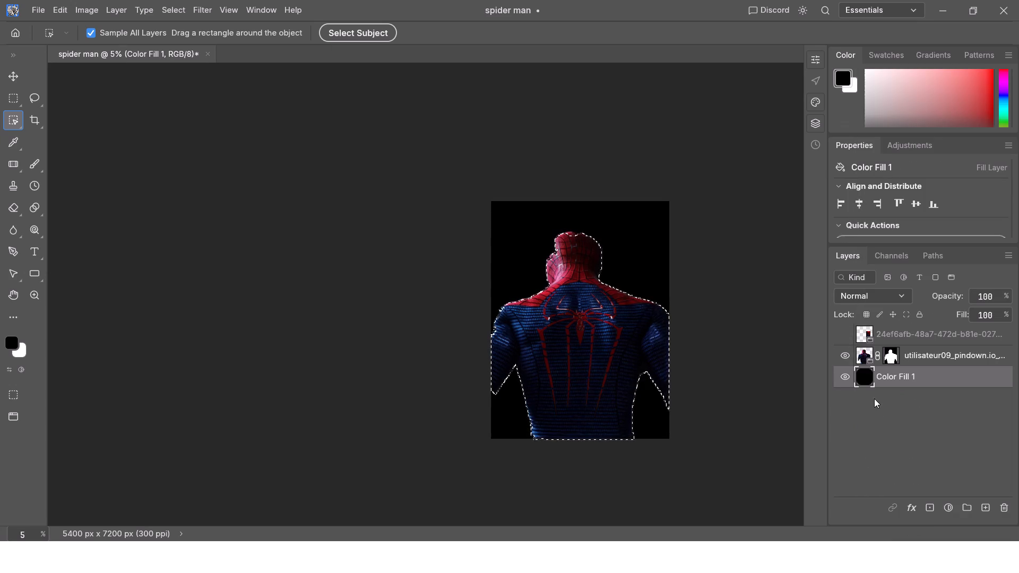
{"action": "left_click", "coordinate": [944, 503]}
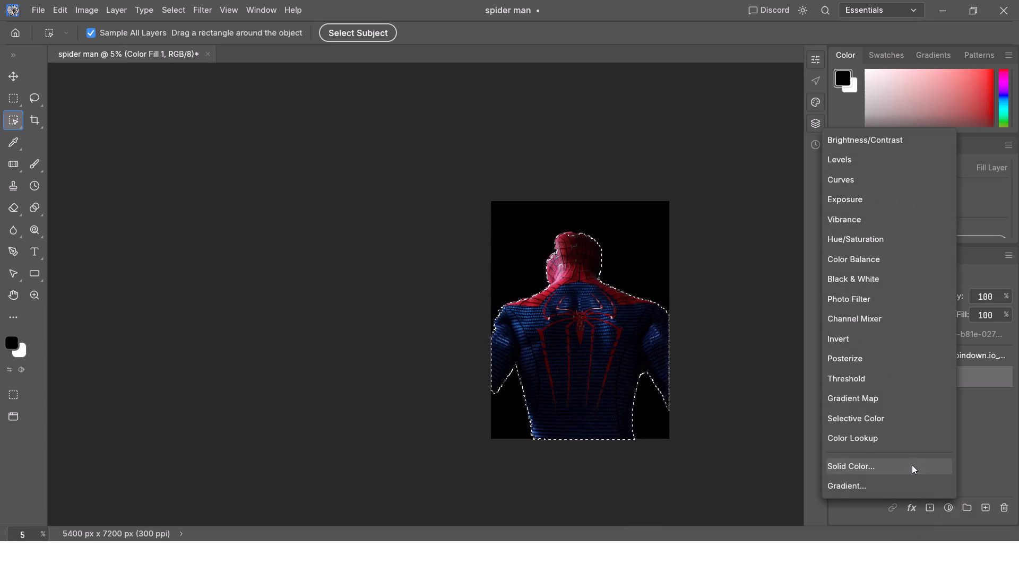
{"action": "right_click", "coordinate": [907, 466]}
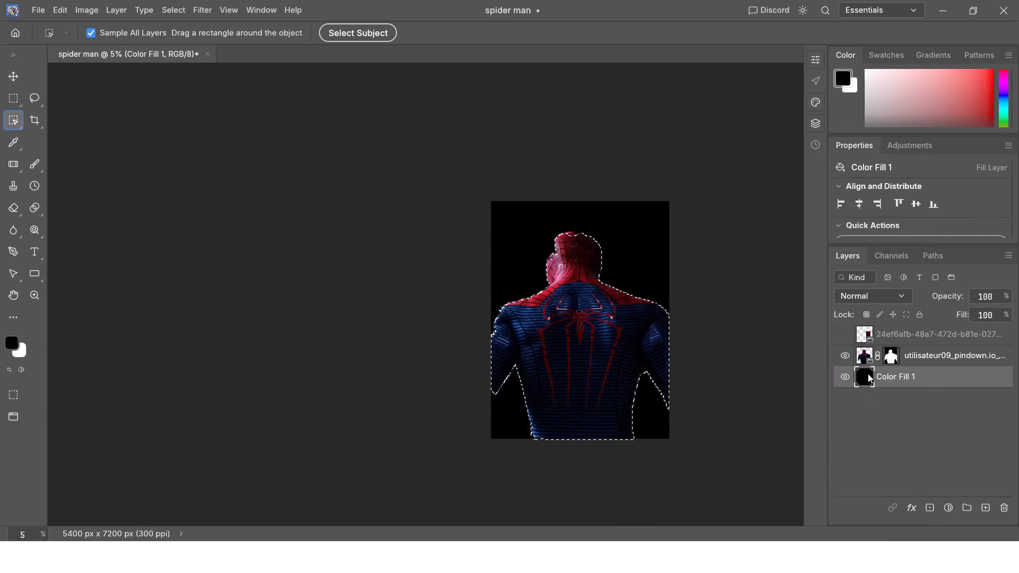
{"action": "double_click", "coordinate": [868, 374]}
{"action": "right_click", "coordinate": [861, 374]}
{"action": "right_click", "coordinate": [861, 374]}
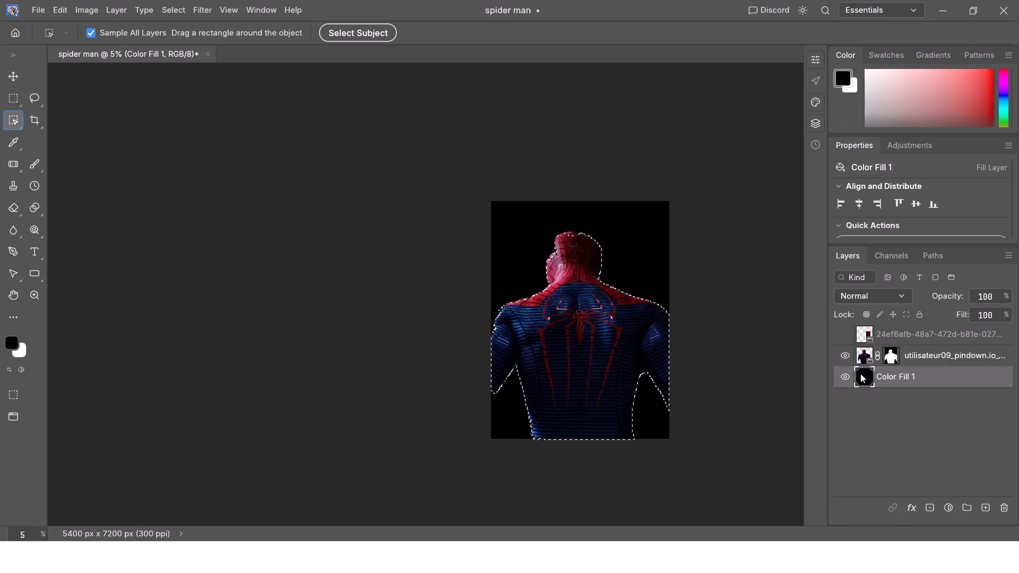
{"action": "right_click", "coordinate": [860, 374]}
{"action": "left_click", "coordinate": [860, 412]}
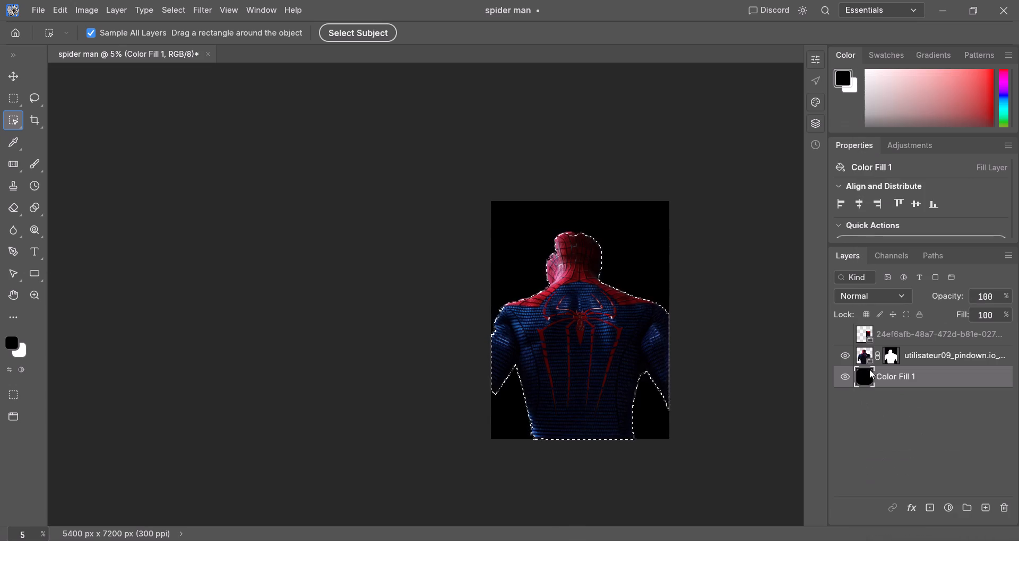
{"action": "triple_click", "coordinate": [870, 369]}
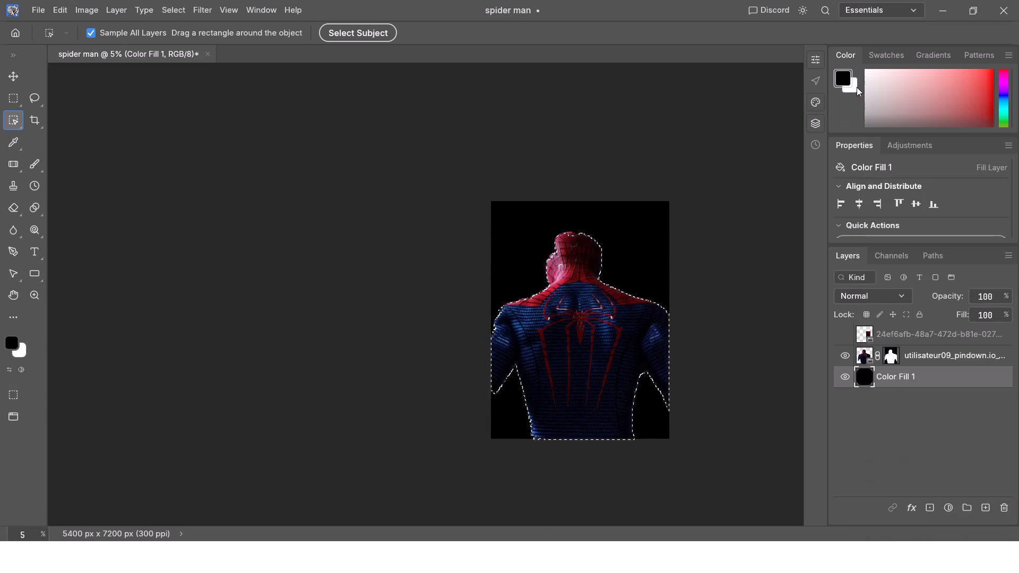
Make the white background swatch active and add a second Solid Color fill layer above Color Fill 1.
{"action": "left_click", "coordinate": [857, 87]}
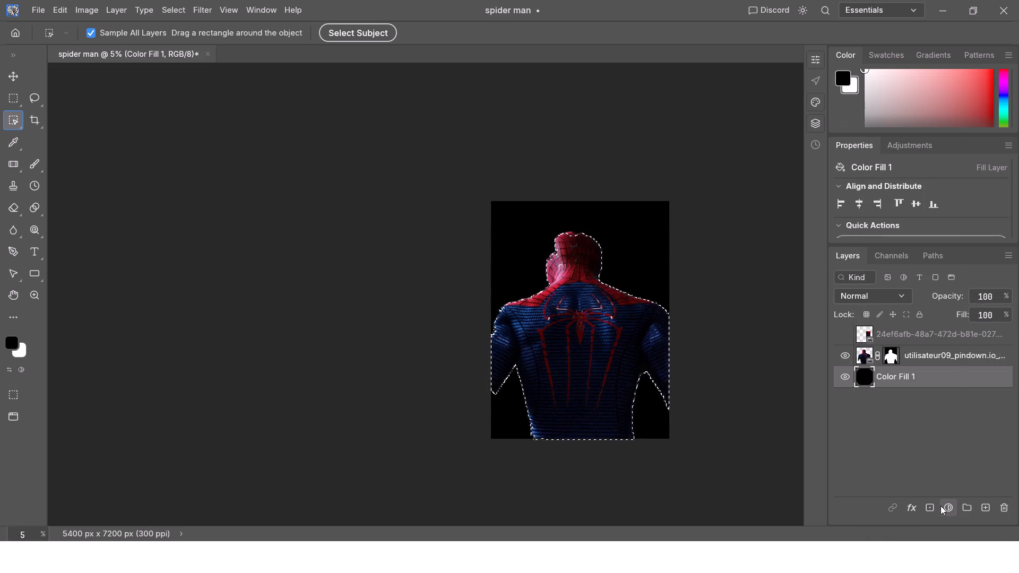
{"action": "left_click", "coordinate": [940, 506]}
{"action": "left_click", "coordinate": [881, 466]}
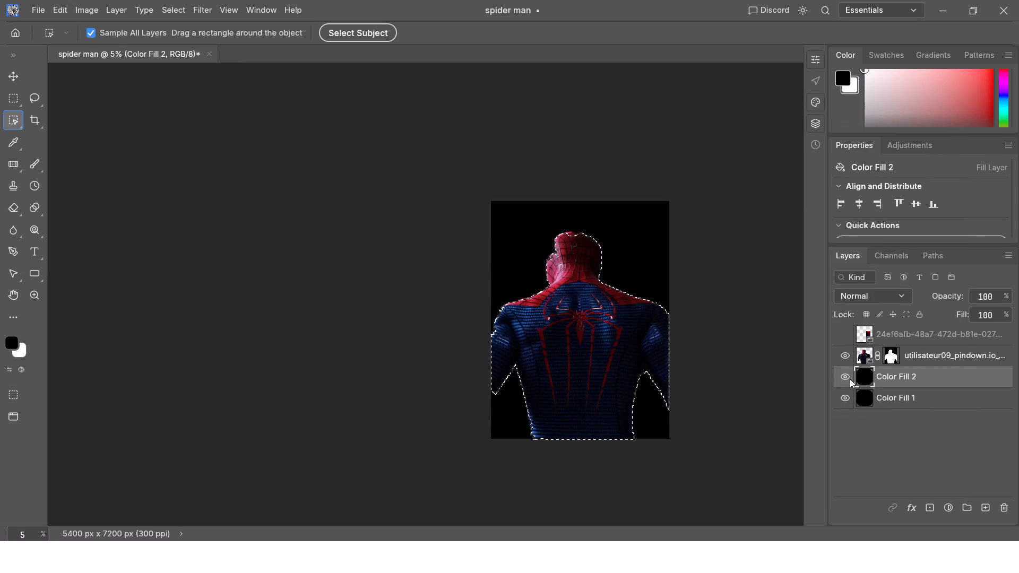
Delete the Color Fill 1 layer at the bottom of the layer stack.
{"action": "left_click", "coordinate": [864, 396]}
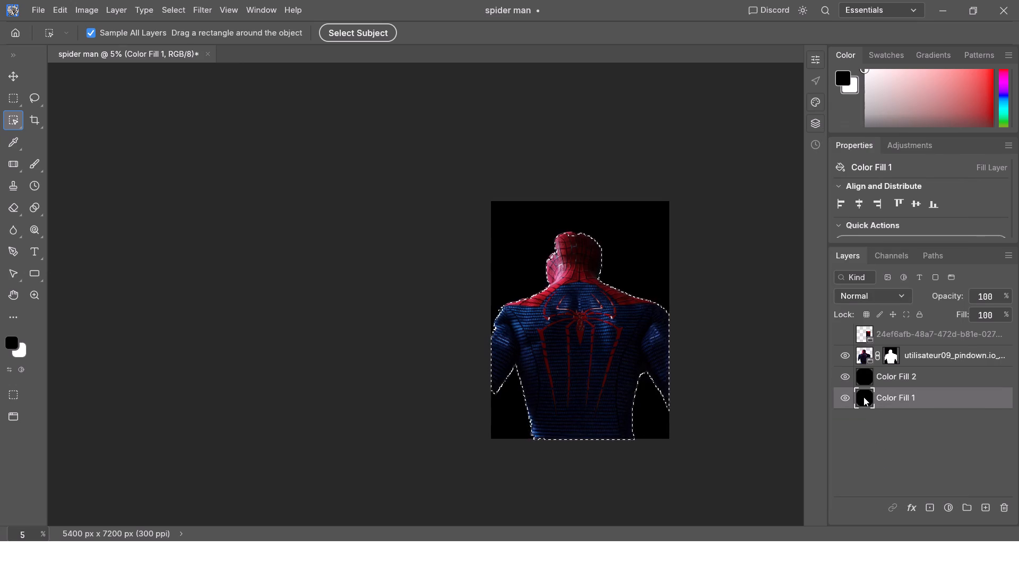
{"action": "key", "text": "shift+Delete"}
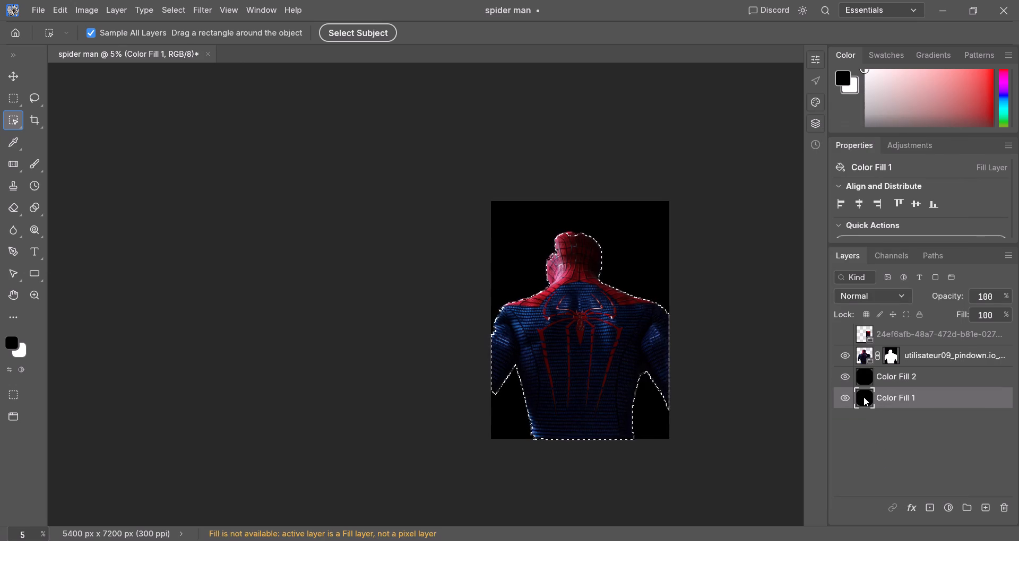
{"action": "right_click", "coordinate": [924, 410]}
{"action": "left_click", "coordinate": [906, 112]}
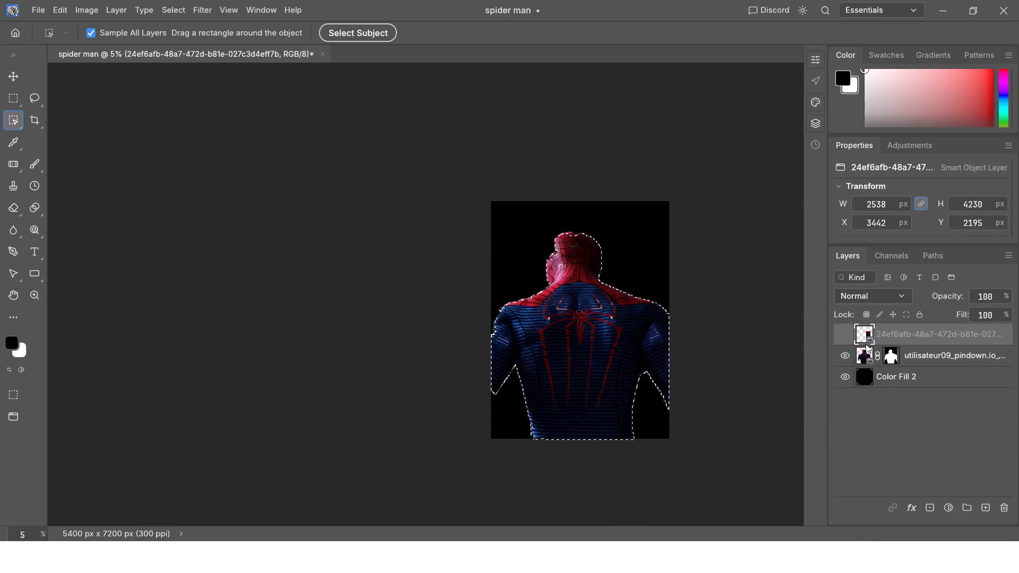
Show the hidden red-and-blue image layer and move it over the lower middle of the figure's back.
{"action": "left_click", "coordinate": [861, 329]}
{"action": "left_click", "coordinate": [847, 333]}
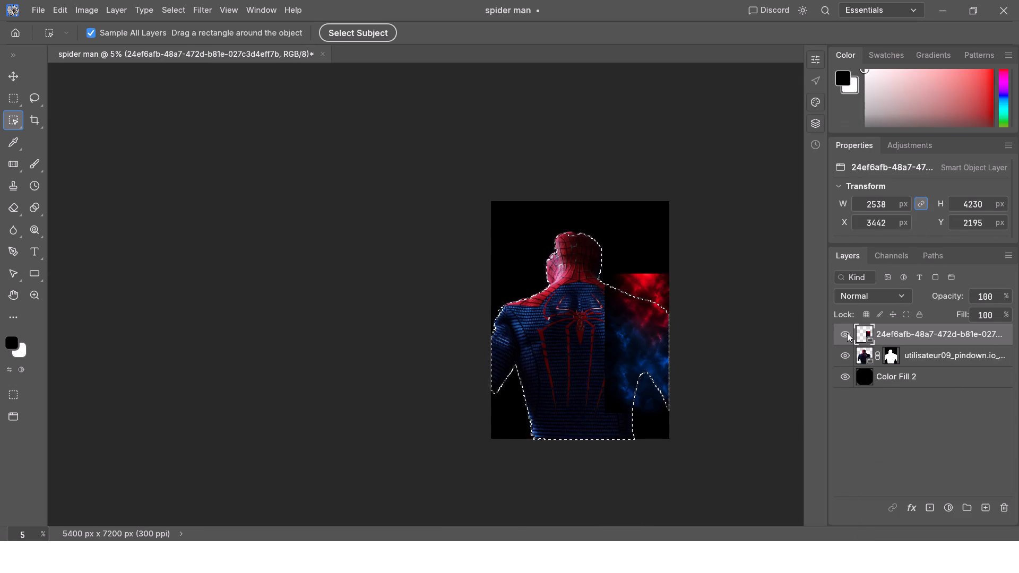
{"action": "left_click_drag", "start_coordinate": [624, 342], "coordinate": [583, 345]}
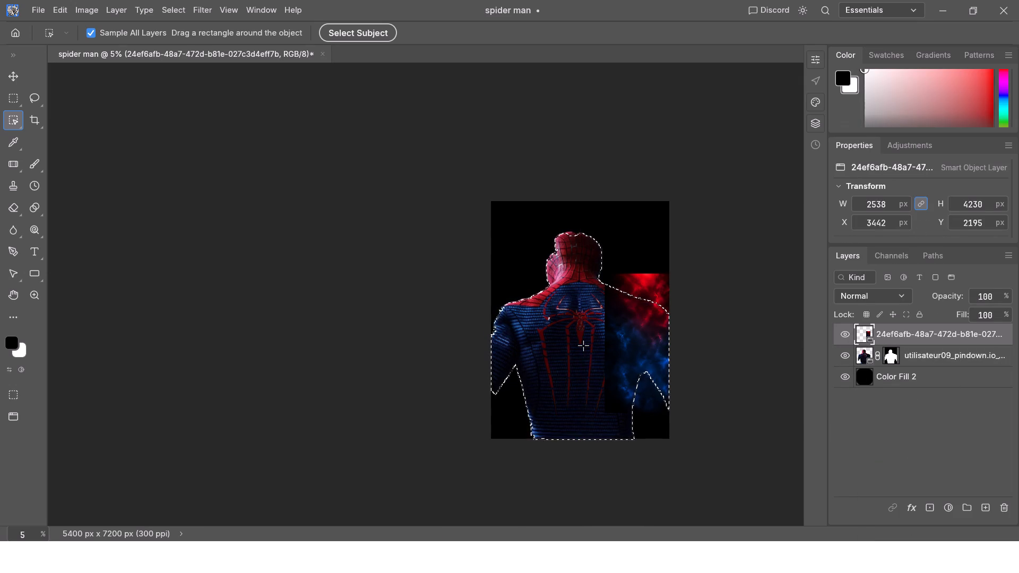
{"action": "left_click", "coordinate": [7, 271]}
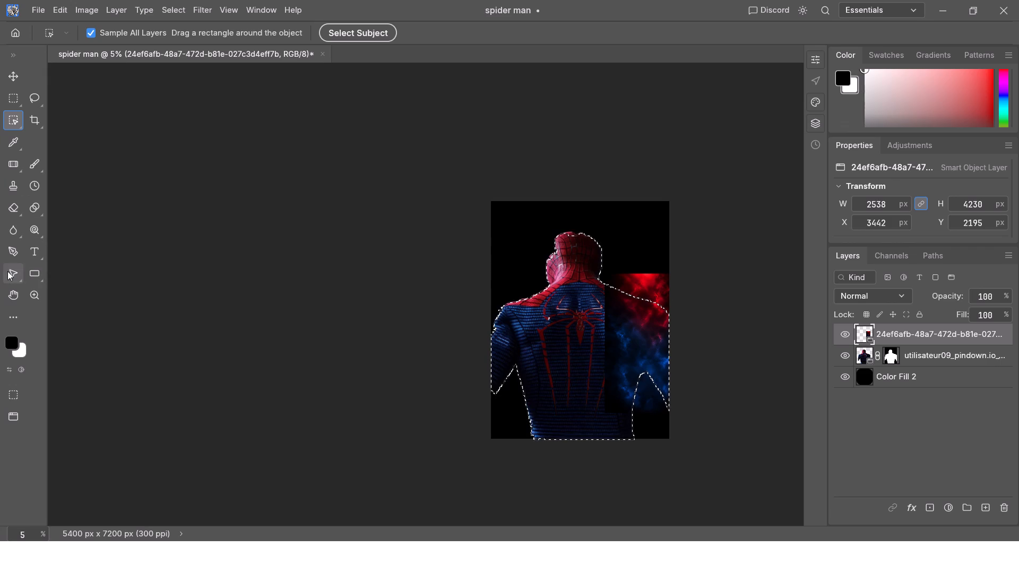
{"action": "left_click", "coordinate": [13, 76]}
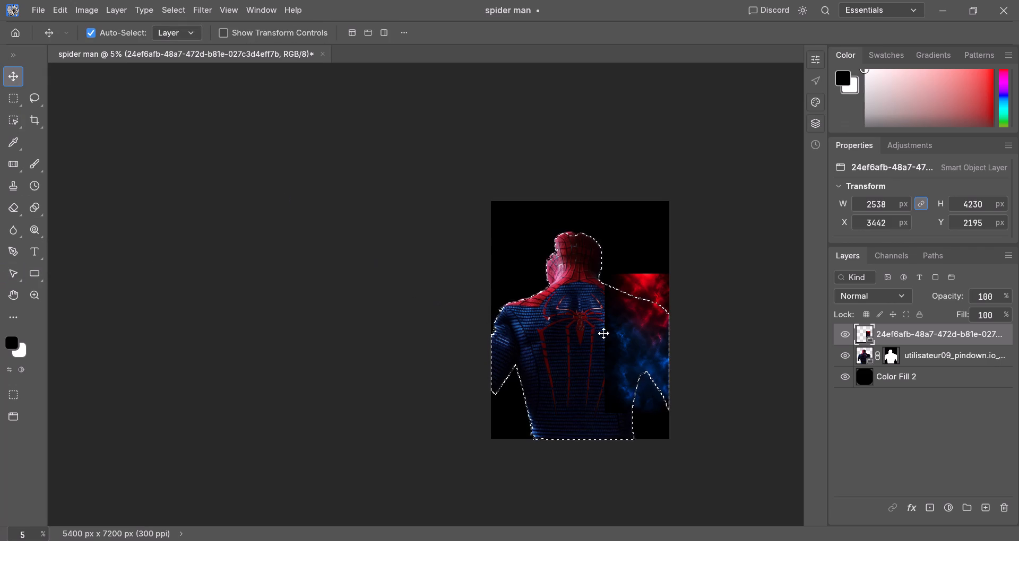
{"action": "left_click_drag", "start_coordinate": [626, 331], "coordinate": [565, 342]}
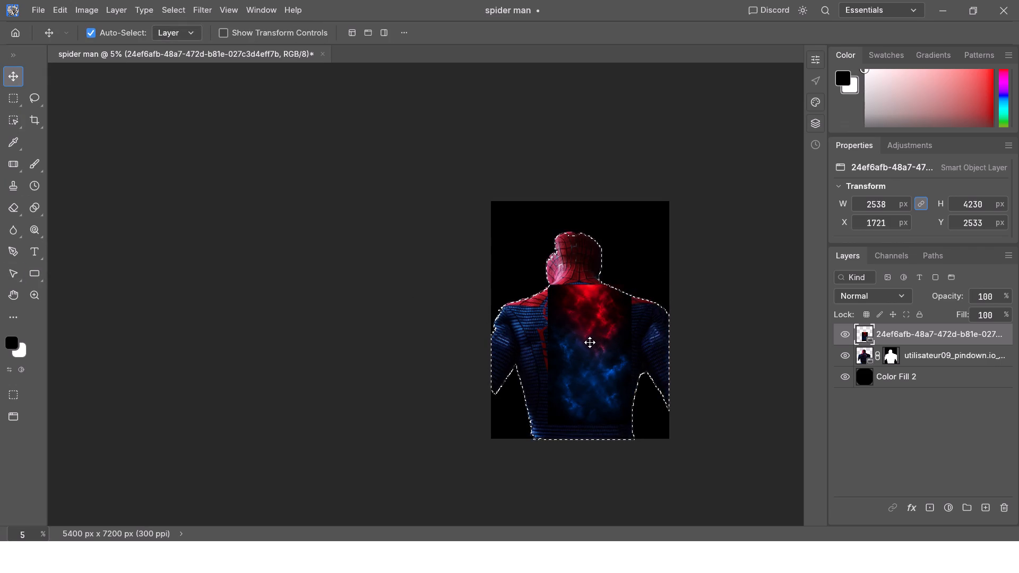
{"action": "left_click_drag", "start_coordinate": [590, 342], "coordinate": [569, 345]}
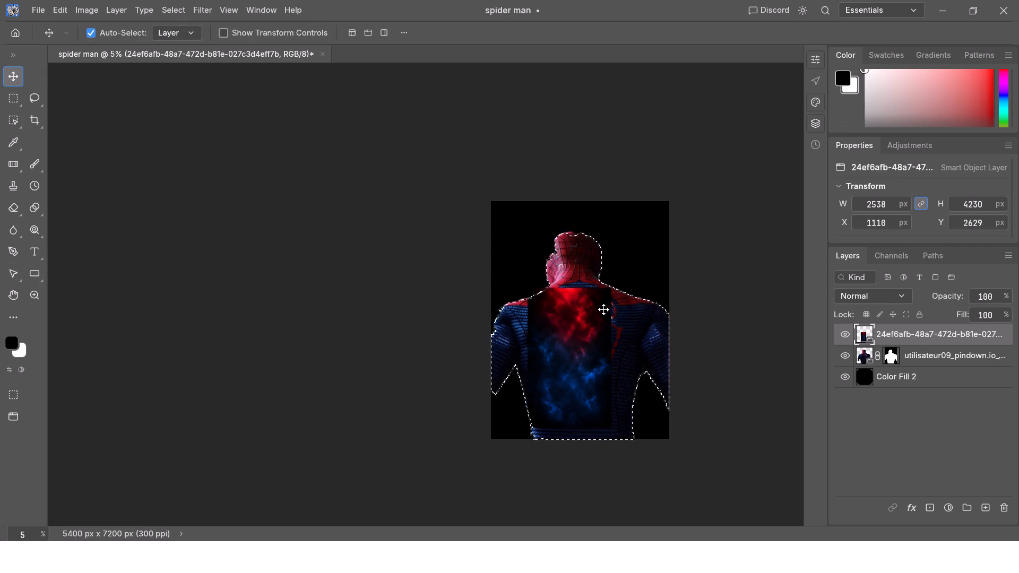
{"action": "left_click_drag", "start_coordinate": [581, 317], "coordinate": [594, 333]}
Delete the red-and-blue image layer above the back-view figure and make the Color Fill 2 layer active.
{"action": "right_click", "coordinate": [912, 331]}
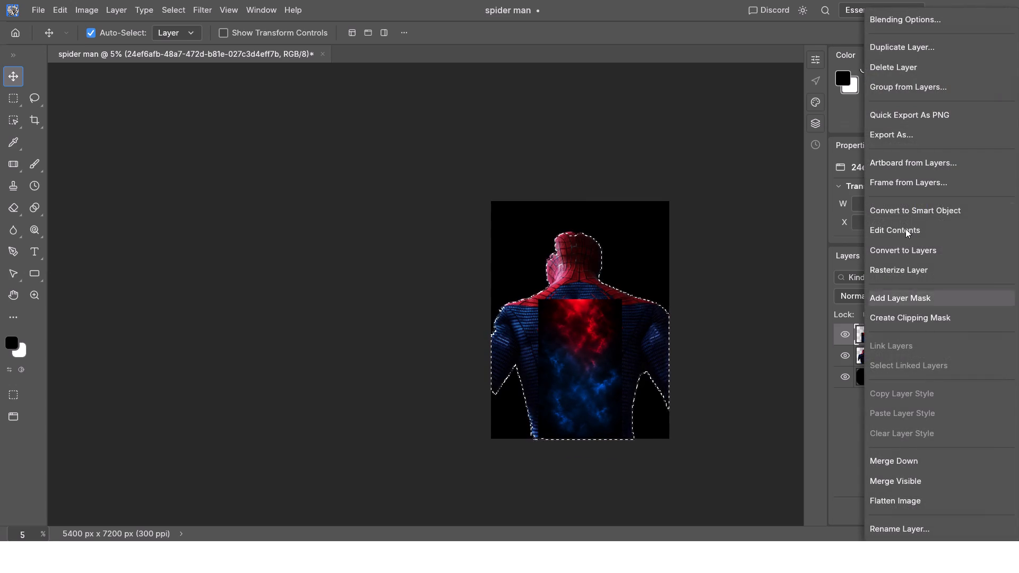
{"action": "left_click", "coordinate": [908, 67]}
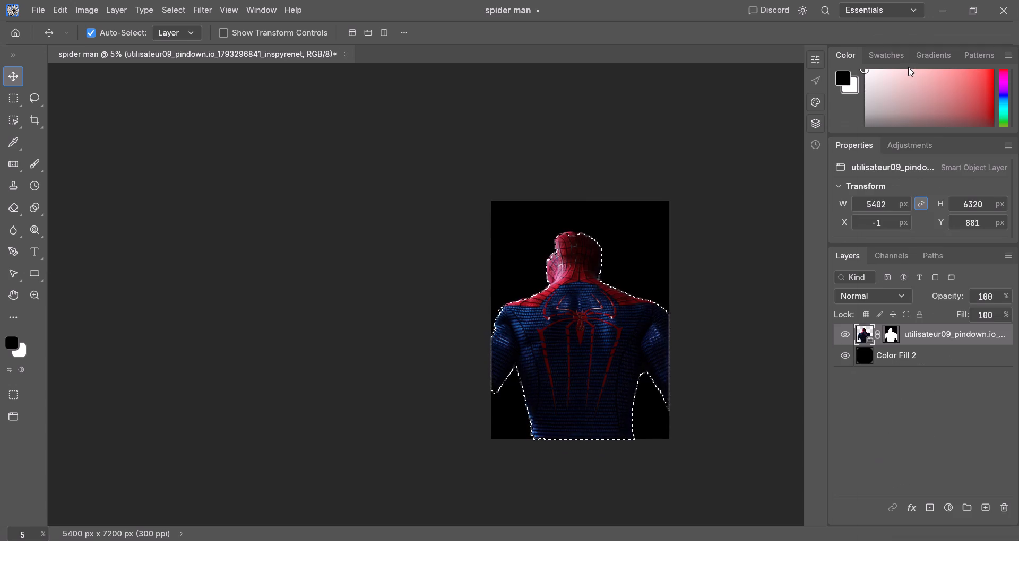
{"action": "left_click", "coordinate": [745, 357]}
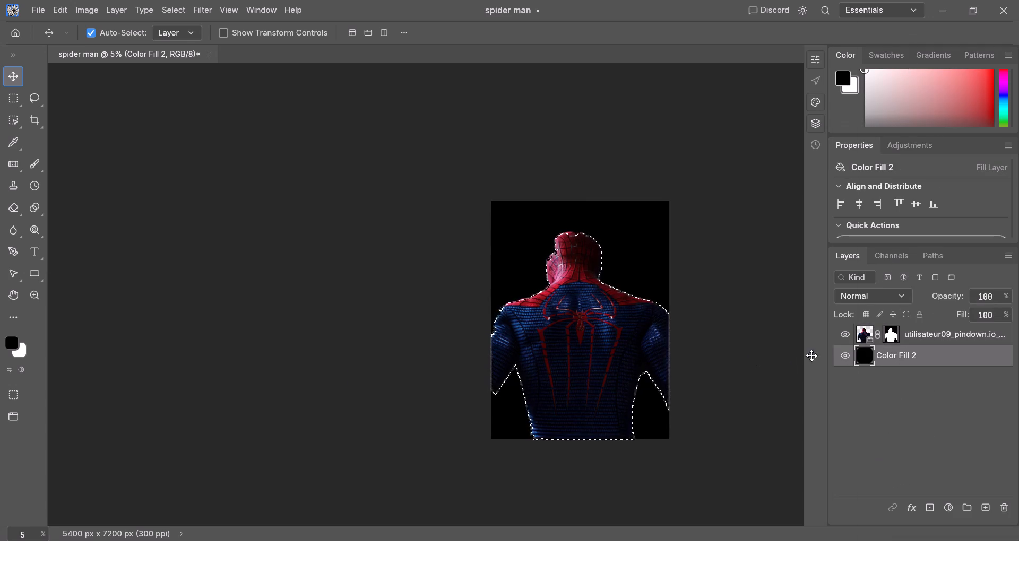
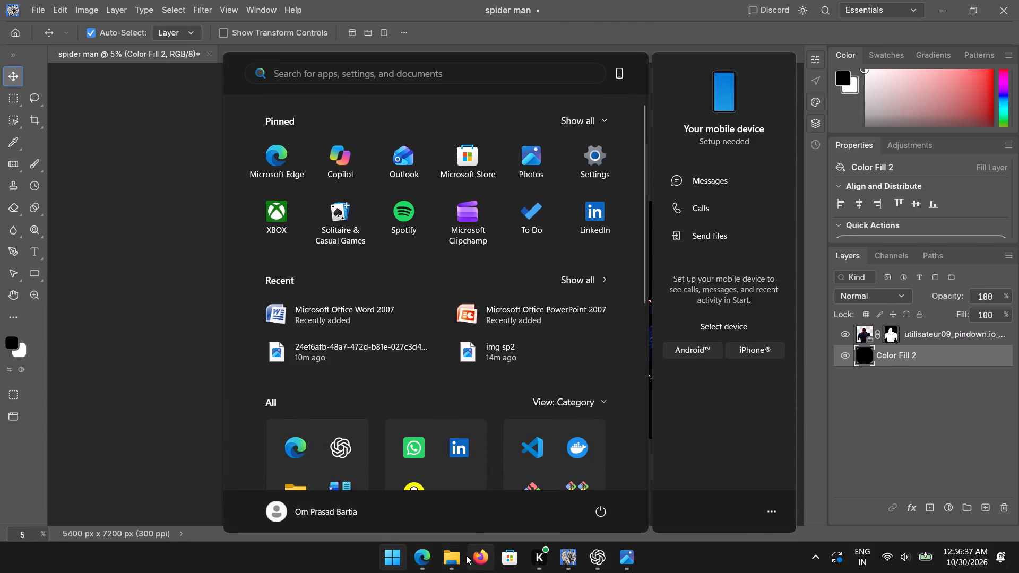
Place the red-and-blue image 24ef6afb from the Downloads folder into the poster and try to move its layer above the figure.
{"action": "left_click", "coordinate": [441, 555]}
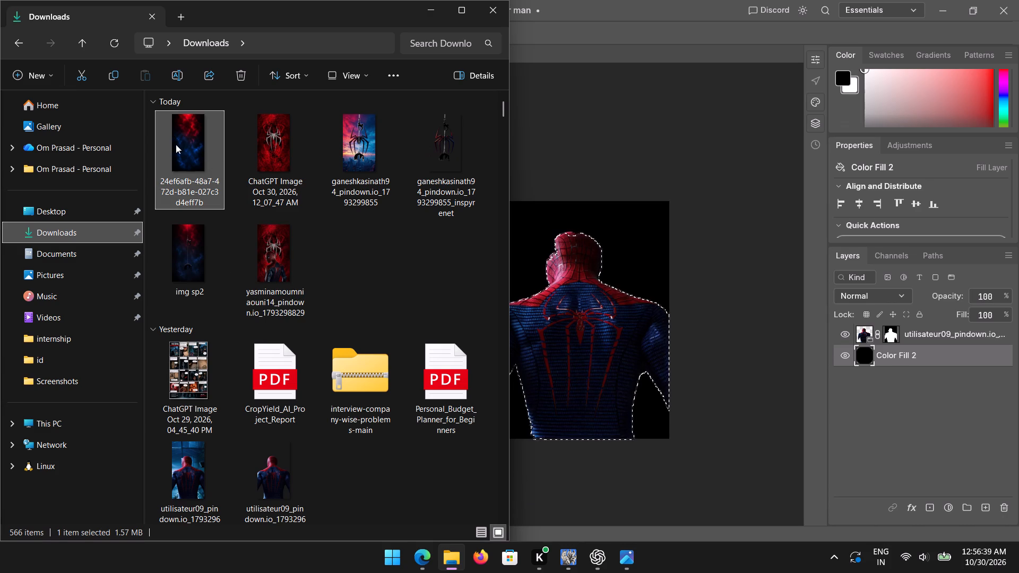
{"action": "left_click_drag", "start_coordinate": [176, 144], "coordinate": [609, 257]}
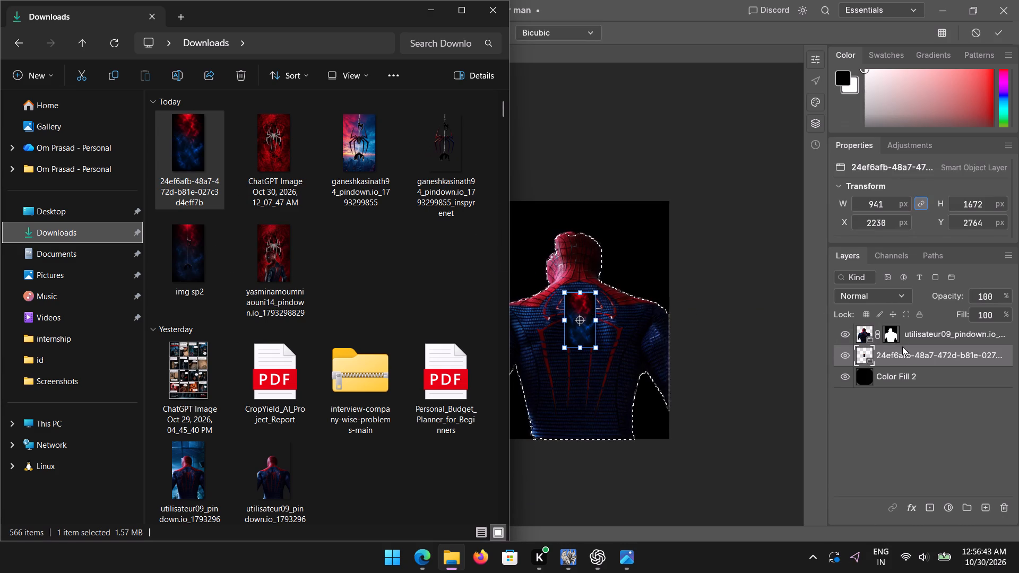
{"action": "left_click_drag", "start_coordinate": [892, 359], "coordinate": [887, 336]}
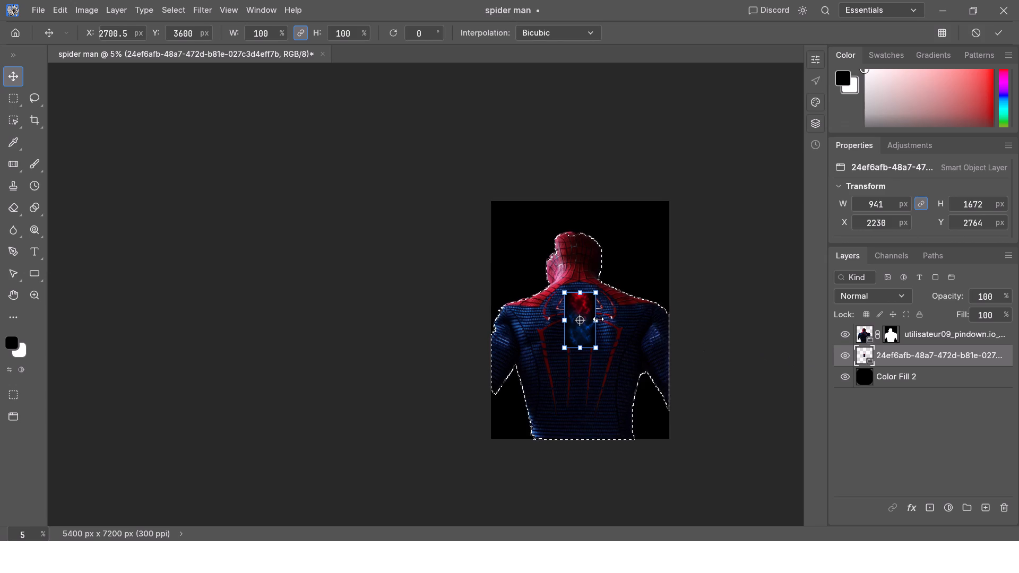
Stretch the placed image to the full canvas width and from head height to the bottom edge, about 573.9% by 373.9%.
{"action": "left_click_drag", "start_coordinate": [597, 320], "coordinate": [667, 320]}
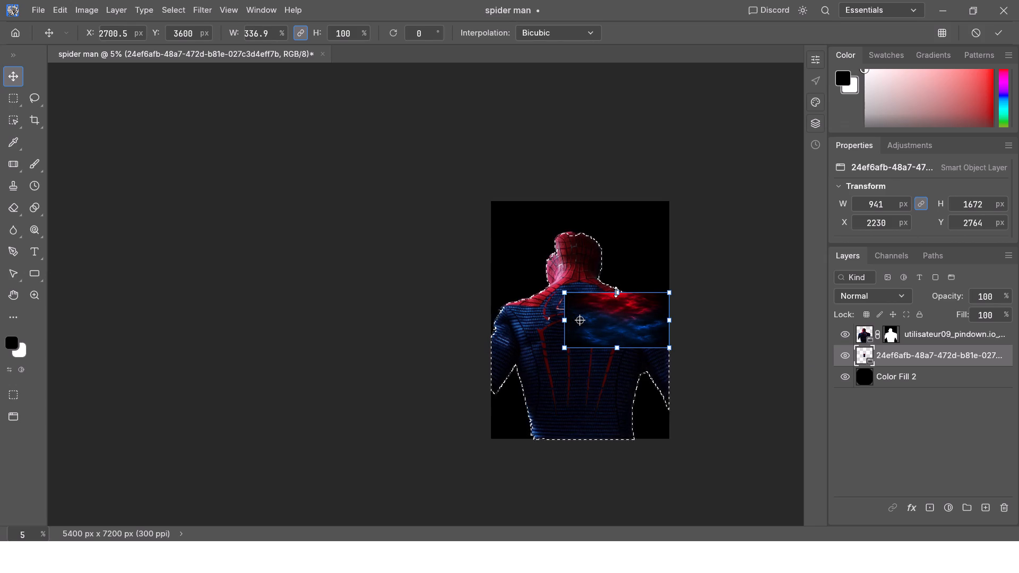
{"action": "left_click_drag", "start_coordinate": [616, 292], "coordinate": [583, 229]}
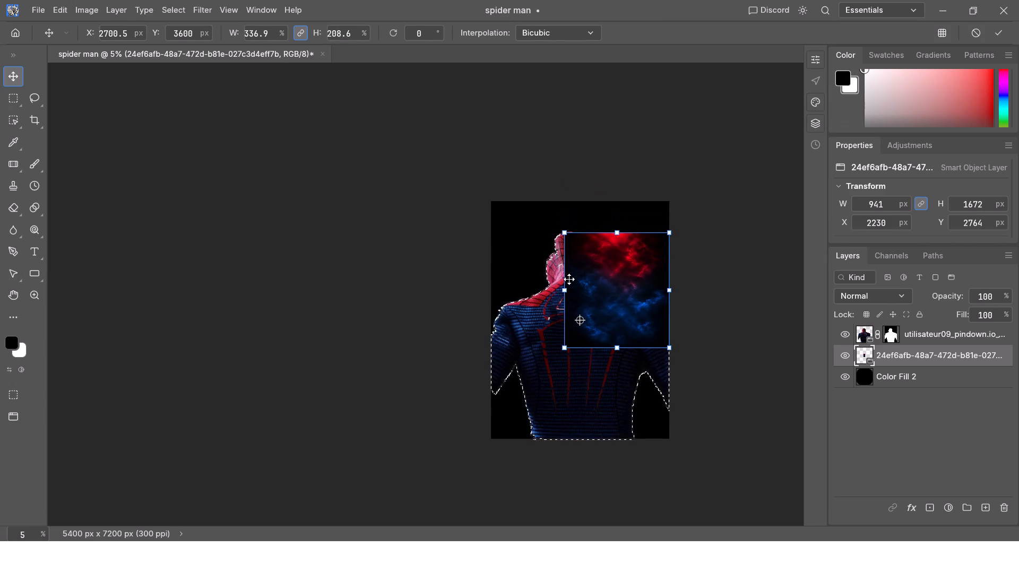
{"action": "left_click_drag", "start_coordinate": [565, 290], "coordinate": [486, 301]}
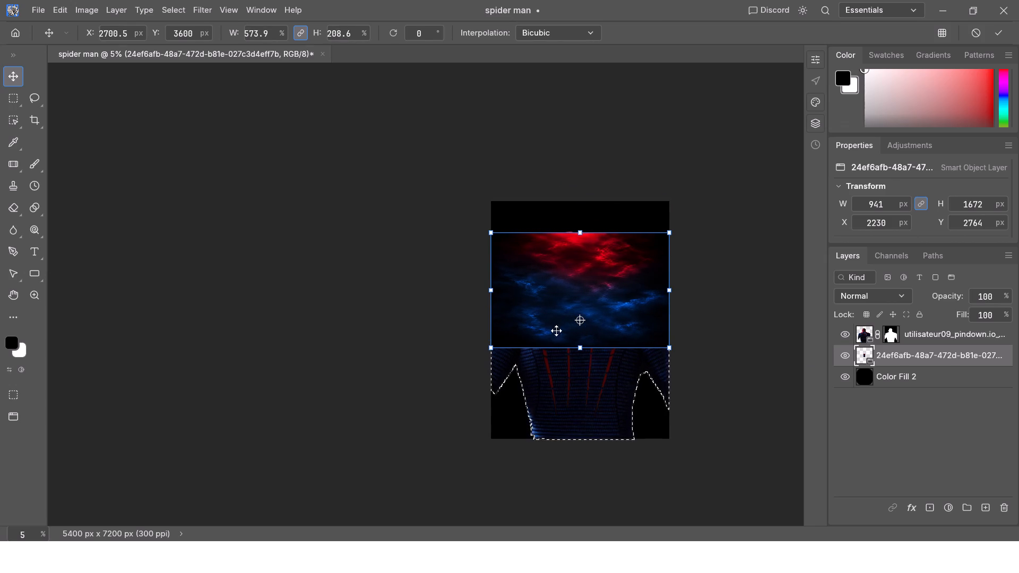
{"action": "left_click_drag", "start_coordinate": [578, 347], "coordinate": [592, 415]}
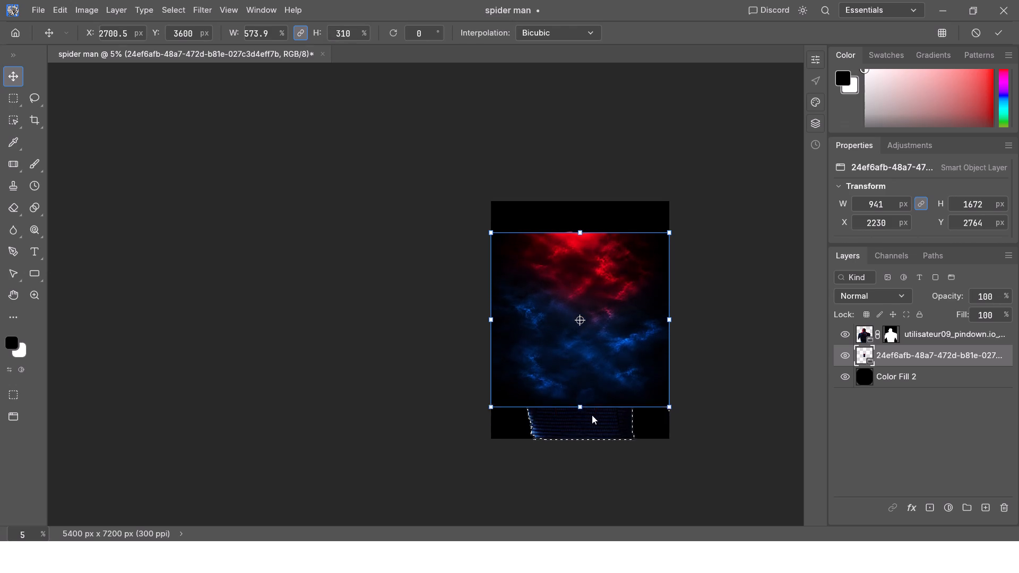
{"action": "left_click_drag", "start_coordinate": [592, 415], "coordinate": [594, 441]}
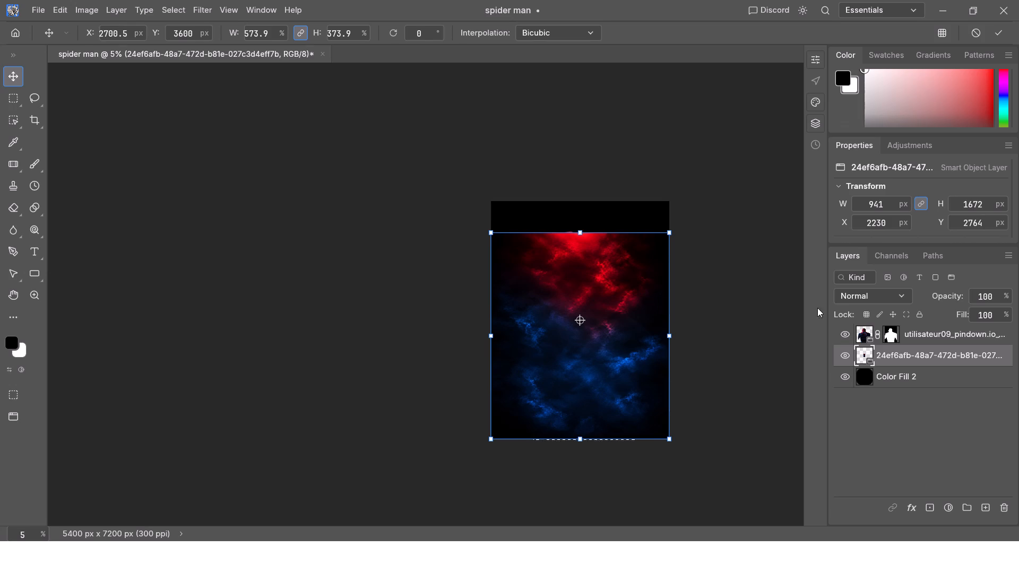
Set the red-and-blue image layer's blend mode to Lighten.
{"action": "left_click", "coordinate": [905, 293]}
{"action": "left_click", "coordinate": [858, 170]}
Make the red-and-blue image layer a clipping mask and move it directly above the back-view figure layer.
{"action": "right_click", "coordinate": [904, 359]}
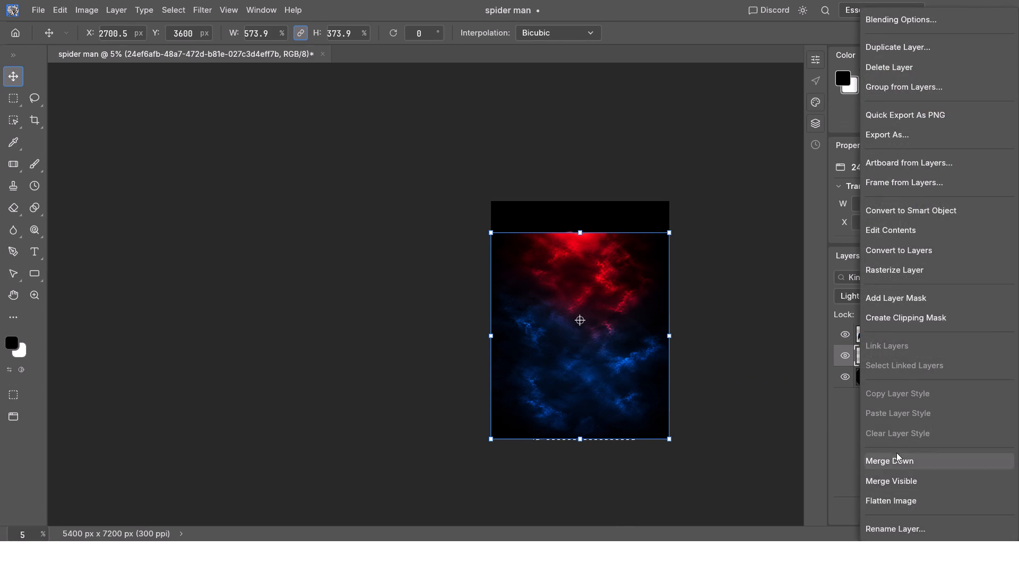
{"action": "left_click", "coordinate": [901, 320]}
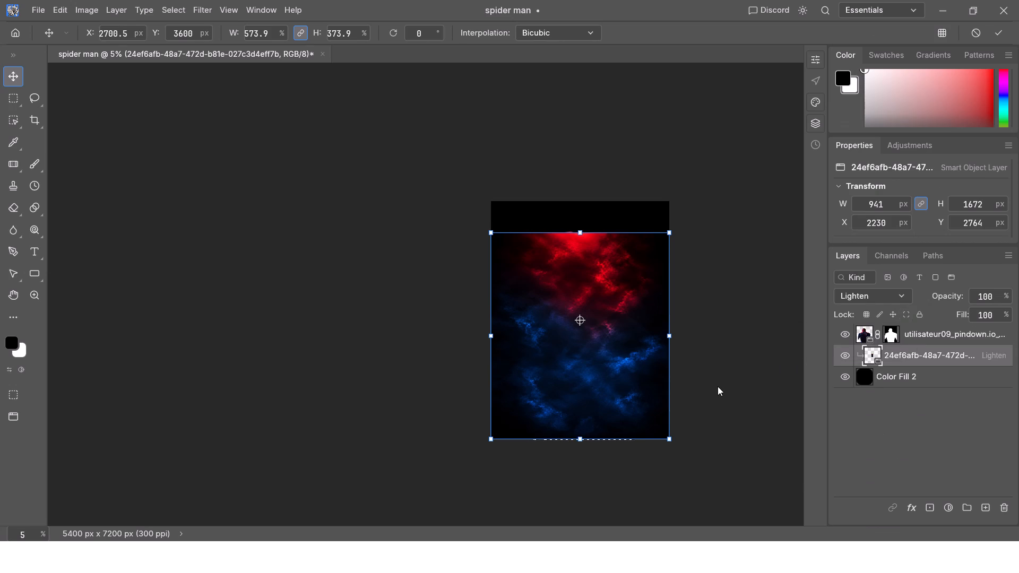
{"action": "left_click", "coordinate": [587, 337]}
{"action": "left_click_drag", "start_coordinate": [934, 351], "coordinate": [925, 332]}
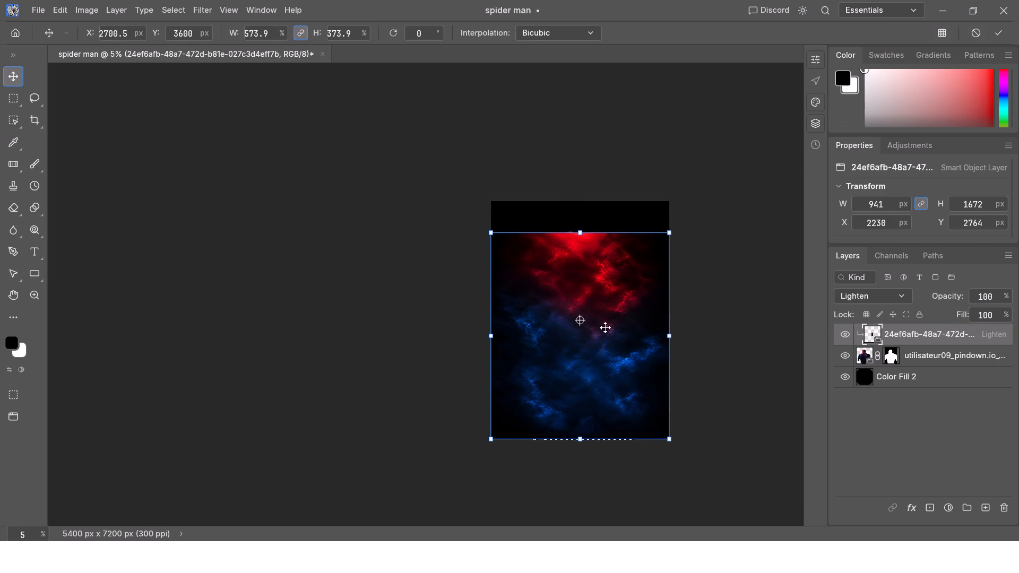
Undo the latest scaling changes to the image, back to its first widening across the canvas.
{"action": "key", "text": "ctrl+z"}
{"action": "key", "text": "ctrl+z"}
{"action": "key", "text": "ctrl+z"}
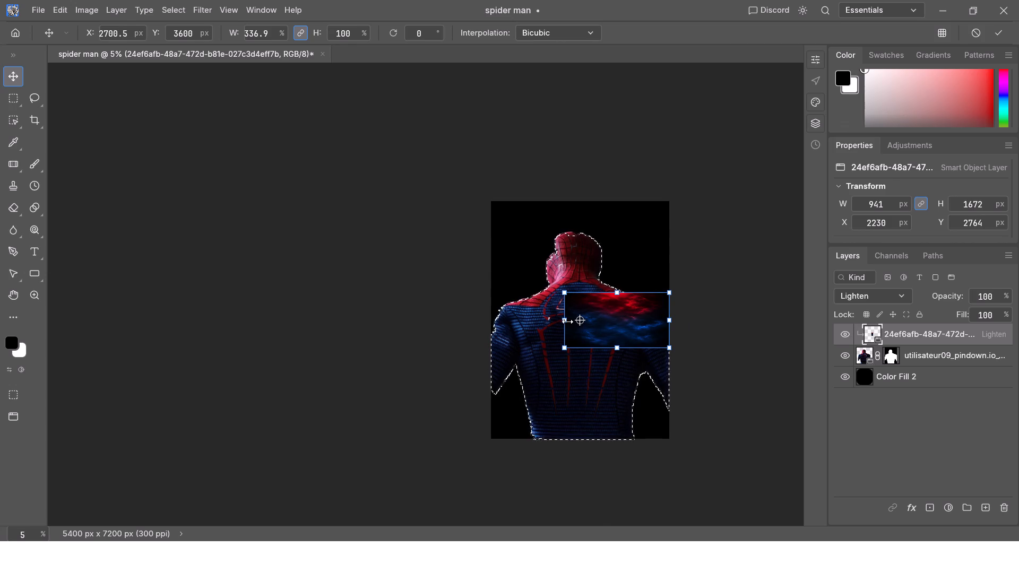
Stretch the image across the full canvas width and from head height to the bottom edge, about 573.9% by 373.9%.
{"action": "left_click_drag", "start_coordinate": [564, 320], "coordinate": [487, 333]}
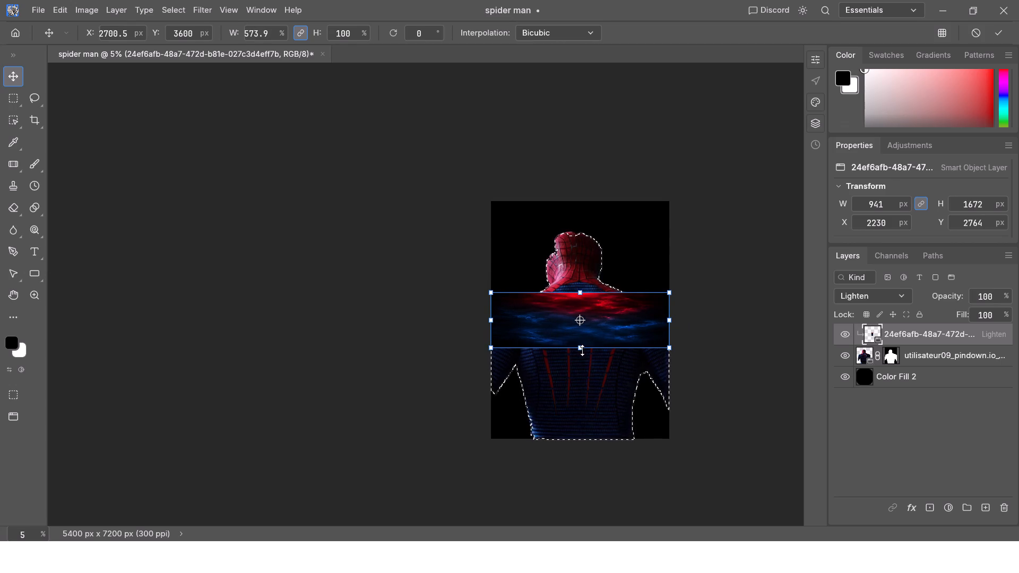
{"action": "left_click_drag", "start_coordinate": [582, 350], "coordinate": [584, 441]}
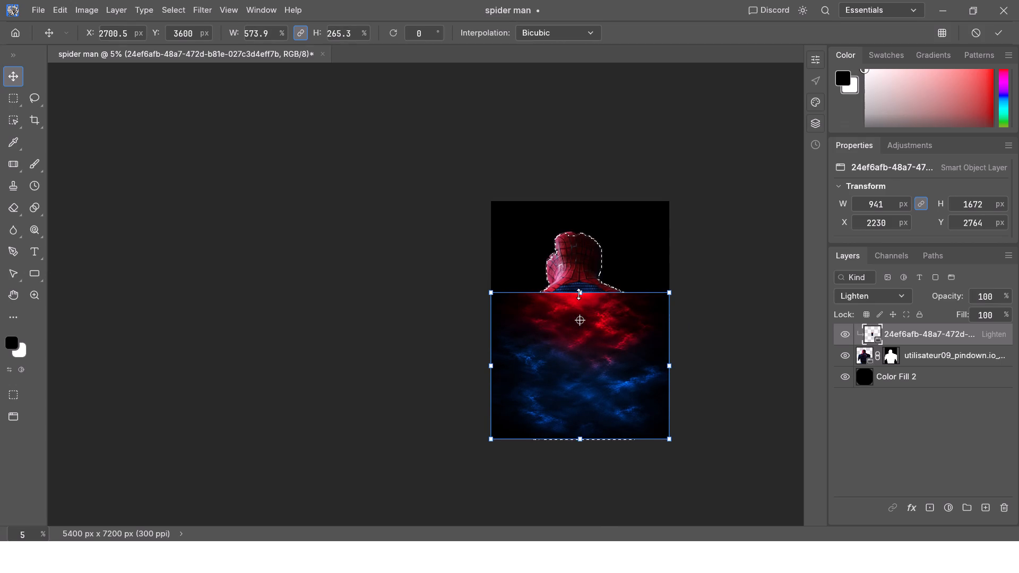
{"action": "left_click_drag", "start_coordinate": [580, 292], "coordinate": [577, 236]}
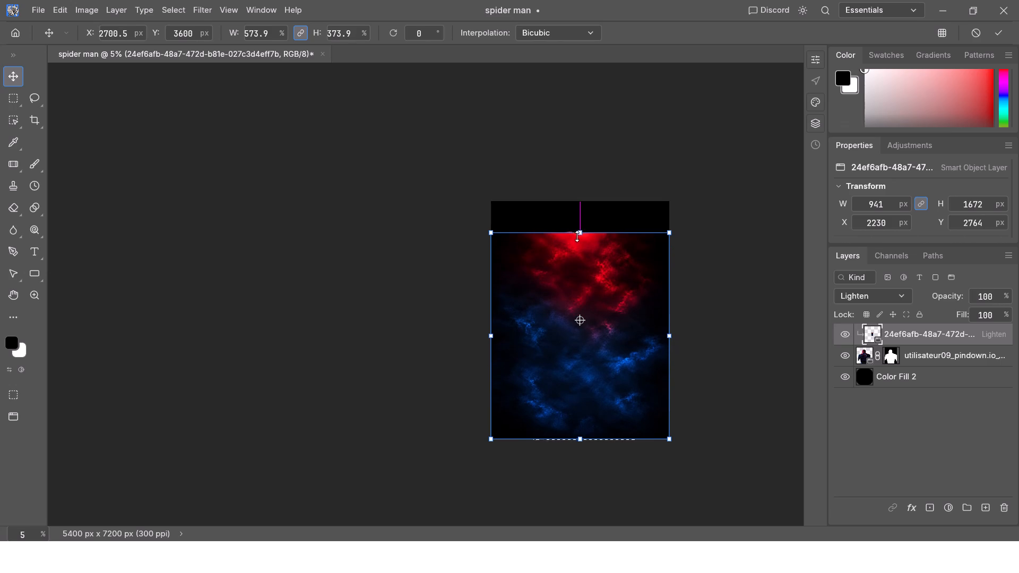
{"action": "left_click_drag", "start_coordinate": [577, 236], "coordinate": [577, 235]}
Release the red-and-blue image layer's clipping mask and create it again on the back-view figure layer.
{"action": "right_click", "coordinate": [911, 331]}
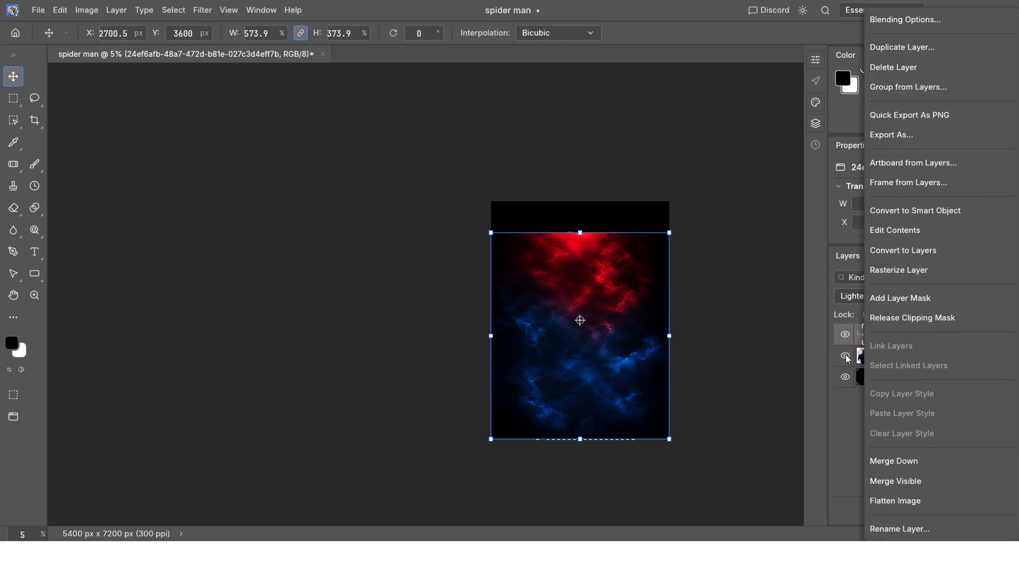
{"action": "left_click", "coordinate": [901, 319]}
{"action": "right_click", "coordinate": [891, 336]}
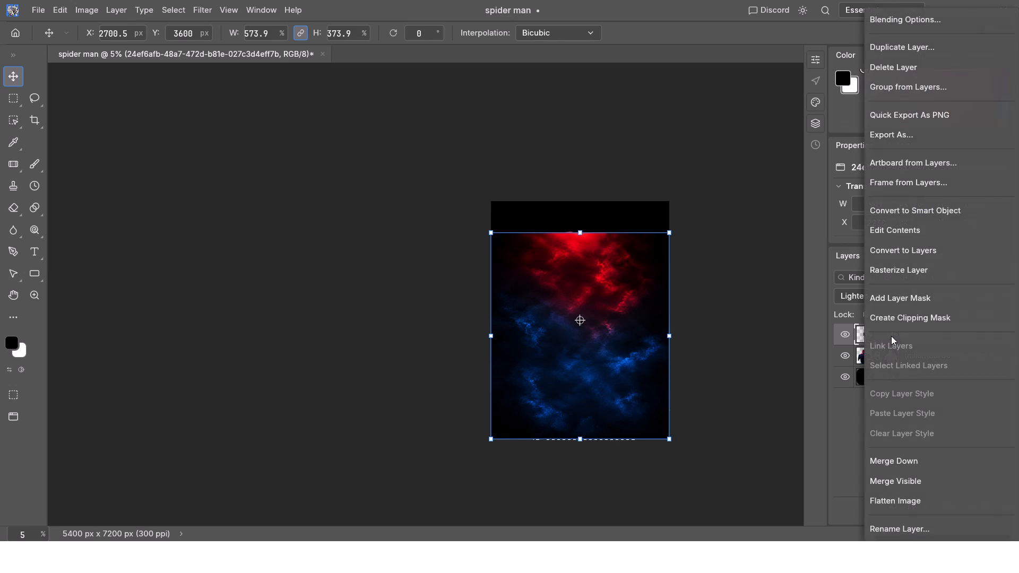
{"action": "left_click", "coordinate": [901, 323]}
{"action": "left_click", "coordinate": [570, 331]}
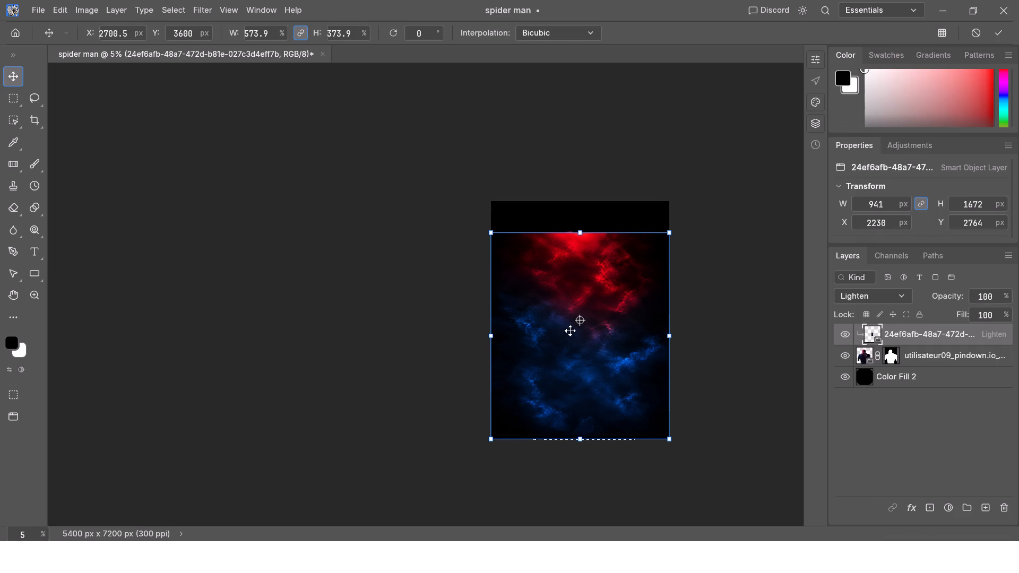
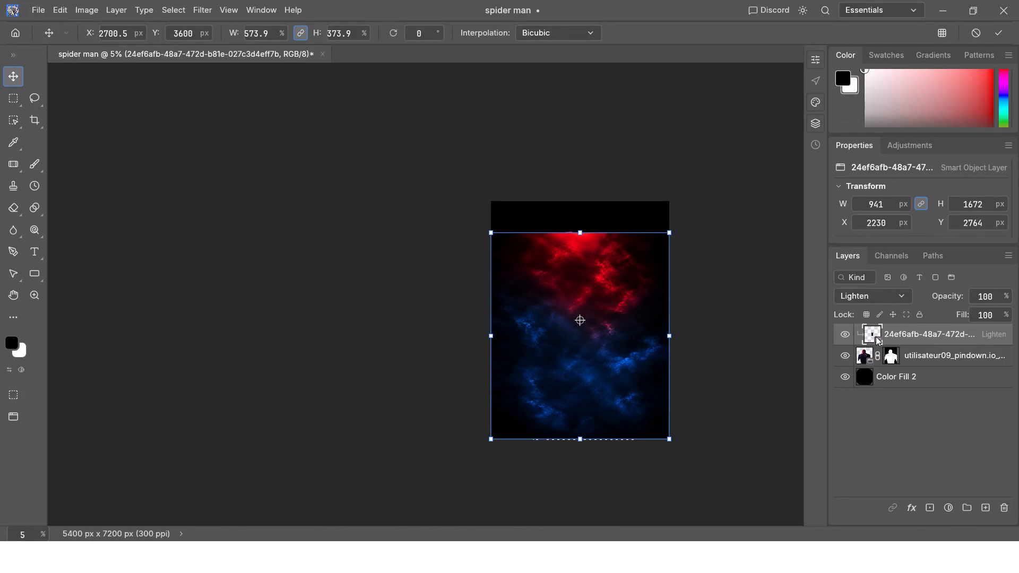
Release the red-and-blue image layer's clipping mask.
{"action": "right_click", "coordinate": [895, 329]}
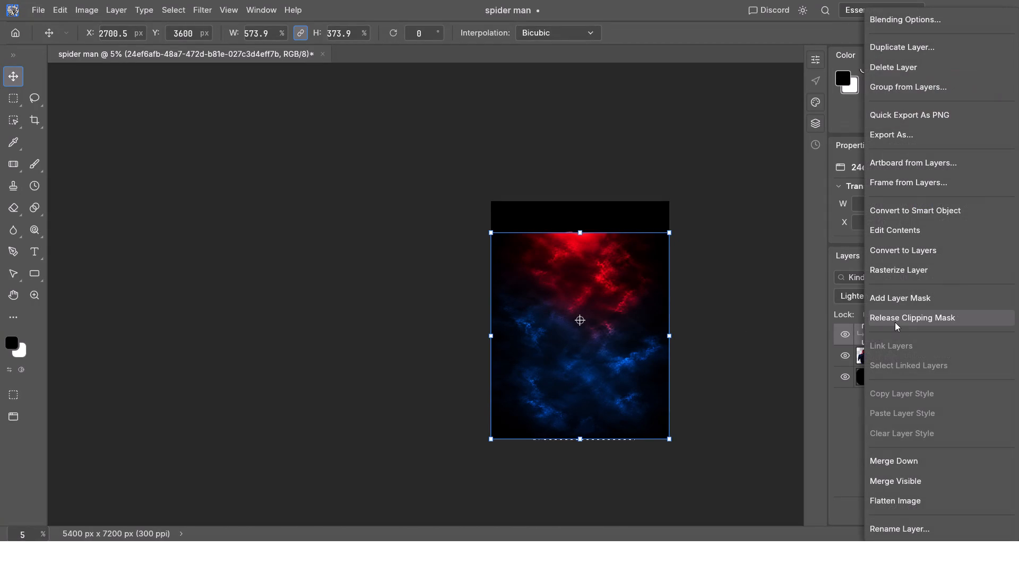
{"action": "left_click", "coordinate": [895, 320]}
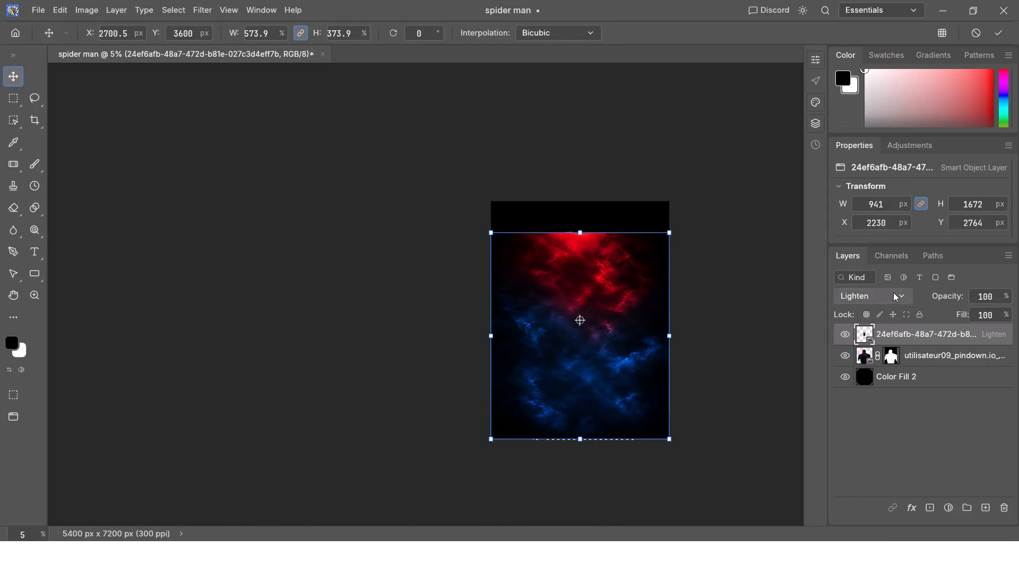
Set the red-and-blue image layer's blend mode to Normal and its opacity to 90%.
{"action": "left_click", "coordinate": [893, 292]}
{"action": "left_click", "coordinate": [869, 34]}
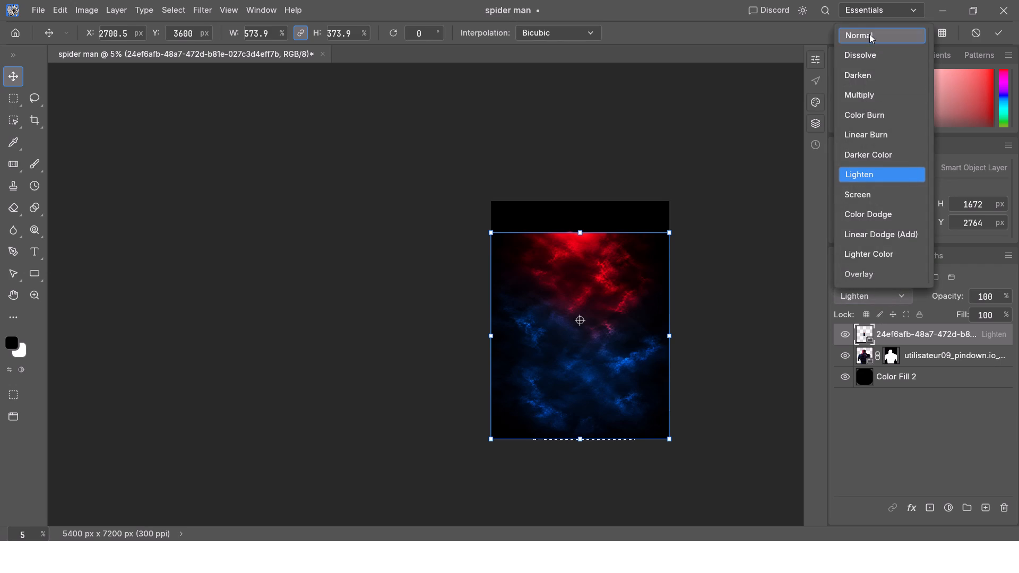
{"action": "left_click", "coordinate": [695, 284]}
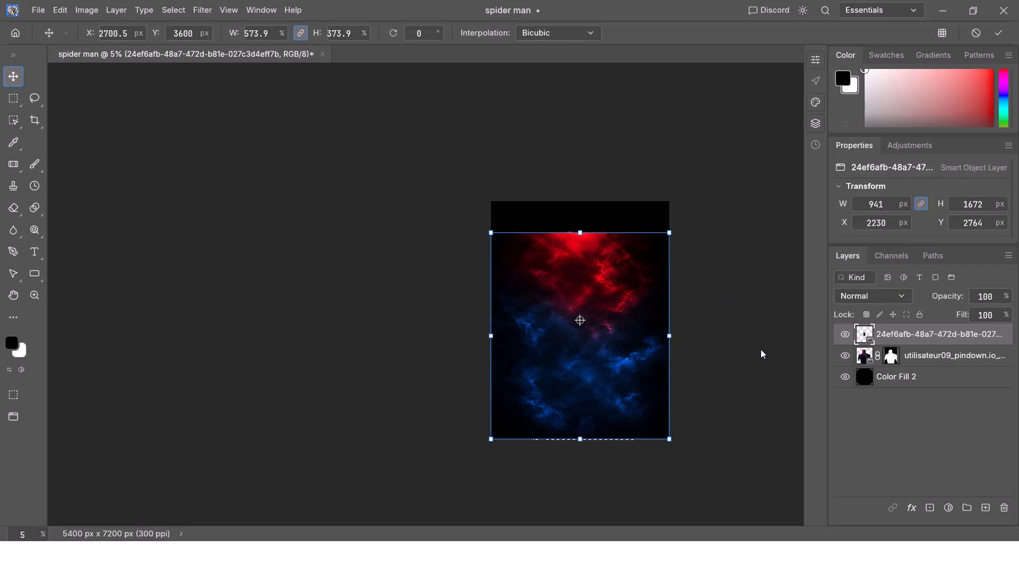
{"action": "left_click", "coordinate": [988, 293]}
{"action": "key", "text": "BackSpace"}
{"action": "type", "text": "90"}
{"action": "key", "text": "Return"}
Open the red-and-blue smart object's contents and convert its Background into a regular layer.
{"action": "double_click", "coordinate": [863, 335]}
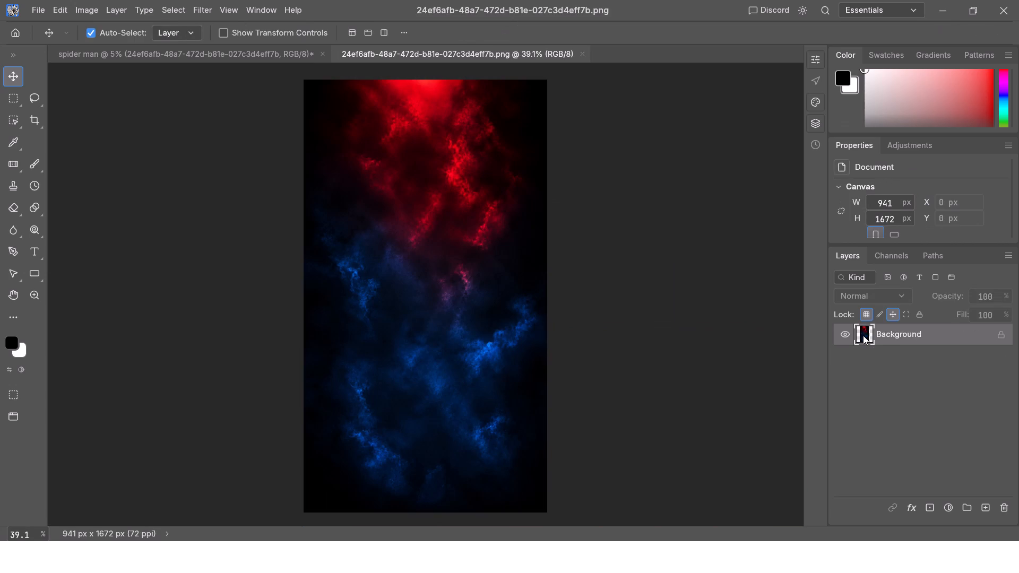
{"action": "double_click", "coordinate": [863, 335]}
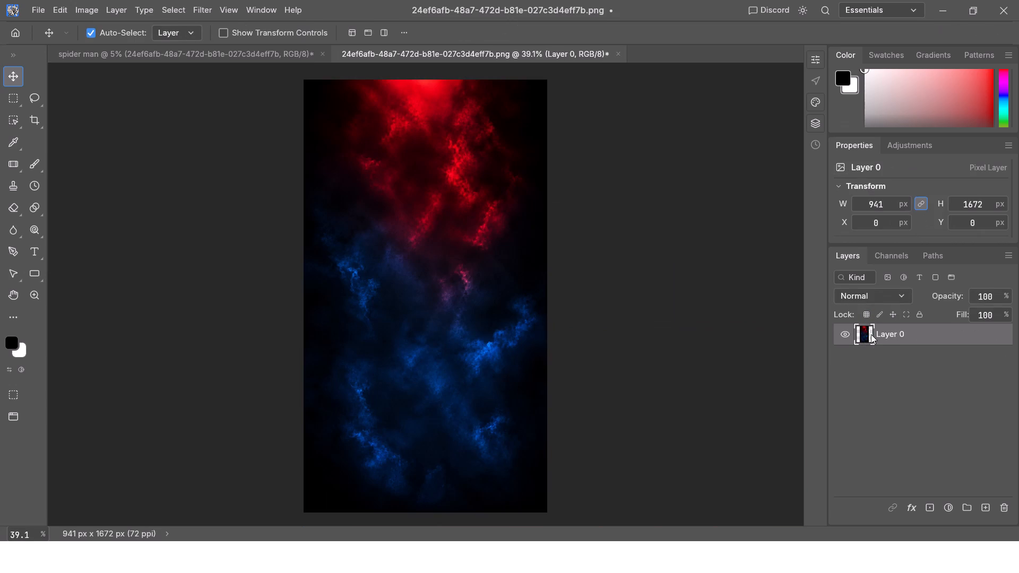
Set Layer 0 in the cloud texture document to the Lighten blend mode.
{"action": "left_click", "coordinate": [896, 298]}
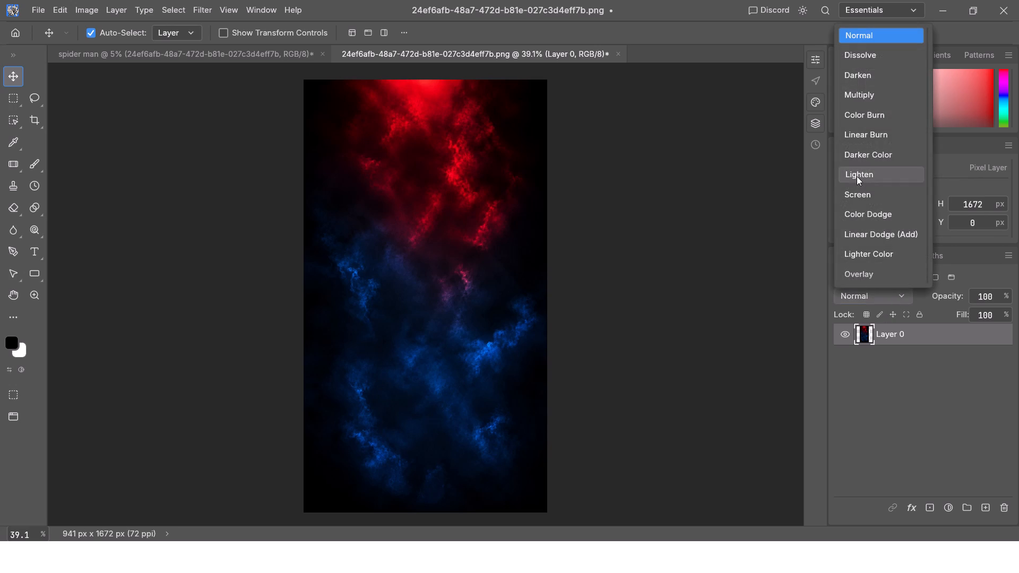
{"action": "left_click", "coordinate": [857, 176]}
{"action": "left_click", "coordinate": [377, 270]}
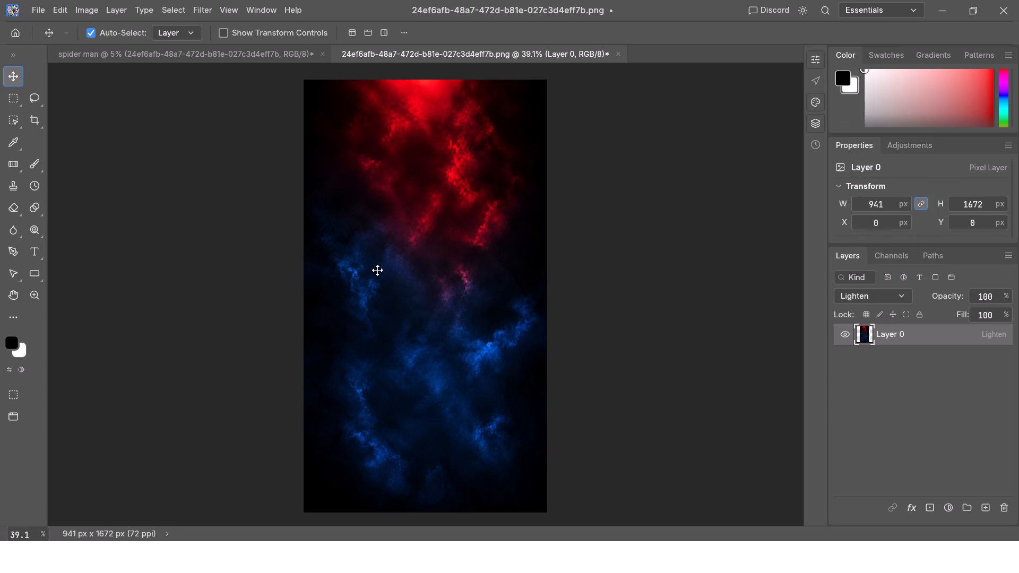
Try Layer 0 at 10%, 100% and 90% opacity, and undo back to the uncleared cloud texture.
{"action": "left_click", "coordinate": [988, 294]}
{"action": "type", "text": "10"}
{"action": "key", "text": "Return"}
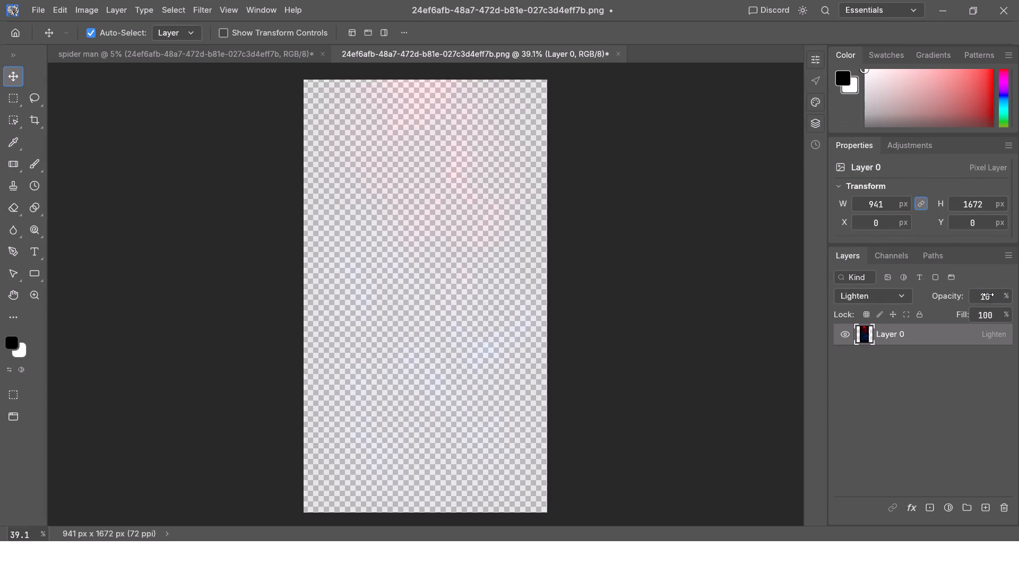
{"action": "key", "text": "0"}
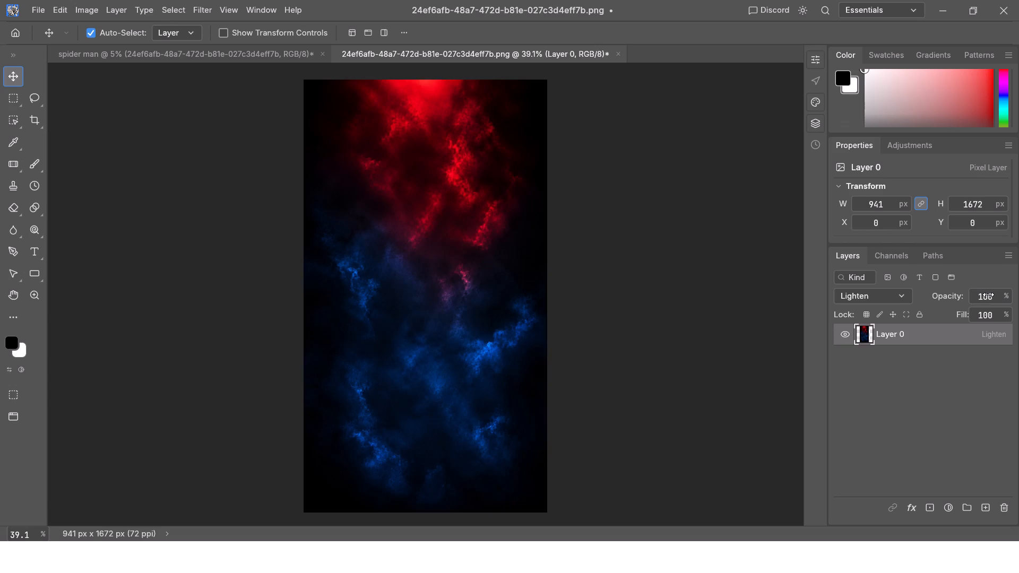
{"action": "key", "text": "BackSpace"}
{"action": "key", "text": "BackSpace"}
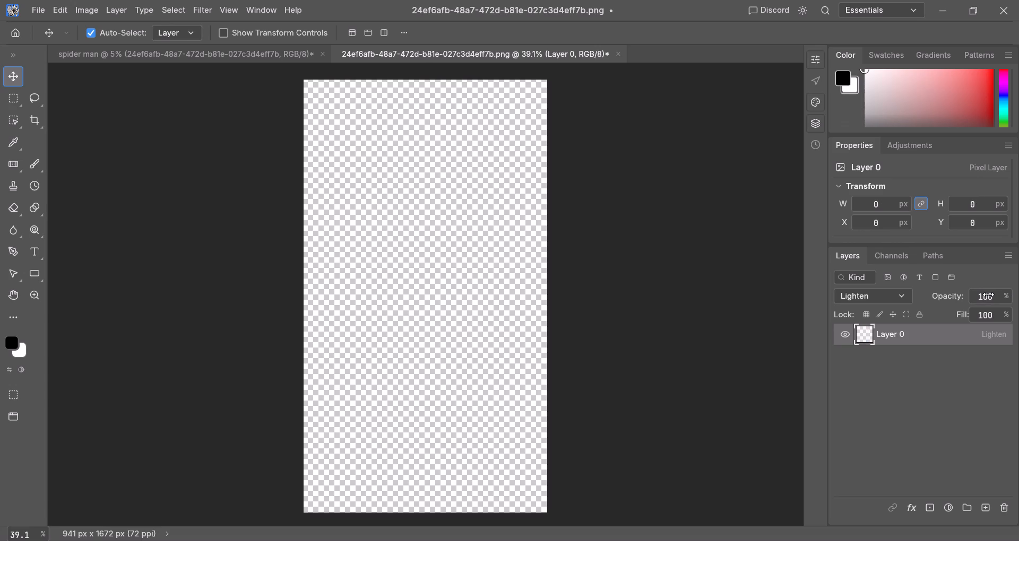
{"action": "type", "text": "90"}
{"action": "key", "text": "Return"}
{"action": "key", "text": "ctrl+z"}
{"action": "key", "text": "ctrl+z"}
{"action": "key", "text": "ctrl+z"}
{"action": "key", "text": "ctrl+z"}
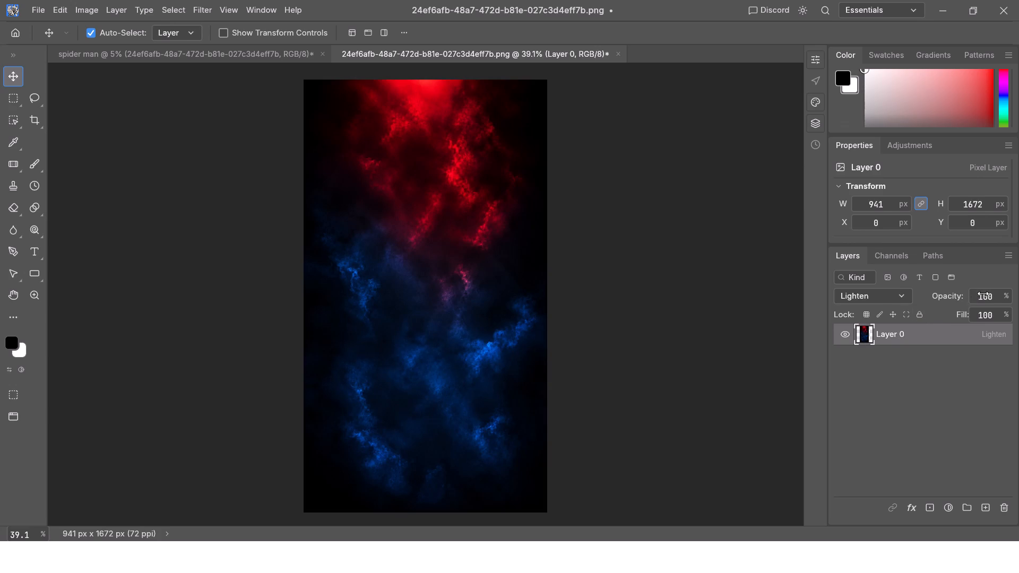
Try 70% opacity on Layer 0 of the cloud texture and settle on 90%.
{"action": "left_click", "coordinate": [983, 293]}
{"action": "type", "text": "90"}
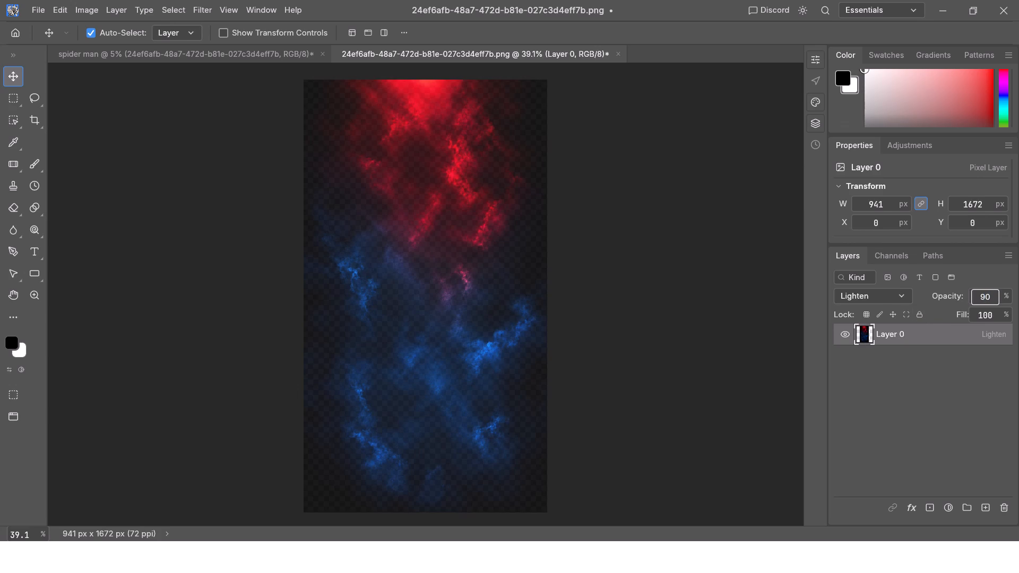
{"action": "key", "text": "BackSpace"}
{"action": "key", "text": "BackSpace"}
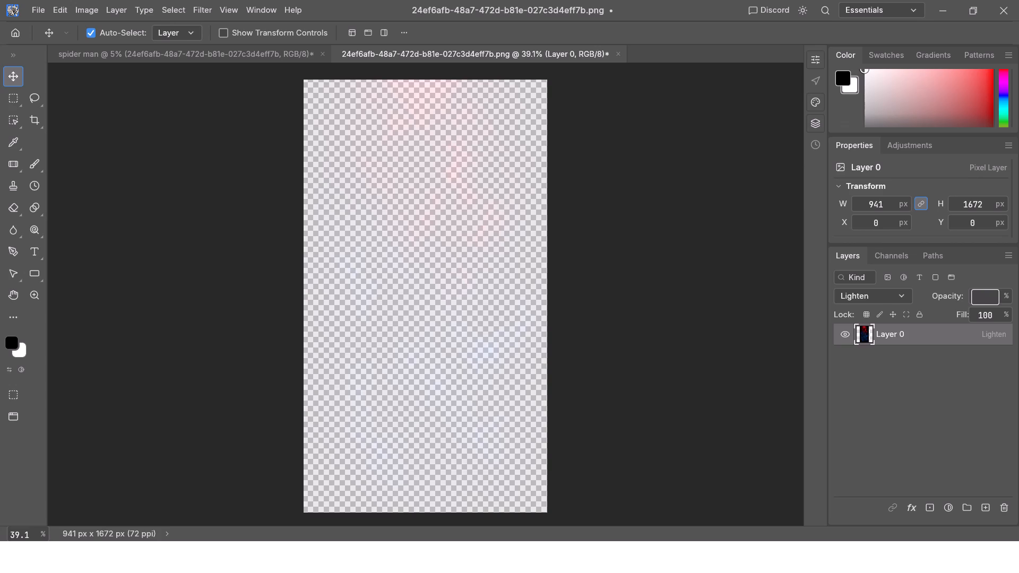
{"action": "type", "text": "70"}
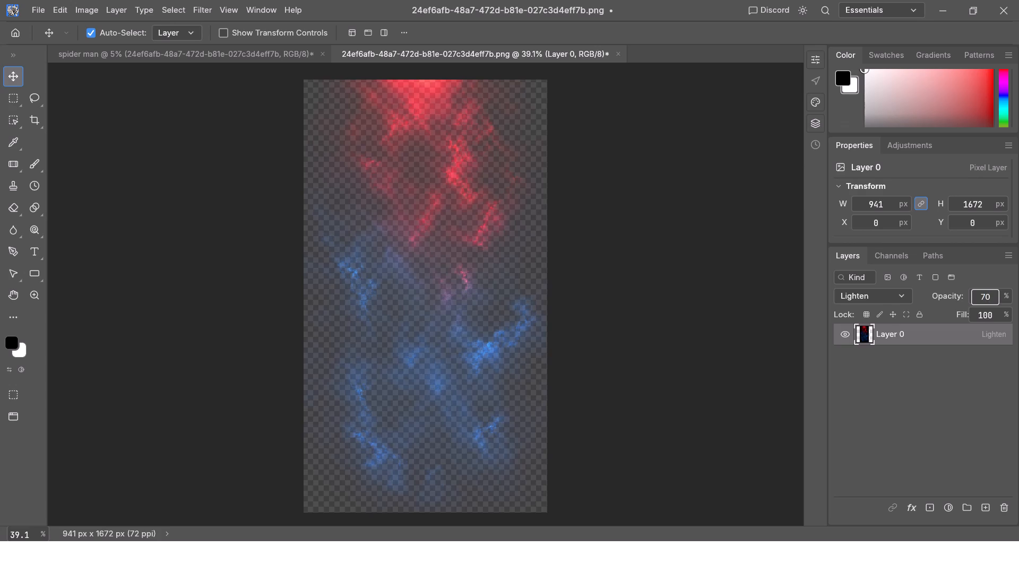
{"action": "key", "text": "BackSpace"}
{"action": "key", "text": "BackSpace"}
{"action": "type", "text": "90"}
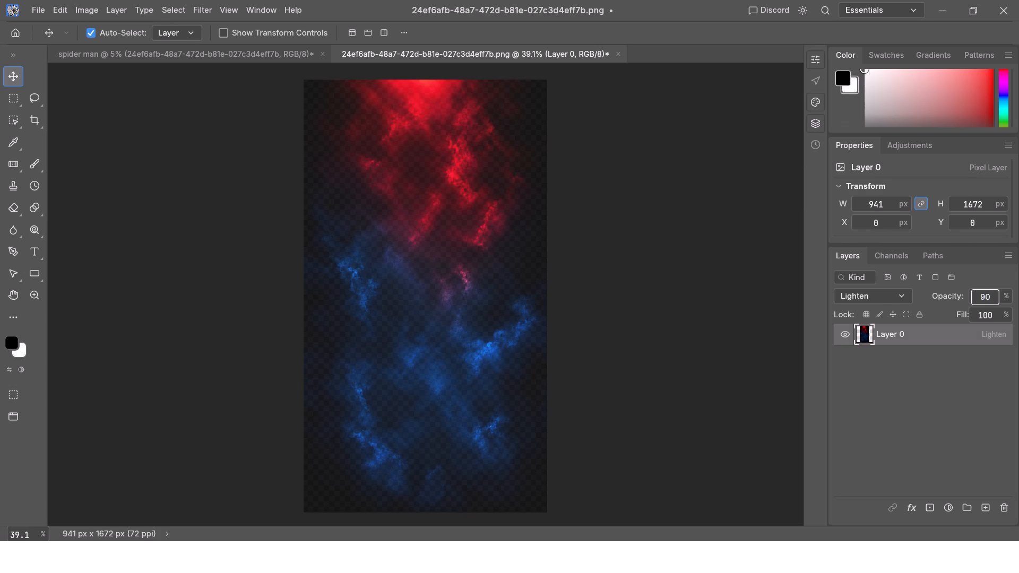
{"action": "key", "text": "Return"}
{"action": "left_click", "coordinate": [931, 387]}
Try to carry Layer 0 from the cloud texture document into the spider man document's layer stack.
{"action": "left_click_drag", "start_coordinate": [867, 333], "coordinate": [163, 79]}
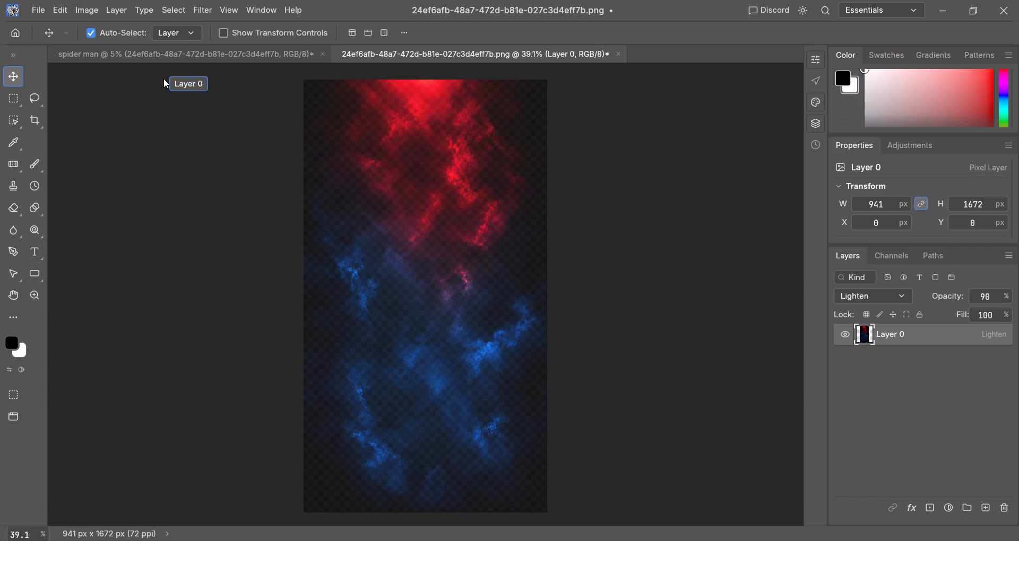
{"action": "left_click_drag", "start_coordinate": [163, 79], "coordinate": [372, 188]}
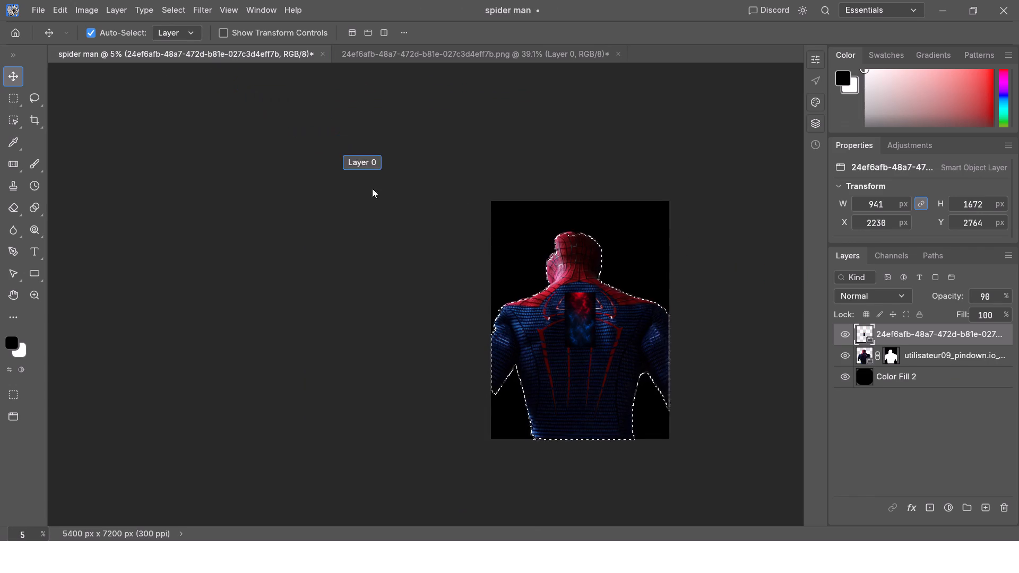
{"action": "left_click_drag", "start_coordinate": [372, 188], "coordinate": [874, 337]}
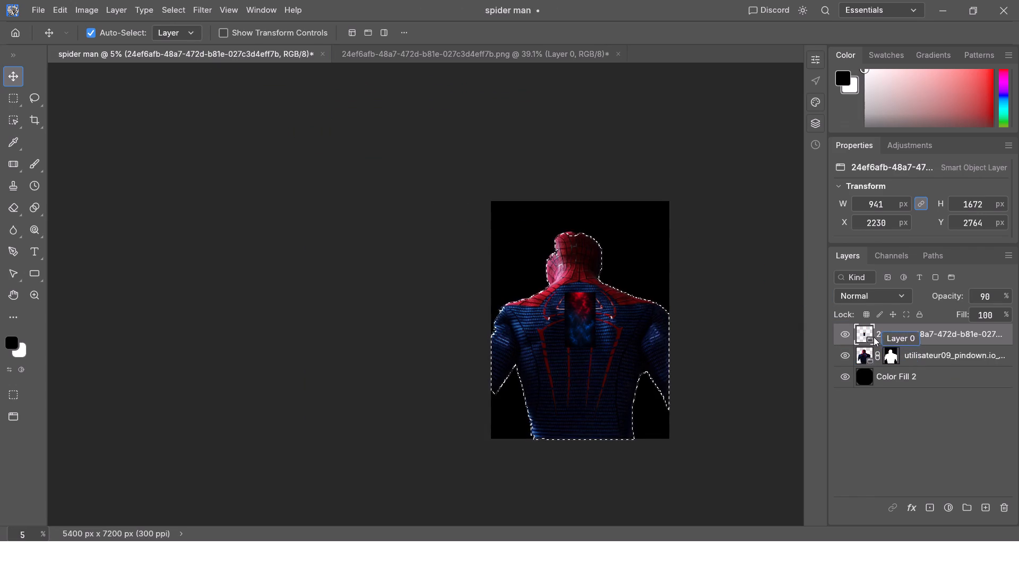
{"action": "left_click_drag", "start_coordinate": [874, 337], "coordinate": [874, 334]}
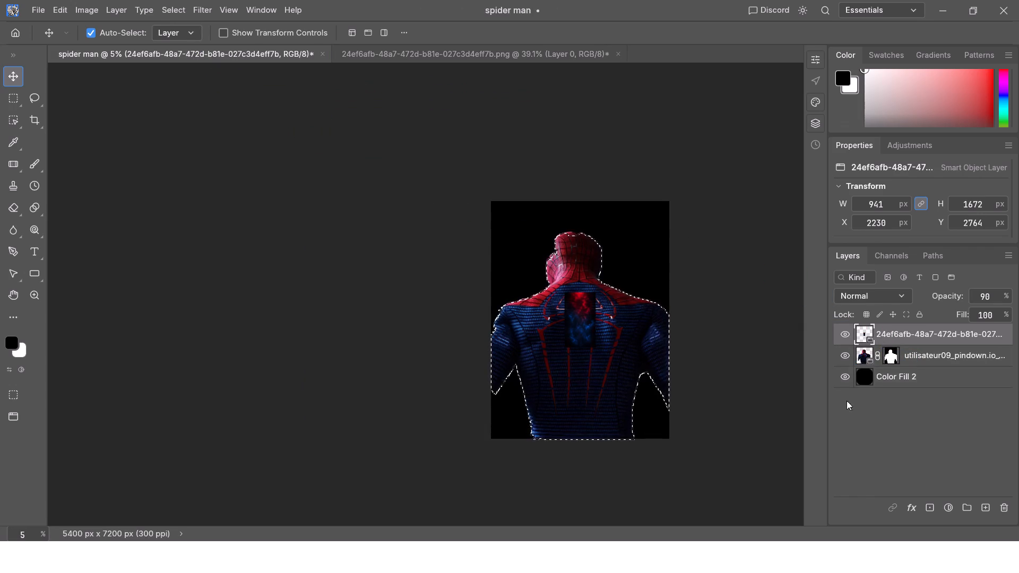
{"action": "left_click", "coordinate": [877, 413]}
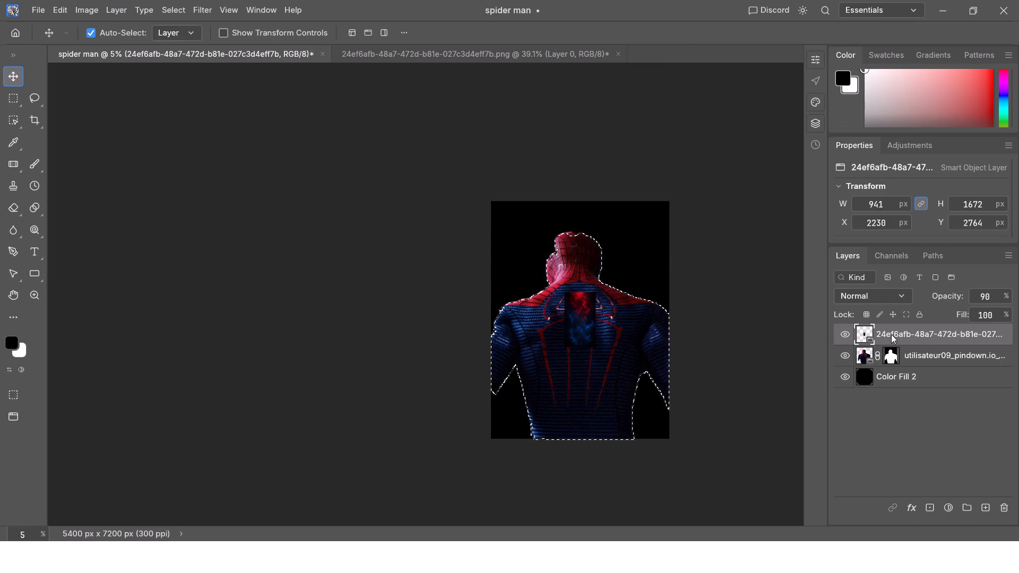
Reorder the layers so the masked back-view figure sits above the red-and-blue image layer.
{"action": "left_click", "coordinate": [891, 334]}
{"action": "left_click_drag", "start_coordinate": [906, 327], "coordinate": [907, 342]}
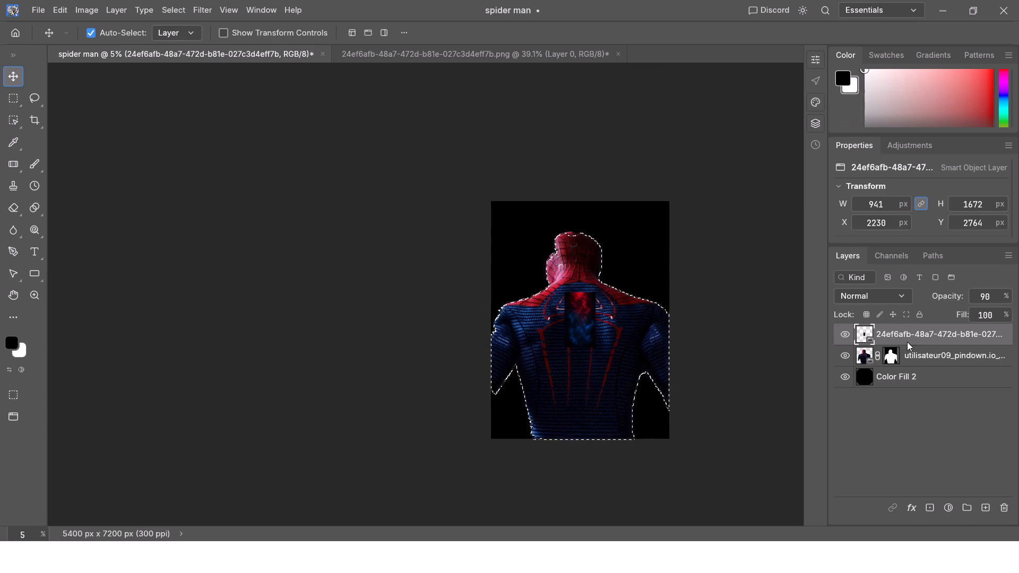
{"action": "left_click_drag", "start_coordinate": [907, 342], "coordinate": [906, 353]}
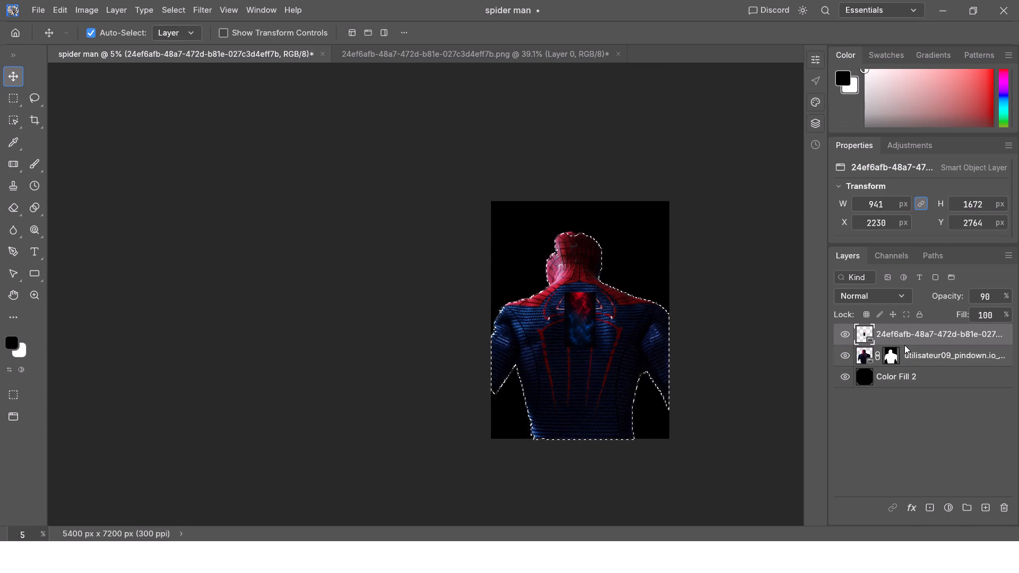
{"action": "left_click_drag", "start_coordinate": [905, 349], "coordinate": [906, 327]}
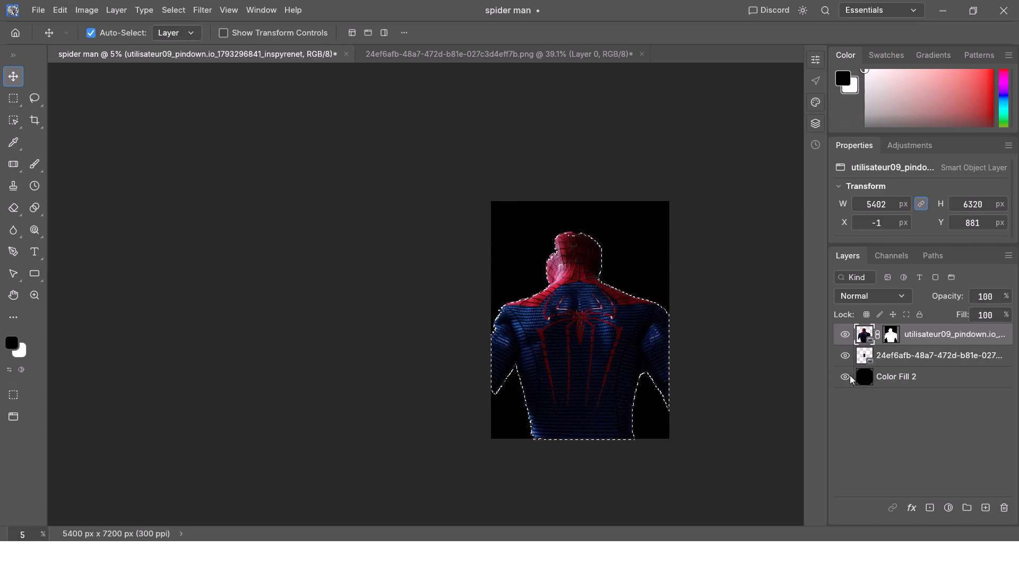
Hide the Color Fill 2 layer.
{"action": "left_click", "coordinate": [637, 273]}
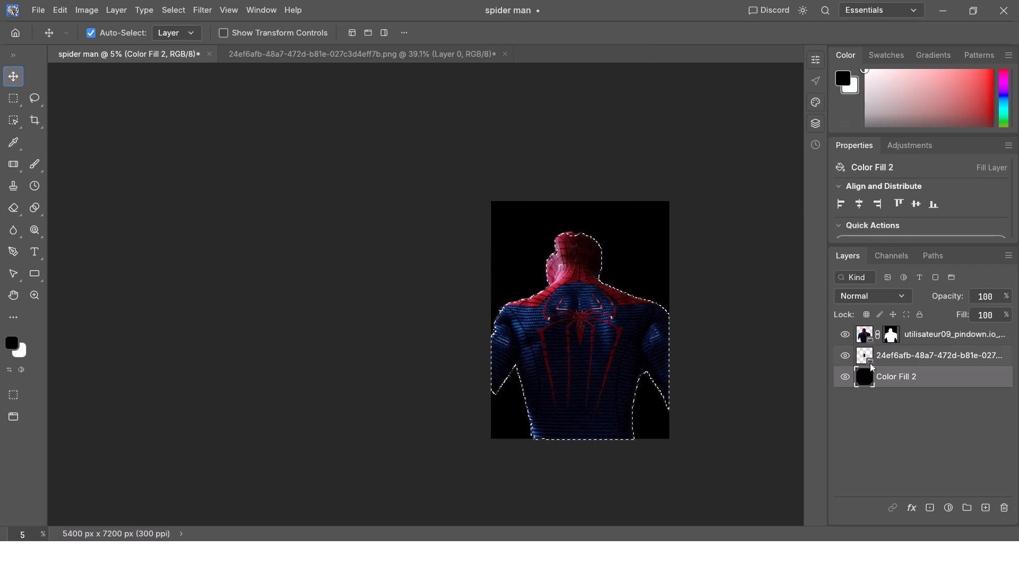
{"action": "left_click", "coordinate": [847, 376]}
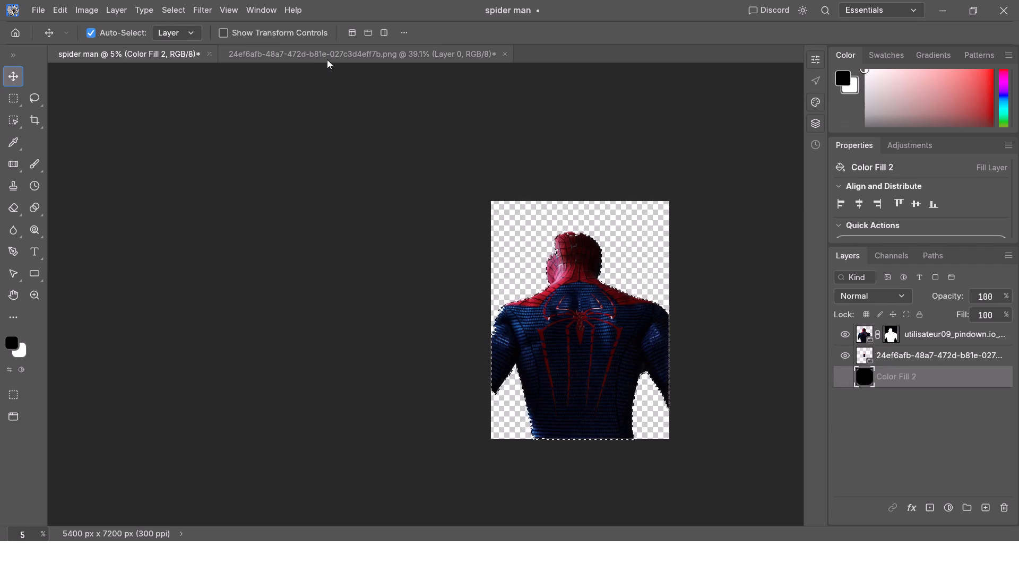
Copy Layer 0 from the cloud texture document into the spider man document.
{"action": "left_click_drag", "start_coordinate": [327, 59], "coordinate": [133, 48]}
{"action": "left_click", "coordinate": [297, 59]}
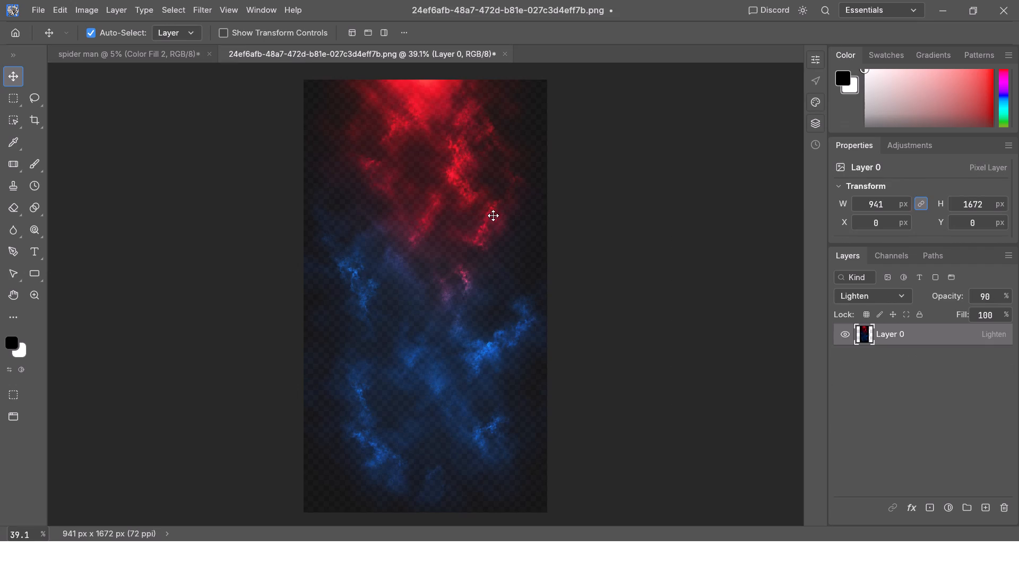
{"action": "left_click_drag", "start_coordinate": [448, 218], "coordinate": [131, 56]}
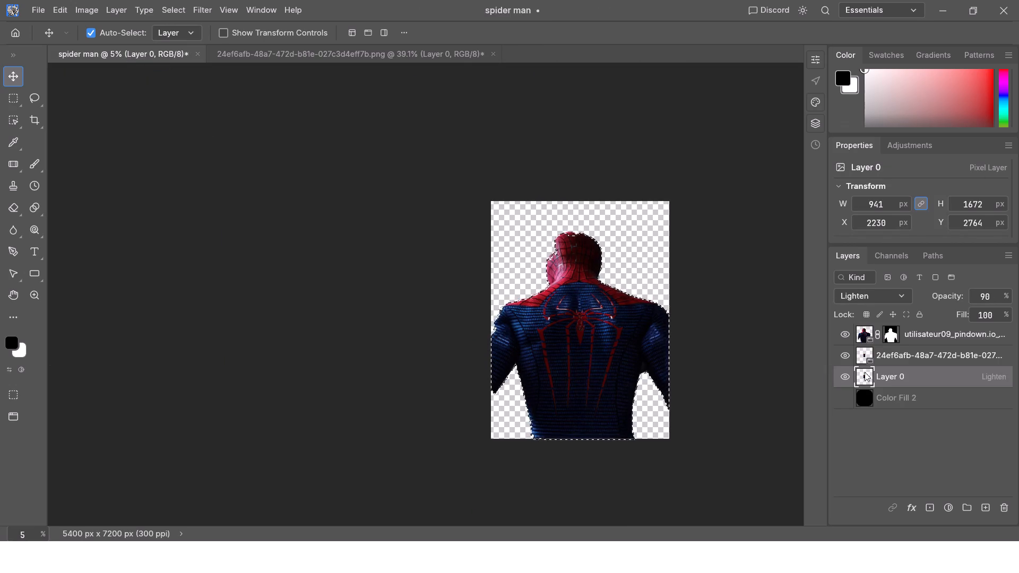
Move Layer 0 to the top of the layer stack, above the masked back-view figure.
{"action": "left_click", "coordinate": [900, 373]}
{"action": "left_click_drag", "start_coordinate": [900, 373], "coordinate": [891, 320]}
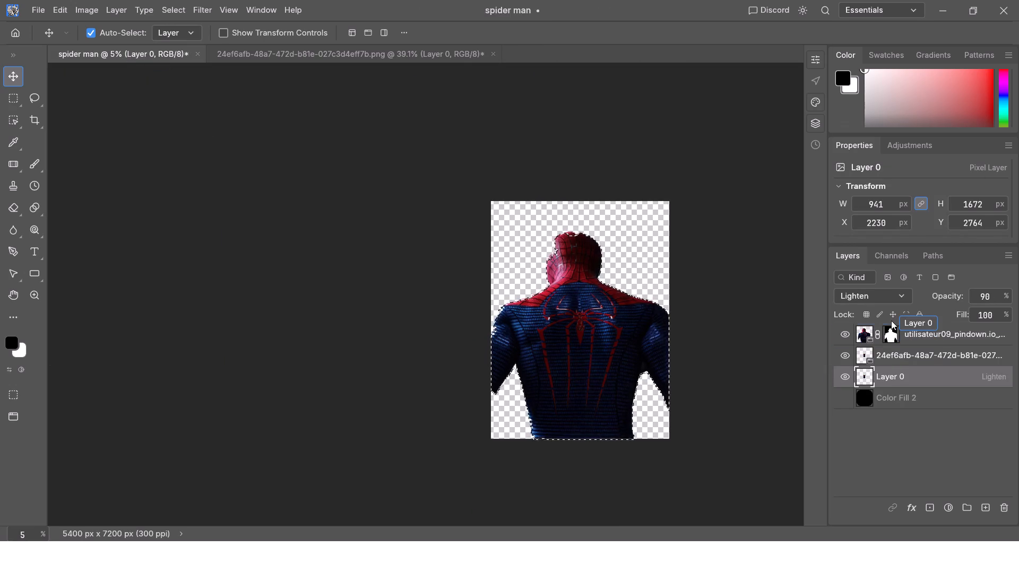
{"action": "left_click_drag", "start_coordinate": [891, 320], "coordinate": [890, 325]}
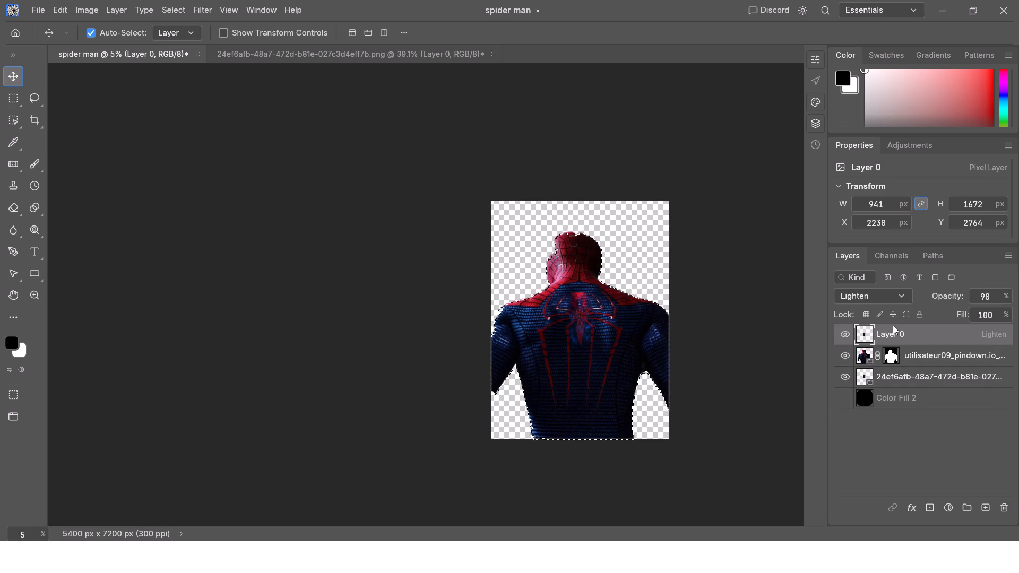
Hide the red-and-blue cloud smart object layer and the masked back-view figure layer, leaving Layer 0 visible.
{"action": "left_click", "coordinate": [899, 375]}
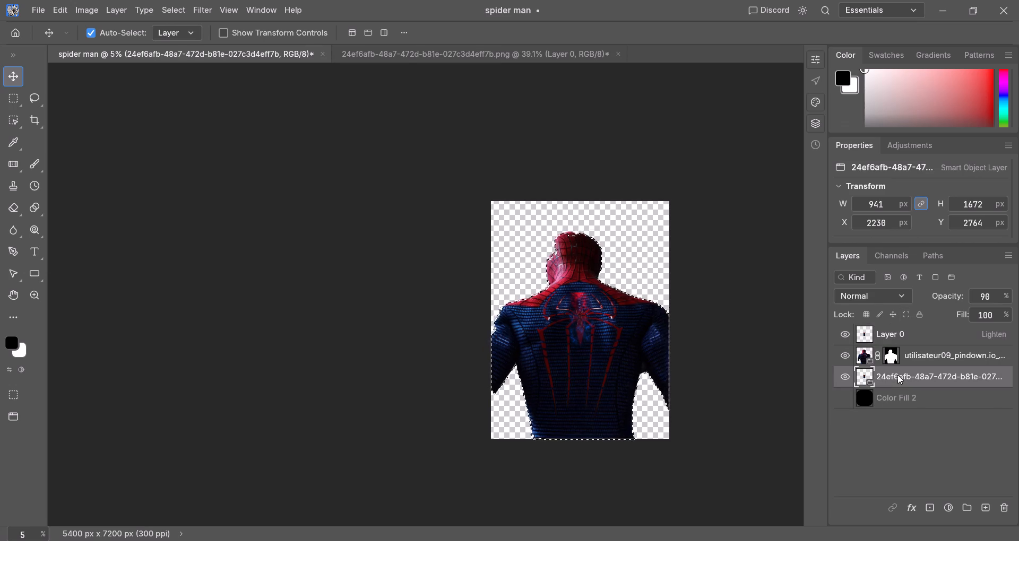
{"action": "left_click", "coordinate": [844, 380]}
{"action": "left_click", "coordinate": [844, 353]}
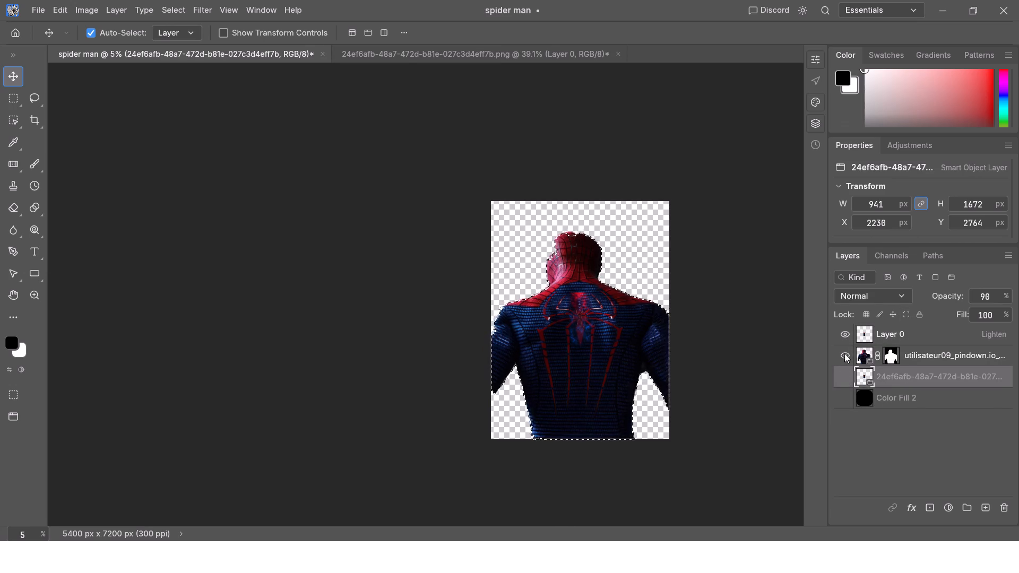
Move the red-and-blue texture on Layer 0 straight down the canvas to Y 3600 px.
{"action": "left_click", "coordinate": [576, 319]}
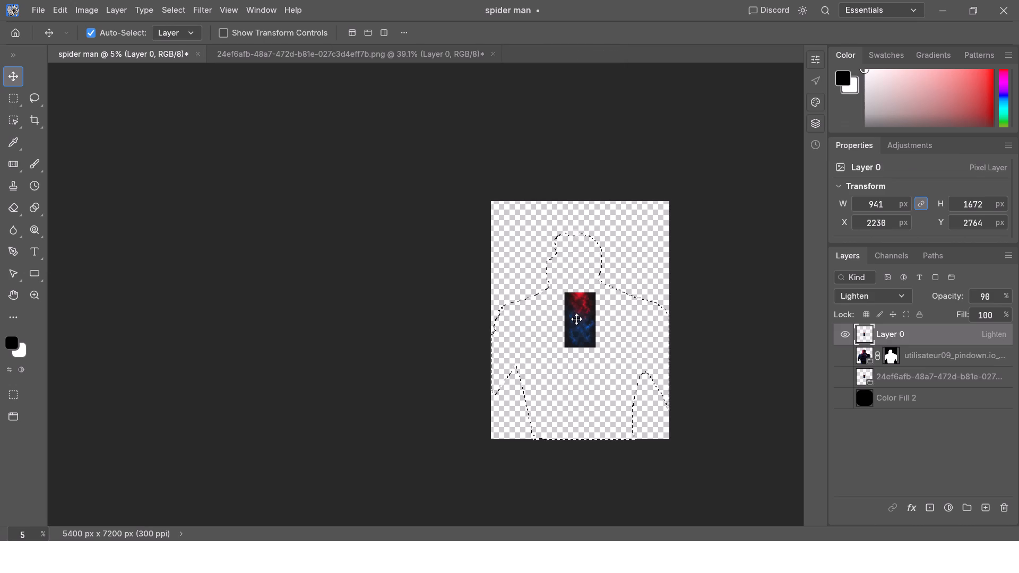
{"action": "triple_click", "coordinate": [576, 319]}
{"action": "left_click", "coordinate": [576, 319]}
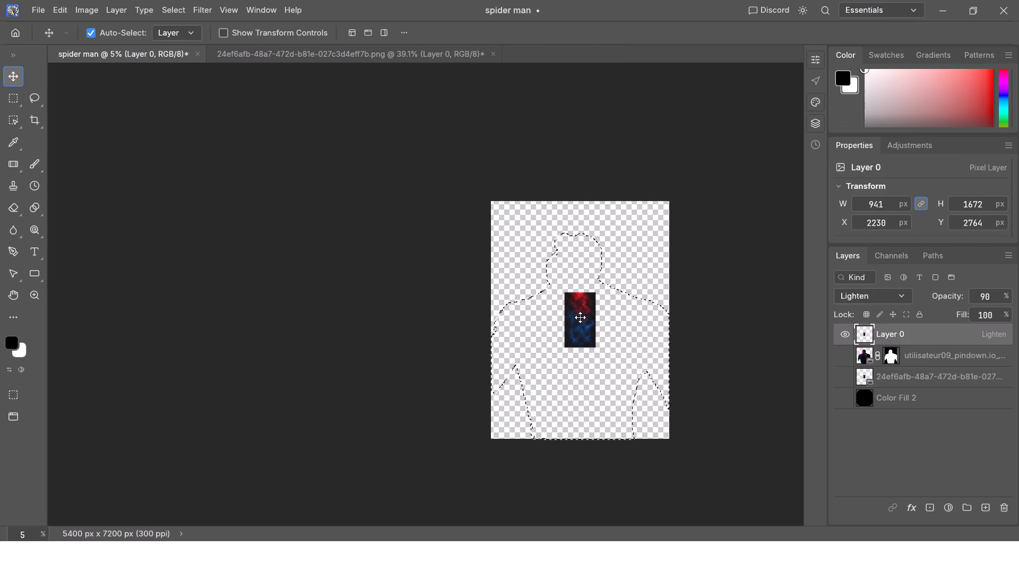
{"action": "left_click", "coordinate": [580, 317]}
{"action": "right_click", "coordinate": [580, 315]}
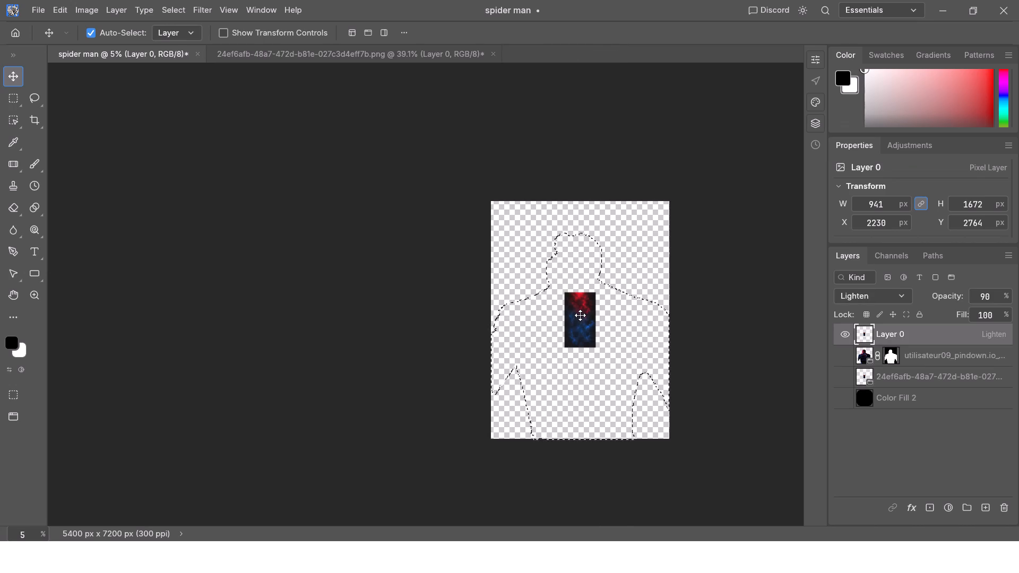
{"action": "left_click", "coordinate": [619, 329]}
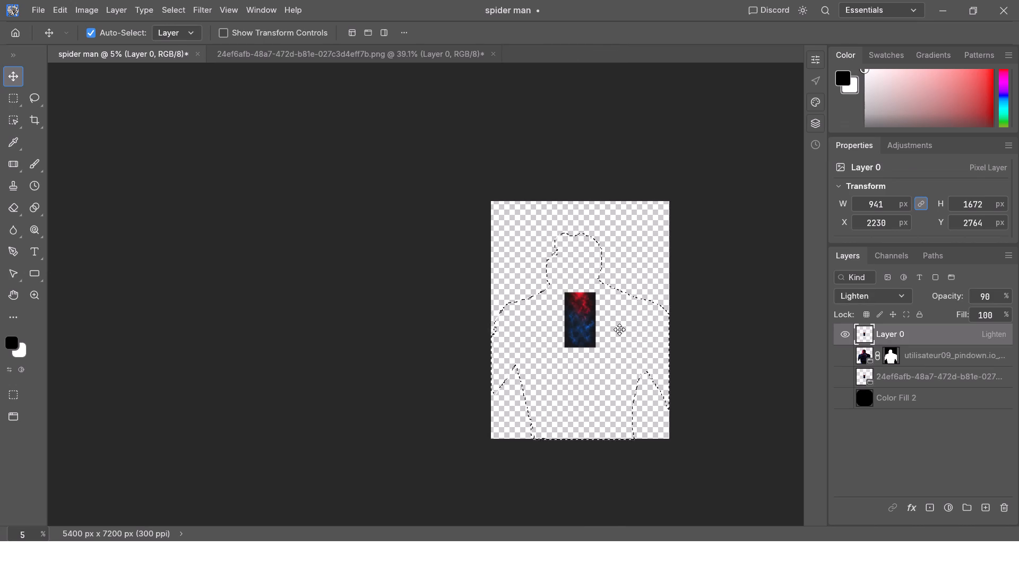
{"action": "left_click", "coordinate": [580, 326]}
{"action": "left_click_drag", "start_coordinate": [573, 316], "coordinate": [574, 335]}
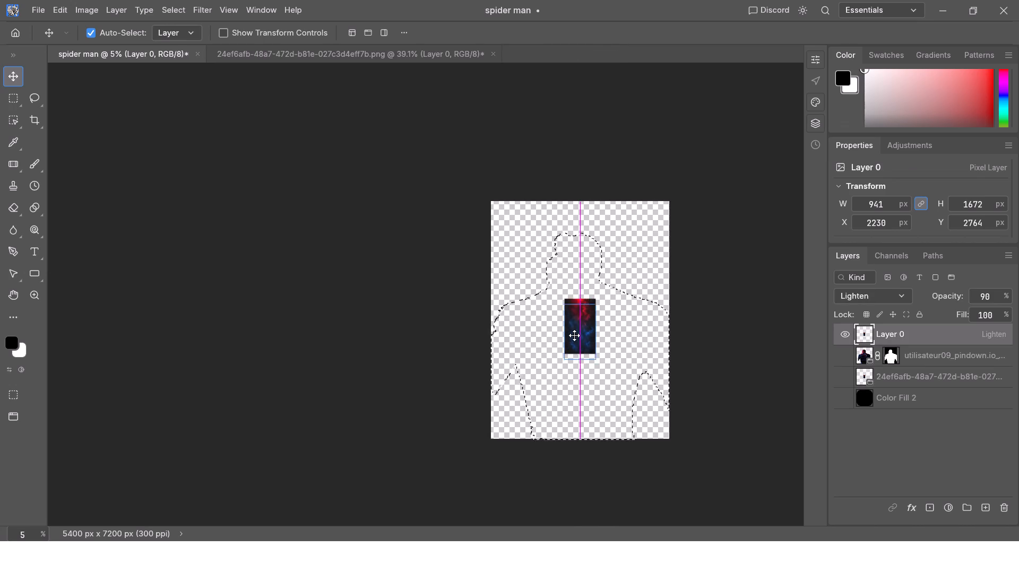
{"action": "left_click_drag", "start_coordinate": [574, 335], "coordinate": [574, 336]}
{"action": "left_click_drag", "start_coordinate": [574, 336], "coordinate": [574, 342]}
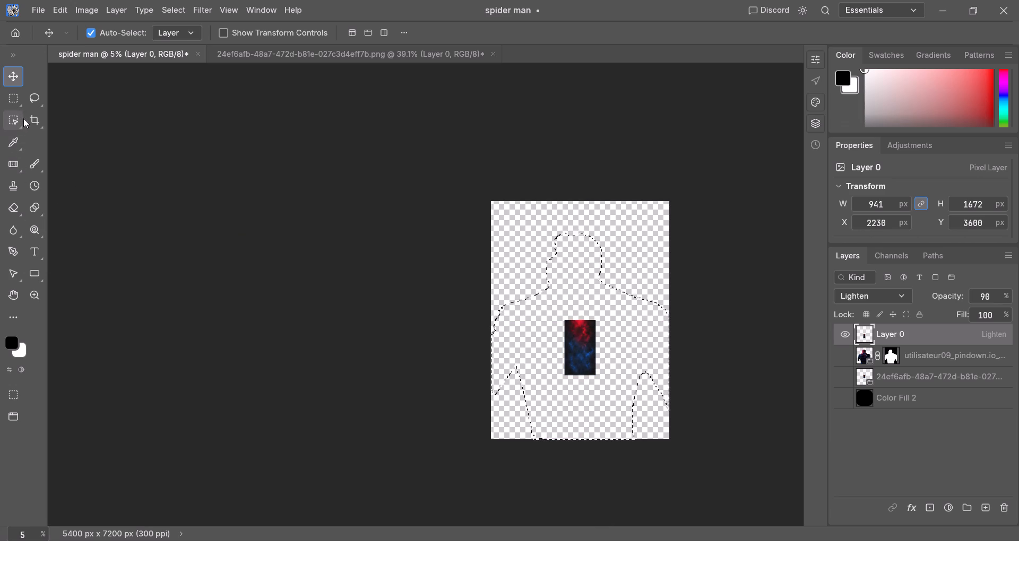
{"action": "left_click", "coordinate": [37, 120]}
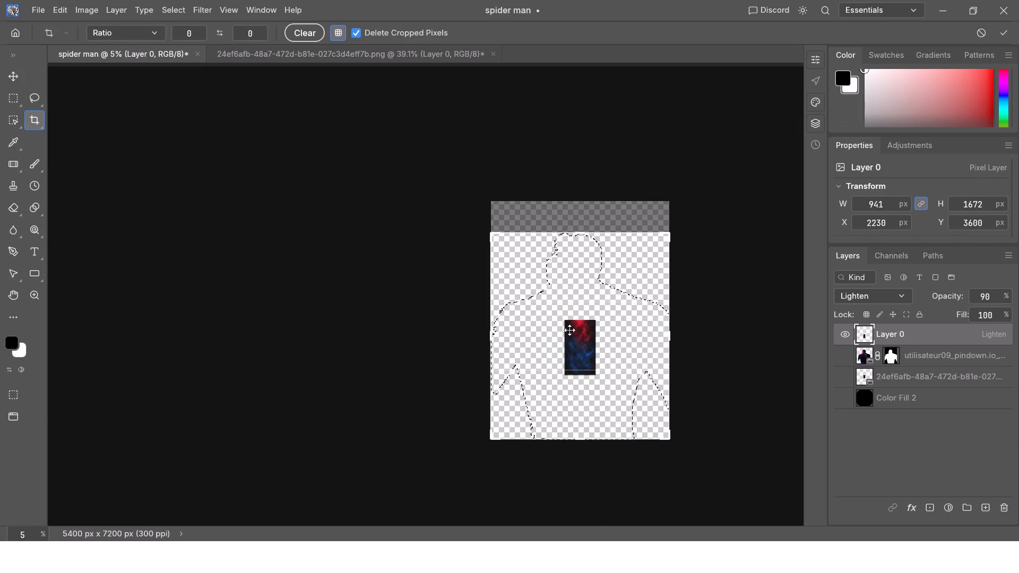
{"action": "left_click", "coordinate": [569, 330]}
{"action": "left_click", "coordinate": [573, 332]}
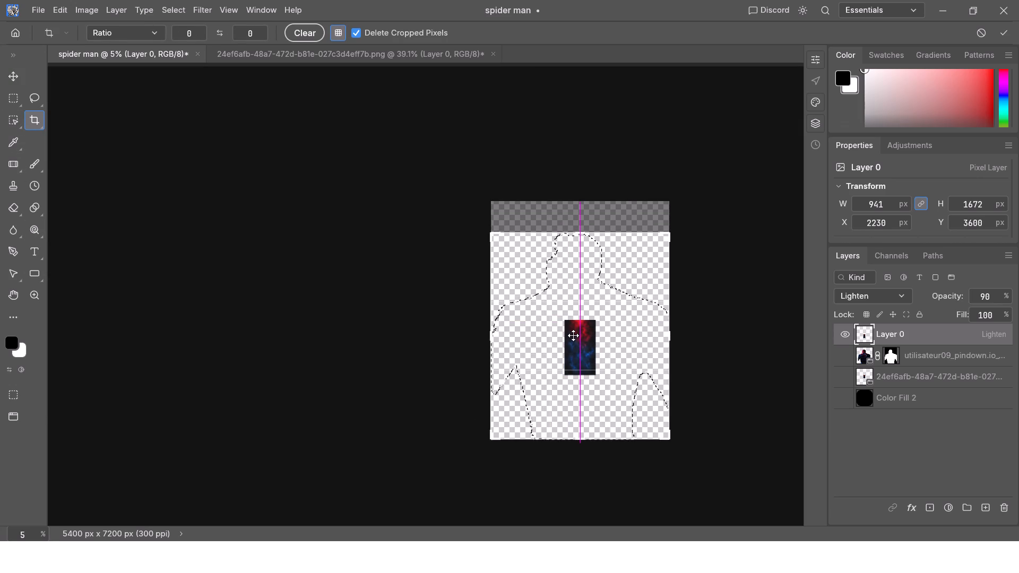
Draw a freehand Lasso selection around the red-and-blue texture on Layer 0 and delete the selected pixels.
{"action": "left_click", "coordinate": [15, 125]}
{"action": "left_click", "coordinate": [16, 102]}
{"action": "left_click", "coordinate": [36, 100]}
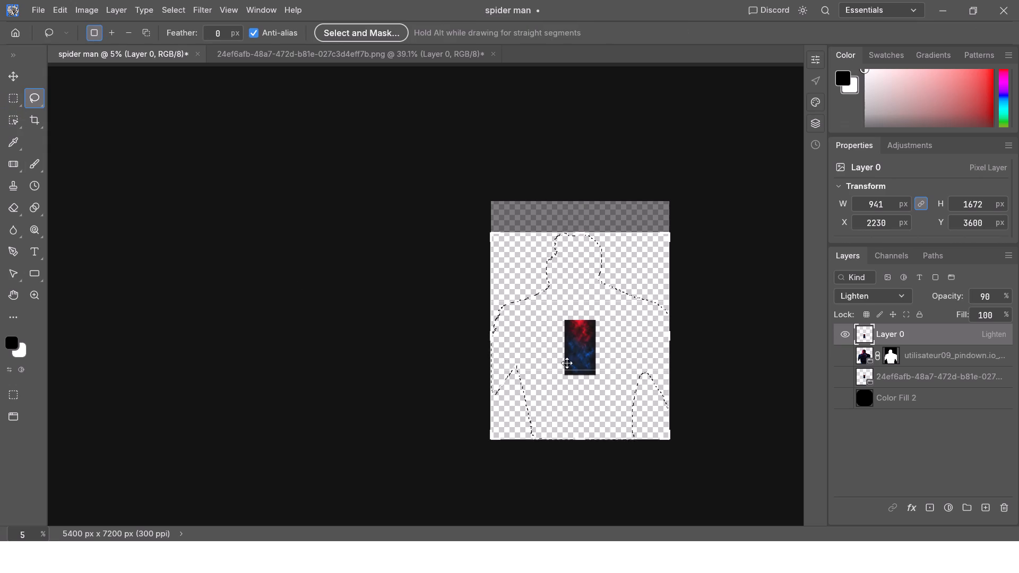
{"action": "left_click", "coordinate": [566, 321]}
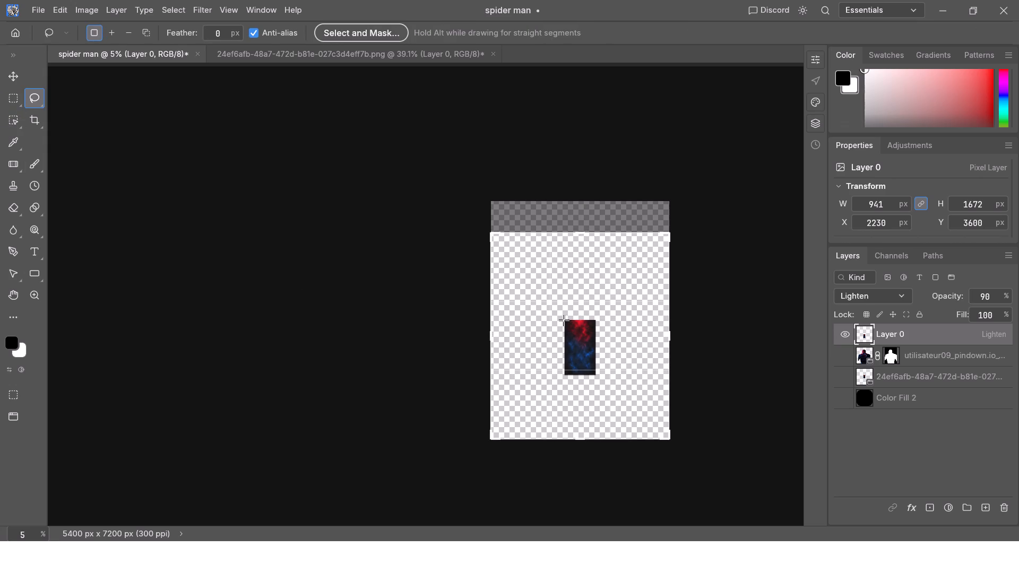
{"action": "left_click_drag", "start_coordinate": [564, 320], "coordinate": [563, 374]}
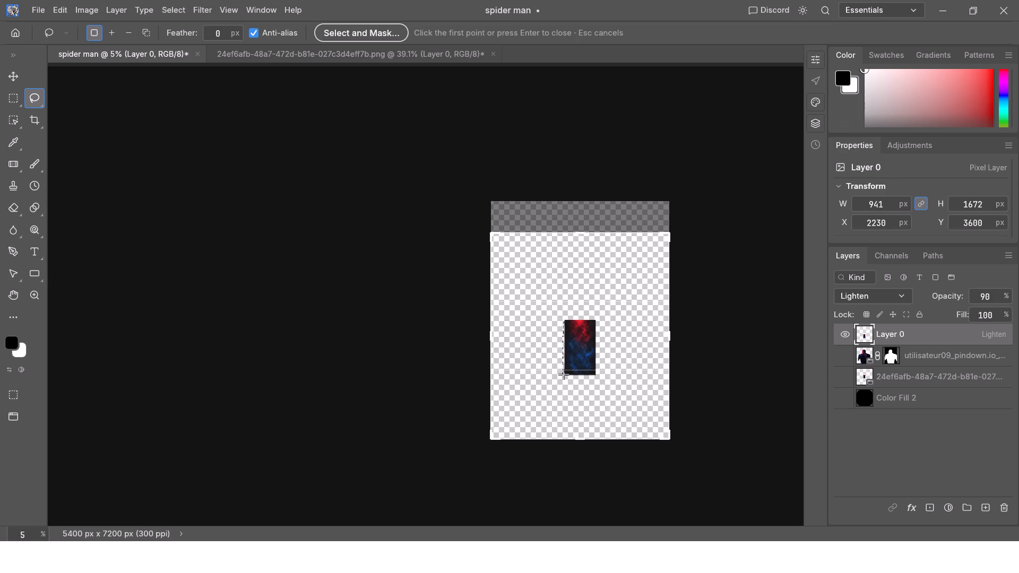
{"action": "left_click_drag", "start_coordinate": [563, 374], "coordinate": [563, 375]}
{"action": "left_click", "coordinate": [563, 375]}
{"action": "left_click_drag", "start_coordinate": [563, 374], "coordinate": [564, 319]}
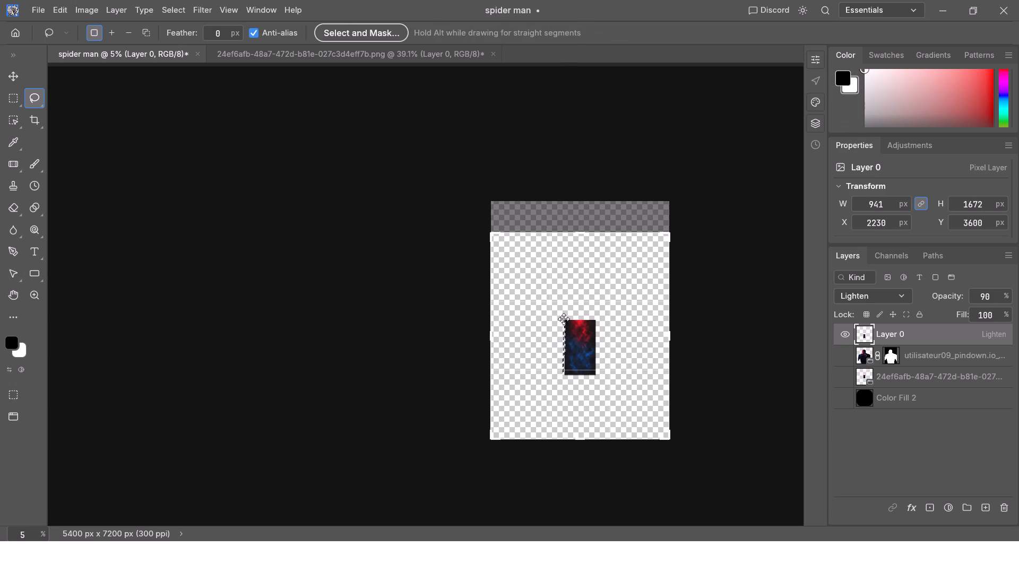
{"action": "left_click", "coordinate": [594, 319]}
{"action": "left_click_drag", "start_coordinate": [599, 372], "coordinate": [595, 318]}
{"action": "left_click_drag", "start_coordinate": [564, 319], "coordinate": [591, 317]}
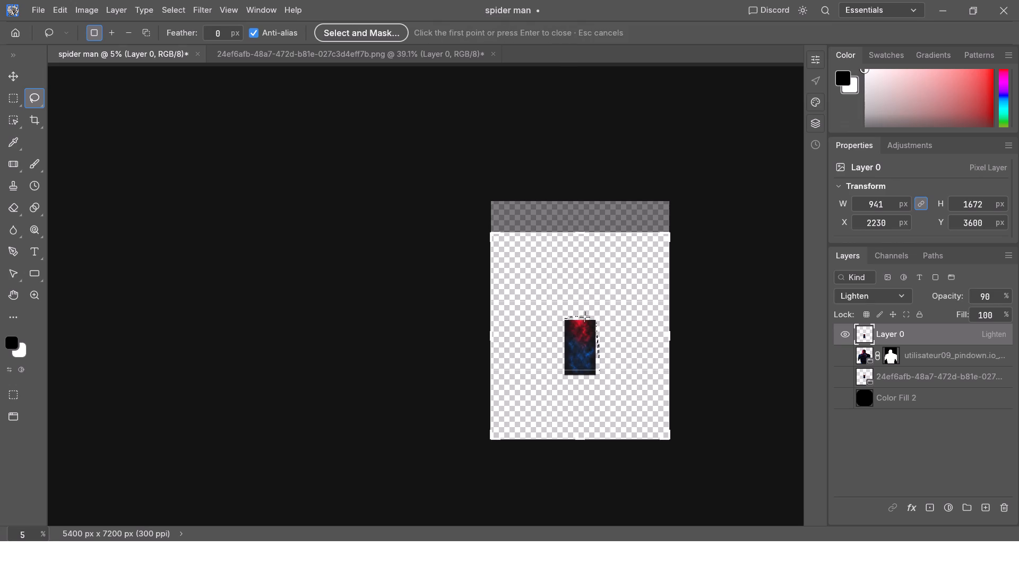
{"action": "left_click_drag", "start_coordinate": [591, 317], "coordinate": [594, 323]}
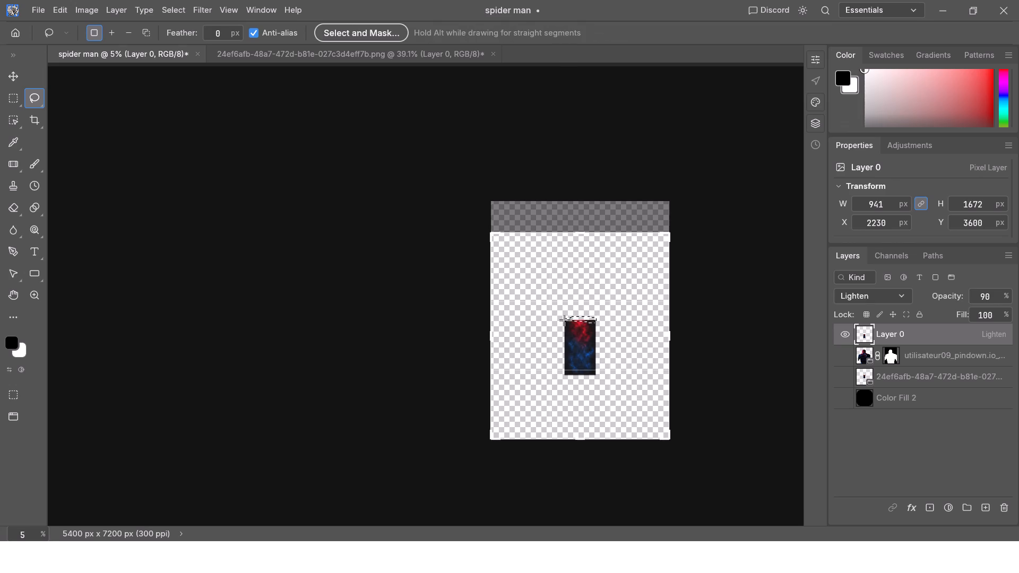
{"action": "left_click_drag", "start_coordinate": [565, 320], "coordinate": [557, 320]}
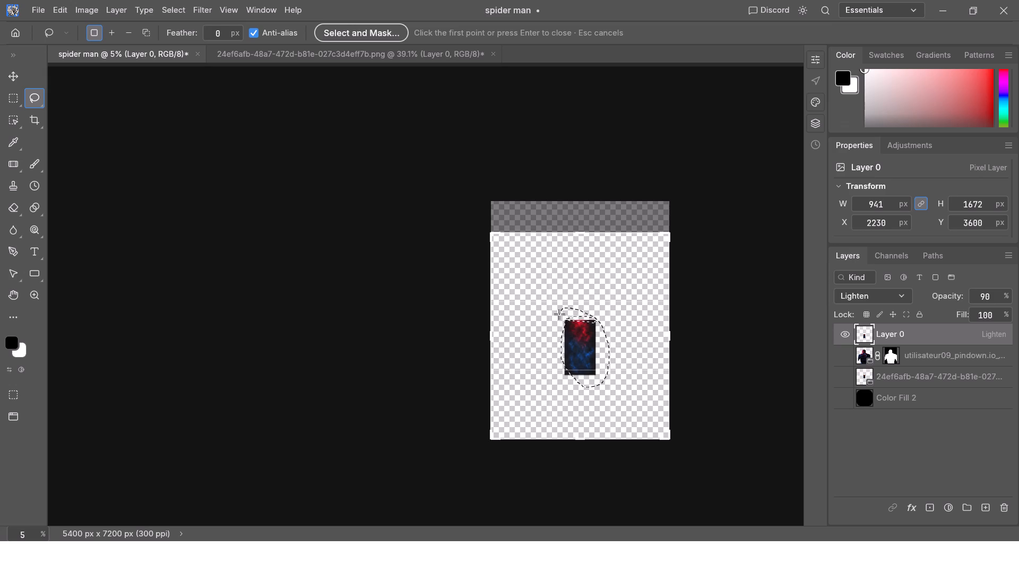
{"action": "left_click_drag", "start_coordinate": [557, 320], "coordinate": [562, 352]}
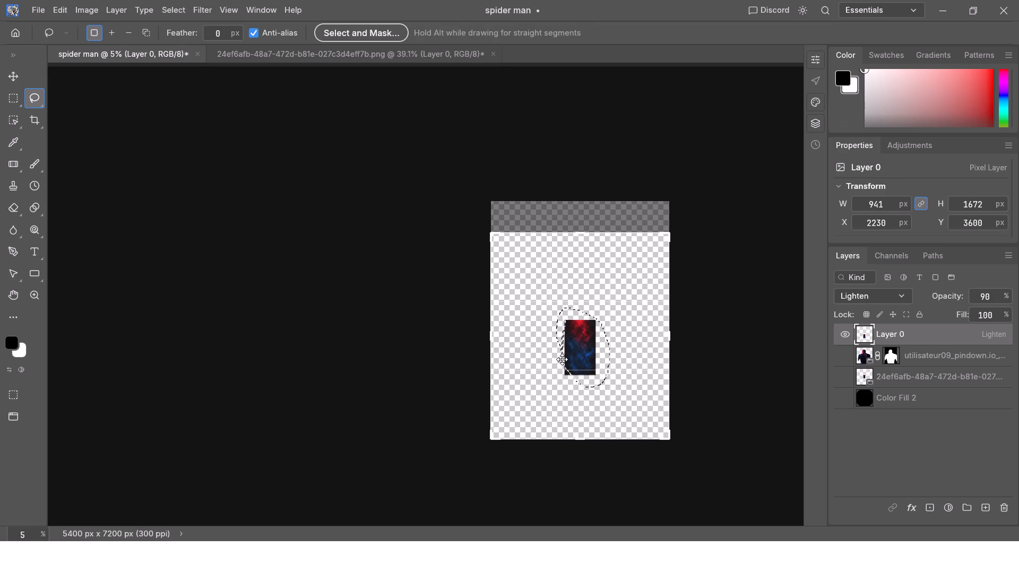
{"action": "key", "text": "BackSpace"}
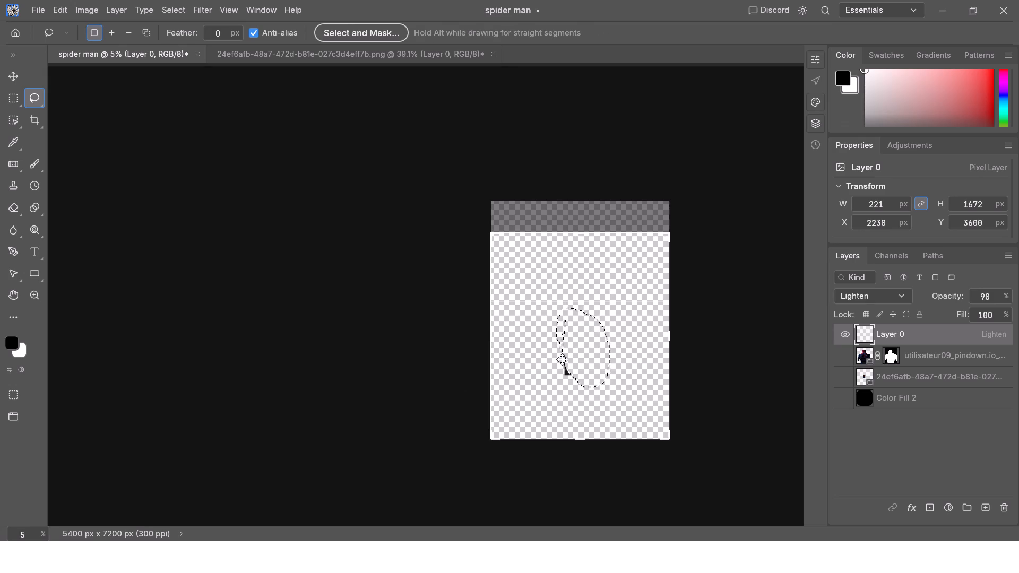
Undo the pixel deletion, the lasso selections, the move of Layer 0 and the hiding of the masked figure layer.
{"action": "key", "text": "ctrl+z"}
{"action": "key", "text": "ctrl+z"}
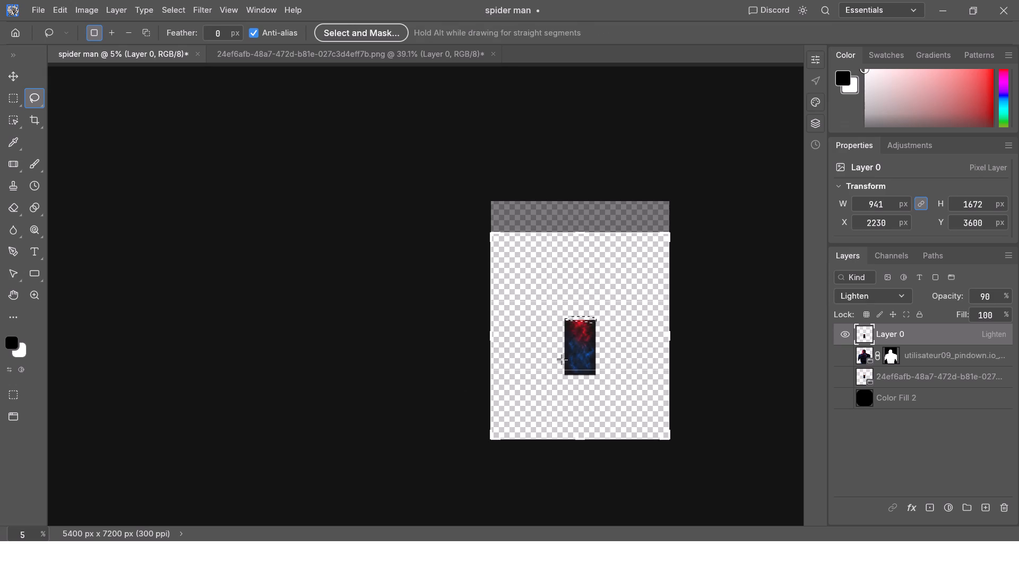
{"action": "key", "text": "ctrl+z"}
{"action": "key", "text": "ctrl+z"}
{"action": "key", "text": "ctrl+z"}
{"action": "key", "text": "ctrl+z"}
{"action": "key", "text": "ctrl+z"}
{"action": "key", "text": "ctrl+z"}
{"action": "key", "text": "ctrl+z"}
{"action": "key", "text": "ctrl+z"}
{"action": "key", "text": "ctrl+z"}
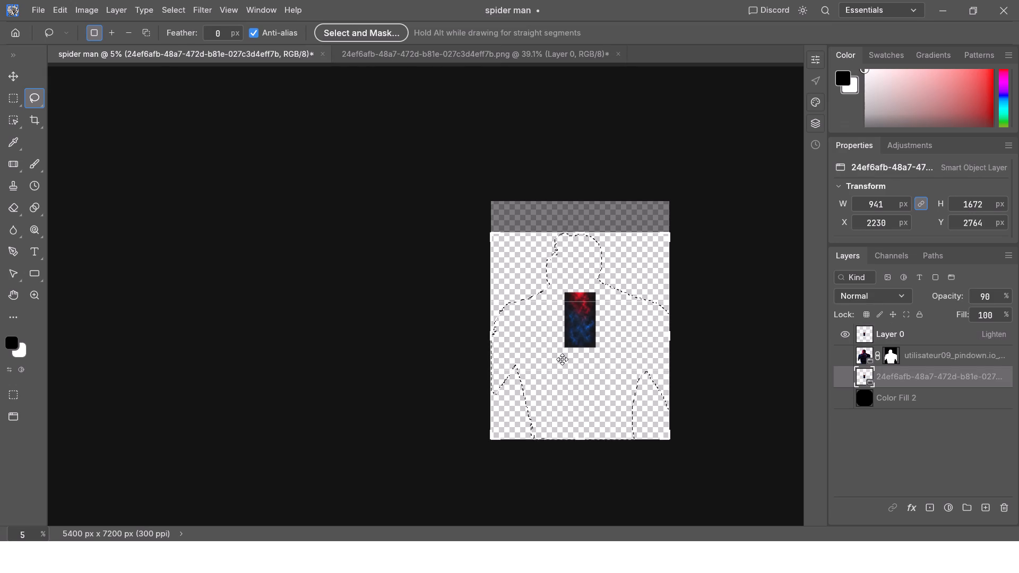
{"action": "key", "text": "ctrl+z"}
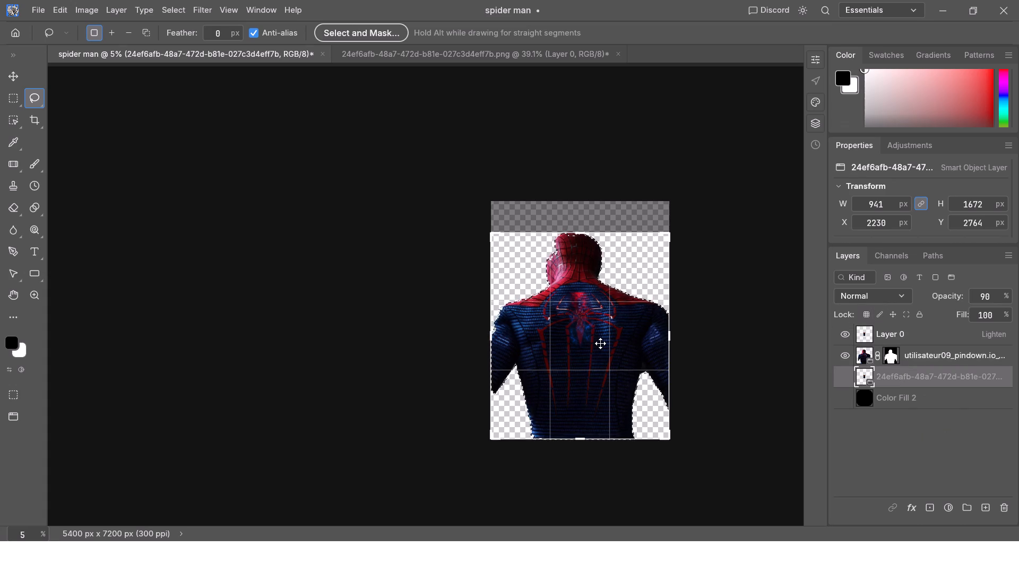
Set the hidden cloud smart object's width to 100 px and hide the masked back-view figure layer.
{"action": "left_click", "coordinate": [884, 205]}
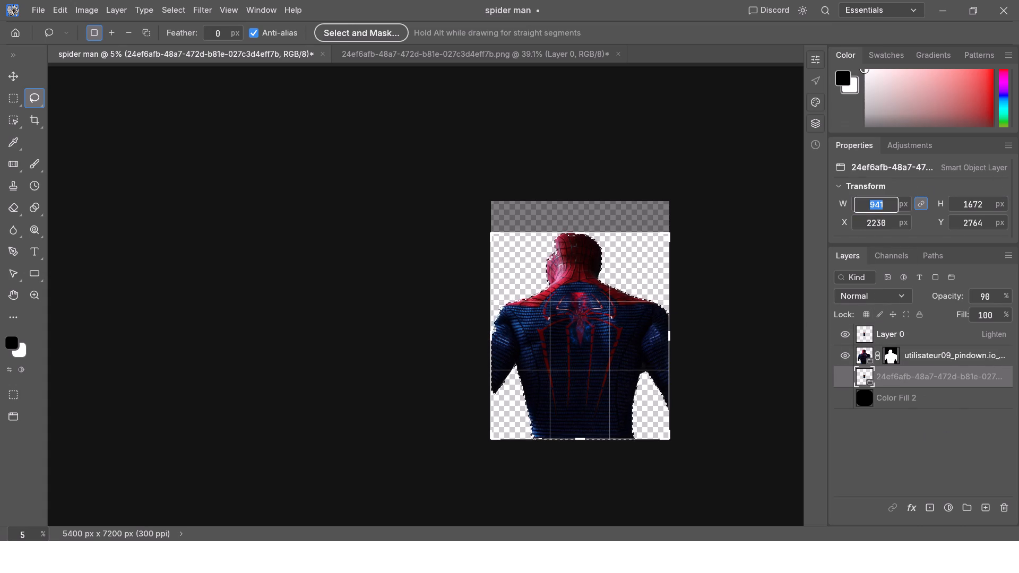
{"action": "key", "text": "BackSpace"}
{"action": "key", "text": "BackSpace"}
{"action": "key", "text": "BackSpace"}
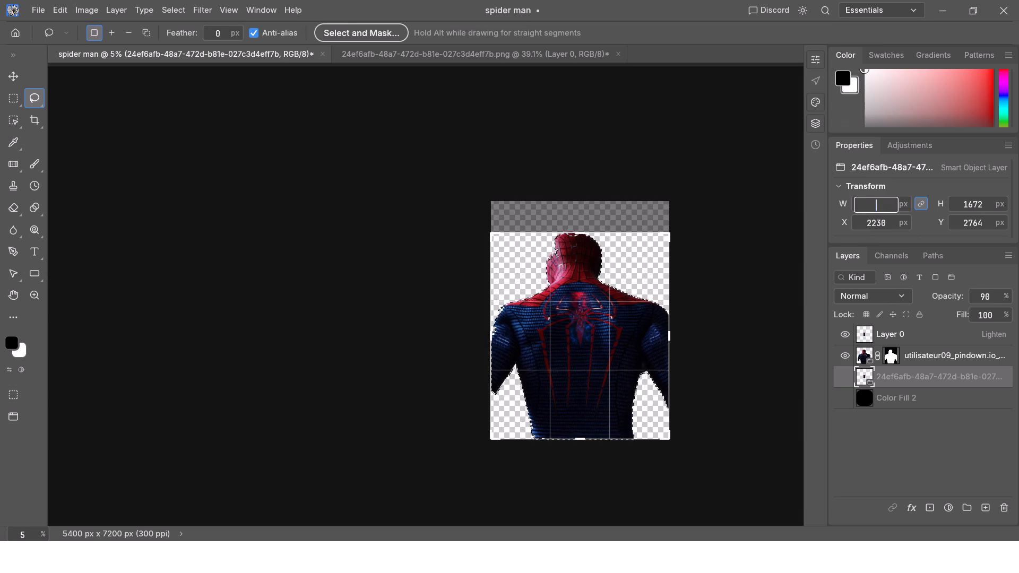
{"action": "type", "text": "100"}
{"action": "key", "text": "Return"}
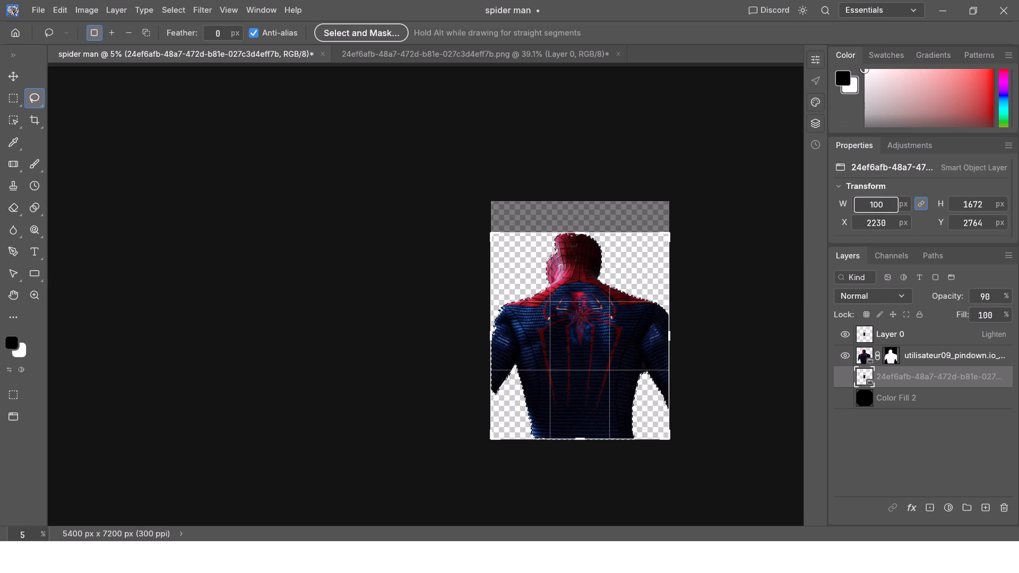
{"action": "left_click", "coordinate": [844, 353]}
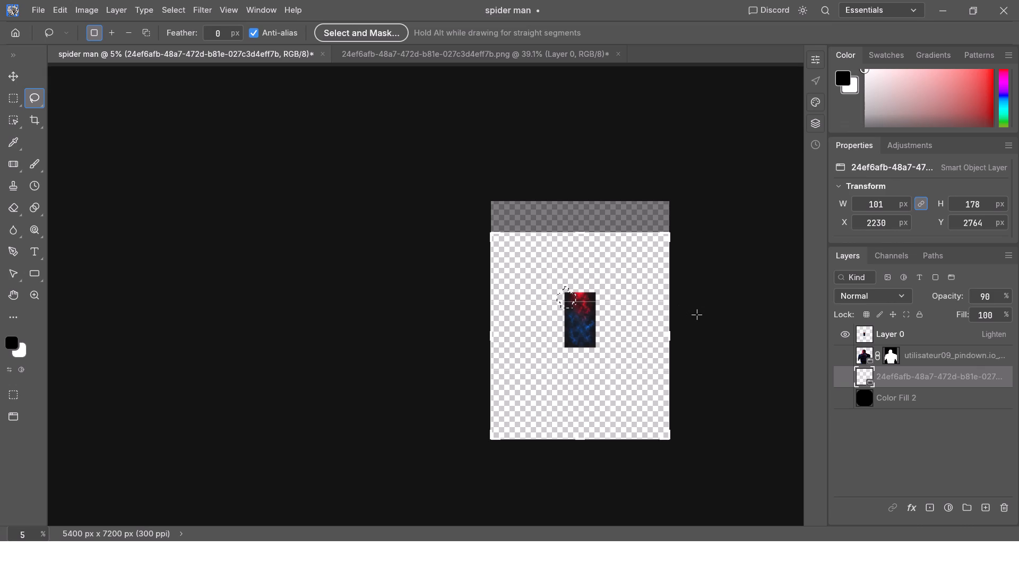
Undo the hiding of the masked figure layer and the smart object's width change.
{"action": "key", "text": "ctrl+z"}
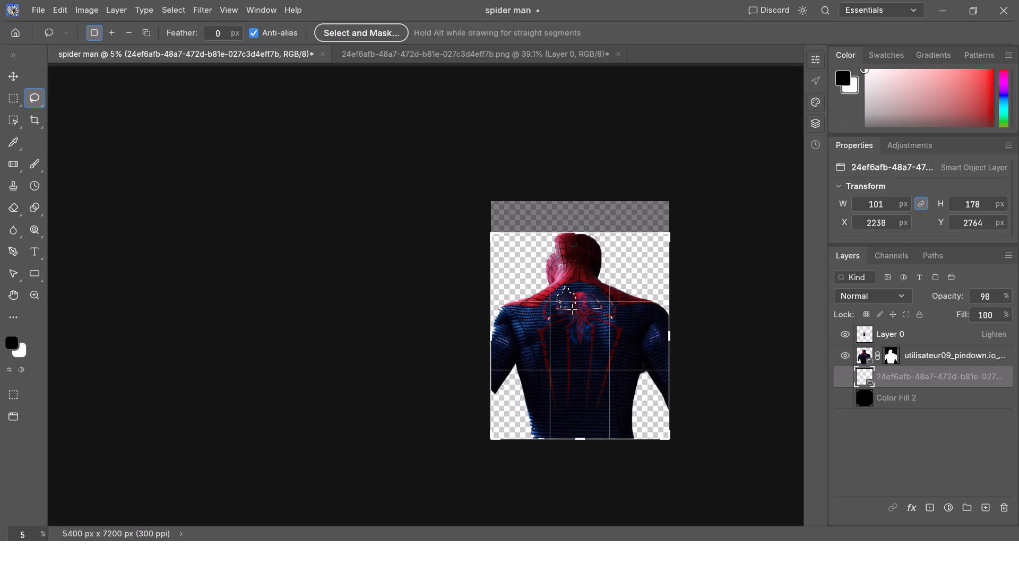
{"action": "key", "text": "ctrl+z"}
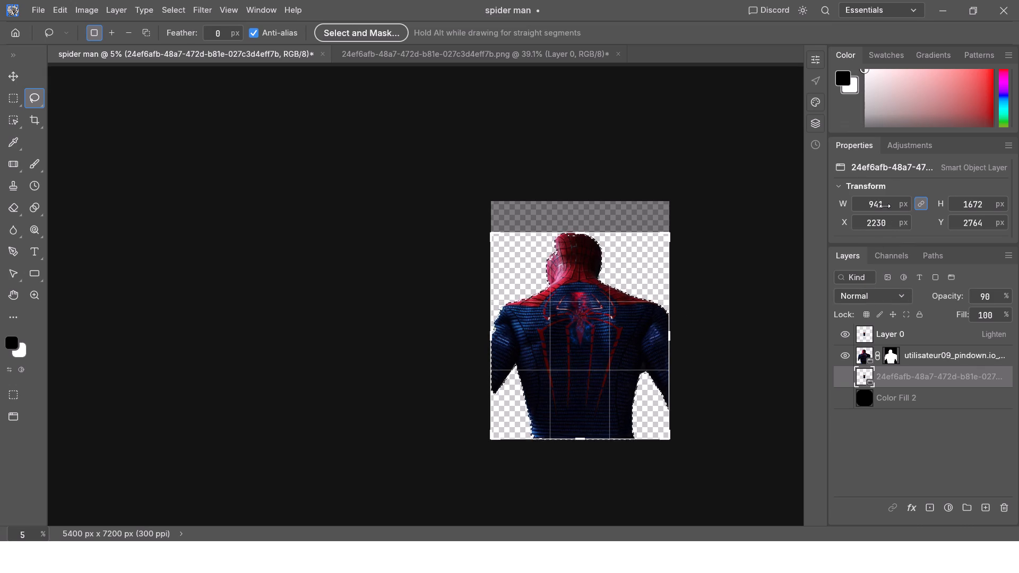
Hide the masked back-view figure layer and make Layer 0 the active layer.
{"action": "left_click", "coordinate": [861, 376]}
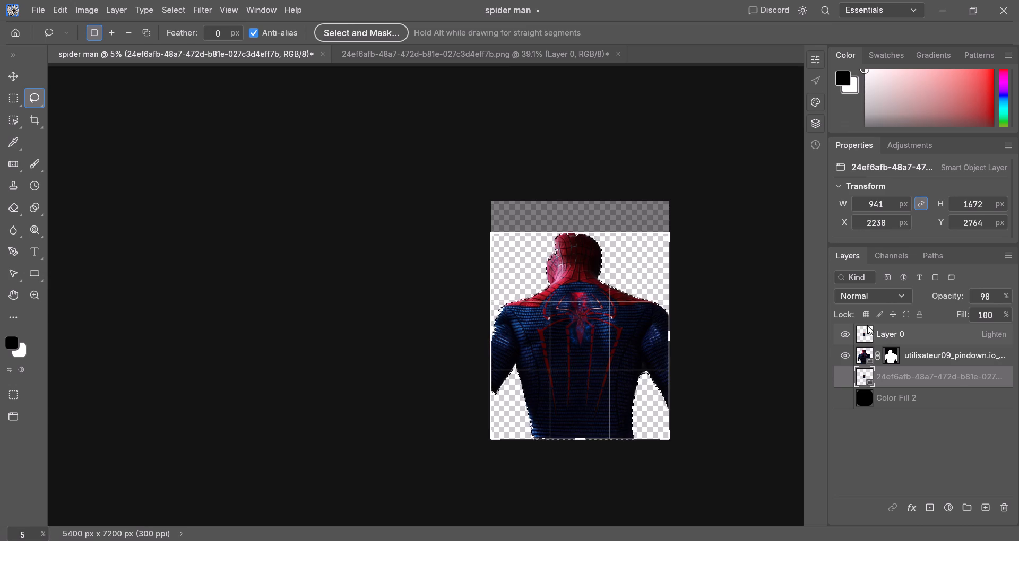
{"action": "left_click", "coordinate": [867, 325]}
{"action": "left_click", "coordinate": [848, 354]}
{"action": "left_click", "coordinate": [863, 334]}
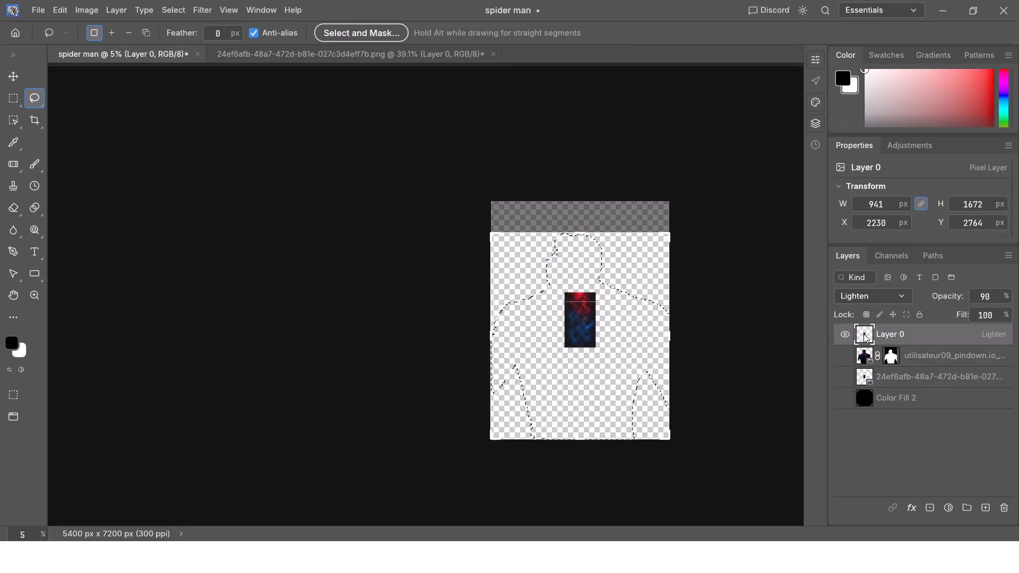
Clear the figure-shaped selection while keeping Layer 0 active and visible.
{"action": "left_click", "coordinate": [863, 334]}
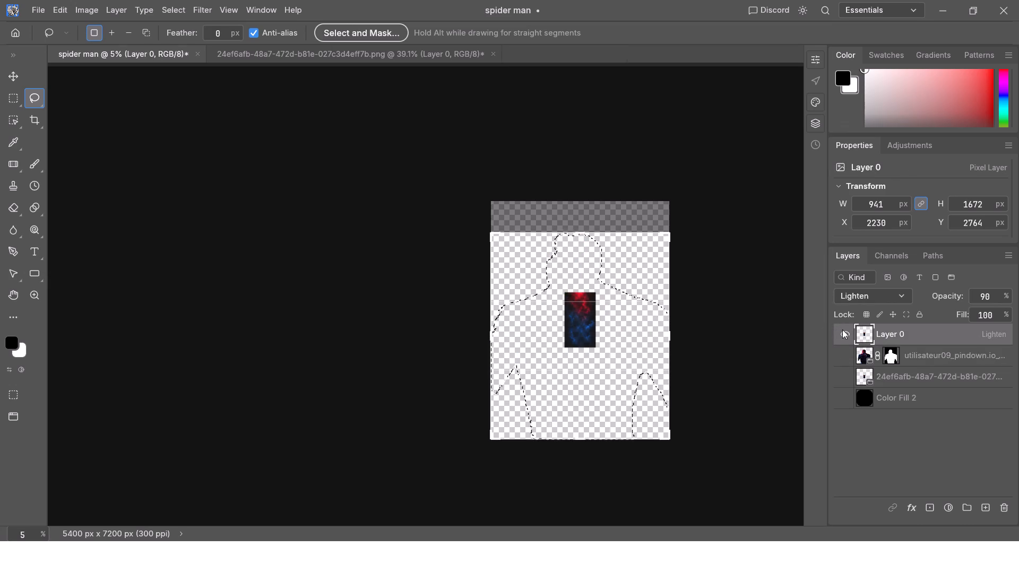
{"action": "left_click", "coordinate": [842, 329]}
{"action": "left_click", "coordinate": [841, 331]}
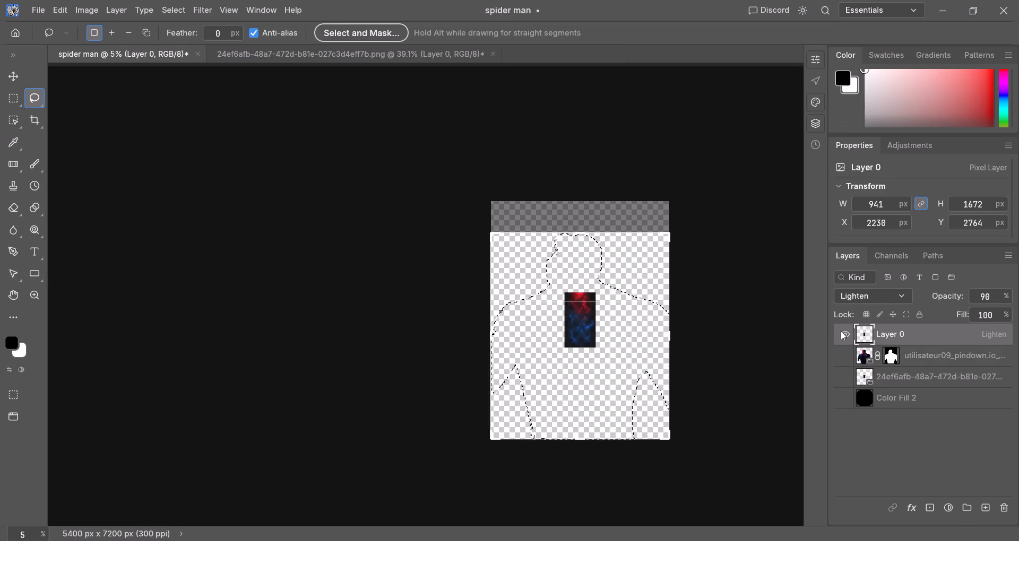
{"action": "left_click", "coordinate": [578, 320]}
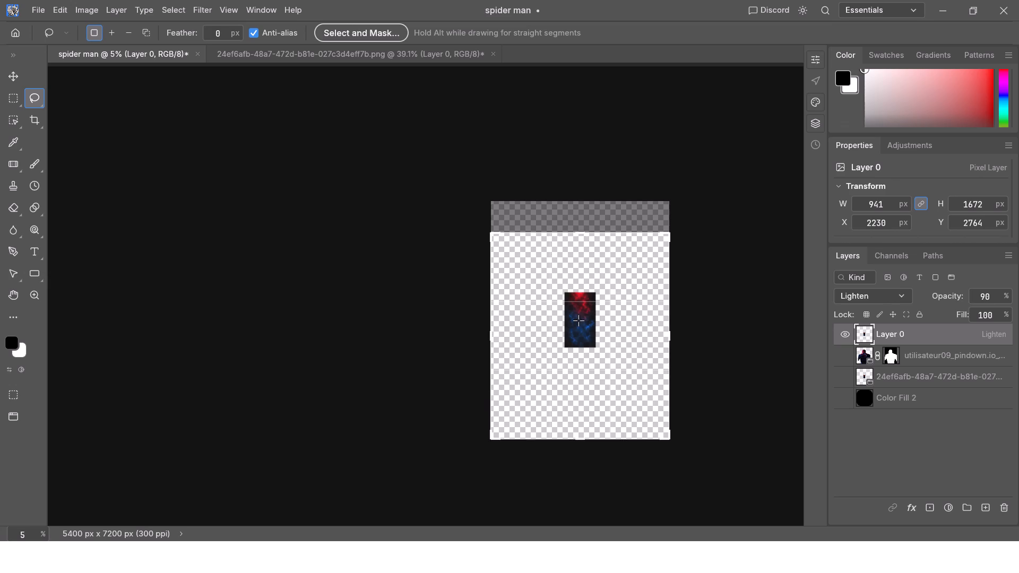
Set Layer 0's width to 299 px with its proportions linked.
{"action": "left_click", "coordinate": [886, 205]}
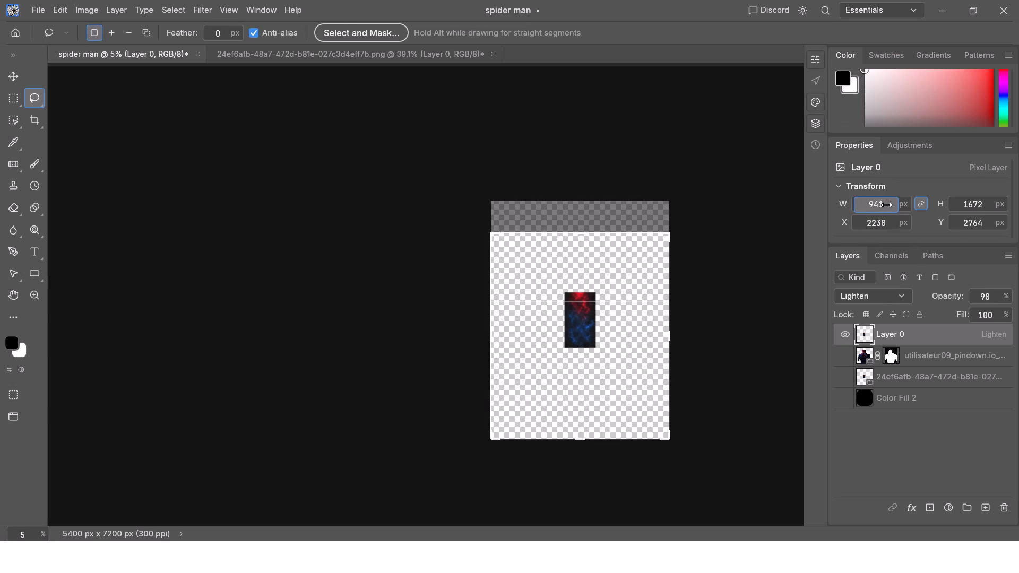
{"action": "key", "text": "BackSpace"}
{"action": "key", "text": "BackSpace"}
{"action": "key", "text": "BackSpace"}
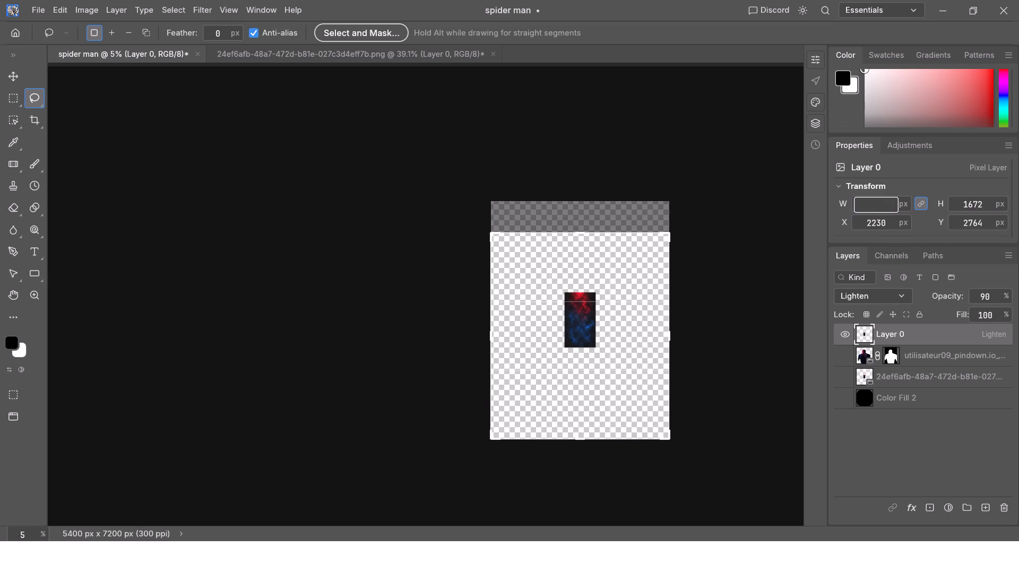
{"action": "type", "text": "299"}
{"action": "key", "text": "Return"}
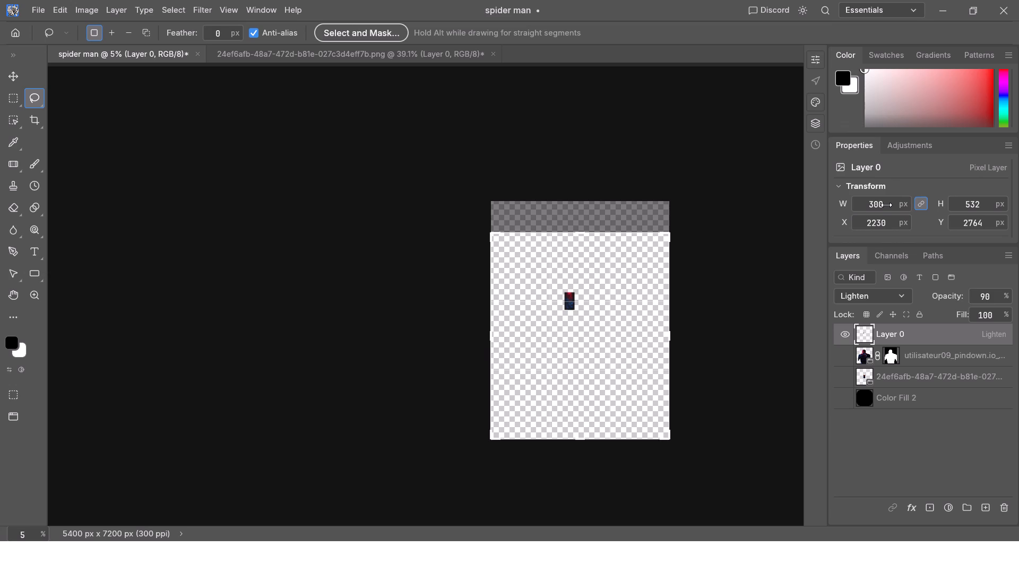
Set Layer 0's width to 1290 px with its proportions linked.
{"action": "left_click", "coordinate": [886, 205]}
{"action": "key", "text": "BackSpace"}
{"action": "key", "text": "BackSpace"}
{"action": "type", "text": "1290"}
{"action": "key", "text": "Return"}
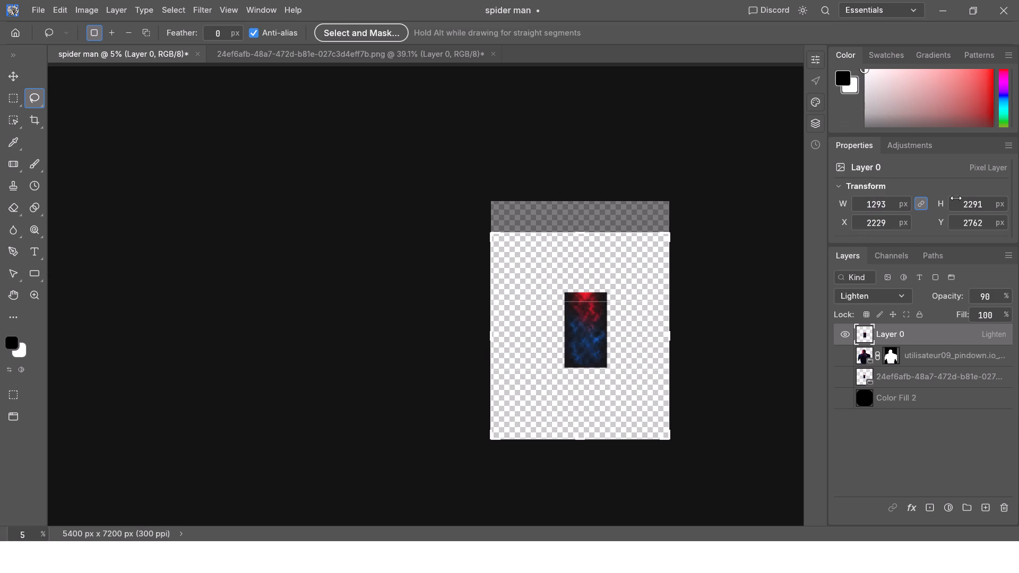
Set Layer 0's height to 5000 px with its proportions linked.
{"action": "left_click", "coordinate": [974, 206]}
{"action": "type", "text": "5000"}
{"action": "key", "text": "Return"}
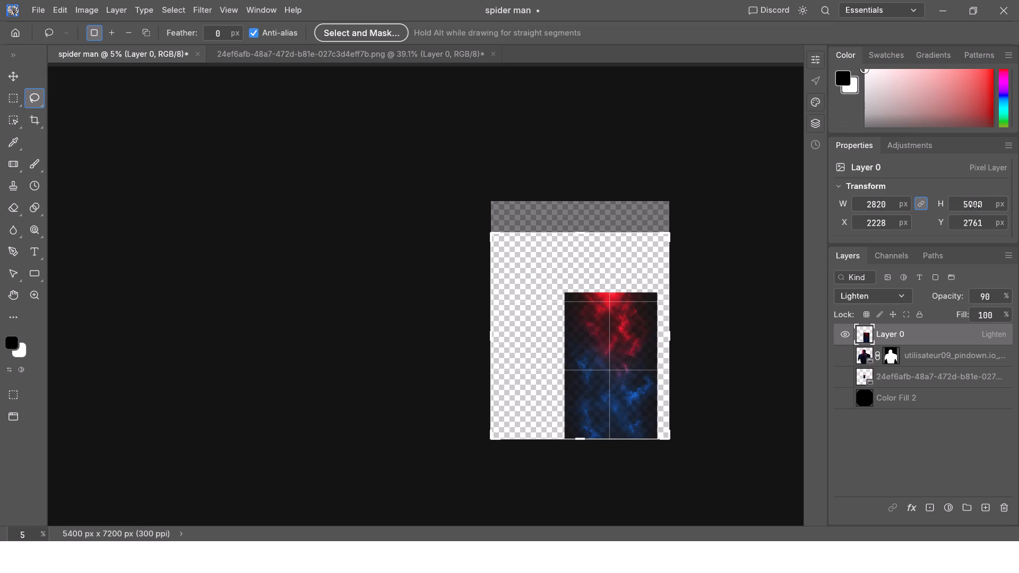
{"action": "left_click", "coordinate": [853, 181]}
{"action": "left_click", "coordinate": [853, 181]}
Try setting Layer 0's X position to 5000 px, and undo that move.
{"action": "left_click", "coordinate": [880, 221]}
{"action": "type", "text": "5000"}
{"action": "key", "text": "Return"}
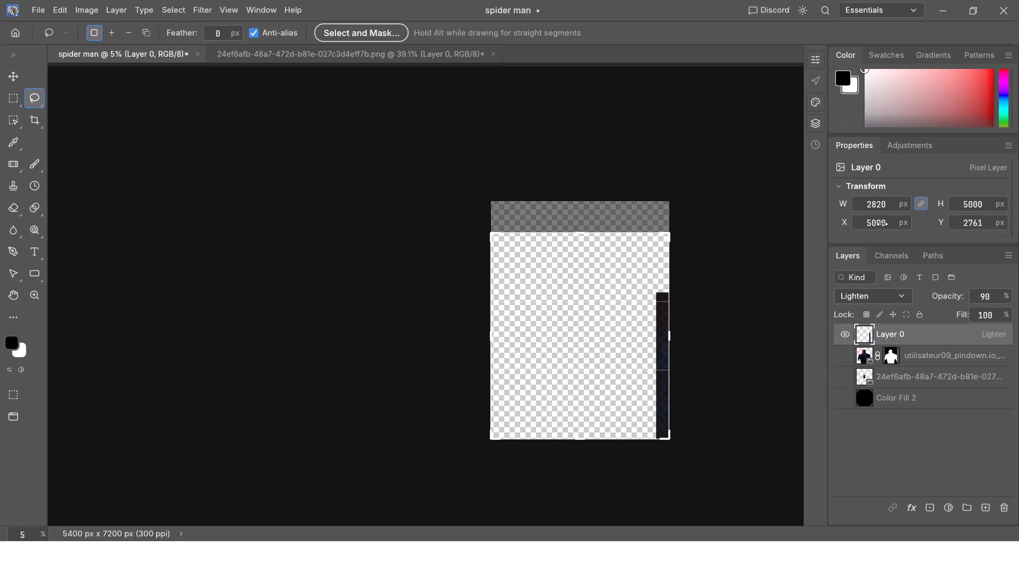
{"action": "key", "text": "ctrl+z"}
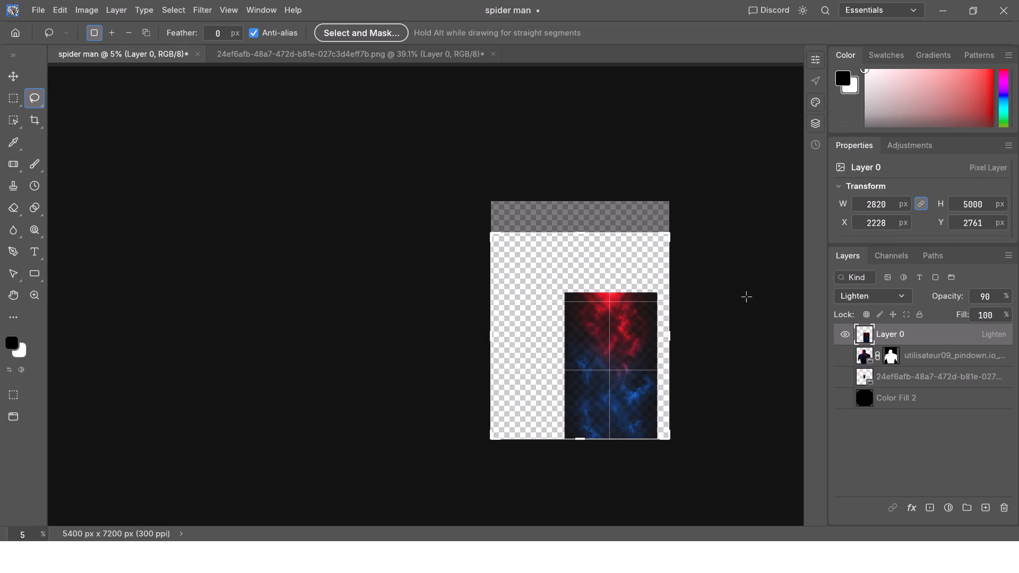
Switch to the Move tool with the red-and-blue cloud texture on Layer 0 selected.
{"action": "left_click", "coordinate": [12, 83]}
{"action": "left_click", "coordinate": [582, 342]}
{"action": "triple_click", "coordinate": [584, 340]}
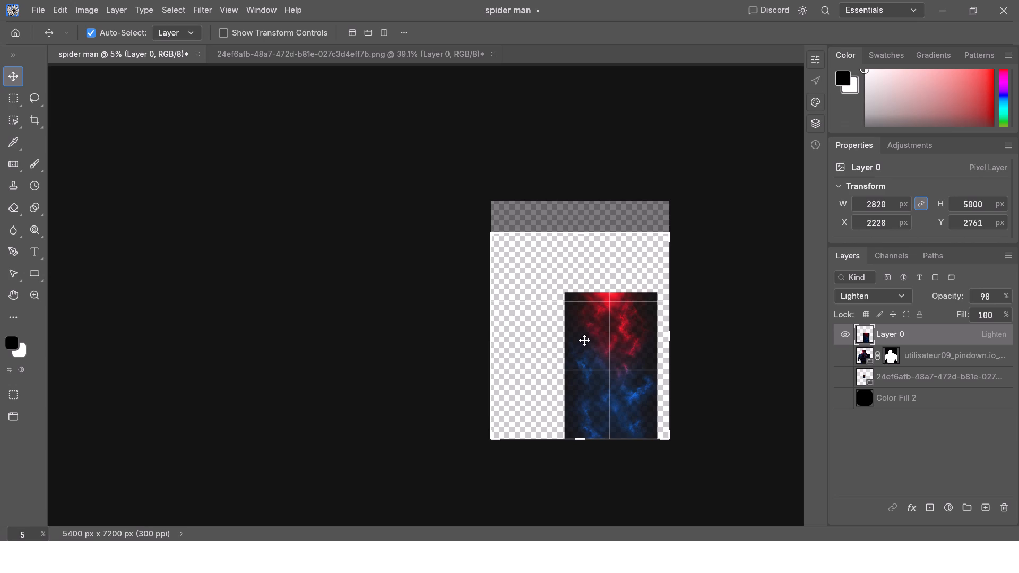
{"action": "left_click", "coordinate": [584, 340]}
{"action": "triple_click", "coordinate": [588, 335]}
{"action": "left_click", "coordinate": [857, 170]}
{"action": "left_click", "coordinate": [840, 169]}
{"action": "left_click", "coordinate": [840, 169]}
Add an Exposure adjustment layer above Layer 0 and set its exposure to 1.
{"action": "left_click", "coordinate": [897, 140]}
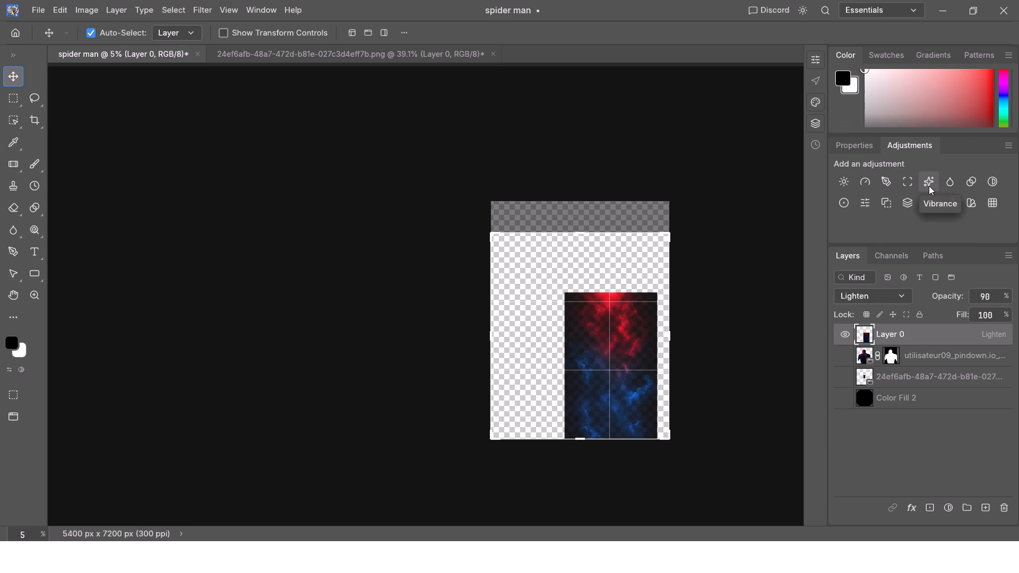
{"action": "left_click", "coordinate": [902, 188]}
{"action": "left_click_drag", "start_coordinate": [920, 200], "coordinate": [978, 198]}
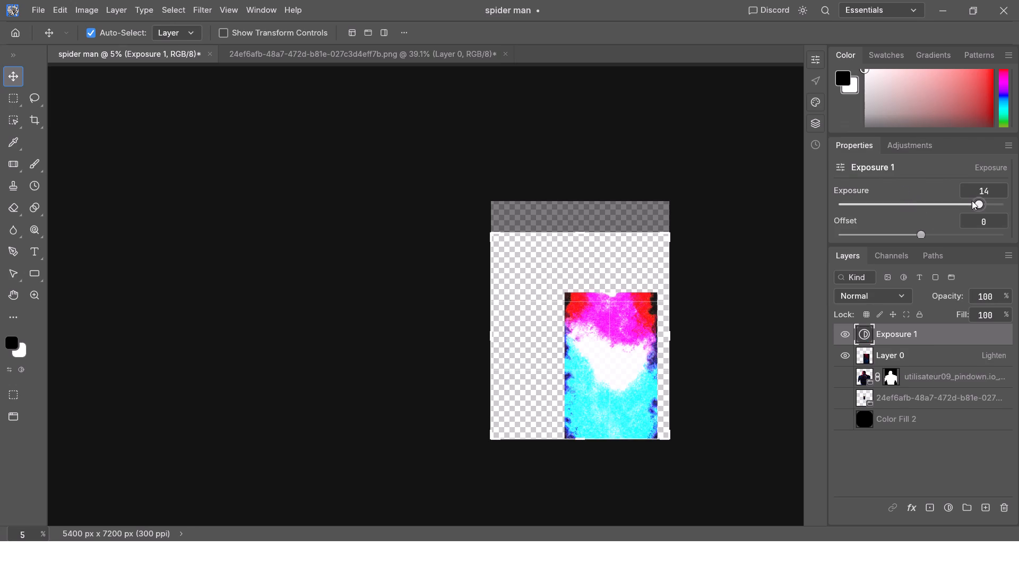
{"action": "left_click_drag", "start_coordinate": [975, 201], "coordinate": [927, 205]}
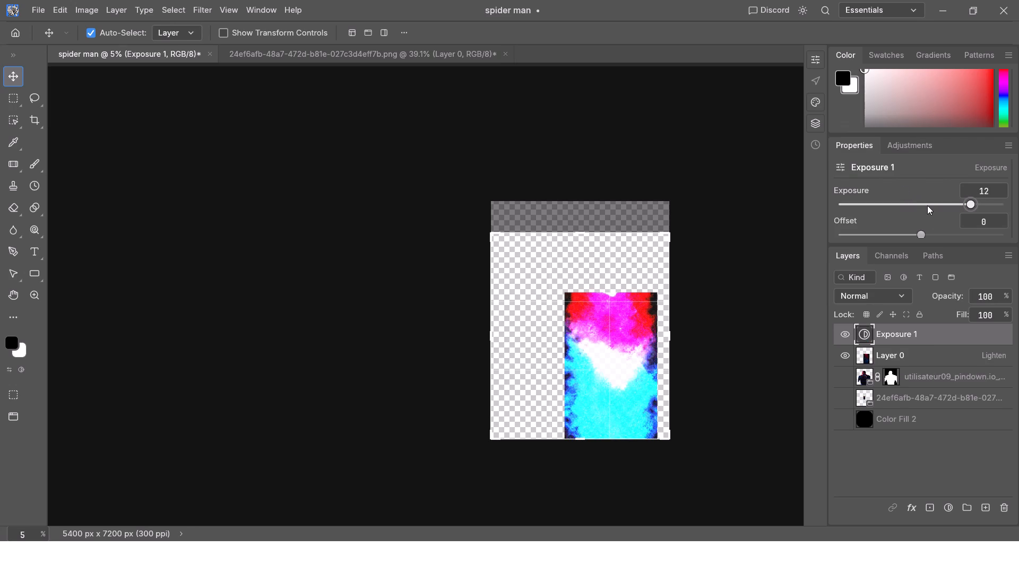
{"action": "left_click", "coordinate": [925, 203]}
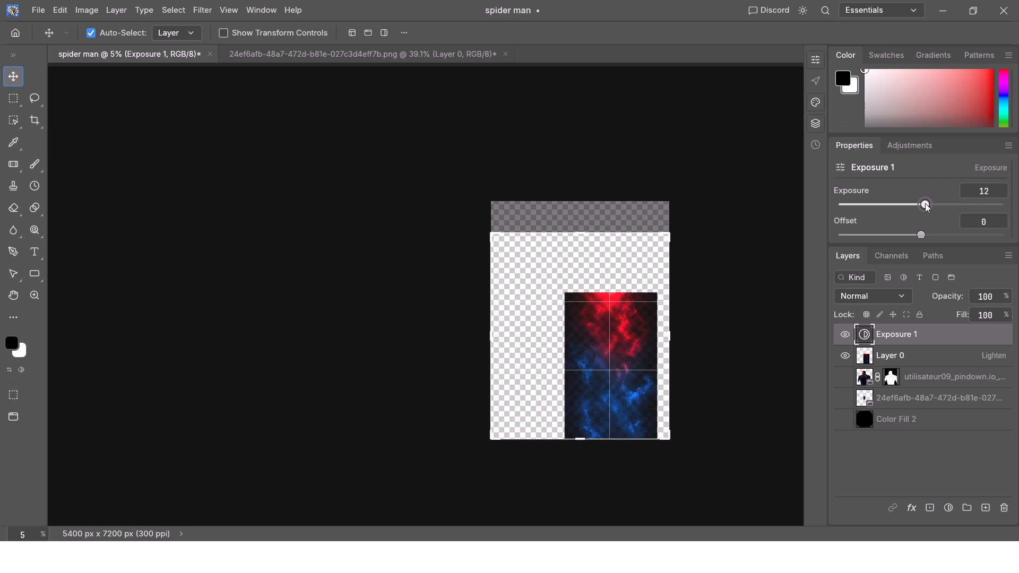
Set the offset of the Exposure adjustment layer to -0.02.
{"action": "left_click", "coordinate": [939, 232]}
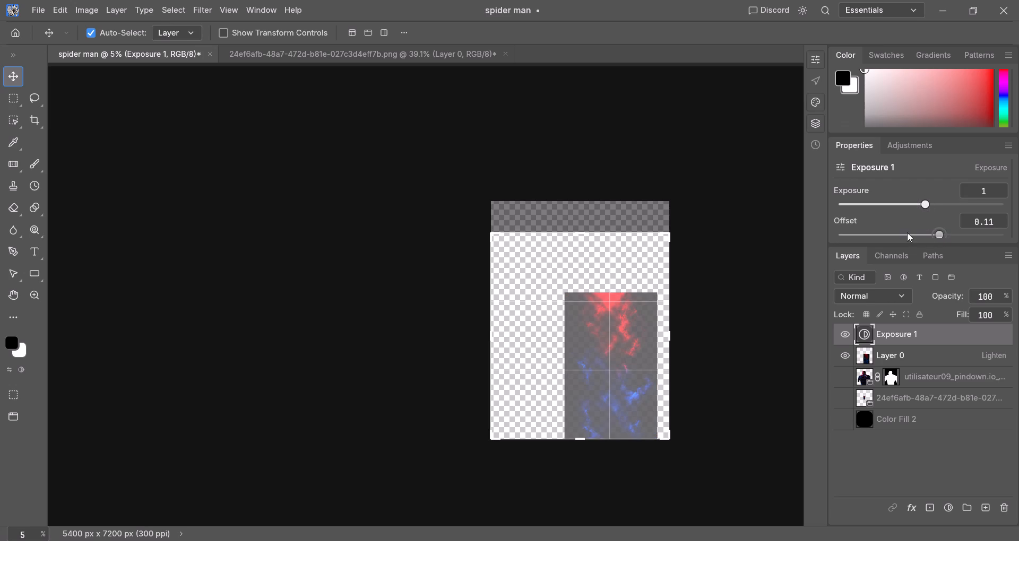
{"action": "left_click", "coordinate": [898, 235]}
{"action": "left_click", "coordinate": [917, 235]}
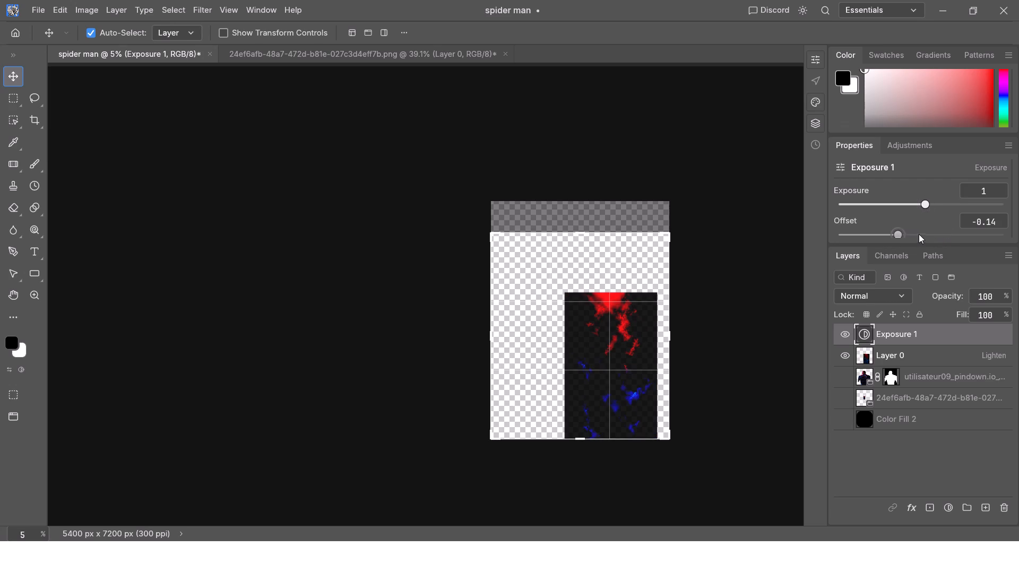
{"action": "left_click", "coordinate": [921, 232]}
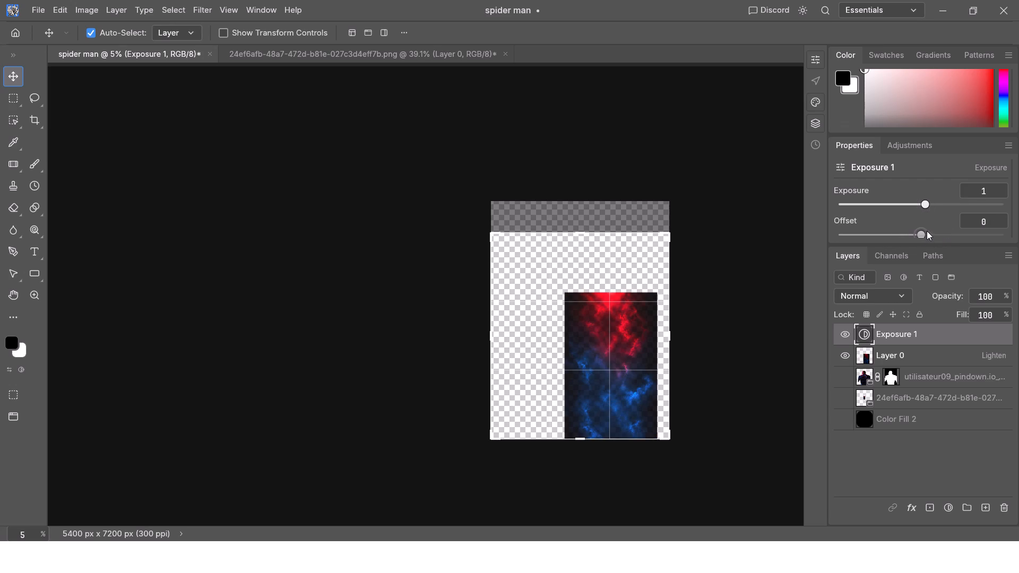
{"action": "left_click", "coordinate": [917, 233]}
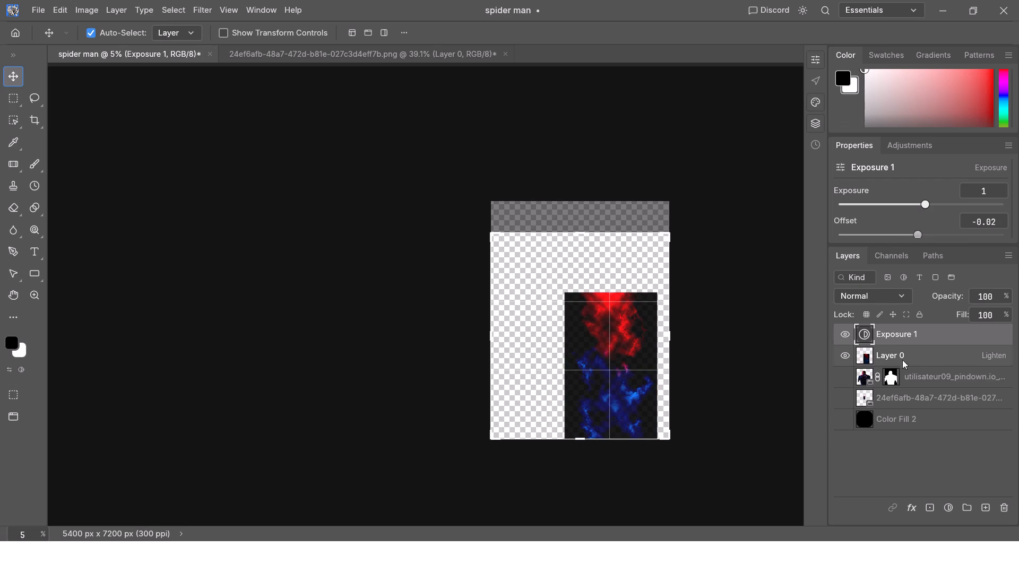
{"action": "left_click", "coordinate": [732, 349]}
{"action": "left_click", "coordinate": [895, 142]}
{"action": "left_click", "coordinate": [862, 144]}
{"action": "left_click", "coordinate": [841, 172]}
Move the cloud texture on Layer 0 toward the canvas centre, to about X 1039 px and Y 2200 px.
{"action": "left_click", "coordinate": [817, 84]}
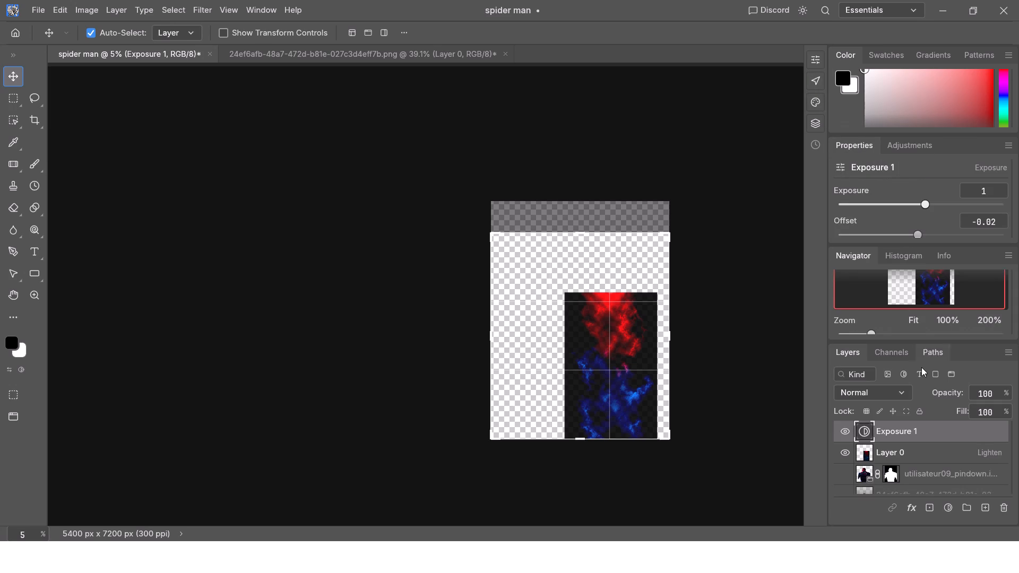
{"action": "scroll", "coordinate": [908, 316], "scroll_direction": "up", "scroll_amount": 3}
{"action": "scroll", "coordinate": [908, 316], "scroll_direction": "down", "scroll_amount": 1}
{"action": "left_click", "coordinate": [923, 306]}
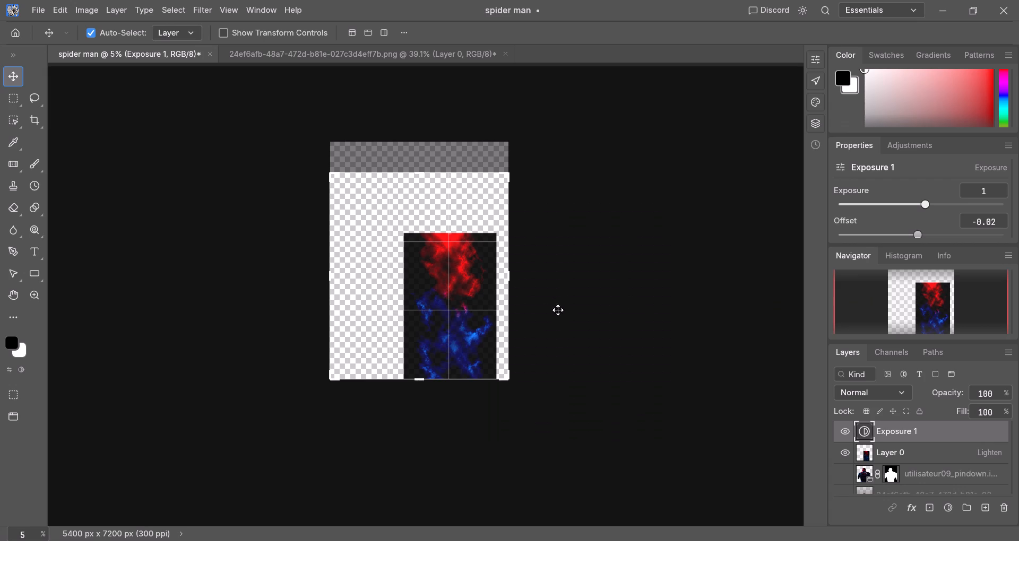
{"action": "left_click_drag", "start_coordinate": [448, 276], "coordinate": [431, 265]}
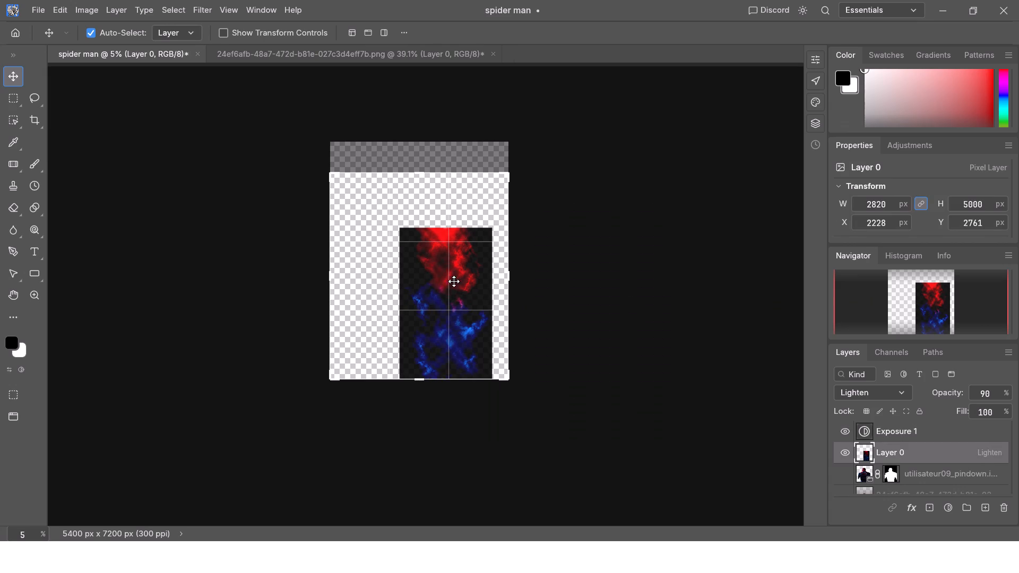
{"action": "left_click_drag", "start_coordinate": [447, 285], "coordinate": [419, 274]}
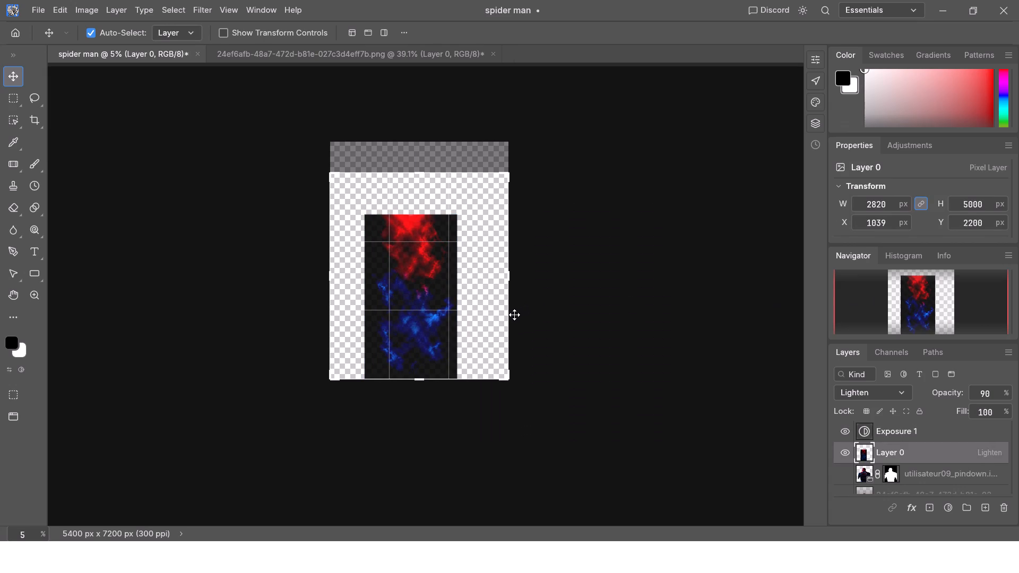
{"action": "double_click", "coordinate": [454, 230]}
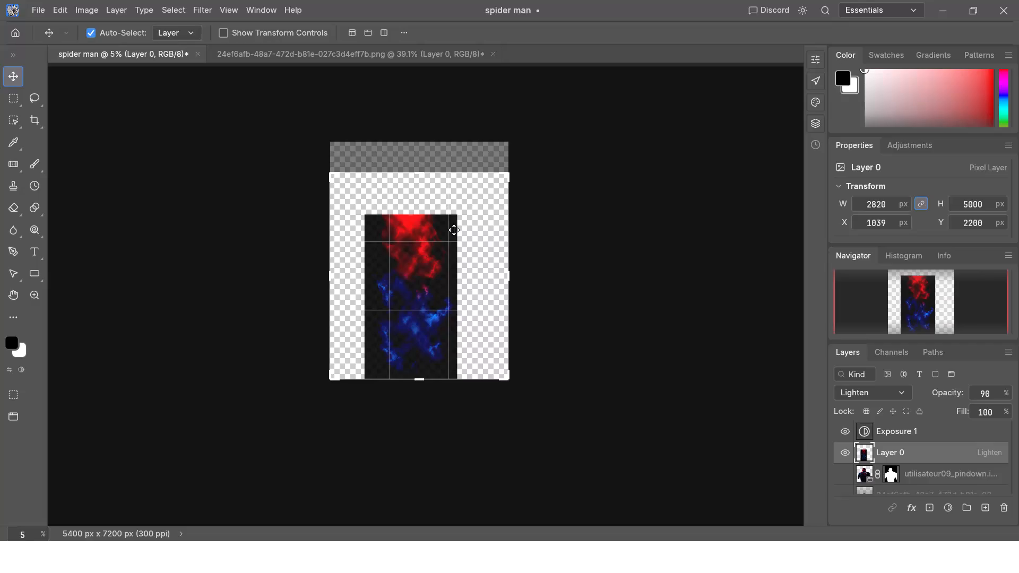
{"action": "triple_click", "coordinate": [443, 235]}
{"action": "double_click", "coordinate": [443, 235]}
Hide the Exposure 1 adjustment and enlarge the cloud texture on Layer 0 to a height of 10000 px.
{"action": "left_click", "coordinate": [842, 431]}
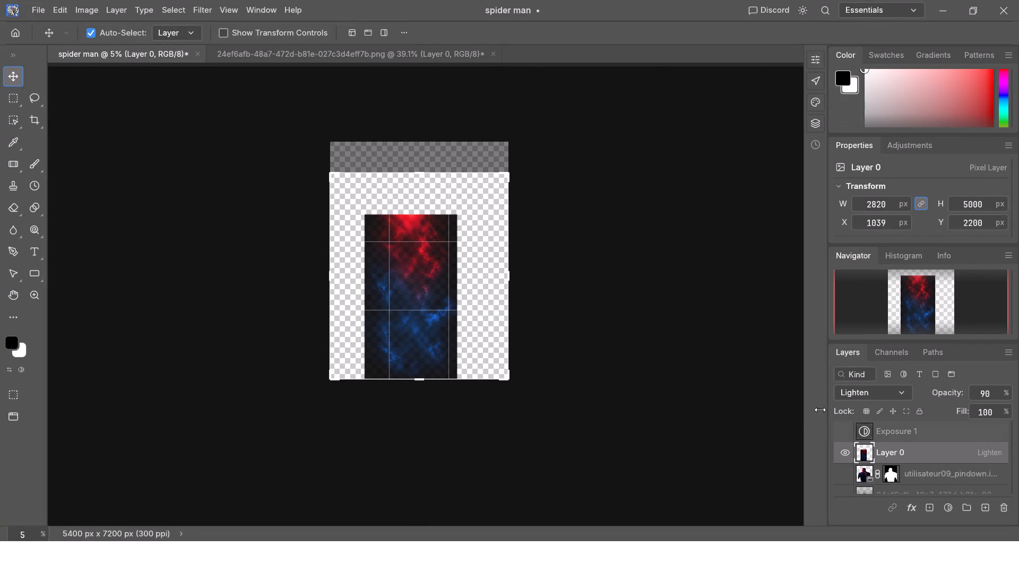
{"action": "left_click", "coordinate": [422, 319]}
{"action": "left_click", "coordinate": [990, 204]}
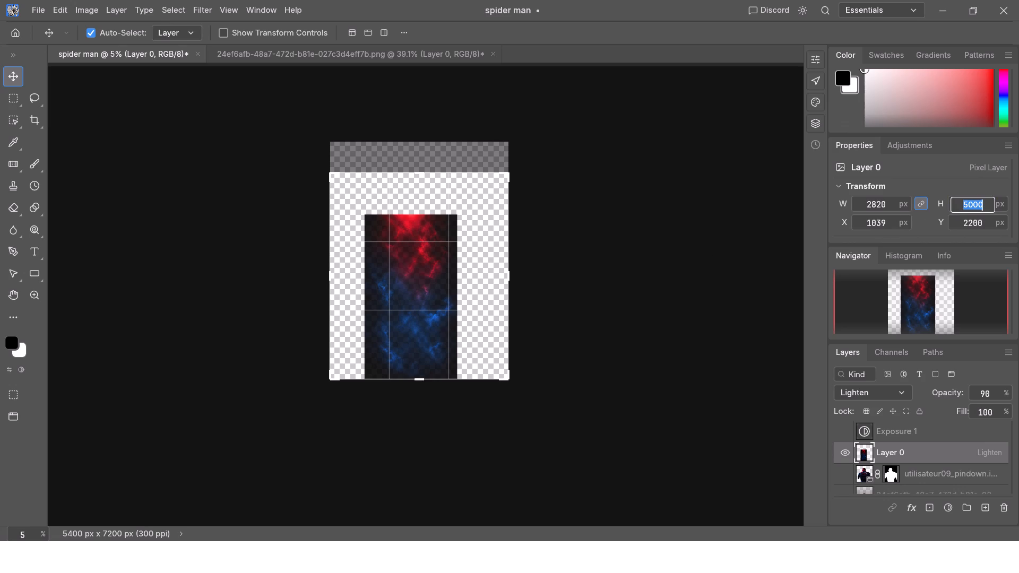
{"action": "type", "text": "10000"}
{"action": "key", "text": "Return"}
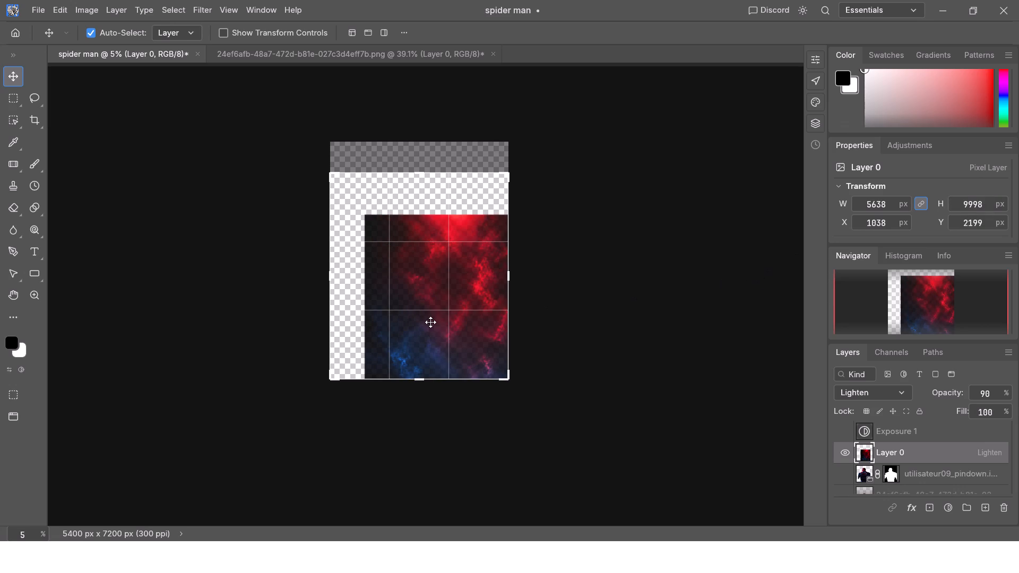
Move the enlarged cloud texture across the canvas width, to about X -238 px and Y 817 px.
{"action": "left_click_drag", "start_coordinate": [439, 318], "coordinate": [360, 270]}
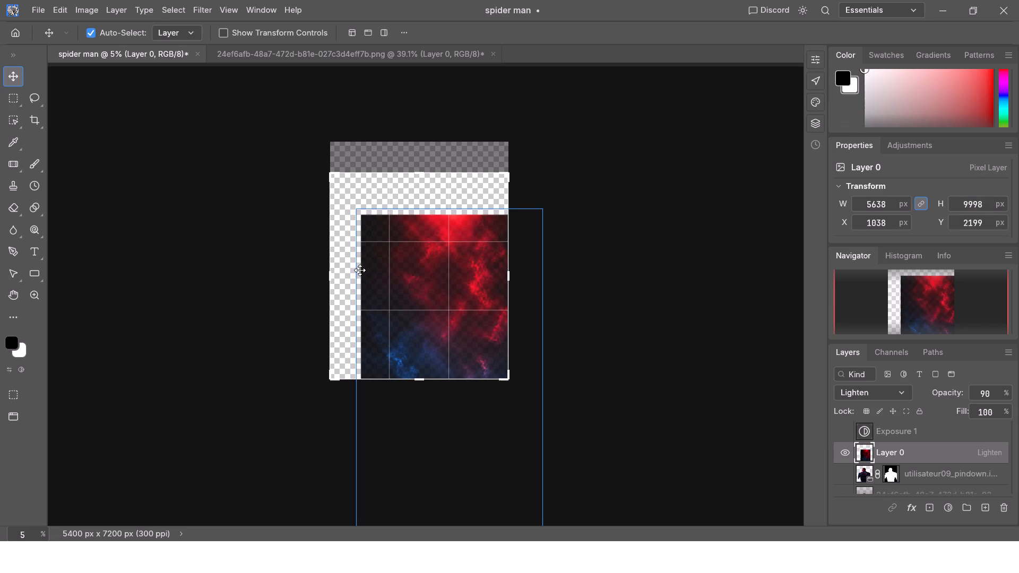
{"action": "left_click_drag", "start_coordinate": [360, 270], "coordinate": [347, 244]}
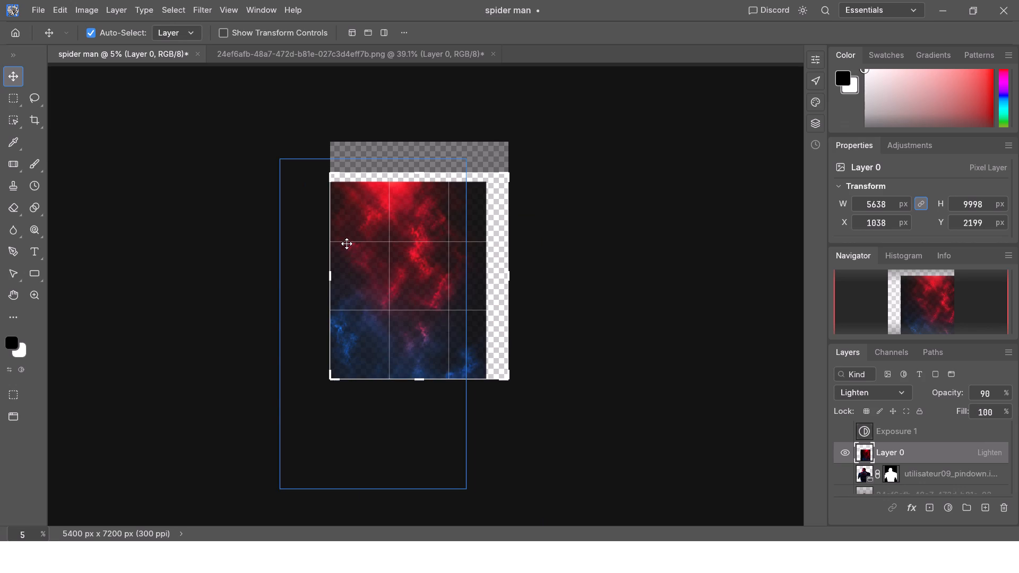
{"action": "left_click_drag", "start_coordinate": [347, 244], "coordinate": [421, 249]}
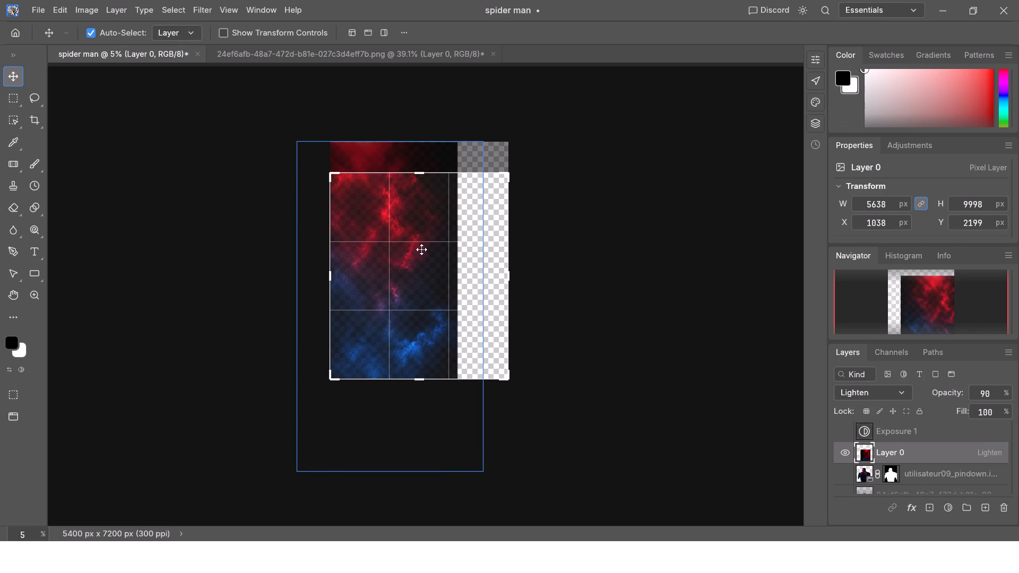
{"action": "left_click_drag", "start_coordinate": [421, 249], "coordinate": [437, 254]}
{"action": "left_click_drag", "start_coordinate": [412, 273], "coordinate": [381, 270]}
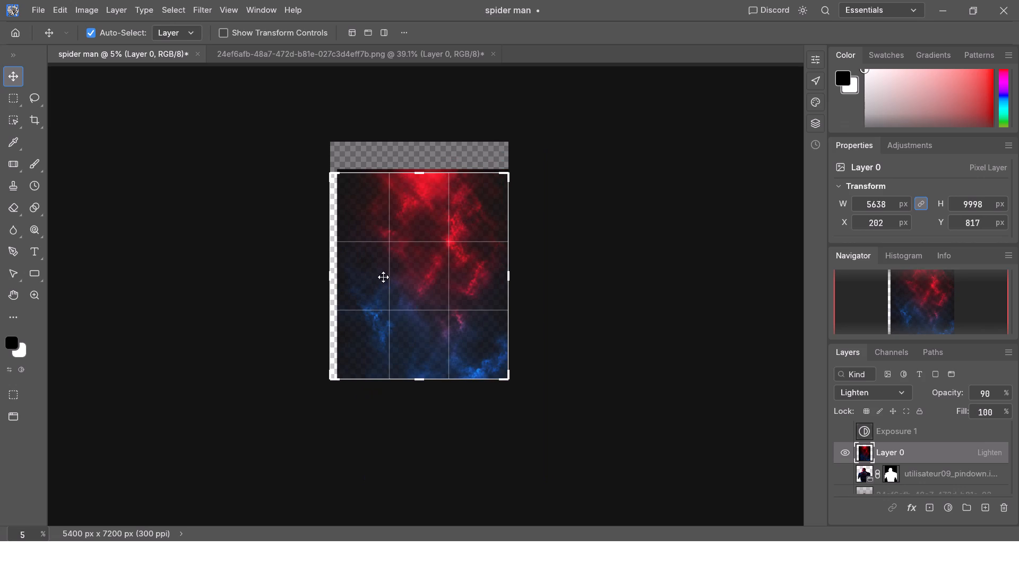
{"action": "left_click_drag", "start_coordinate": [407, 269], "coordinate": [392, 269]}
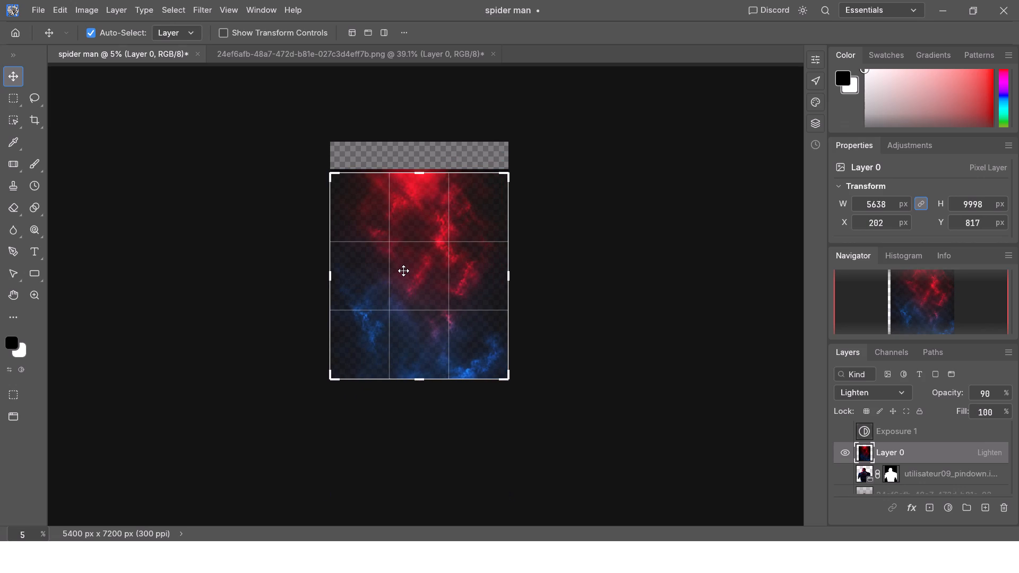
Show the Exposure 1 adjustment again and toggle it and Layer 0 to compare the texture's look.
{"action": "left_click", "coordinate": [847, 430]}
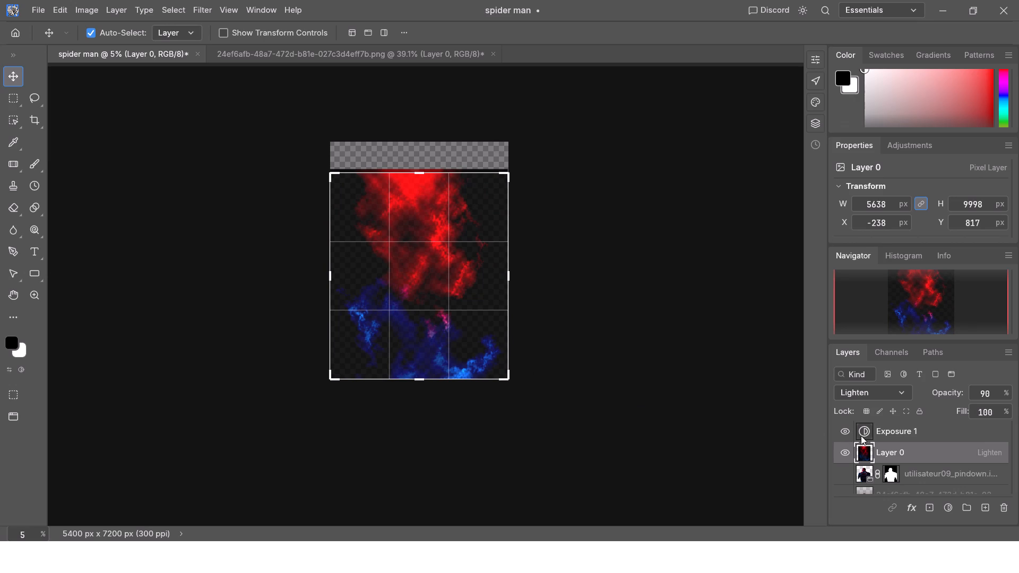
{"action": "left_click", "coordinate": [846, 452]}
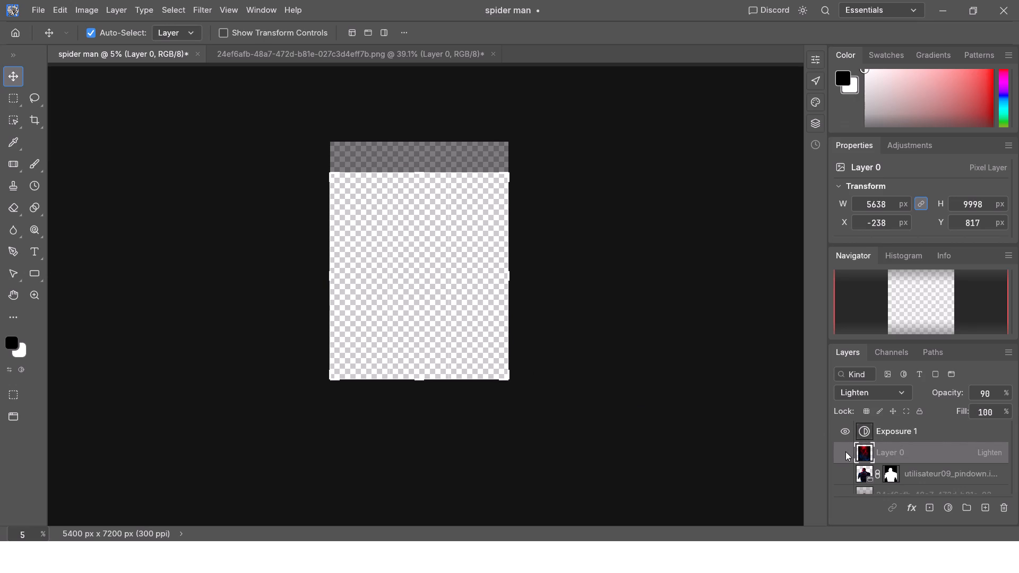
{"action": "left_click", "coordinate": [845, 452]}
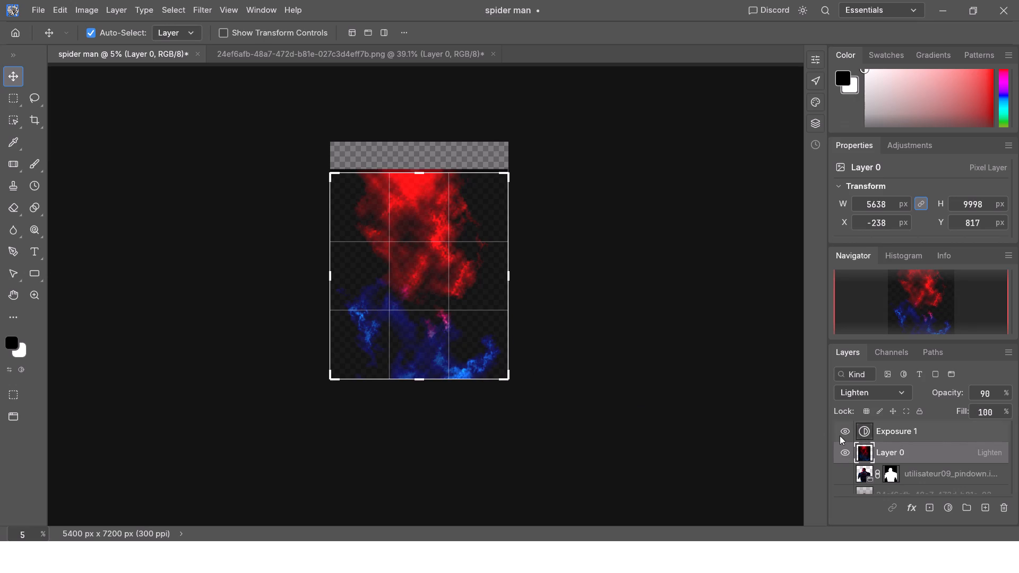
{"action": "left_click", "coordinate": [848, 434]}
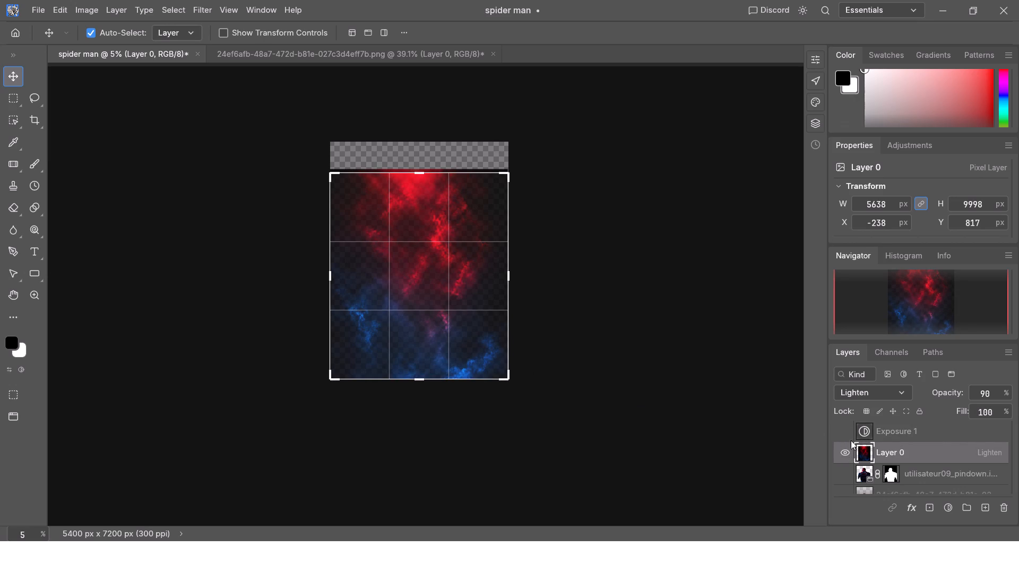
{"action": "left_click", "coordinate": [841, 430]}
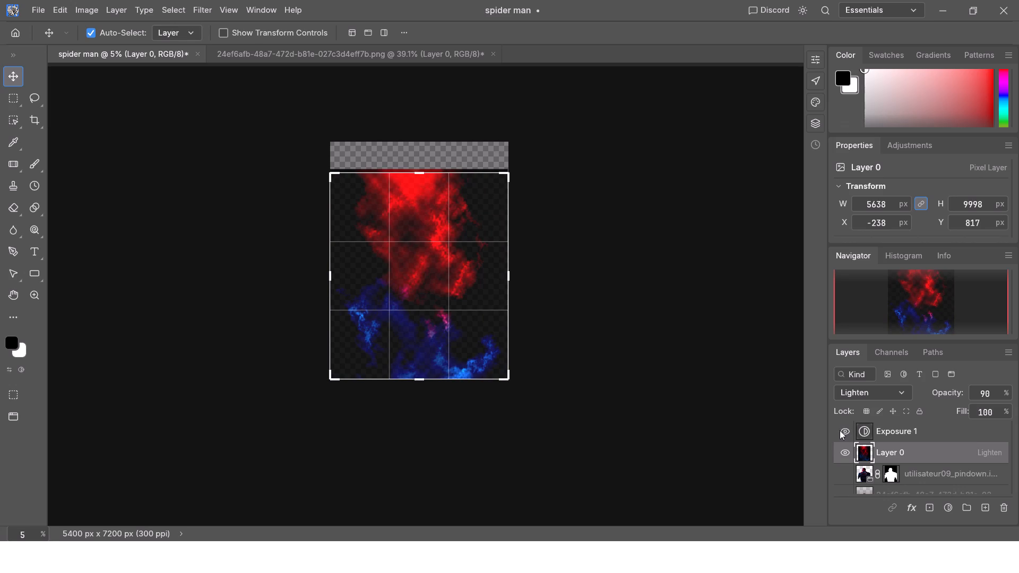
Show the masked back-view figure layer and compare it with and without the Exposure 1 adjustment.
{"action": "scroll", "coordinate": [716, 411], "scroll_direction": "down", "scroll_amount": 2}
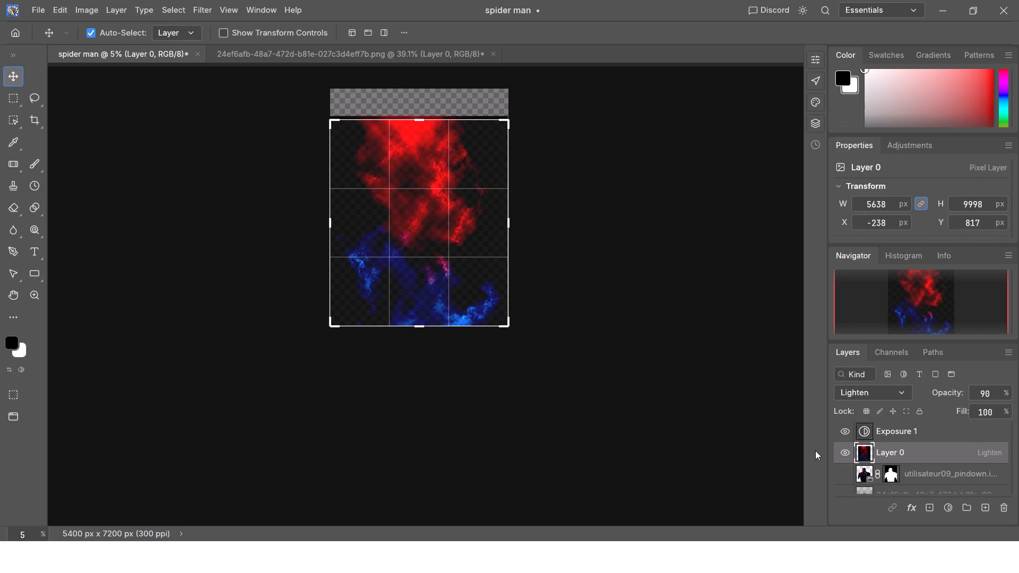
{"action": "left_click", "coordinate": [842, 472]}
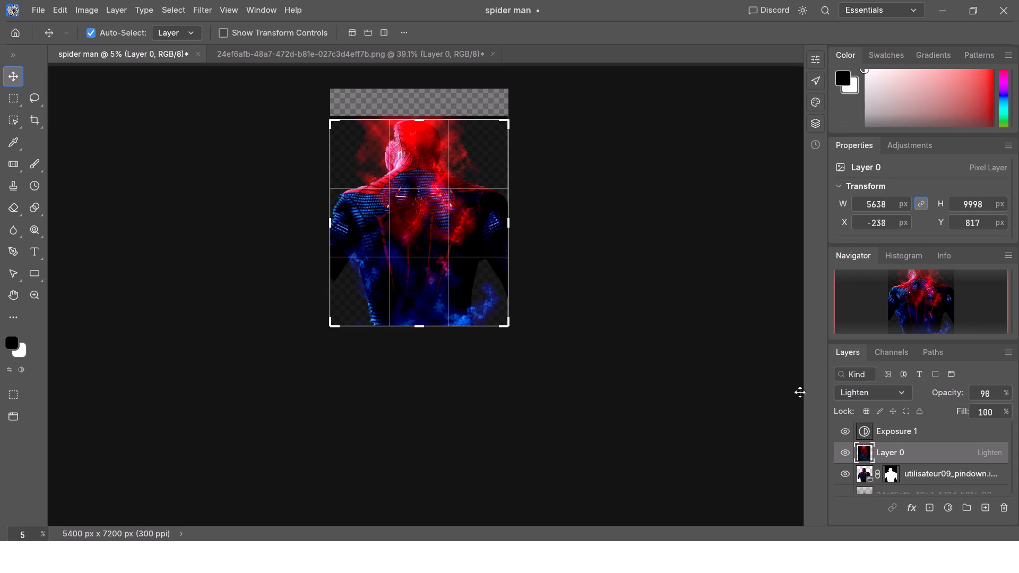
{"action": "left_click", "coordinate": [845, 432]}
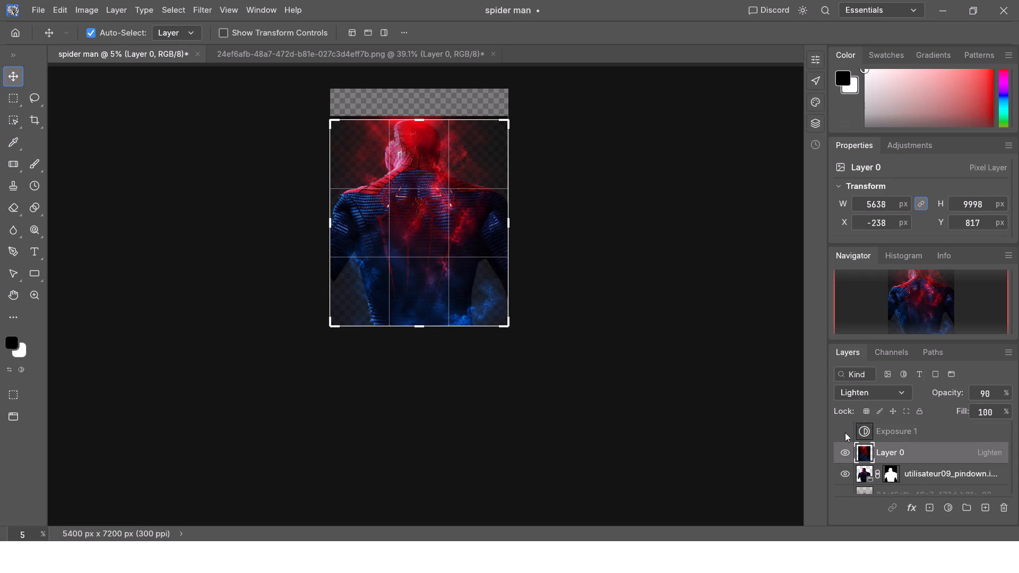
{"action": "left_click", "coordinate": [845, 432]}
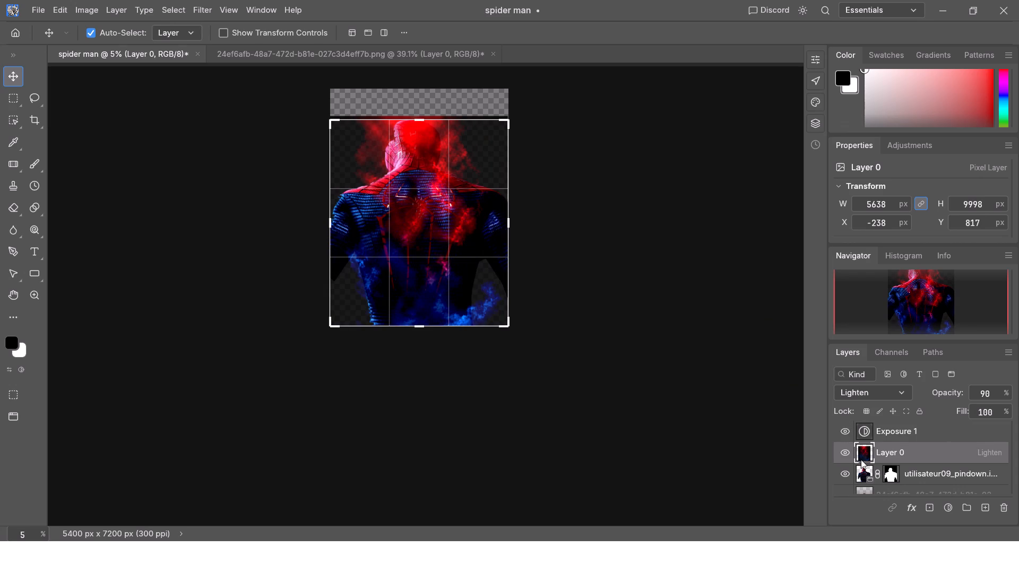
Show the black Color Fill 2 background, leaving the 24ef6afb image layer hidden.
{"action": "scroll", "coordinate": [861, 459], "scroll_direction": "down", "scroll_amount": 2}
{"action": "left_click", "coordinate": [842, 461]}
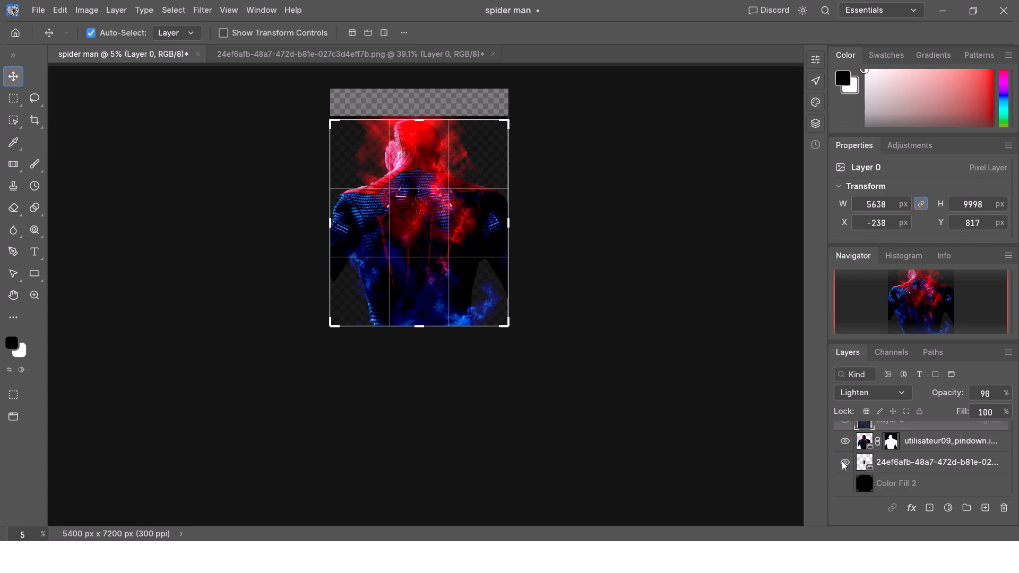
{"action": "left_click", "coordinate": [842, 461]}
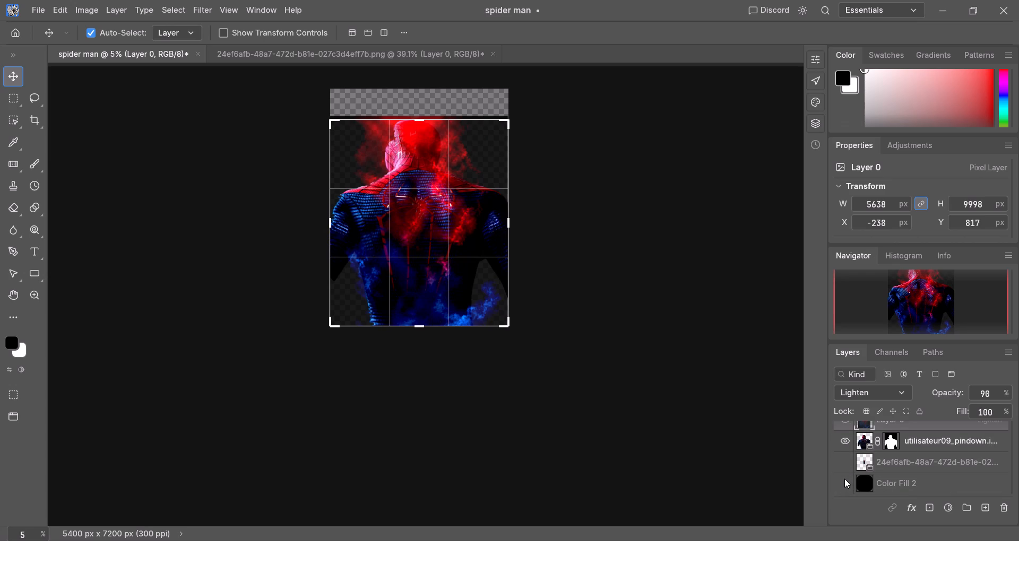
{"action": "left_click", "coordinate": [844, 480]}
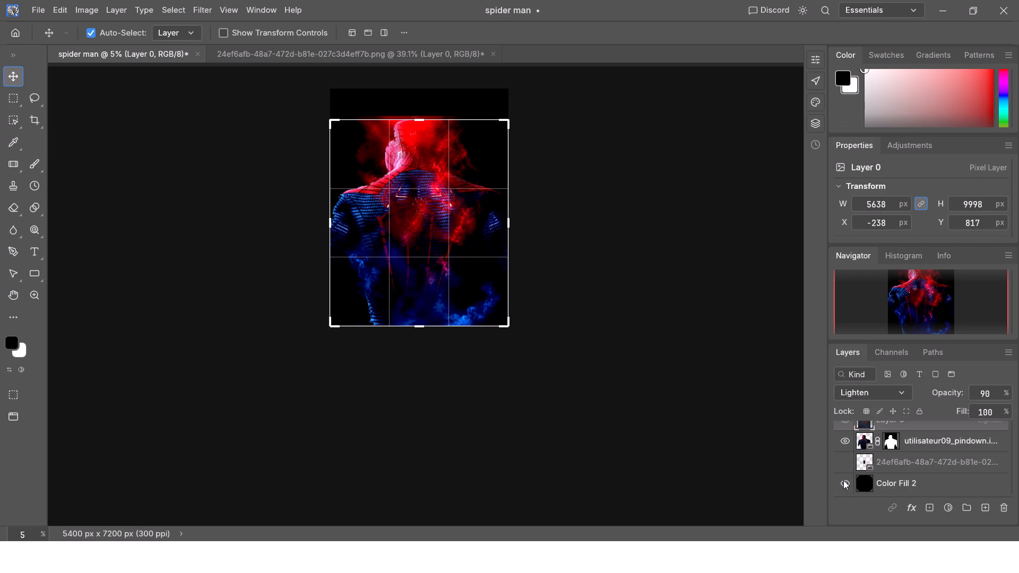
Extend the crop frame's upper edge with the Crop tool to nearly the top of the canvas.
{"action": "scroll", "coordinate": [620, 367], "scroll_direction": "up", "scroll_amount": 3}
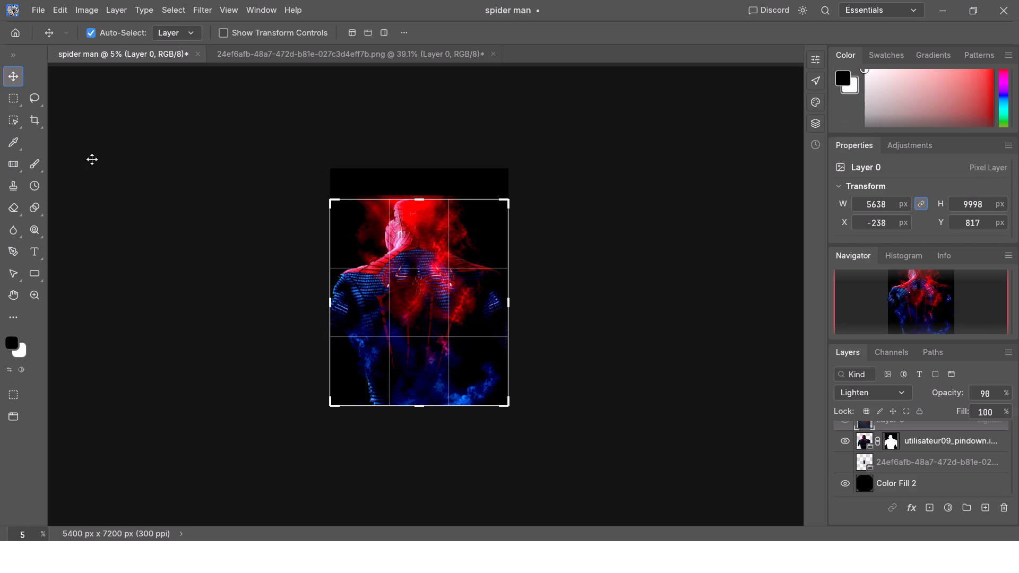
{"action": "left_click", "coordinate": [41, 116]}
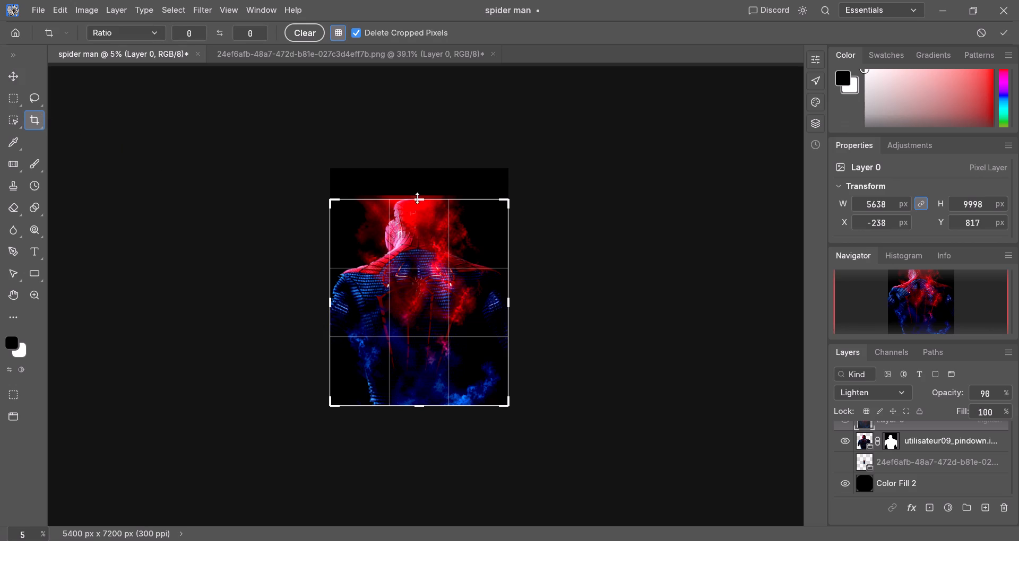
{"action": "left_click_drag", "start_coordinate": [420, 199], "coordinate": [410, 170]}
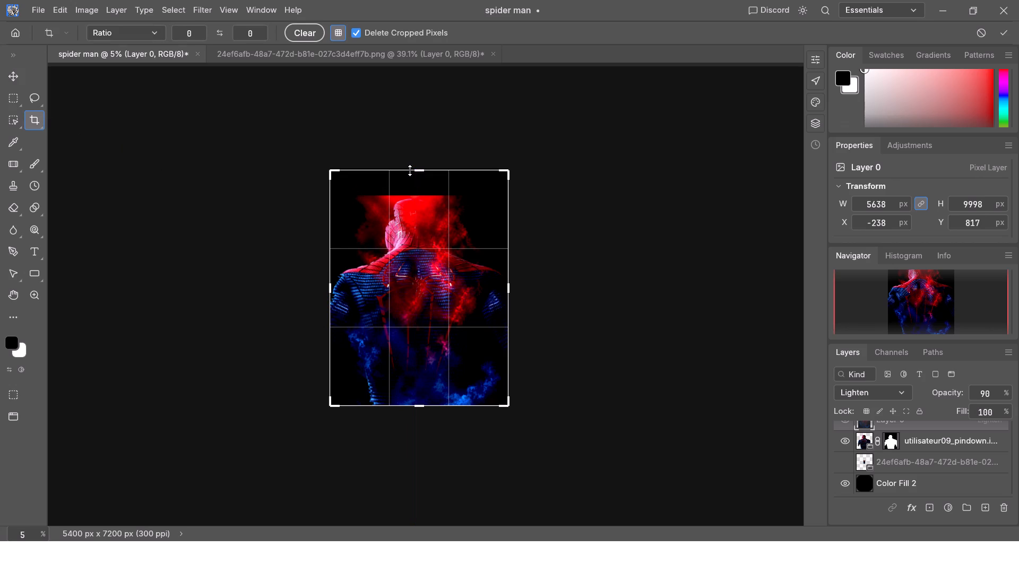
{"action": "left_click", "coordinate": [598, 180]}
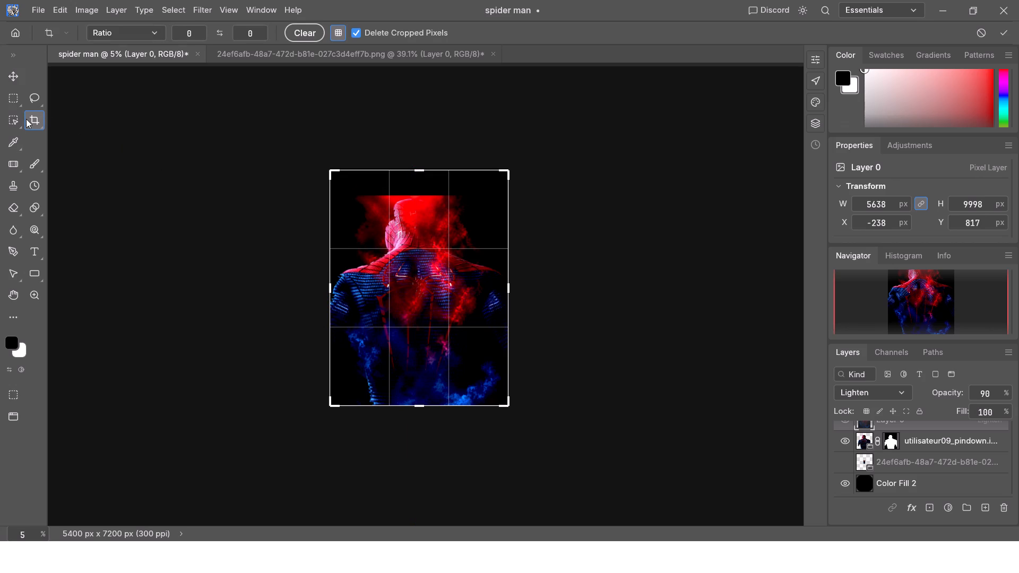
{"action": "left_click", "coordinate": [36, 118]}
{"action": "left_click", "coordinate": [7, 95]}
Reposition the cloud texture on Layer 0 over the figure's back with the Move tool, to about X -119 px and Y 1894 px.
{"action": "left_click", "coordinate": [15, 78]}
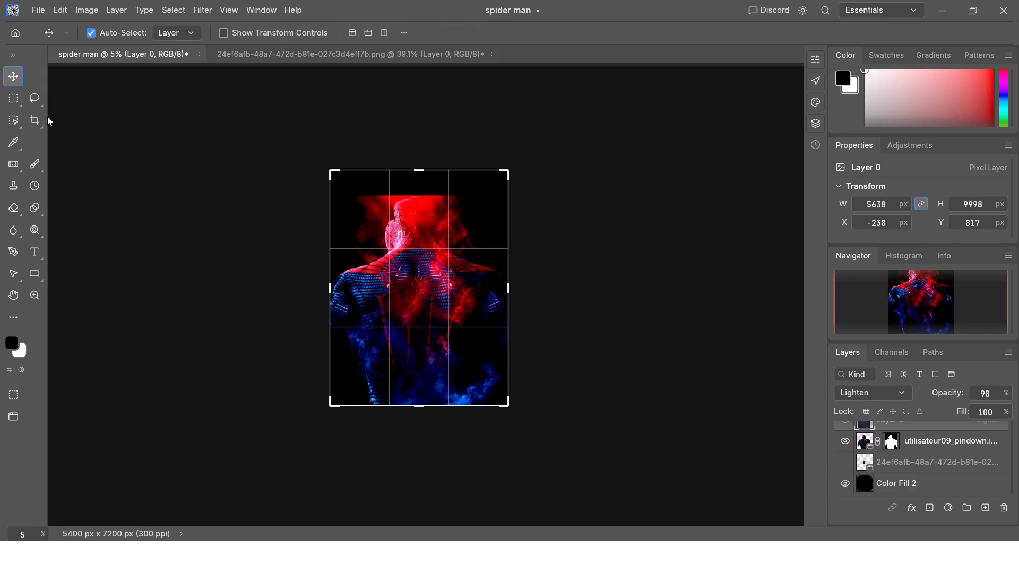
{"action": "left_click_drag", "start_coordinate": [409, 248], "coordinate": [379, 257]}
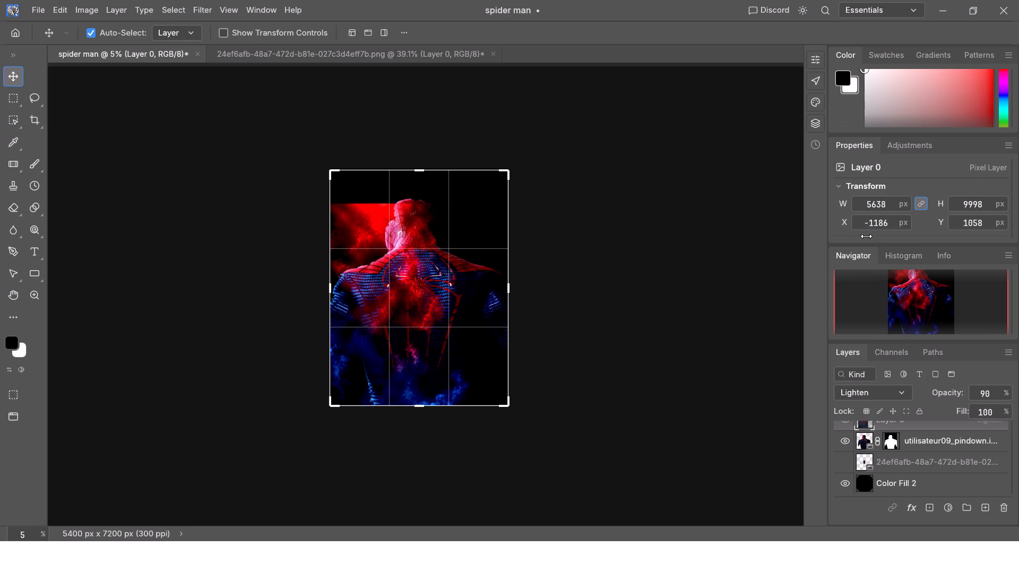
{"action": "left_click_drag", "start_coordinate": [401, 291], "coordinate": [450, 281]}
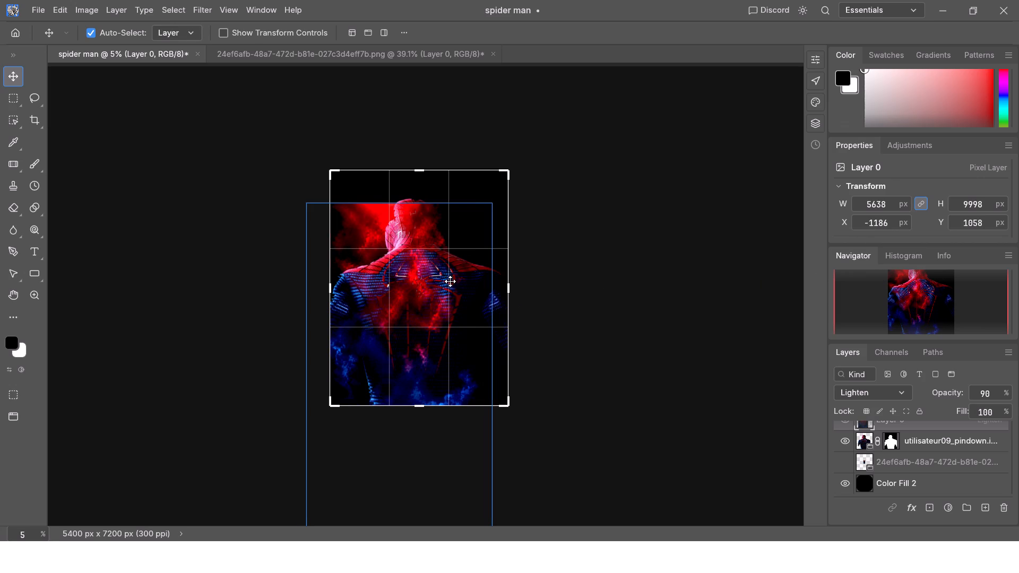
{"action": "left_click_drag", "start_coordinate": [450, 281], "coordinate": [452, 281]}
{"action": "left_click_drag", "start_coordinate": [450, 286], "coordinate": [422, 287]}
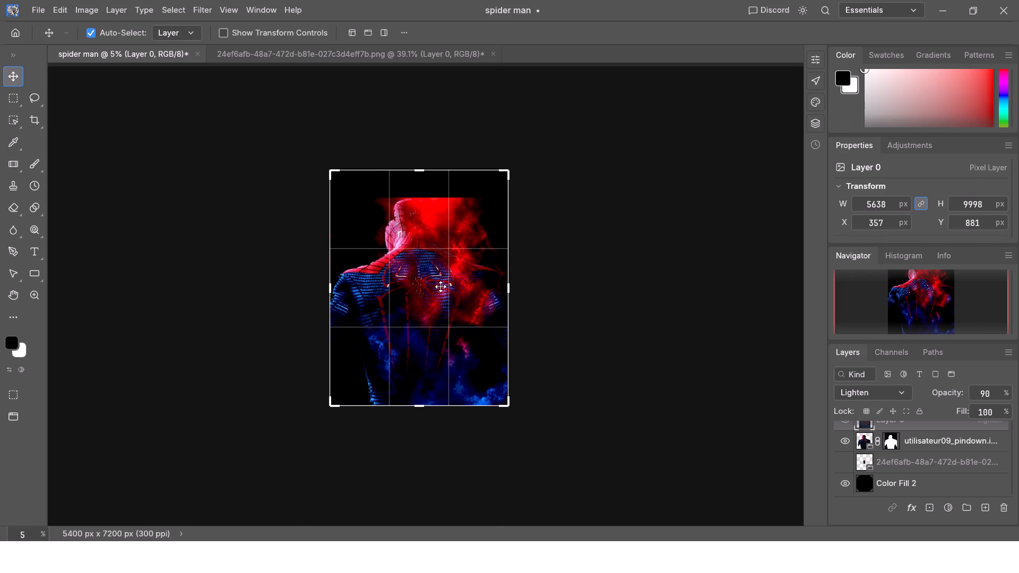
{"action": "left_click_drag", "start_coordinate": [441, 286], "coordinate": [416, 289]}
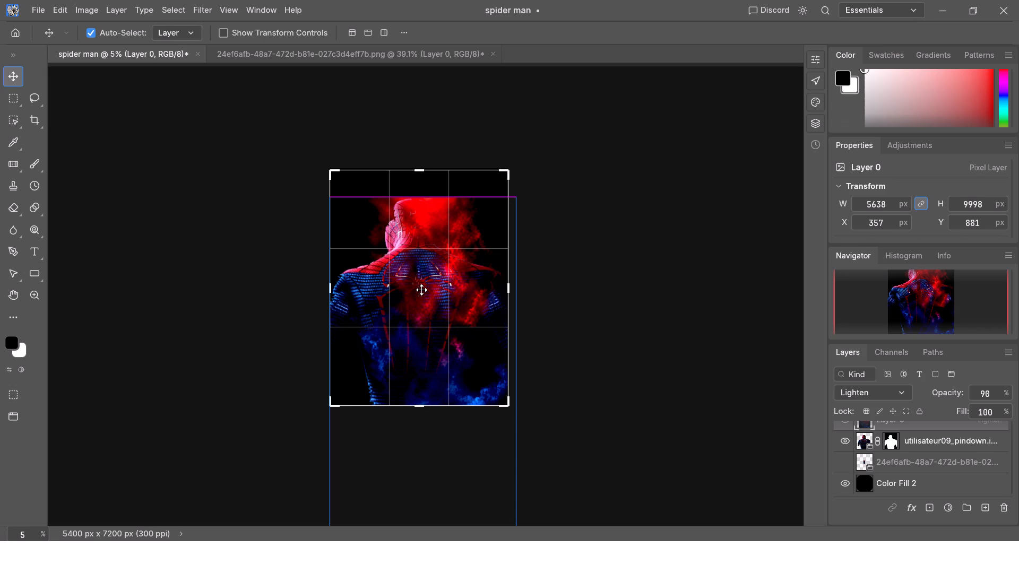
{"action": "left_click_drag", "start_coordinate": [421, 290], "coordinate": [421, 299]}
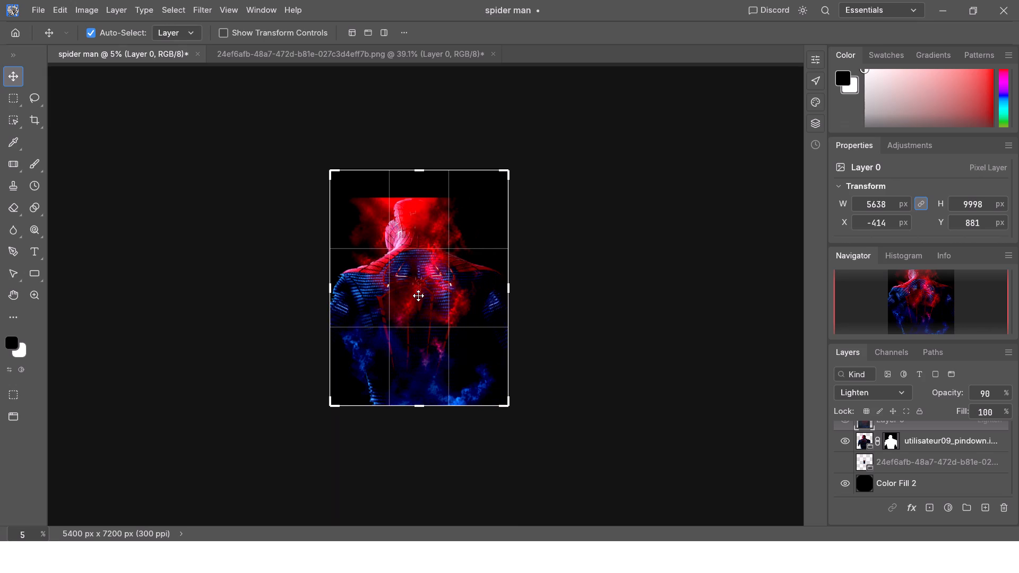
{"action": "left_click_drag", "start_coordinate": [421, 289], "coordinate": [430, 323]}
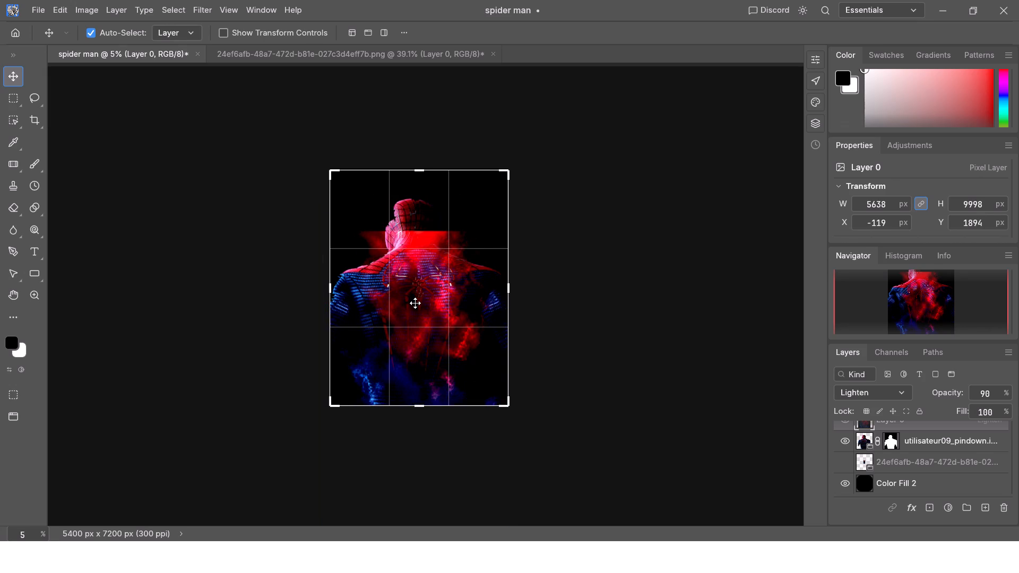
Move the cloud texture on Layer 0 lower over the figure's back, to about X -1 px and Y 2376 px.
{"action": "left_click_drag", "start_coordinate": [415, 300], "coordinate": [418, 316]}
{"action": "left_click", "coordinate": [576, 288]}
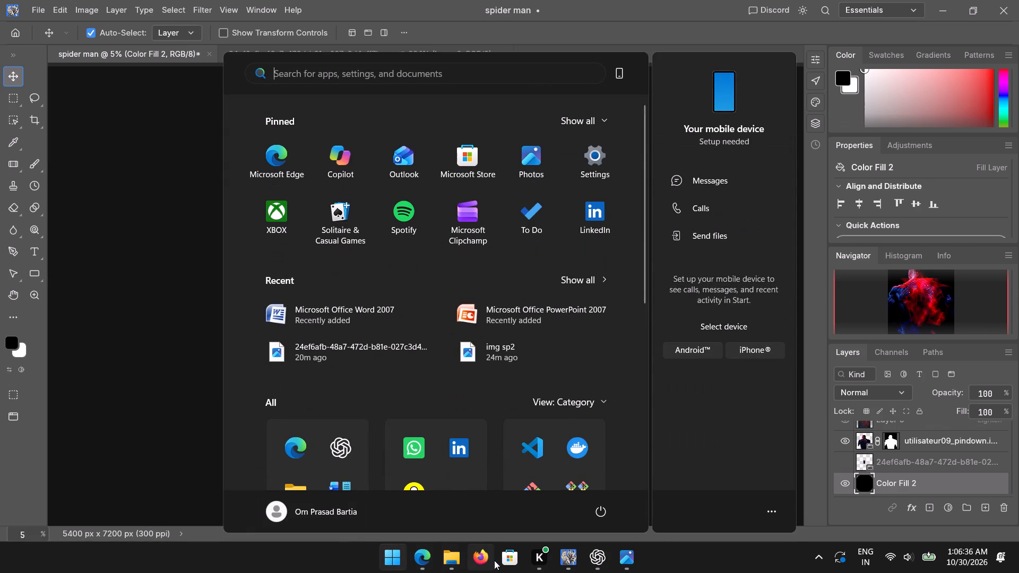
Open the red spider-emblem picture "ChatGPT Image Oct 30, 2026, 12_07_47 AM" from the Downloads folder in PhotoCraft.
{"action": "left_click", "coordinate": [429, 551]}
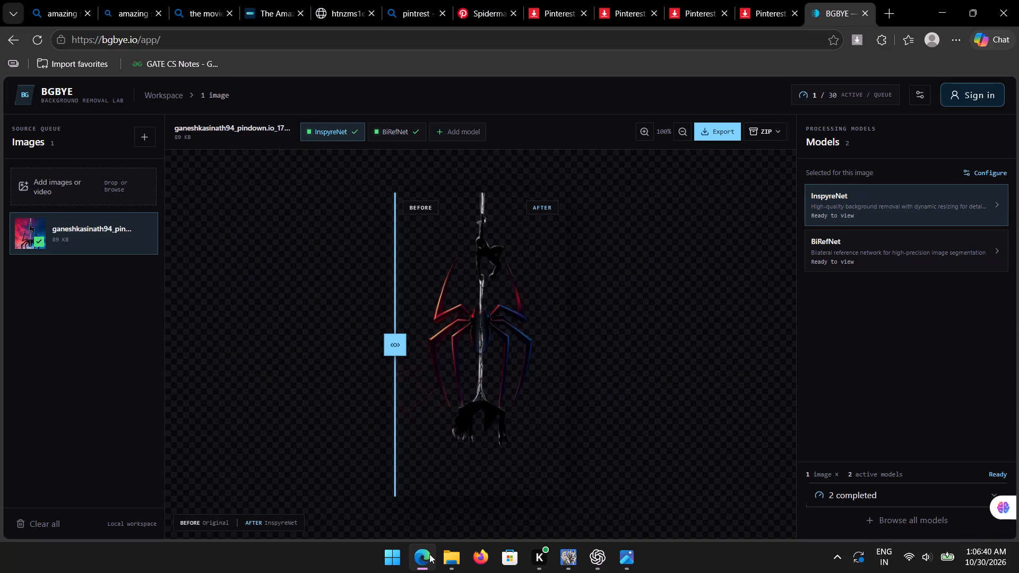
{"action": "left_click", "coordinate": [428, 556]}
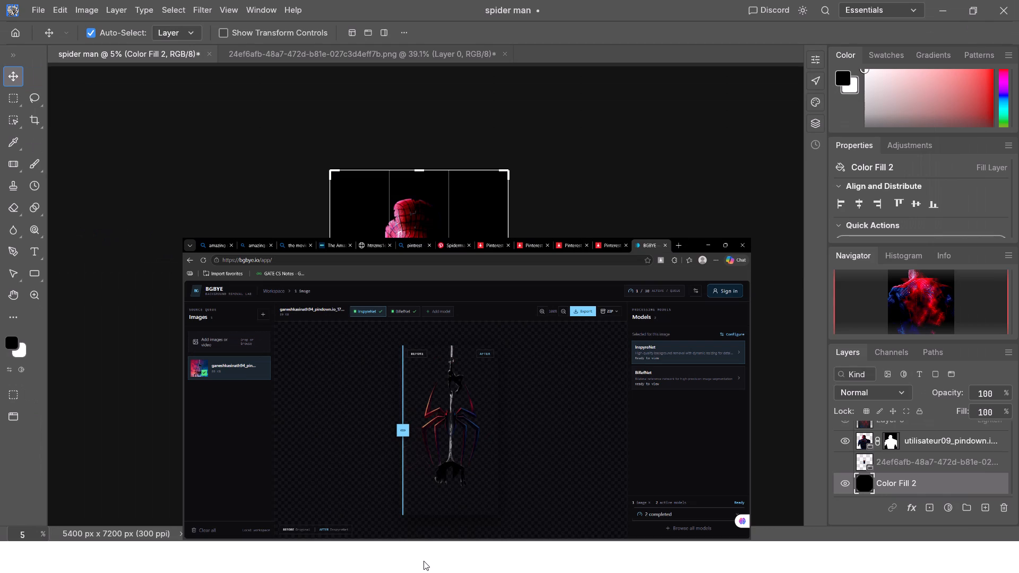
{"action": "left_click", "coordinate": [453, 563]}
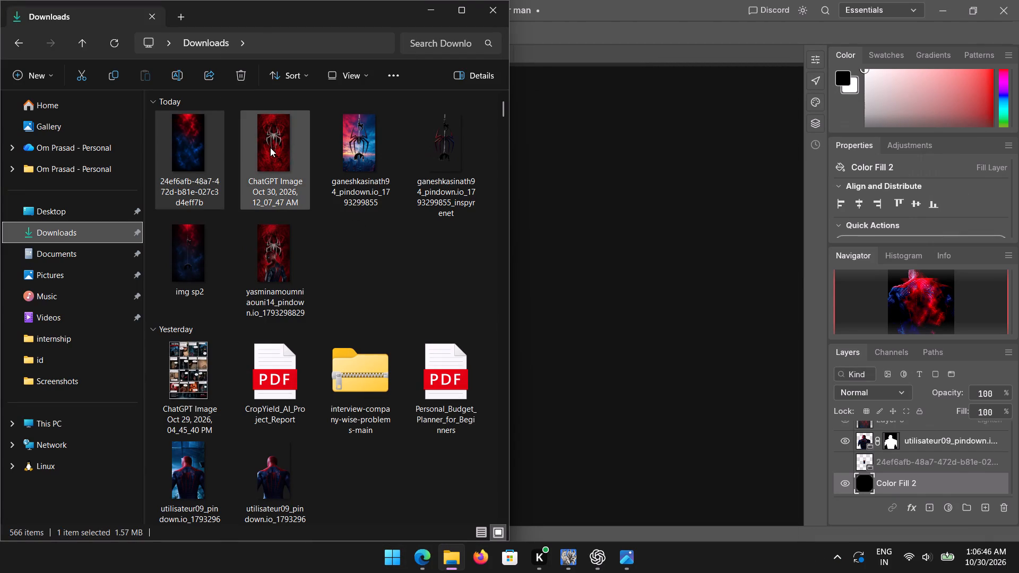
{"action": "left_click_drag", "start_coordinate": [269, 147], "coordinate": [899, 442]}
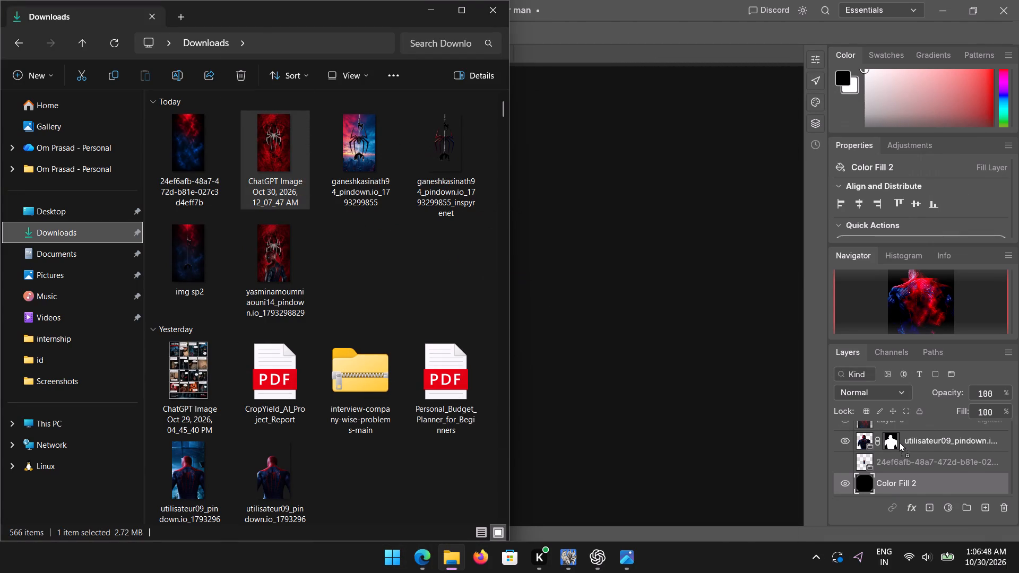
{"action": "left_click_drag", "start_coordinate": [899, 442], "coordinate": [902, 447]}
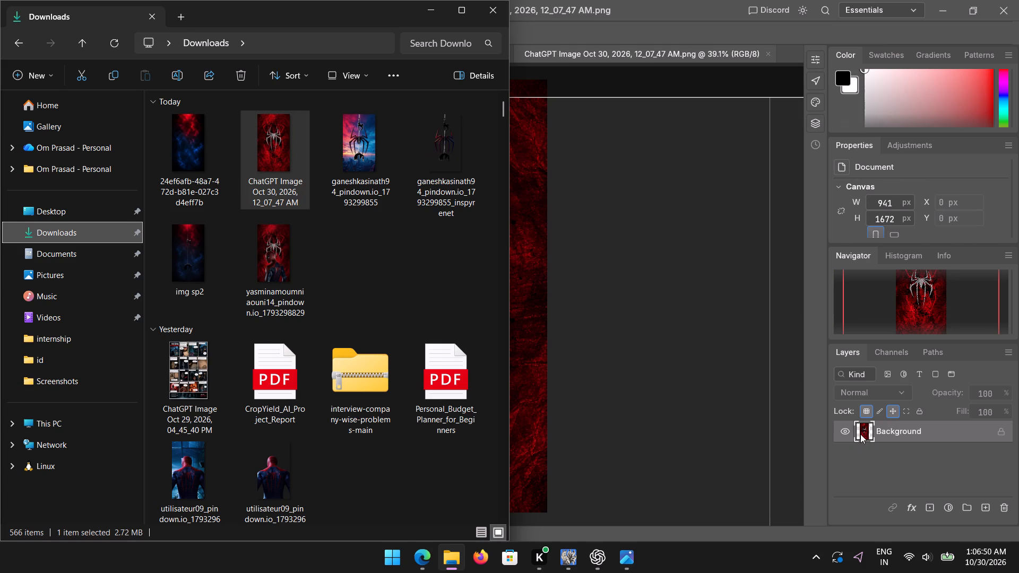
{"action": "left_click", "coordinate": [612, 423]}
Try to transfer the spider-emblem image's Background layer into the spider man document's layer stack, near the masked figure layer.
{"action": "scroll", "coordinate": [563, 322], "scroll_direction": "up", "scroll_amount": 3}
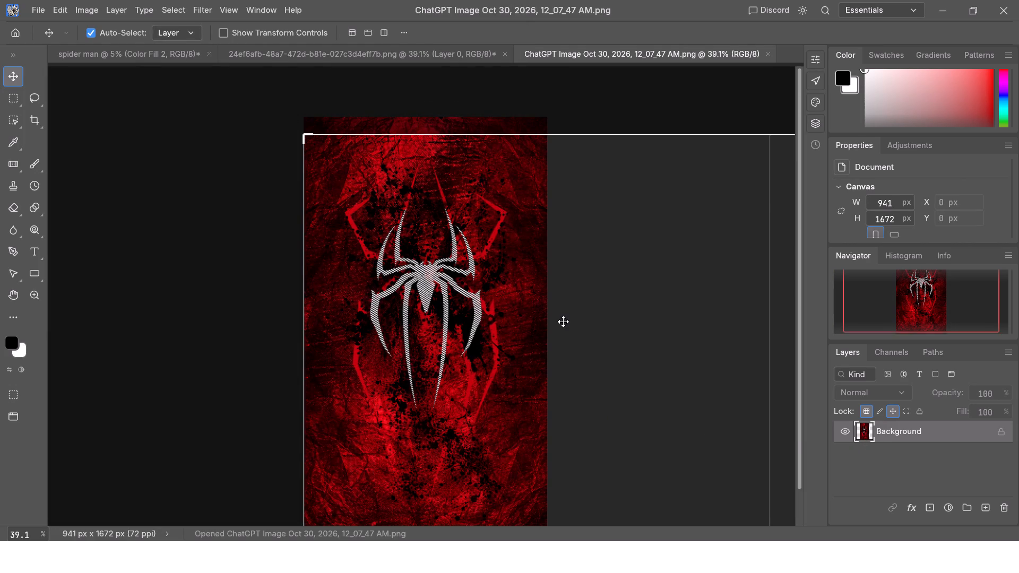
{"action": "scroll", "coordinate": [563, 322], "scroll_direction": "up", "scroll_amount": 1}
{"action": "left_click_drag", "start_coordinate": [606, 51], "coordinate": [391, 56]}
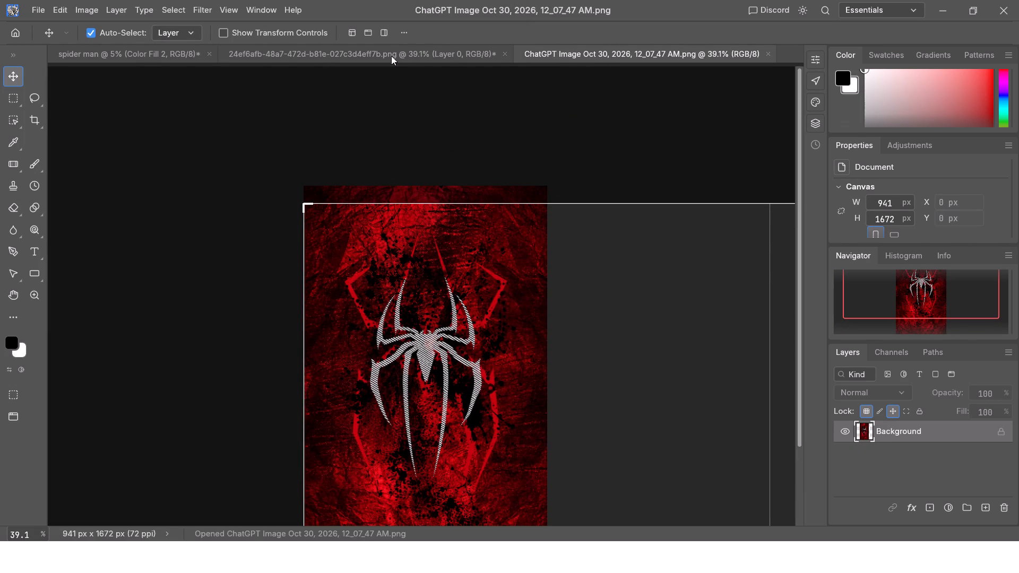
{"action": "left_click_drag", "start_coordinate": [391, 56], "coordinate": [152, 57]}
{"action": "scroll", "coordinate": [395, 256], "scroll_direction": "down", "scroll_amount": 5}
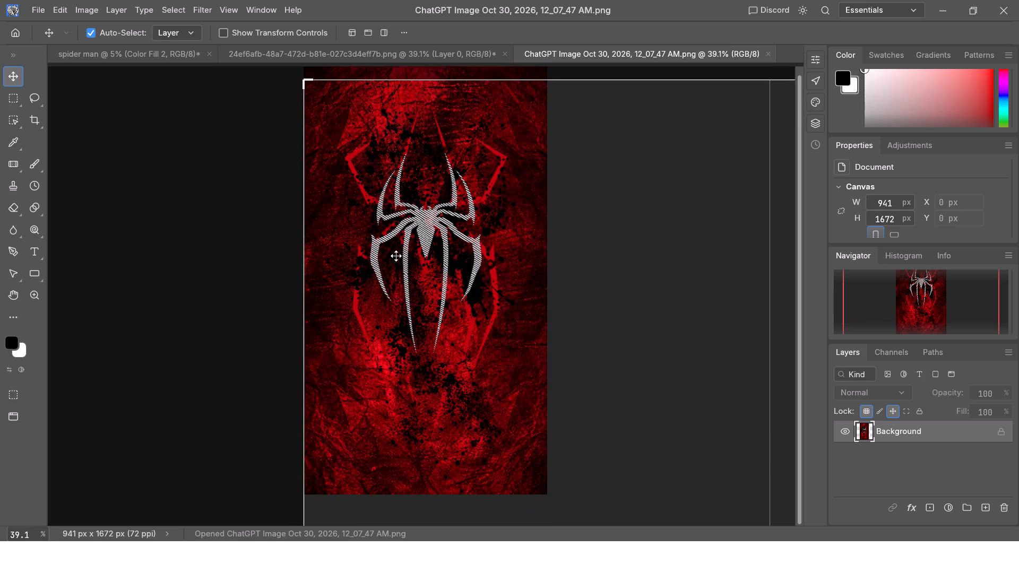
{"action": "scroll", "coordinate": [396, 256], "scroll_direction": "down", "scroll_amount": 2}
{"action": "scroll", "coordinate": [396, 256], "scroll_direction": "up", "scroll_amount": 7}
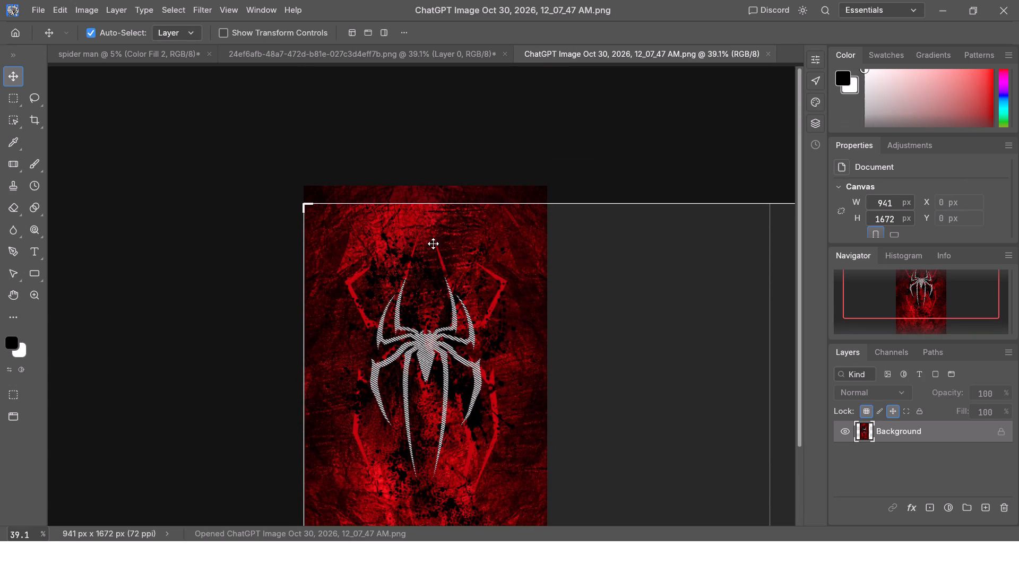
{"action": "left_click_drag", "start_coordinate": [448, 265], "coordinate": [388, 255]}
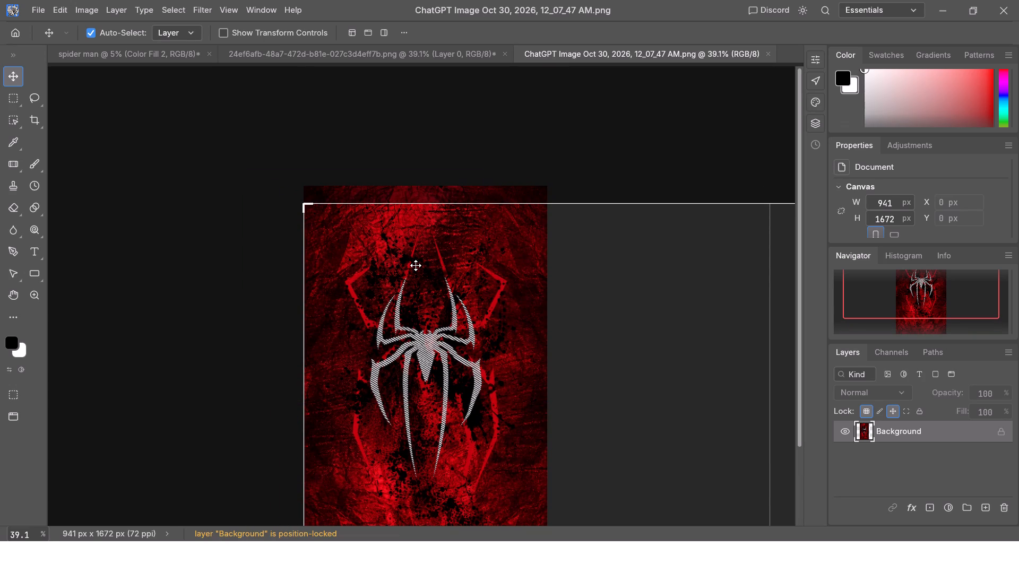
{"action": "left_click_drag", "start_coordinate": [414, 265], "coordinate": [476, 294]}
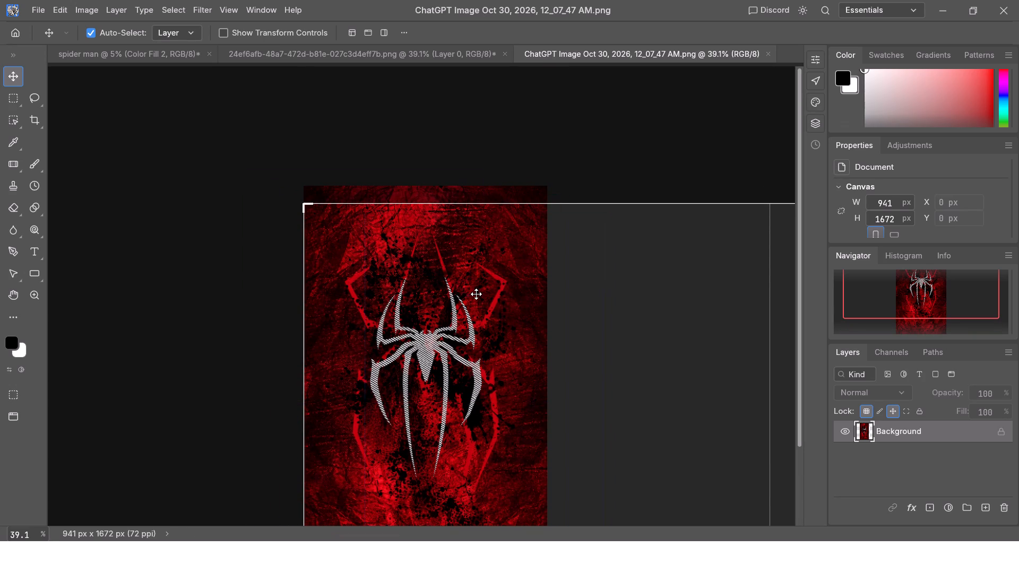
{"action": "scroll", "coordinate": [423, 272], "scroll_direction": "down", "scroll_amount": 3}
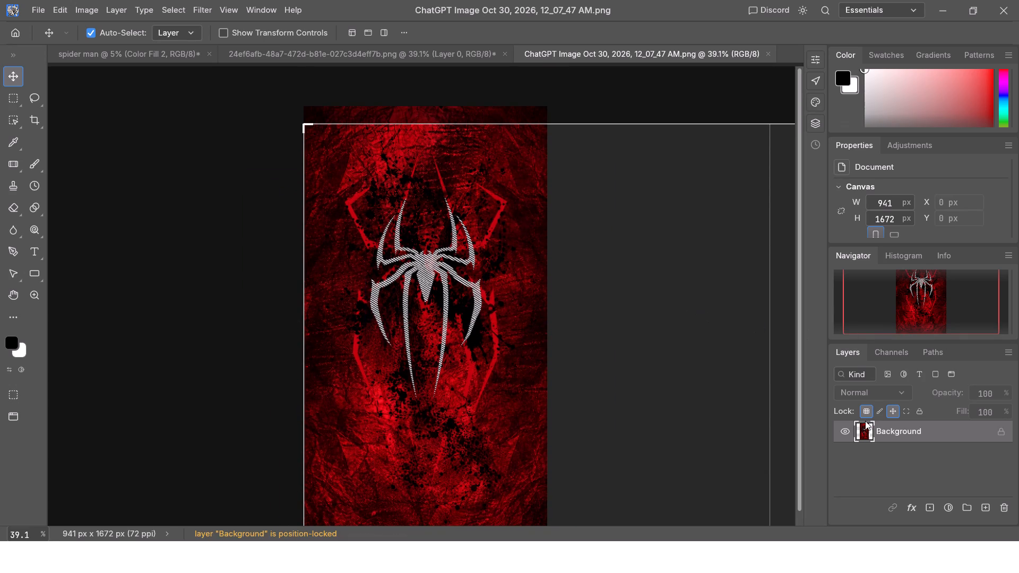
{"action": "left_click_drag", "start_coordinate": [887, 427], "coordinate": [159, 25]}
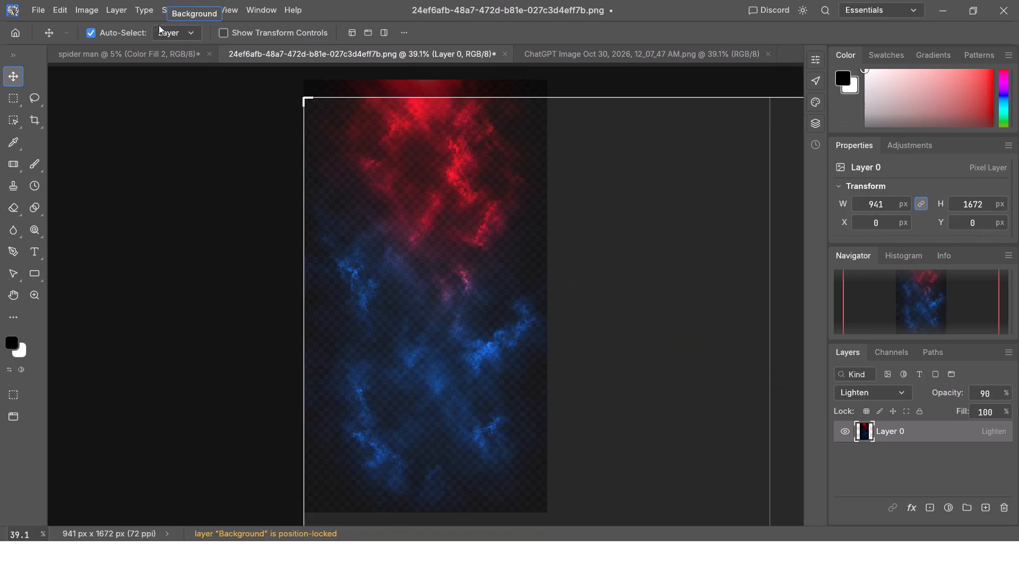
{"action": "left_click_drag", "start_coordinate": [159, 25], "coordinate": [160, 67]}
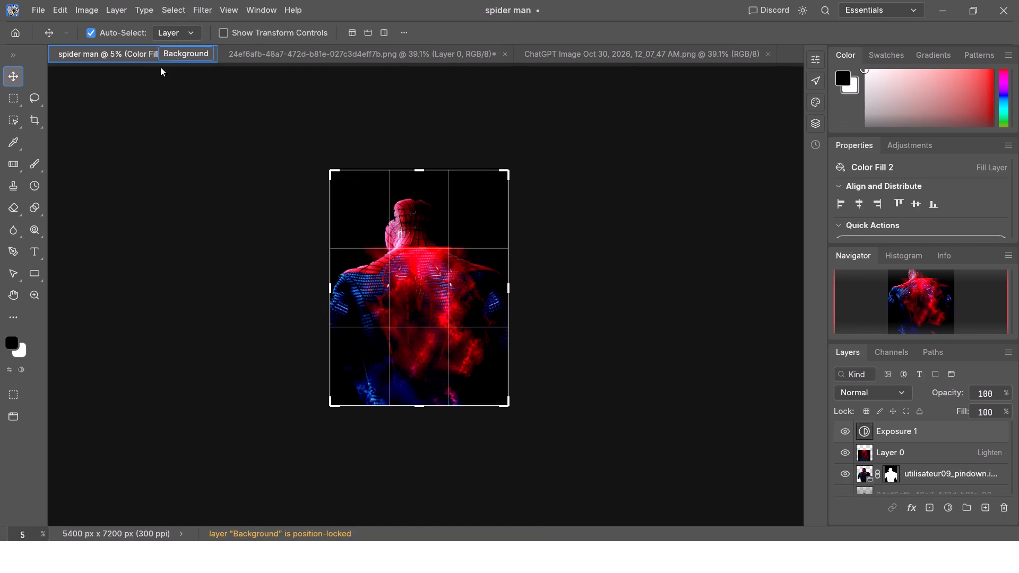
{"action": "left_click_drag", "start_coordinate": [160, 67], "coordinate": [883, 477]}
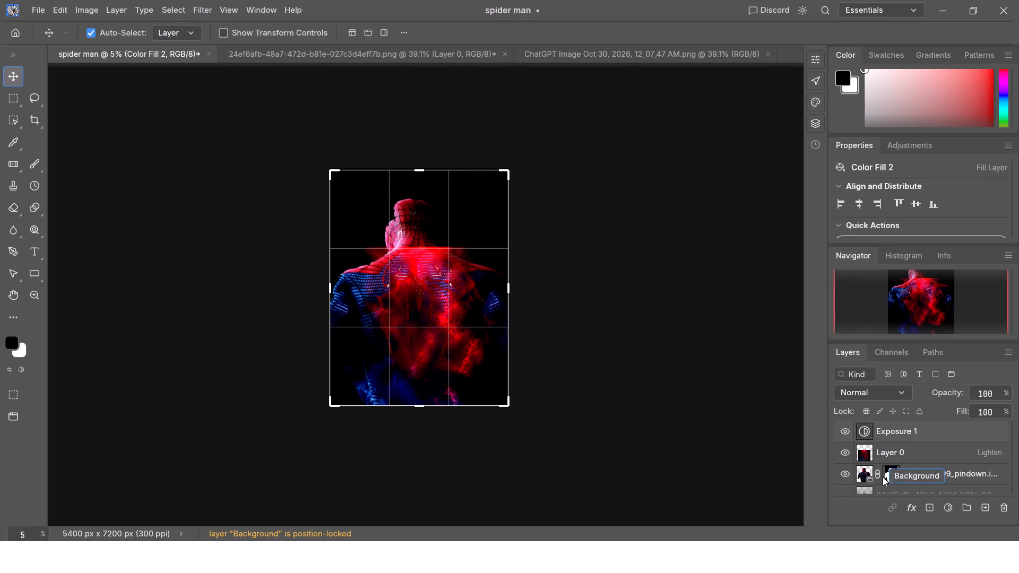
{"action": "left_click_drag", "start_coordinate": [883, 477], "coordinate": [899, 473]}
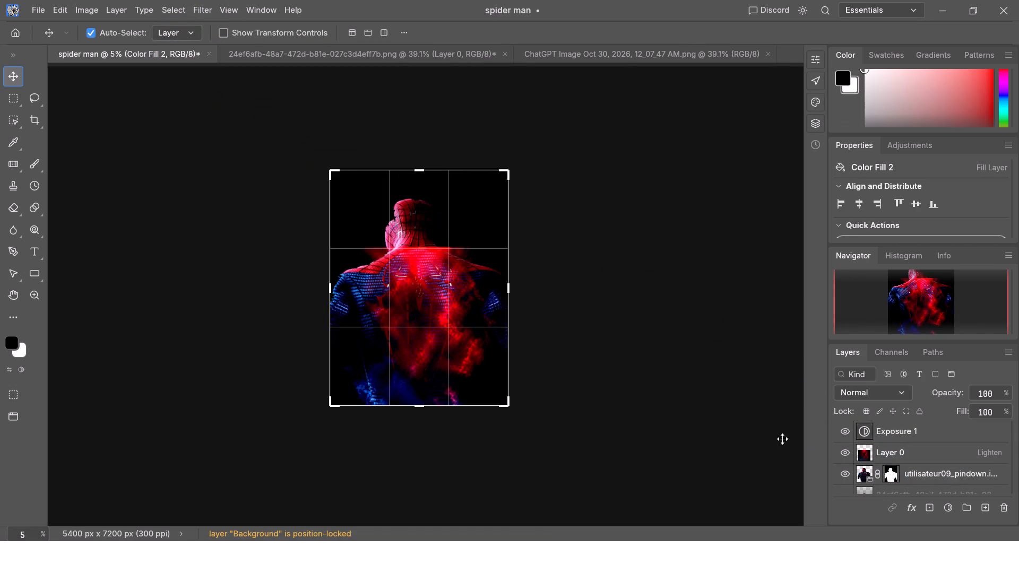
Examine the spider man document's layer stack for the spider-emblem image.
{"action": "scroll", "coordinate": [872, 443], "scroll_direction": "down", "scroll_amount": 7}
{"action": "scroll", "coordinate": [872, 443], "scroll_direction": "up", "scroll_amount": 5}
{"action": "scroll", "coordinate": [872, 443], "scroll_direction": "down", "scroll_amount": 5}
{"action": "scroll", "coordinate": [872, 443], "scroll_direction": "up", "scroll_amount": 4}
{"action": "scroll", "coordinate": [872, 443], "scroll_direction": "down", "scroll_amount": 5}
{"action": "scroll", "coordinate": [872, 443], "scroll_direction": "up", "scroll_amount": 6}
{"action": "scroll", "coordinate": [872, 443], "scroll_direction": "down", "scroll_amount": 6}
{"action": "scroll", "coordinate": [872, 443], "scroll_direction": "up", "scroll_amount": 1}
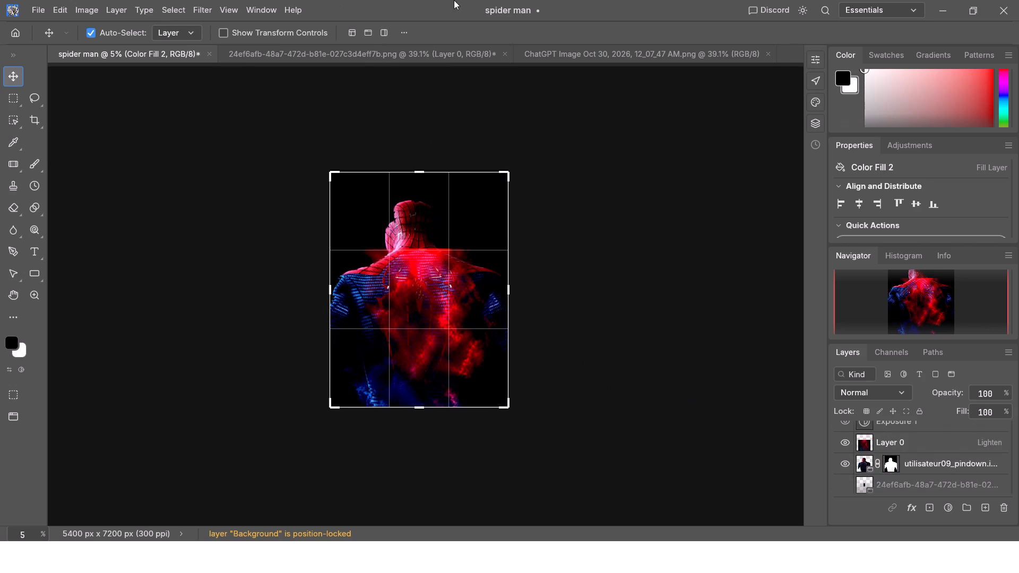
{"action": "left_click", "coordinate": [549, 54]}
{"action": "left_click", "coordinate": [146, 55]}
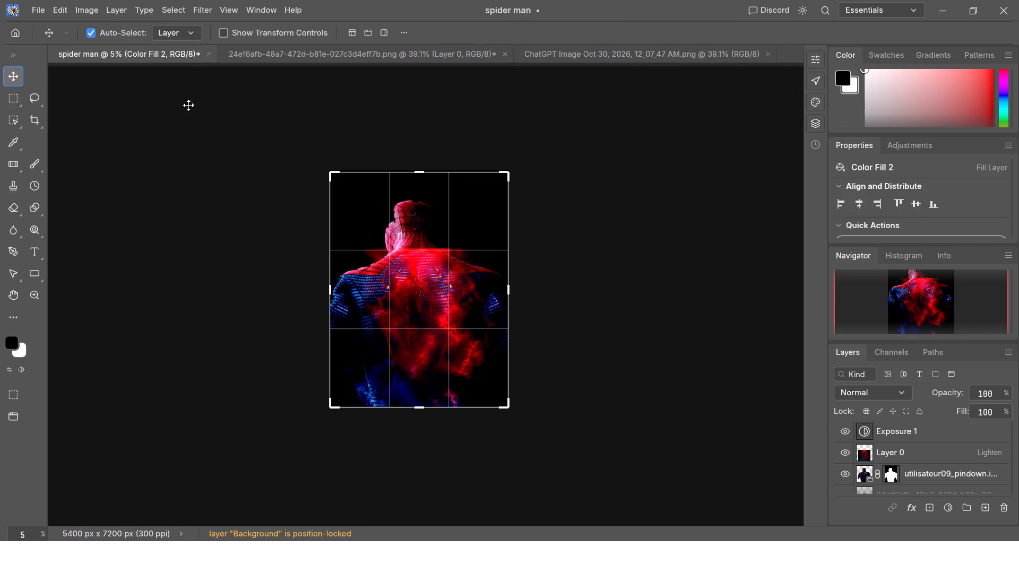
Move the cloud texture on Layer 0 down the figure's back with the Move tool, to about X -119 px and Y 3035 px.
{"action": "scroll", "coordinate": [750, 364], "scroll_direction": "down", "scroll_amount": 4}
{"action": "scroll", "coordinate": [896, 439], "scroll_direction": "down", "scroll_amount": 3}
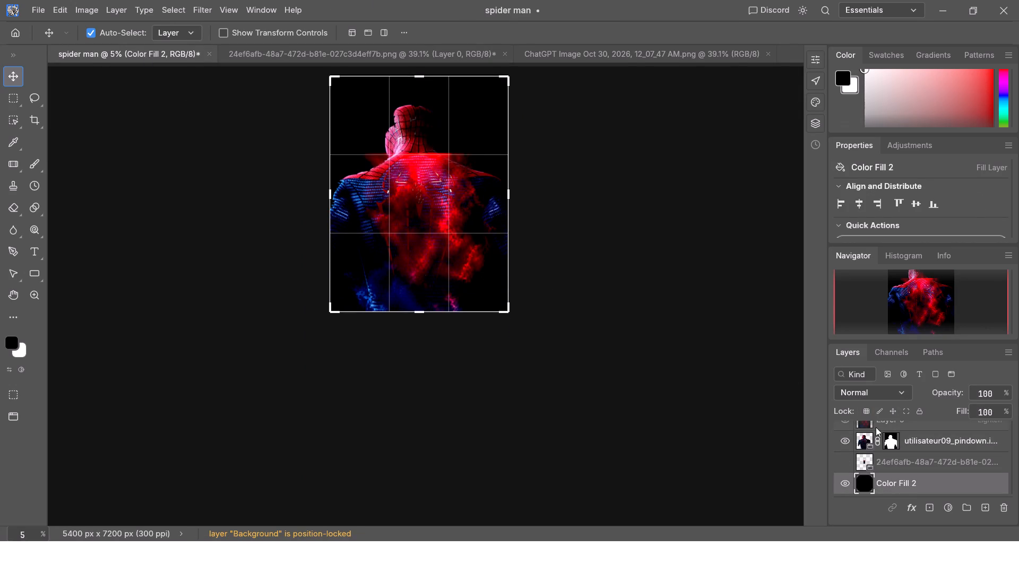
{"action": "left_click", "coordinate": [883, 425]}
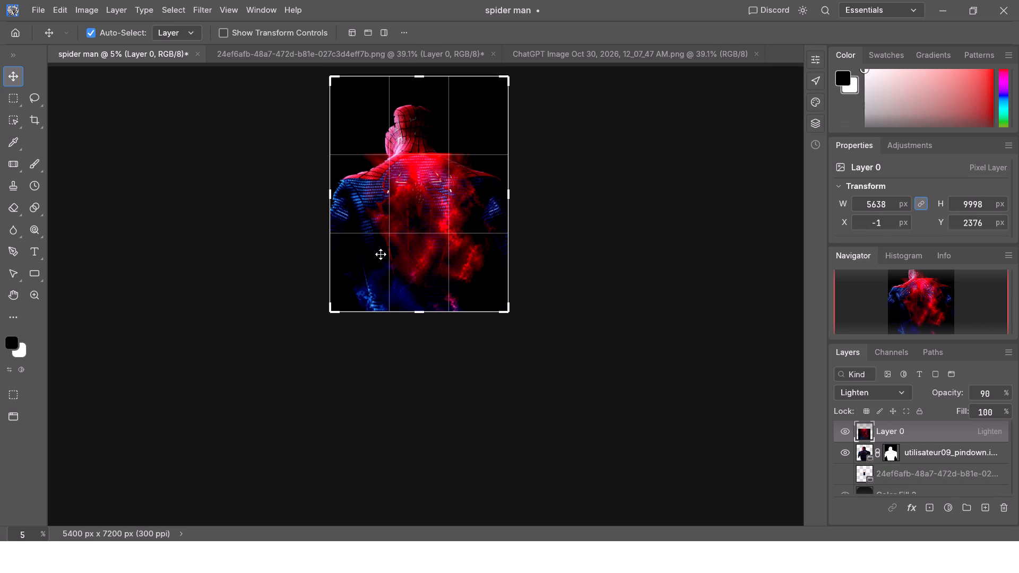
{"action": "left_click_drag", "start_coordinate": [396, 216], "coordinate": [391, 238]}
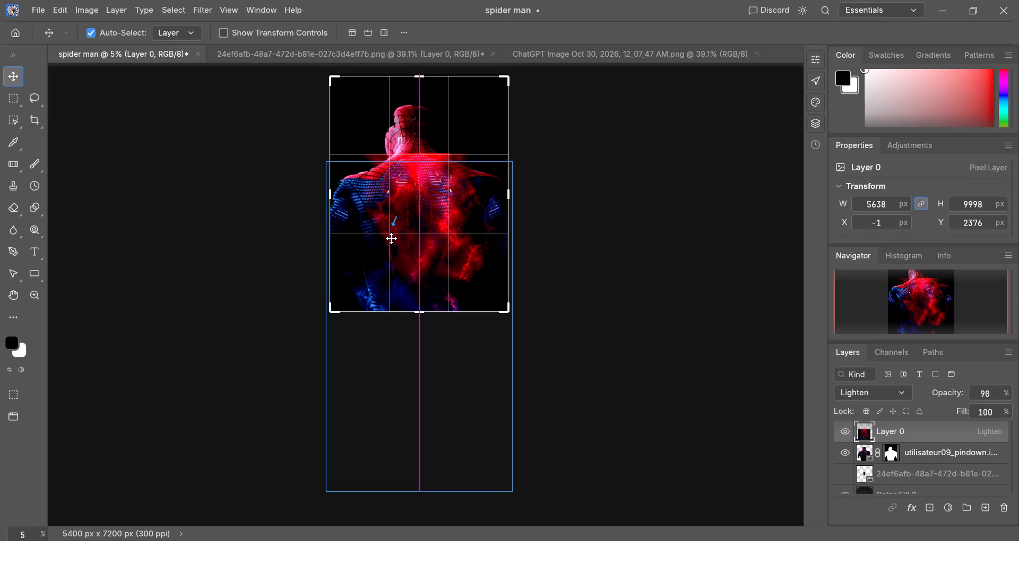
{"action": "left_click", "coordinate": [403, 236]}
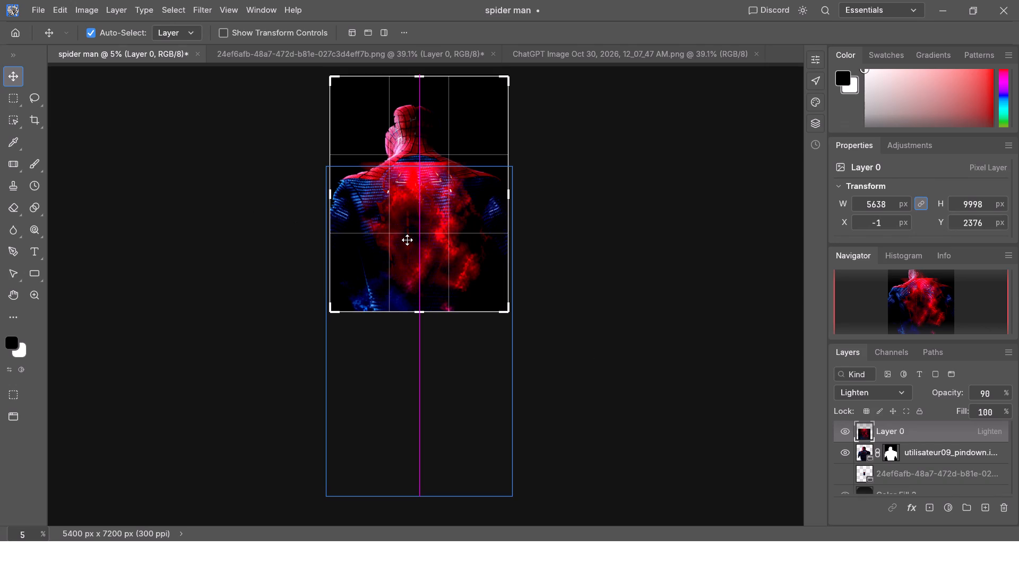
{"action": "left_click", "coordinate": [596, 242]}
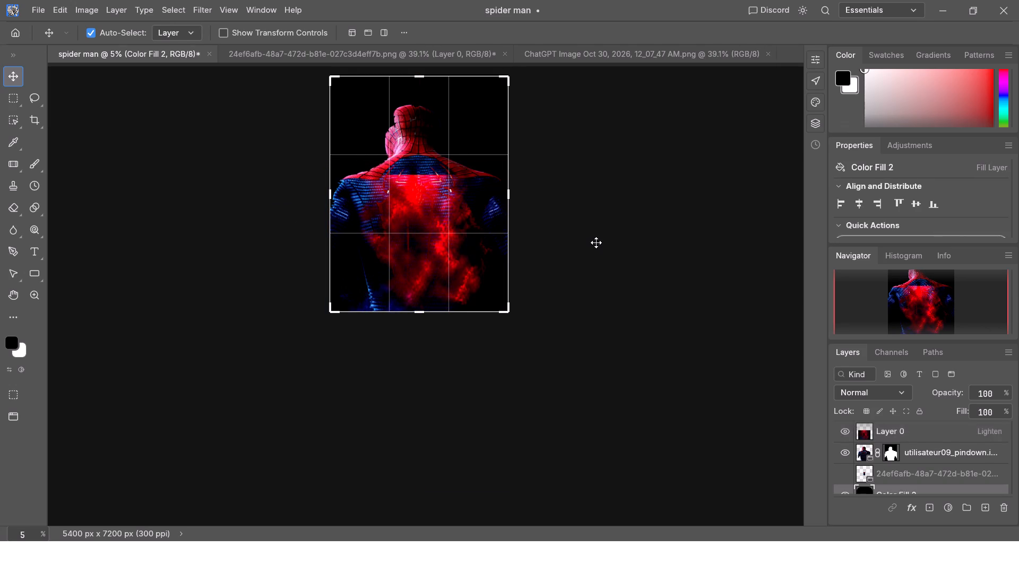
Set the blend mode of the Layer 0 cloud texture to Screen.
{"action": "scroll", "coordinate": [879, 430], "scroll_direction": "down", "scroll_amount": 3}
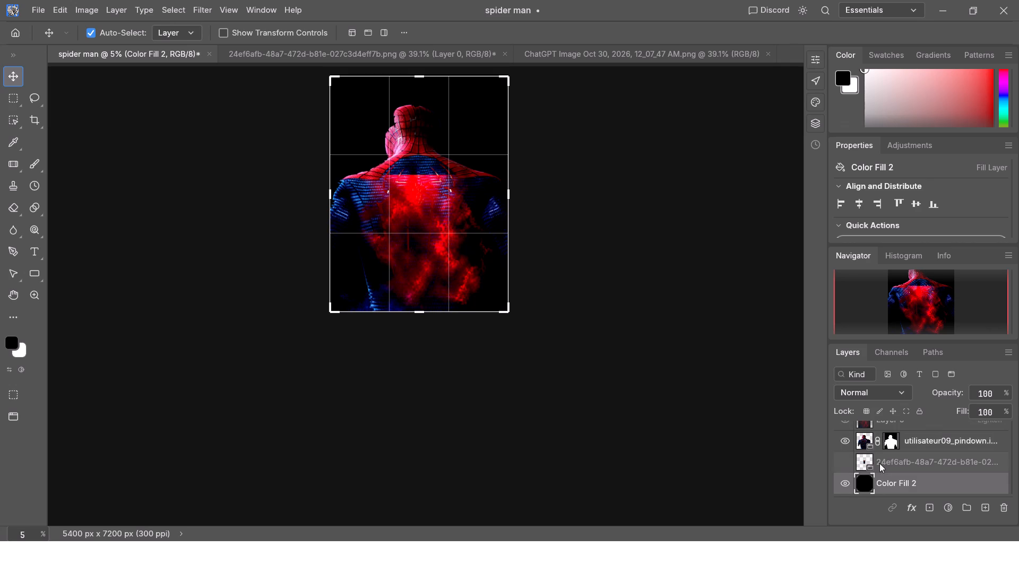
{"action": "scroll", "coordinate": [890, 462], "scroll_direction": "up", "scroll_amount": 3}
{"action": "left_click", "coordinate": [875, 452]}
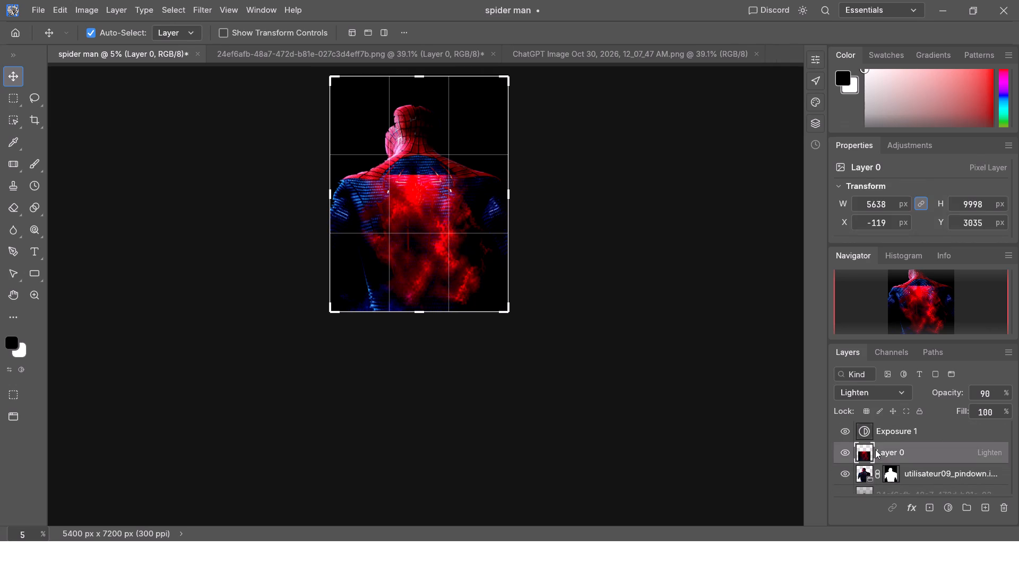
{"action": "left_click", "coordinate": [876, 392]}
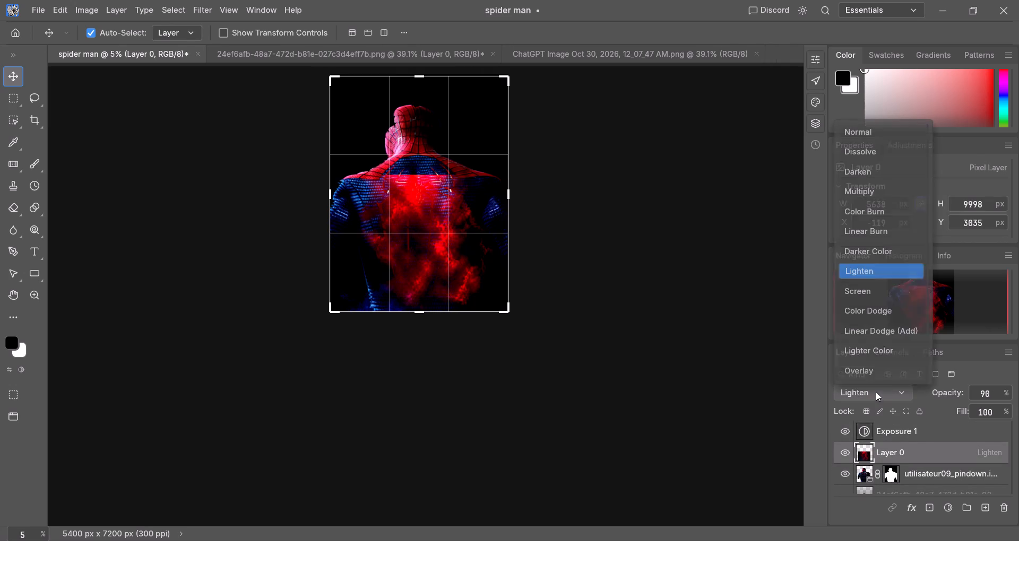
{"action": "left_click", "coordinate": [878, 292]}
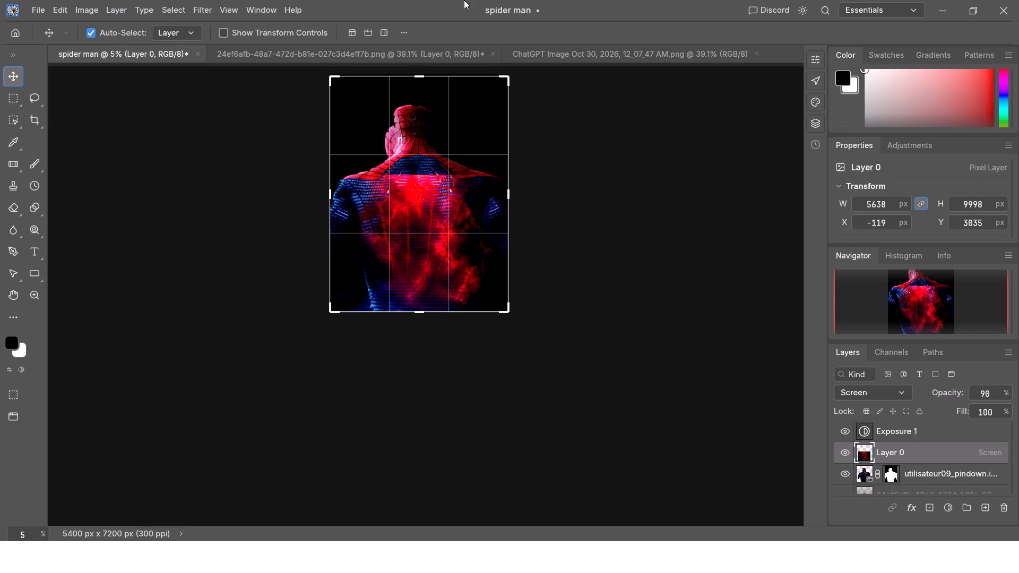
Quit PhotoCraft without saving the changes to the spider man document and the 24ef6afb cloud image.
{"action": "left_click", "coordinate": [1008, 3]}
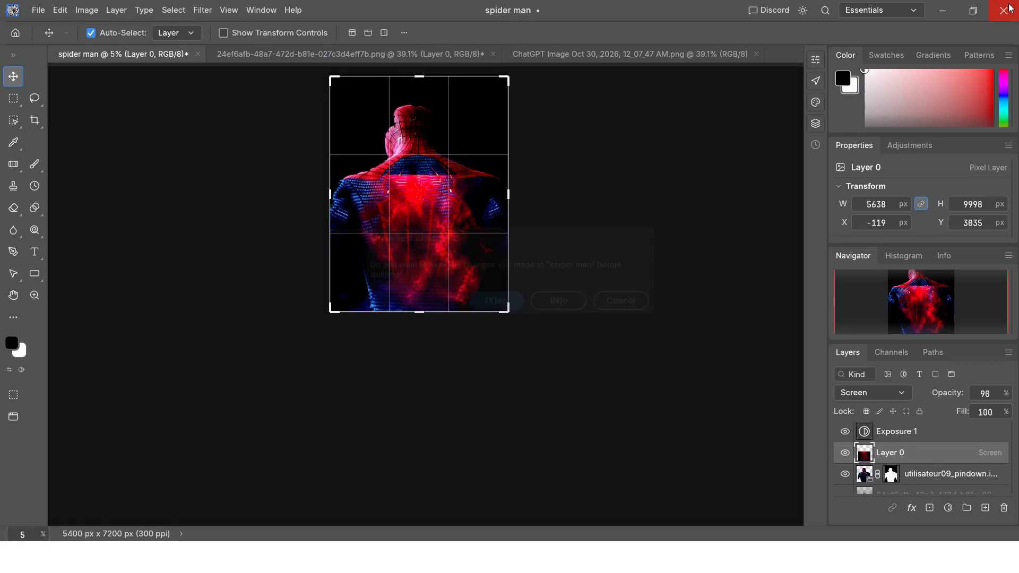
{"action": "left_click", "coordinate": [566, 298]}
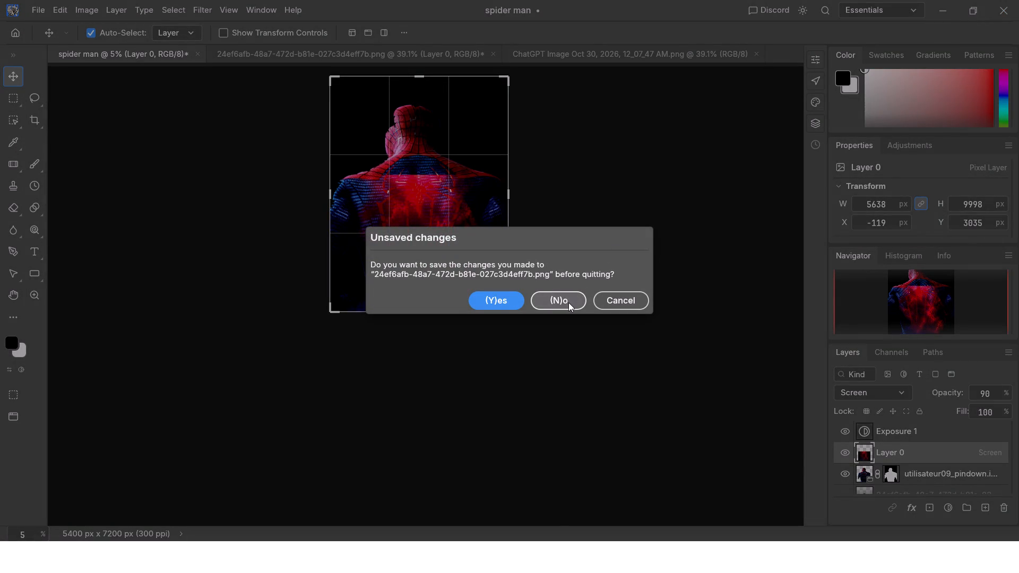